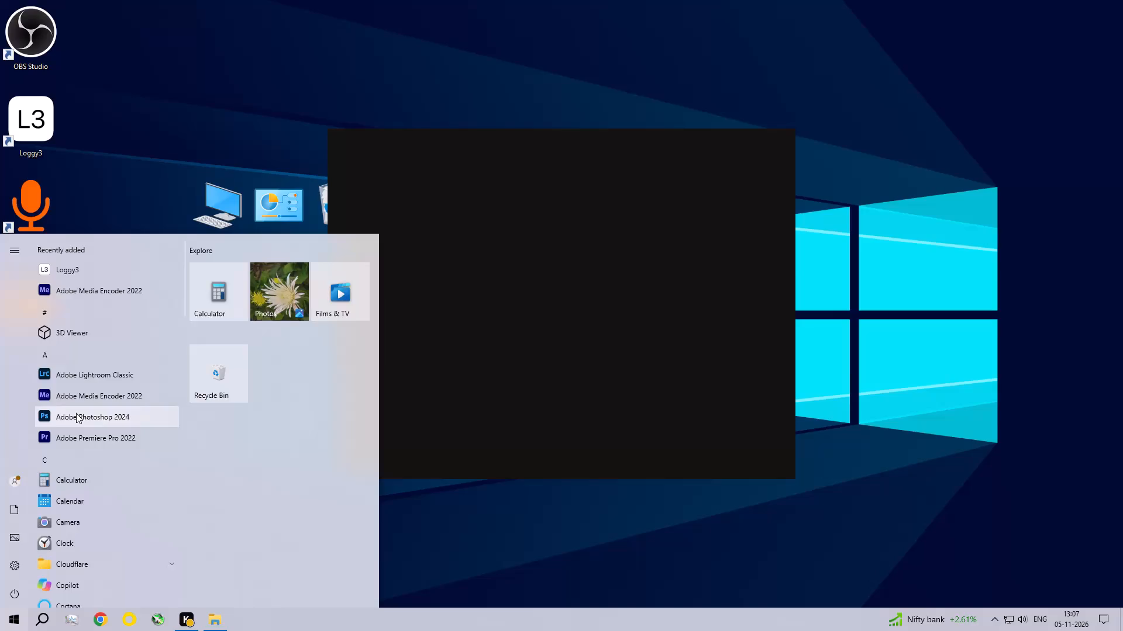
# Launch Adobe Photoshop 2024 and leave its home screen for the empty workspace.
pyautogui.click(76, 413)
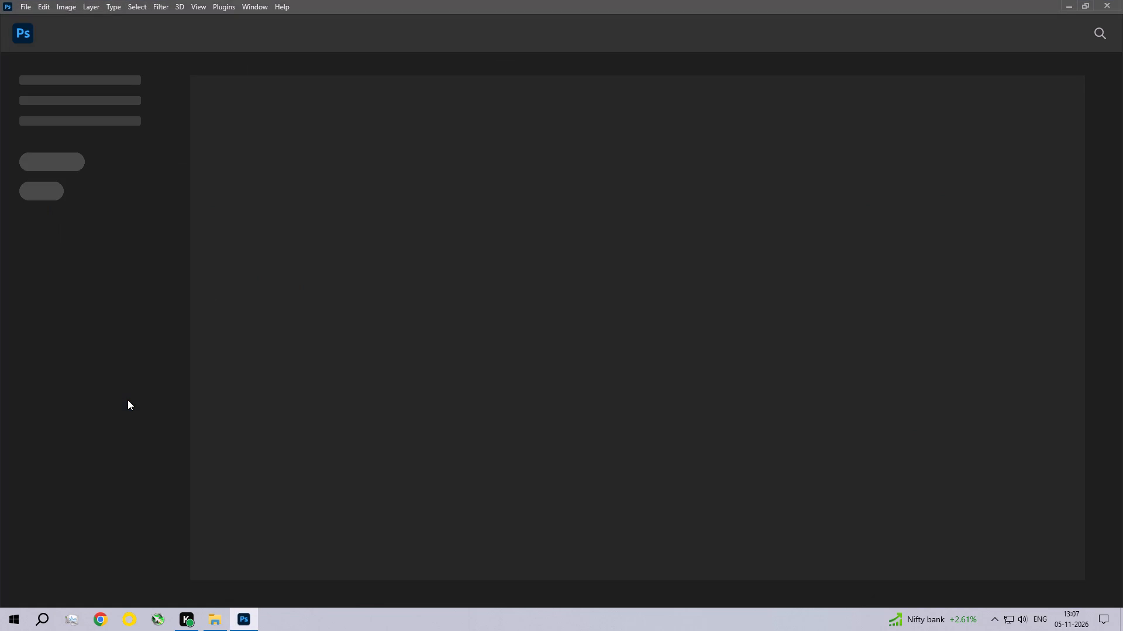
pyautogui.click(25, 34)
pyautogui.click(25, 34)
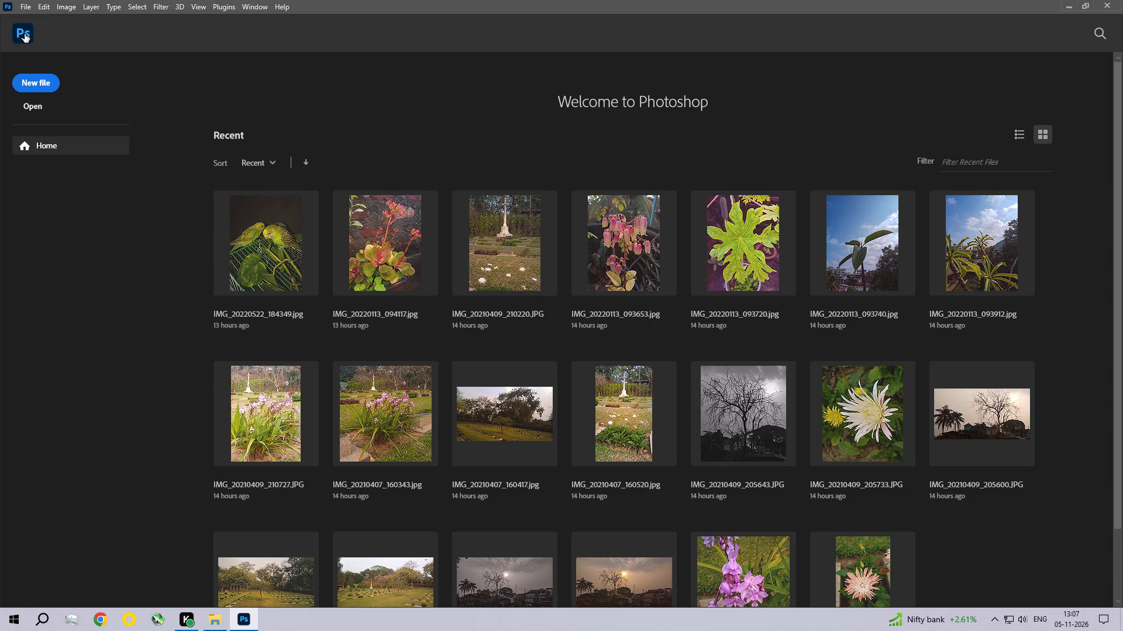
# Clear the list of recently opened files.
pyautogui.click(26, 0)
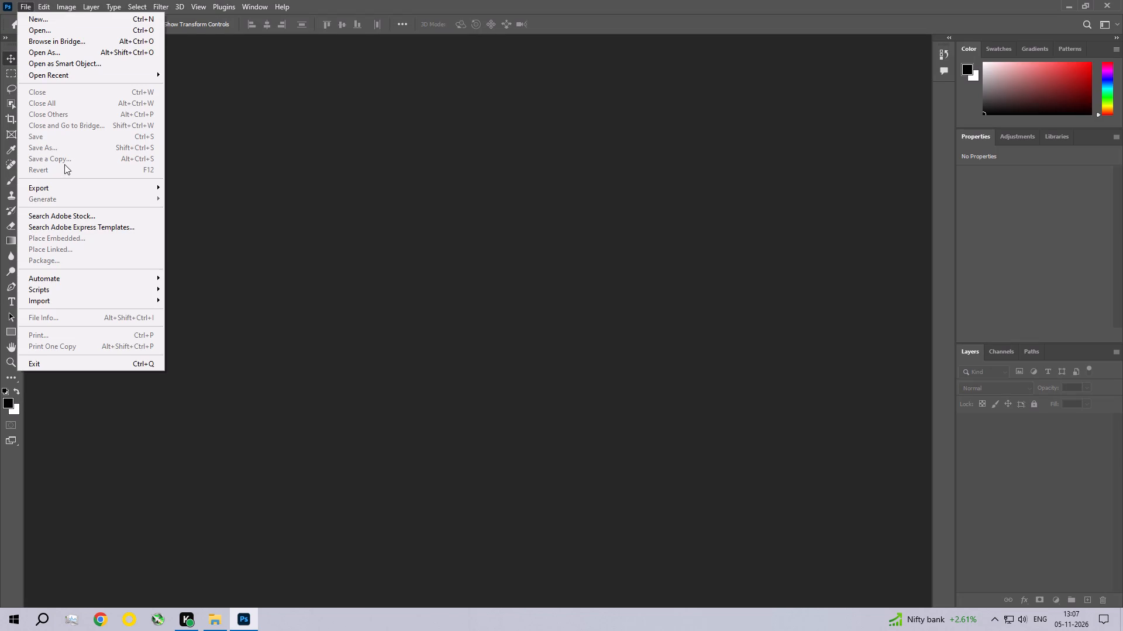
pyautogui.click(69, 76)
pyautogui.click(213, 304)
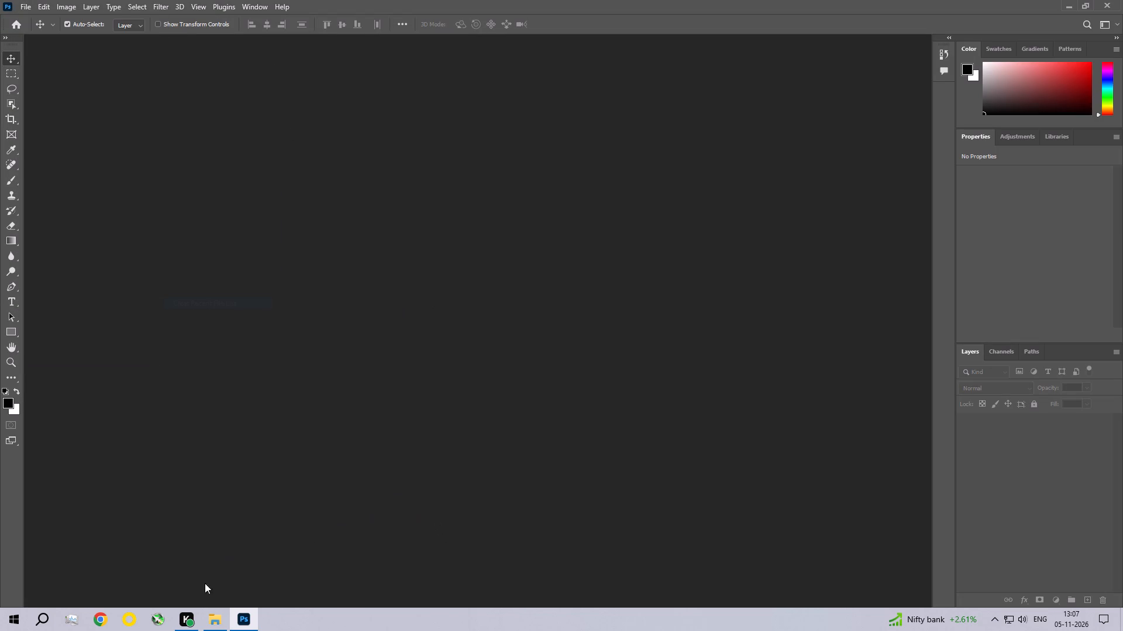
# Open the first six photos of the RAW folder, from the trashed laptop shot through IMG_20230402_190143, in Photoshop.
pyautogui.click(210, 627)
pyautogui.click(219, 168)
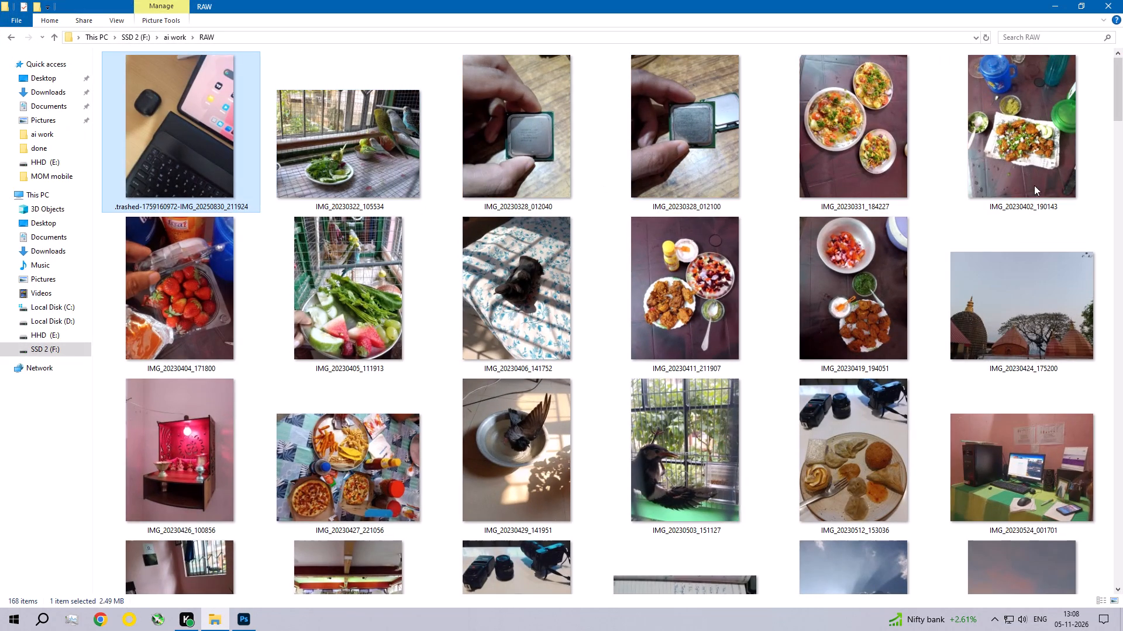
pyautogui.keyDown('shift'); pyautogui.click(1048, 172); pyautogui.keyUp('shift')
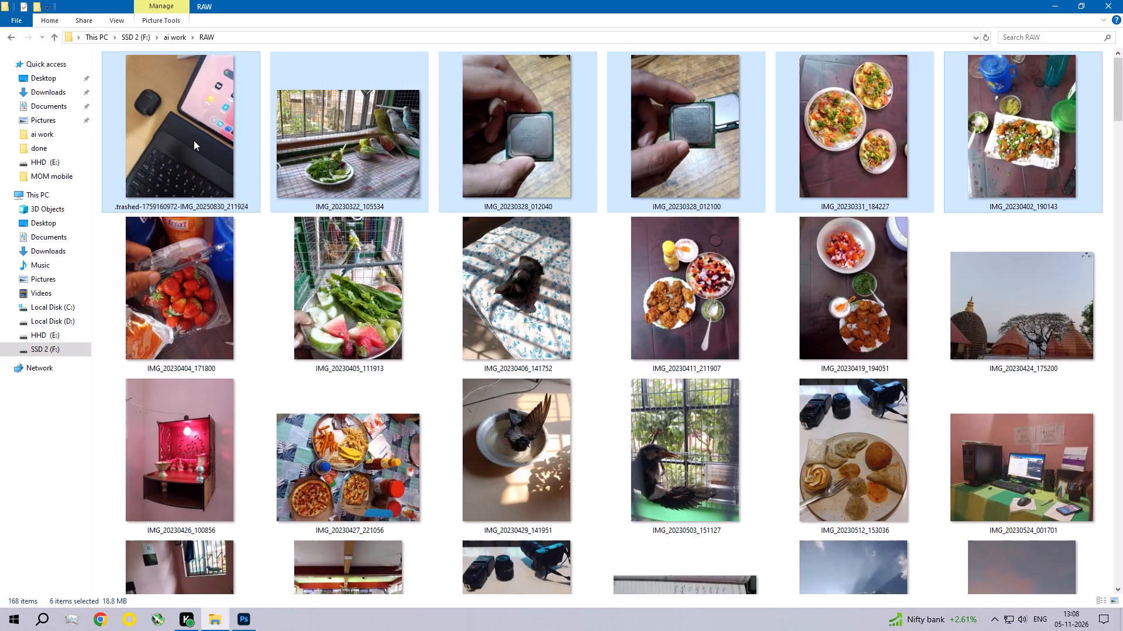
pyautogui.moveTo(192, 140); pyautogui.dragTo(536, 306)
pyautogui.hotkey('alt', 'Tab')
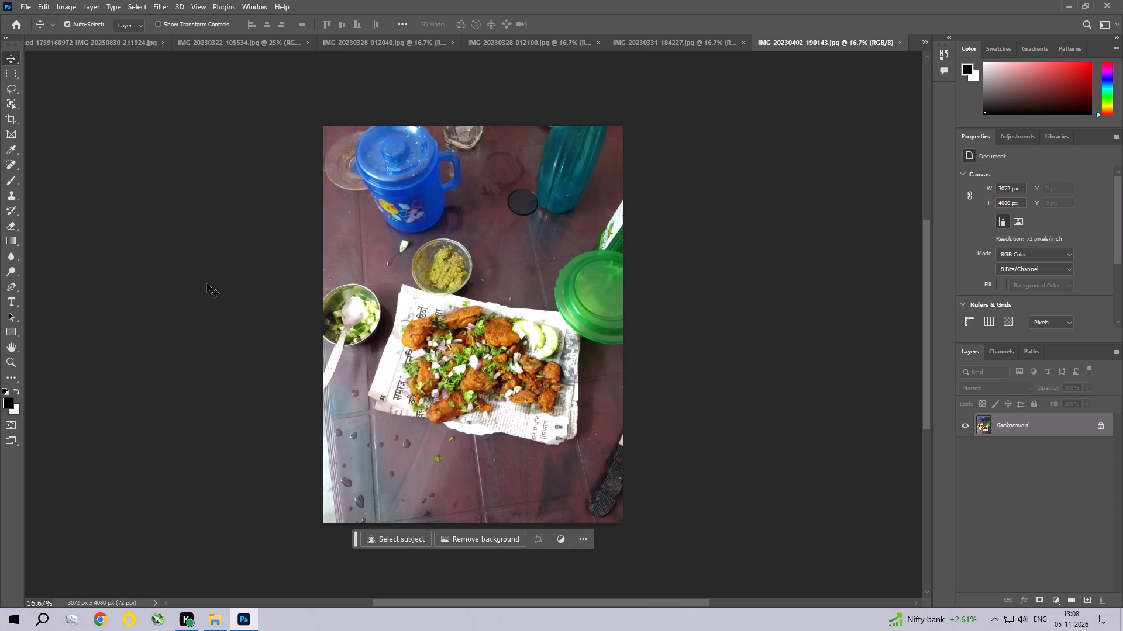
# Rotate the IMG_20230402_190143 food photo slightly clockwise with the Crop tool, cropping it to 2384 x 3167 px.
pyautogui.click(9, 120)
pyautogui.moveTo(706, 267); pyautogui.dragTo(693, 324)
pyautogui.doubleClick(469, 347)
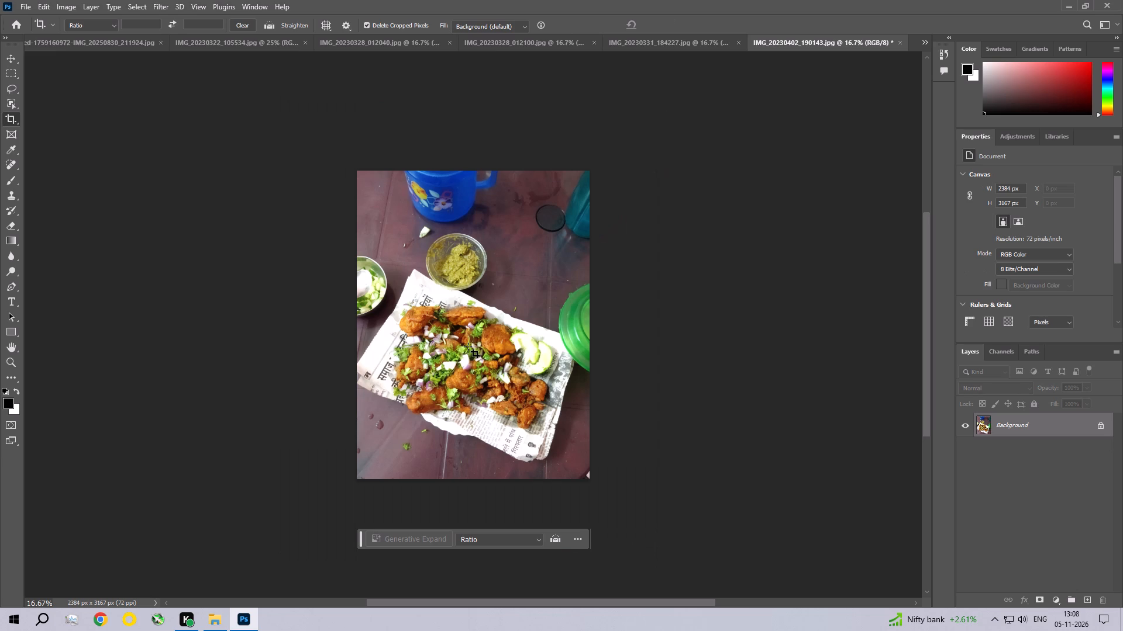
# In the Camera Raw Filter, set Exposure -0.65, Contrast +17, Highlights -21, Shadows +14, Whites -22 and Blacks +9.
pyautogui.click(158, 2)
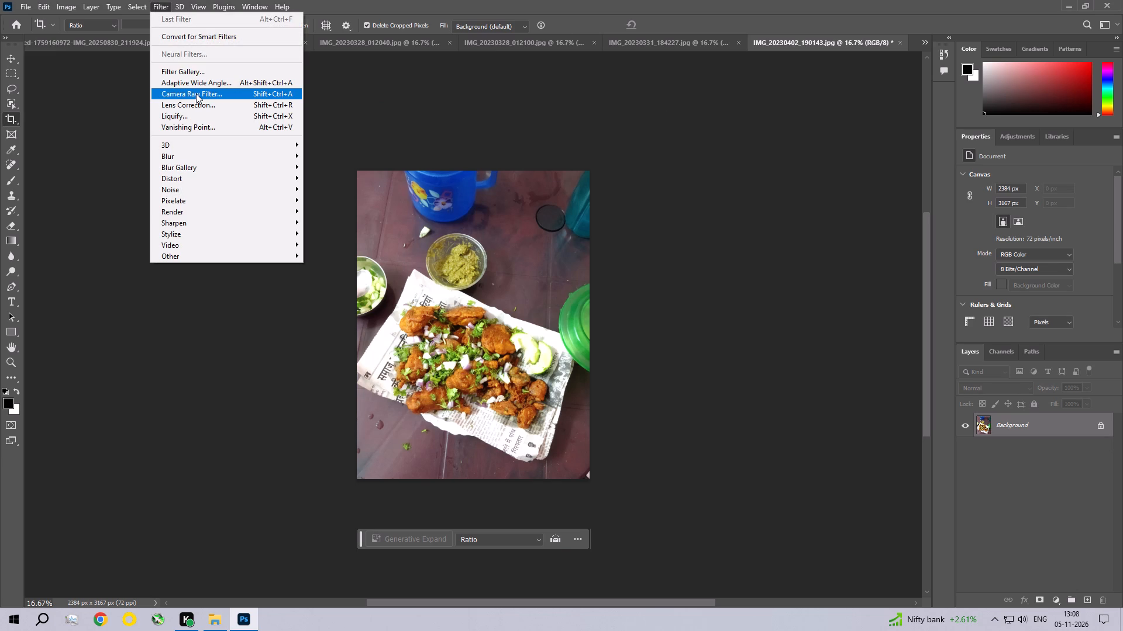
pyautogui.click(196, 93)
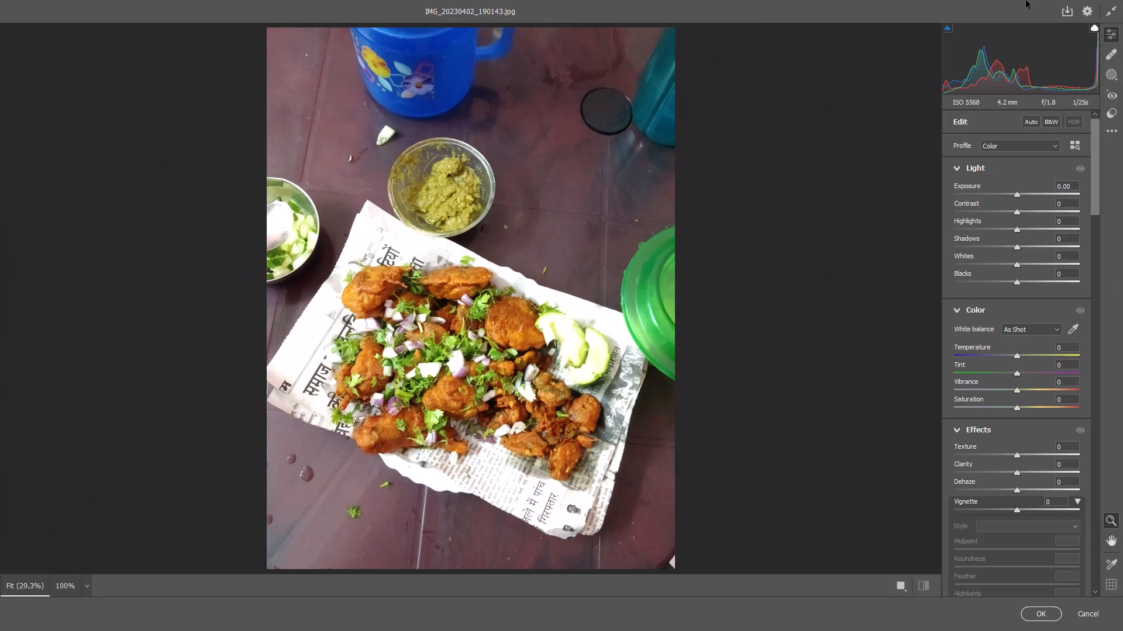
pyautogui.click(1112, 15)
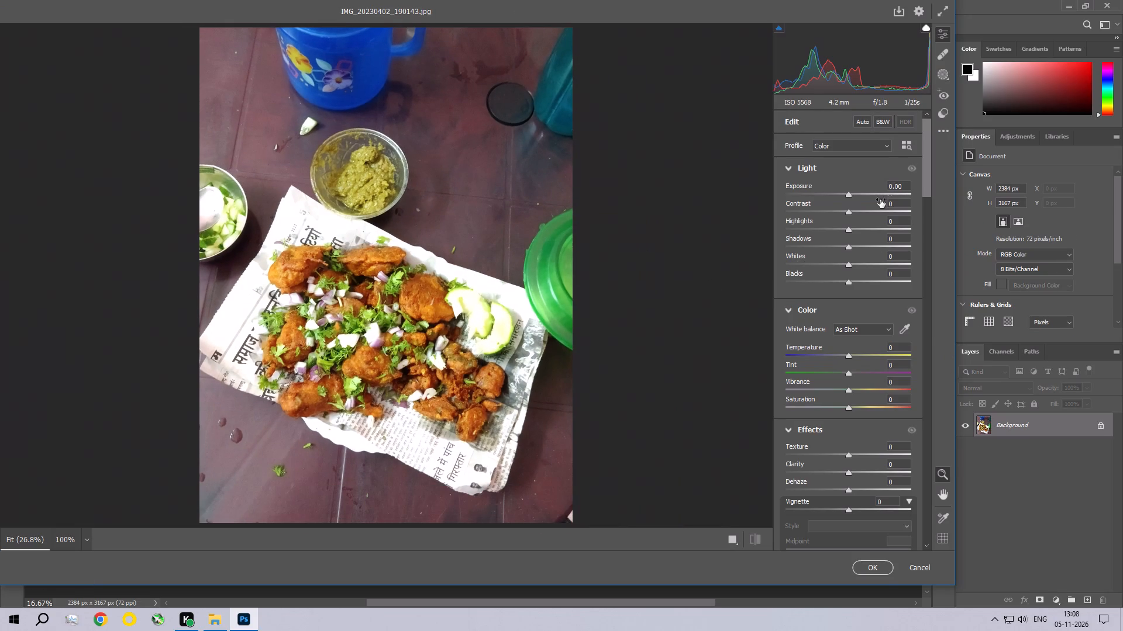
pyautogui.moveTo(849, 196); pyautogui.dragTo(841, 196)
pyautogui.moveTo(850, 213); pyautogui.dragTo(861, 220)
pyautogui.moveTo(846, 230); pyautogui.dragTo(833, 224)
pyautogui.moveTo(850, 248); pyautogui.dragTo(861, 253)
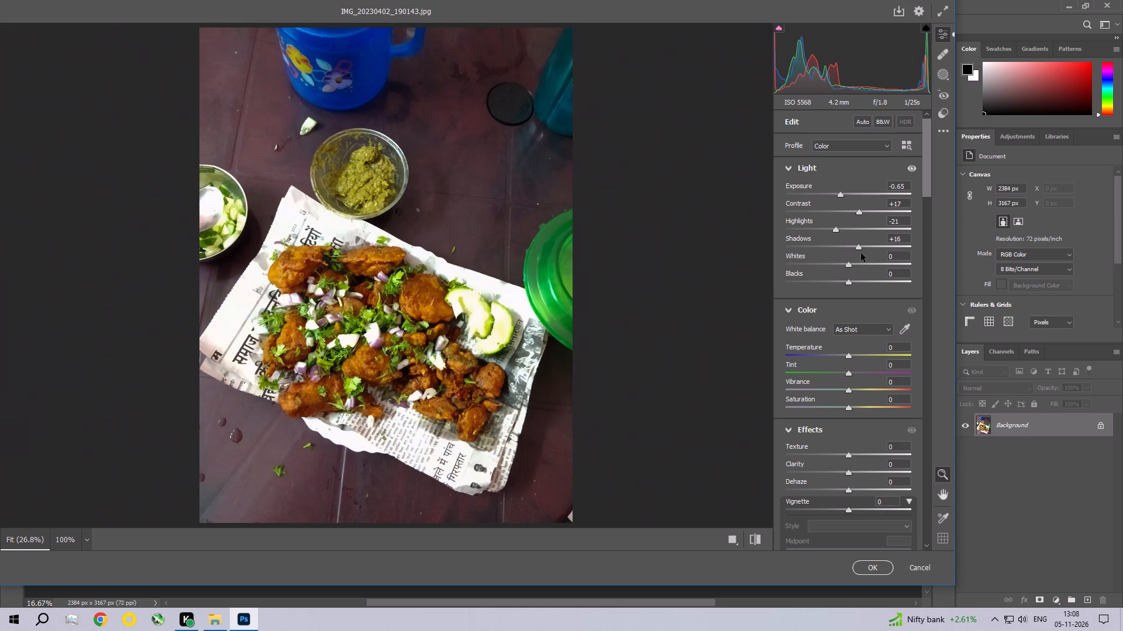
pyautogui.moveTo(861, 253); pyautogui.dragTo(859, 253)
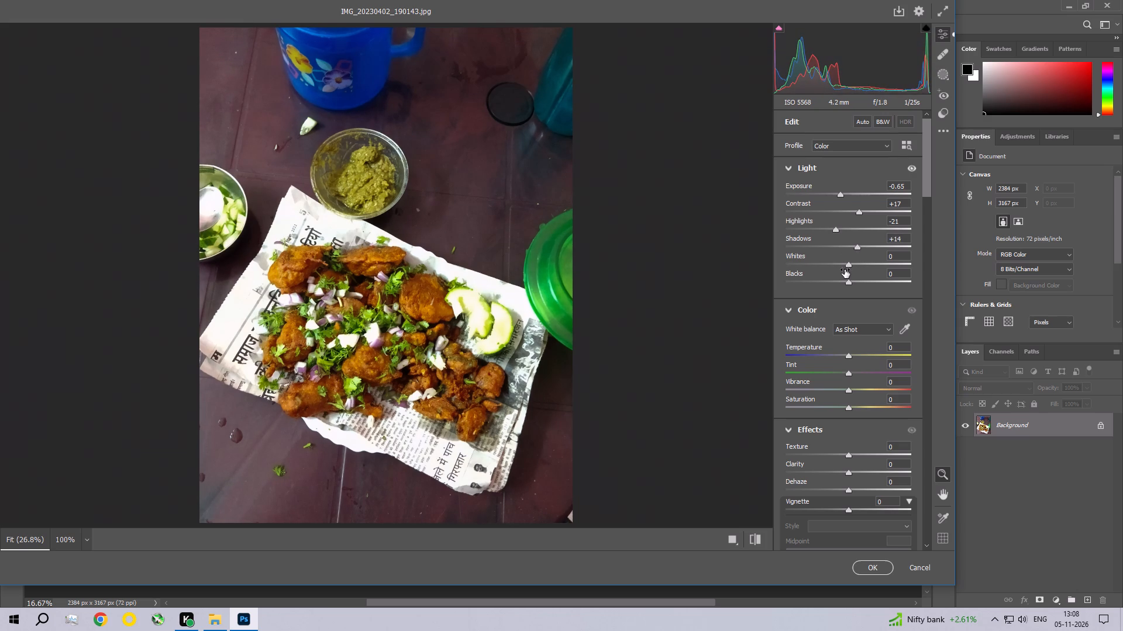
pyautogui.moveTo(849, 268); pyautogui.dragTo(839, 262)
pyautogui.moveTo(849, 265); pyautogui.dragTo(835, 259)
pyautogui.moveTo(849, 279); pyautogui.dragTo(842, 281)
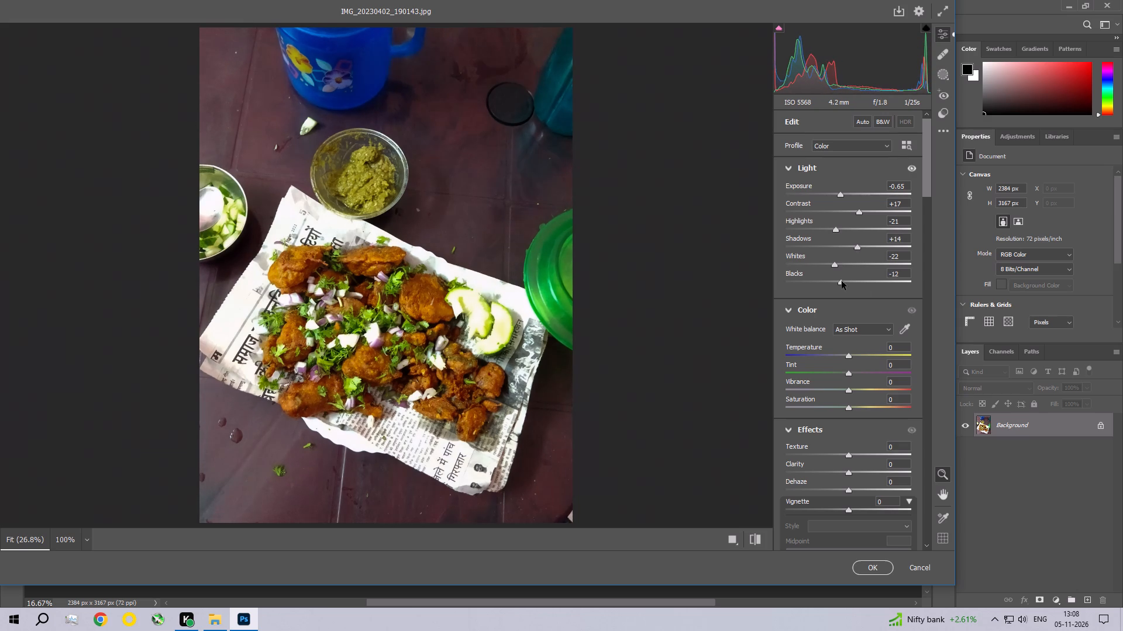
pyautogui.moveTo(842, 281); pyautogui.dragTo(855, 283)
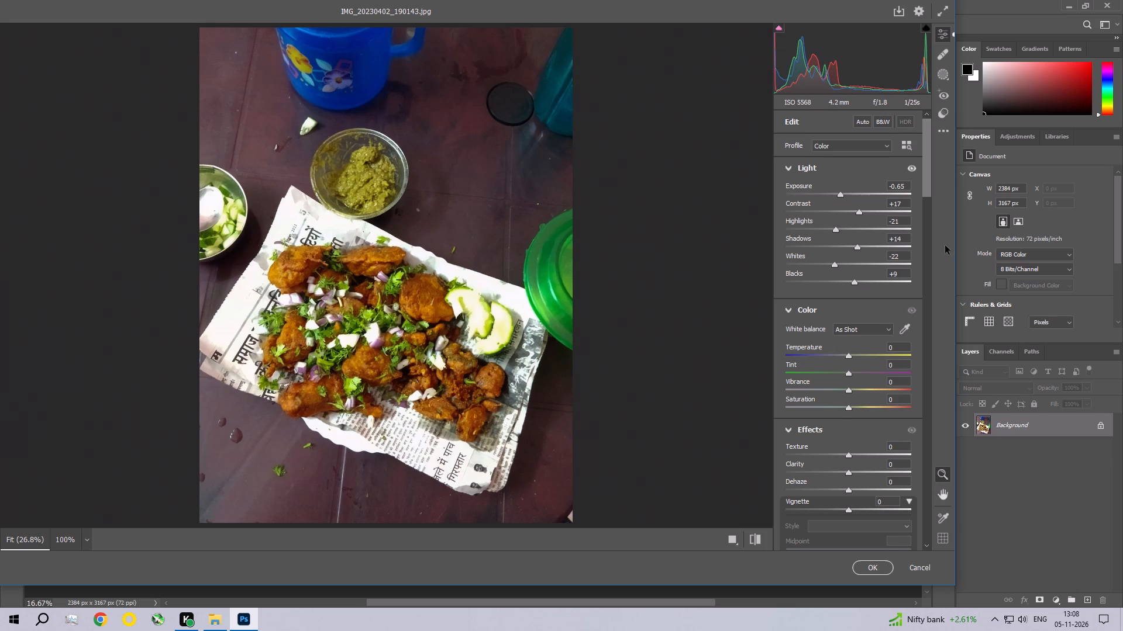
# Set the Camera Raw effects to Texture +16, Clarity +11 and Dehaze +3, and add a slight dark vignette.
pyautogui.moveTo(925, 181); pyautogui.dragTo(924, 224)
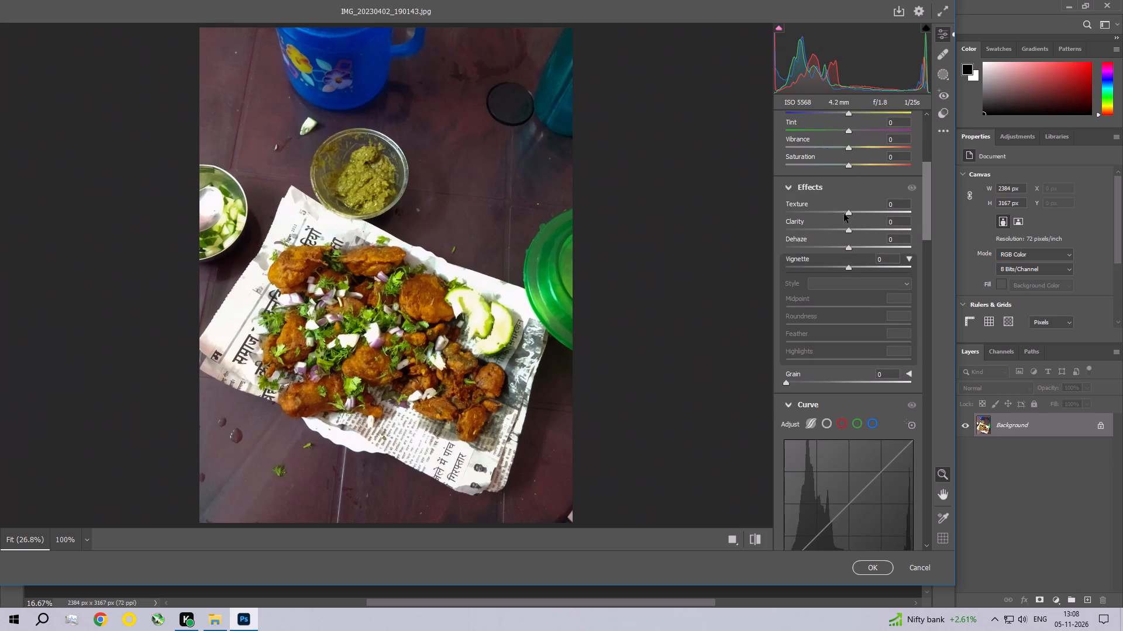
pyautogui.moveTo(848, 210); pyautogui.dragTo(857, 217)
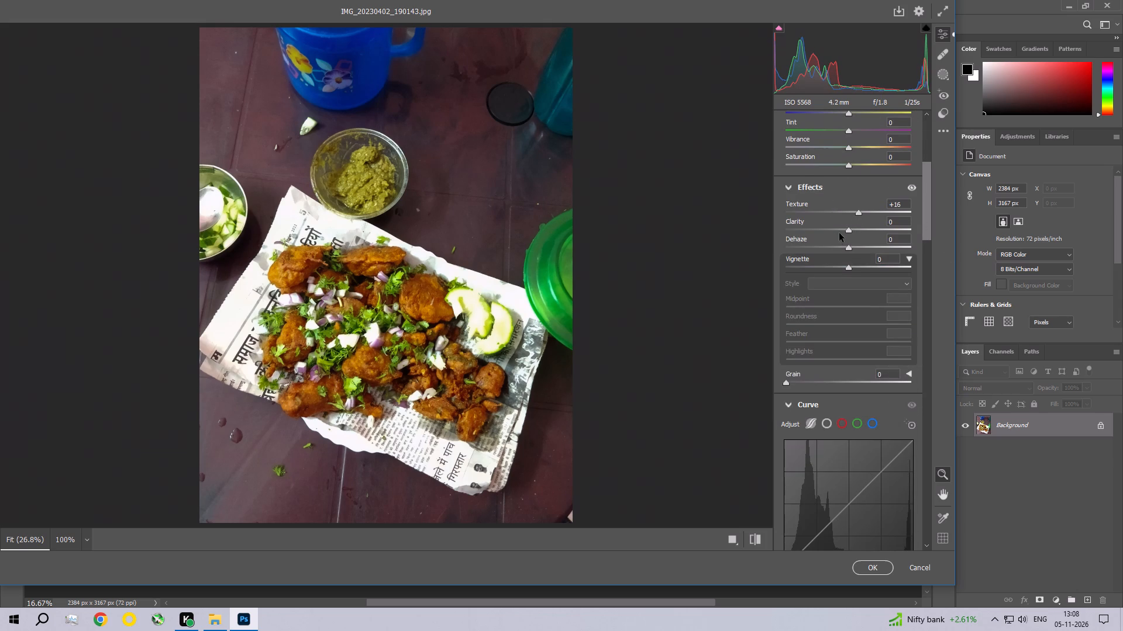
pyautogui.moveTo(847, 233); pyautogui.dragTo(855, 235)
pyautogui.moveTo(848, 228); pyautogui.dragTo(854, 232)
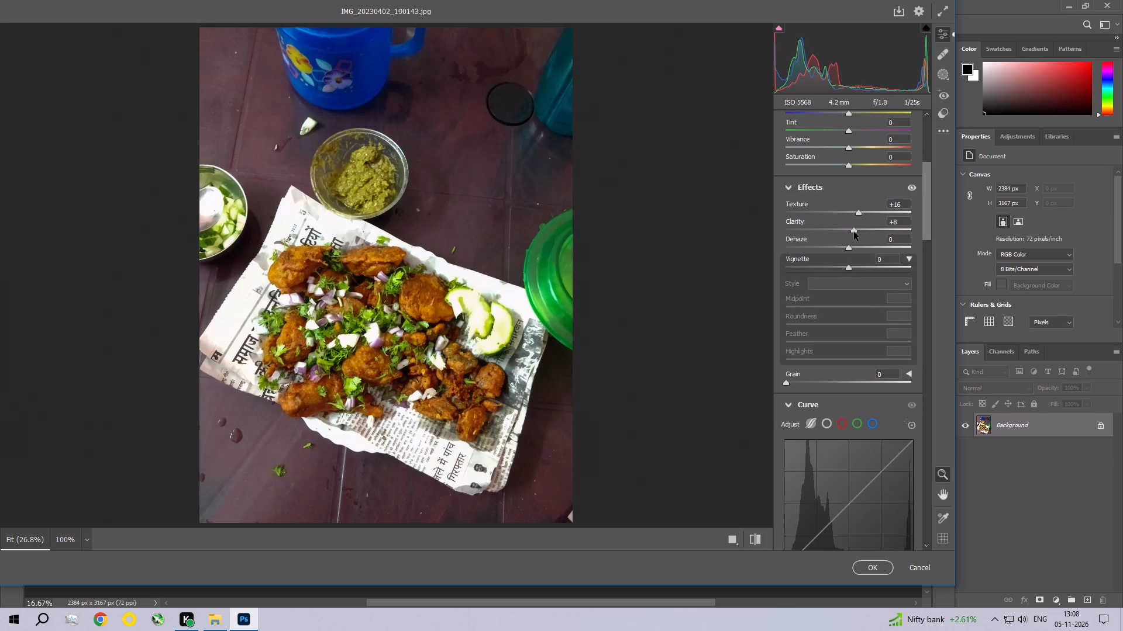
pyautogui.moveTo(854, 232); pyautogui.dragTo(855, 233)
pyautogui.moveTo(849, 247); pyautogui.dragTo(839, 248)
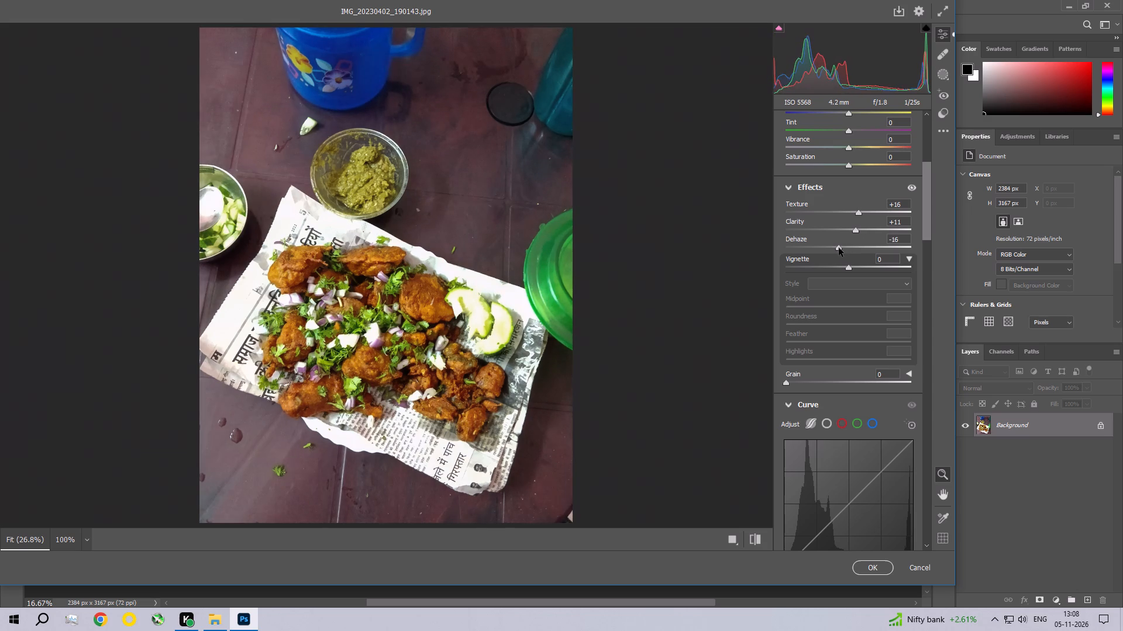
pyautogui.moveTo(839, 248); pyautogui.dragTo(850, 254)
pyautogui.moveTo(847, 267); pyautogui.dragTo(843, 269)
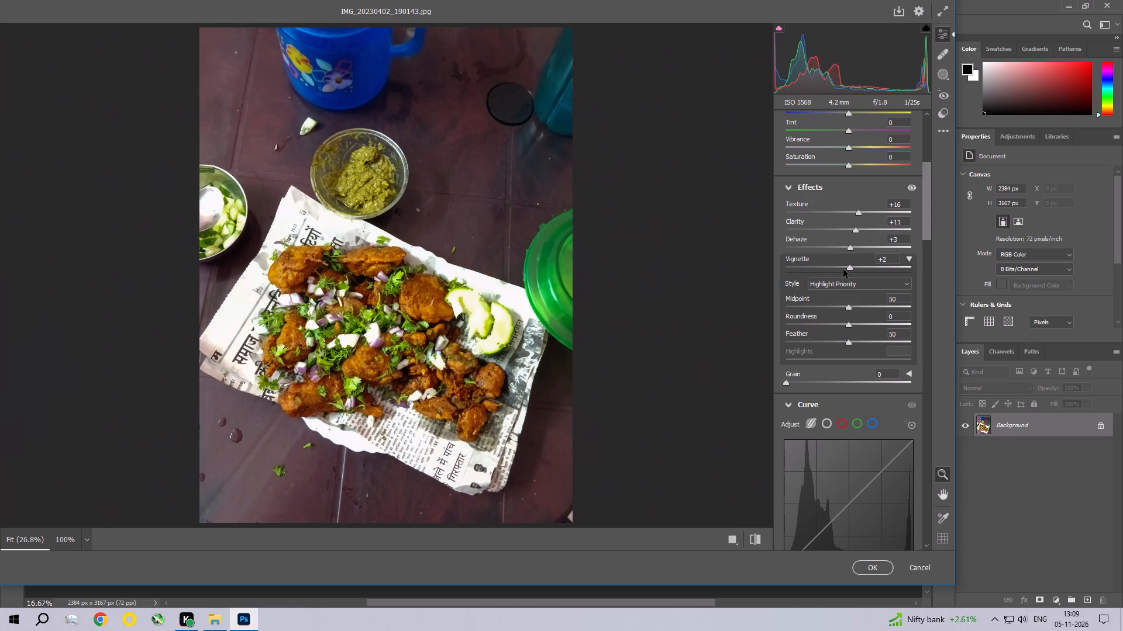
pyautogui.moveTo(843, 269); pyautogui.dragTo(838, 269)
# Lower the parametric tone curve's Highlights to -28 and Lights to -19.
pyautogui.moveTo(929, 204); pyautogui.dragTo(931, 266)
pyautogui.moveTo(850, 253); pyautogui.dragTo(848, 261)
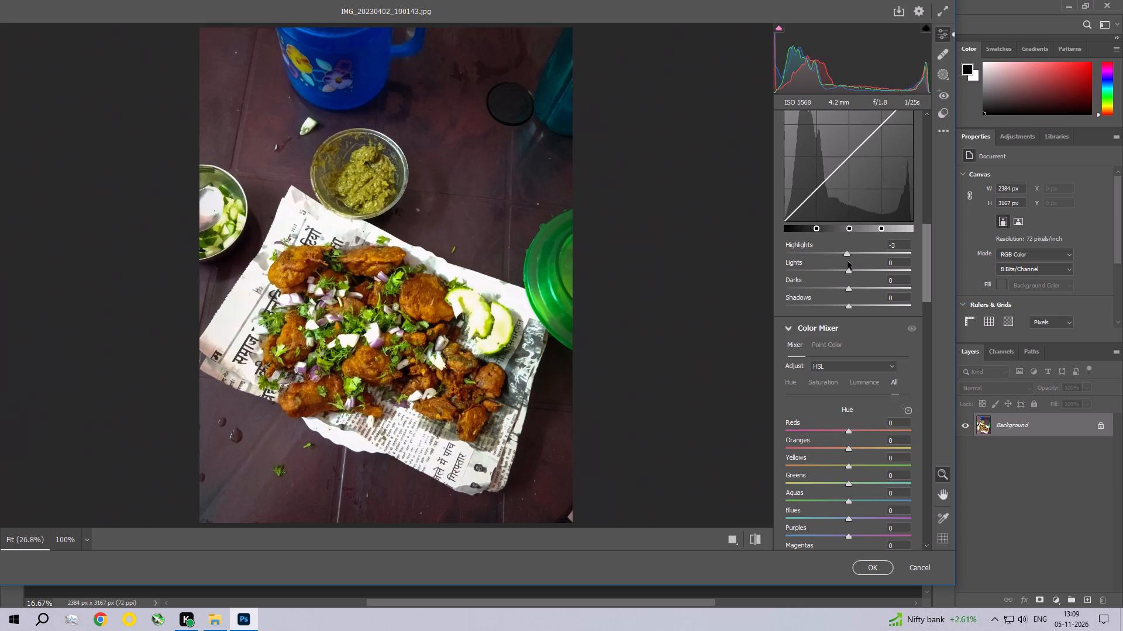
pyautogui.moveTo(848, 261); pyautogui.dragTo(838, 258)
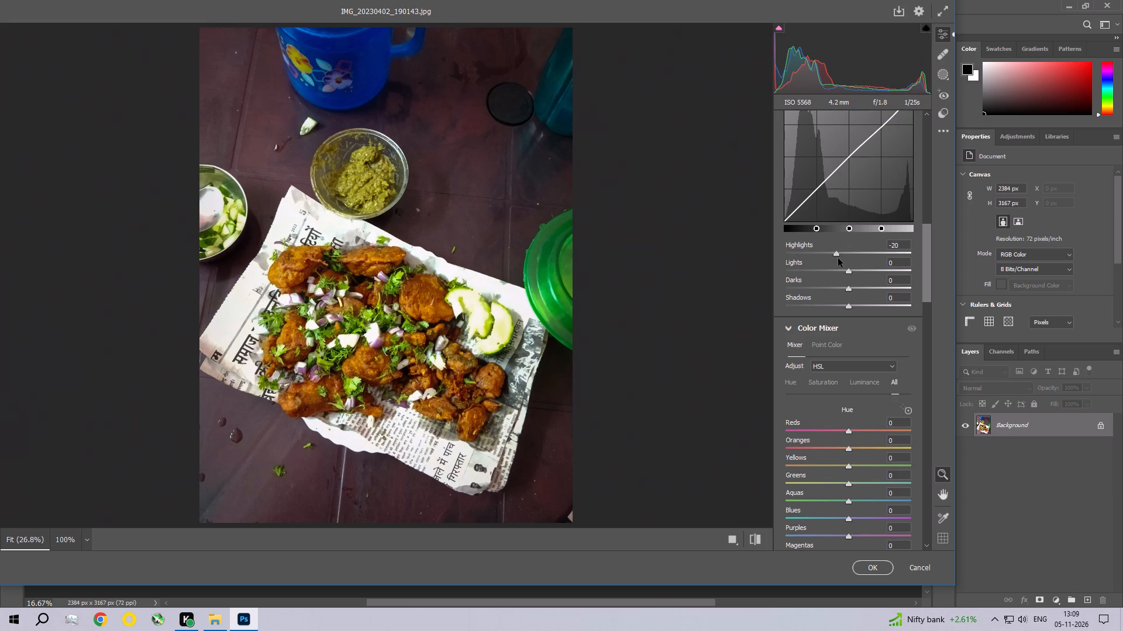
pyautogui.moveTo(838, 258); pyautogui.dragTo(833, 256)
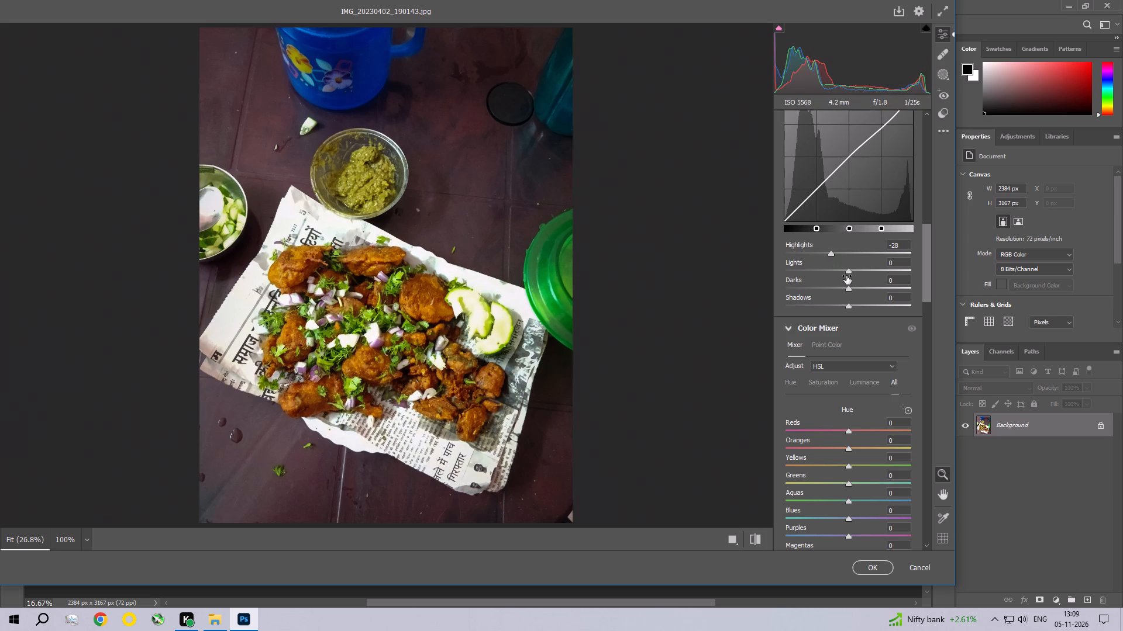
pyautogui.moveTo(850, 269); pyautogui.dragTo(839, 270)
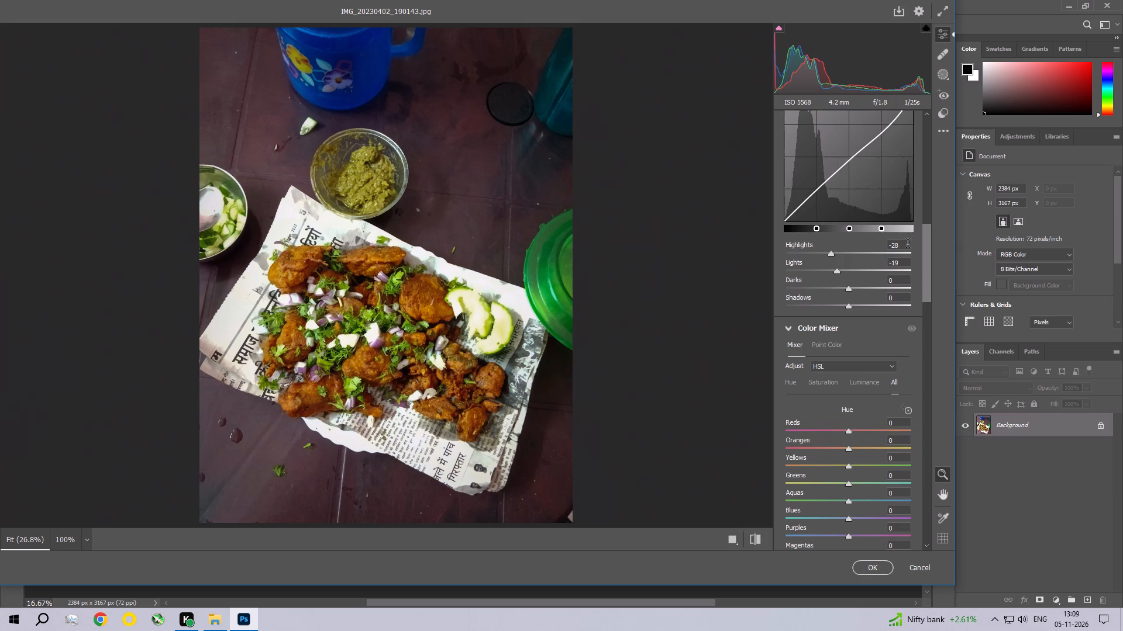
# Set Sharpening to 13, Noise Reduction to 11 and Color Noise Reduction to 11, and apply the Camera Raw Filter.
pyautogui.moveTo(929, 241); pyautogui.dragTo(921, 410)
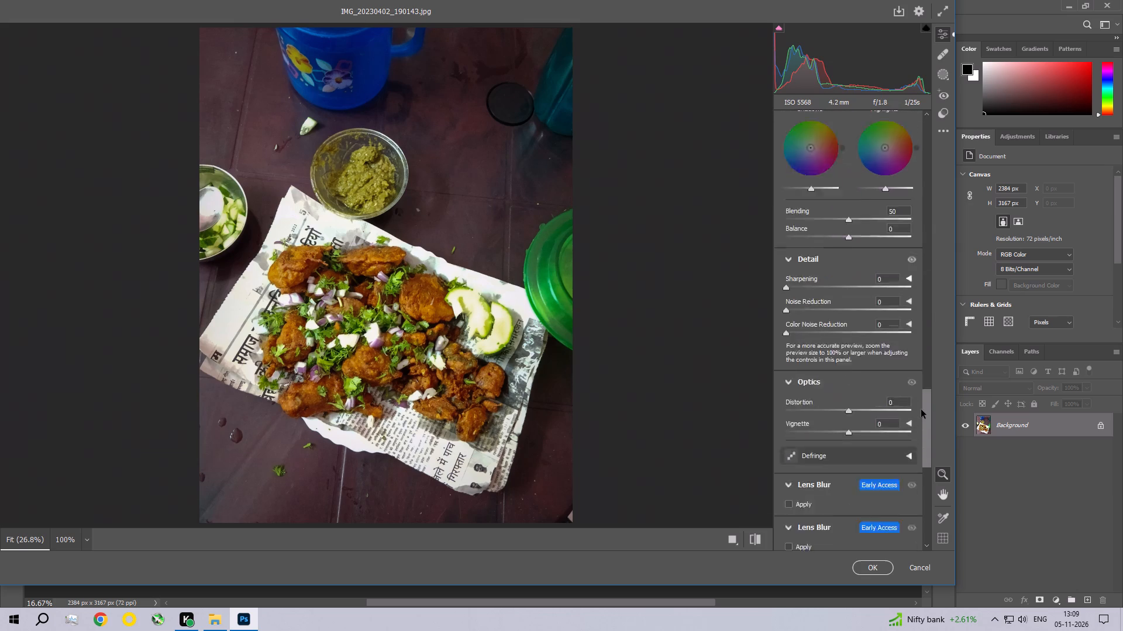
pyautogui.moveTo(921, 410); pyautogui.dragTo(921, 427)
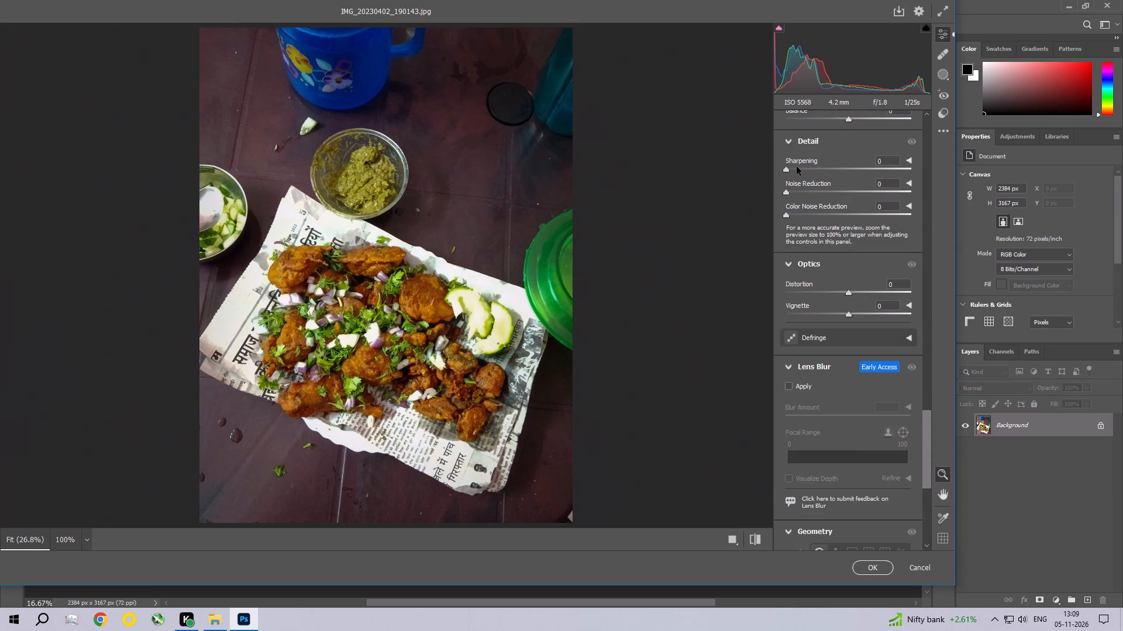
pyautogui.click(797, 167)
pyautogui.click(800, 193)
pyautogui.click(800, 214)
pyautogui.moveTo(931, 429); pyautogui.dragTo(928, 462)
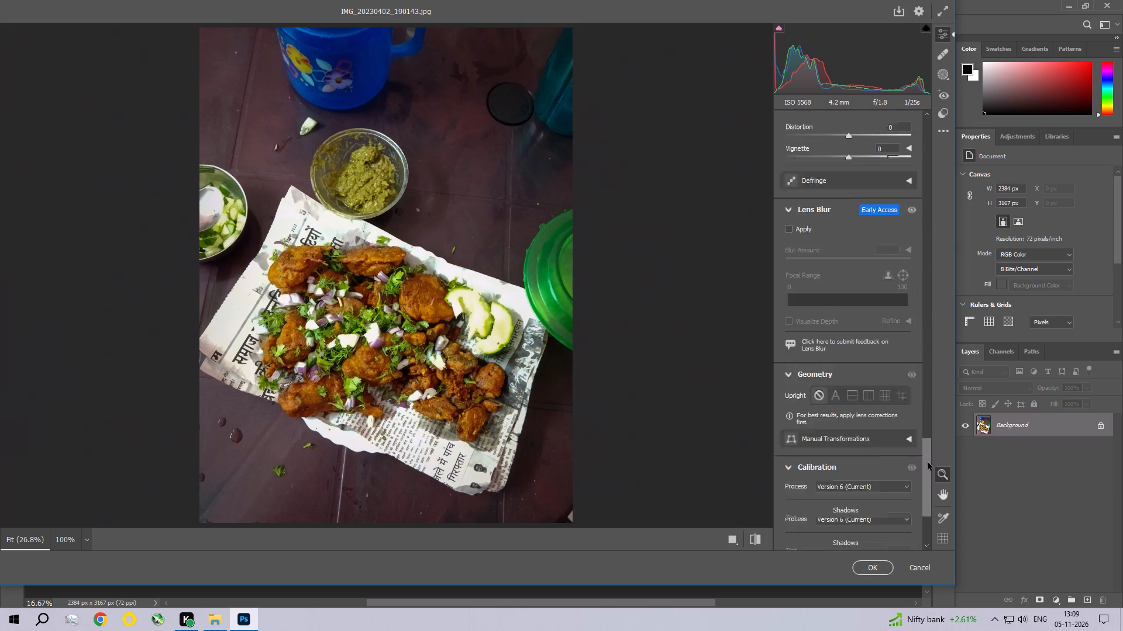
pyautogui.moveTo(928, 462); pyautogui.dragTo(929, 519)
pyautogui.click(871, 563)
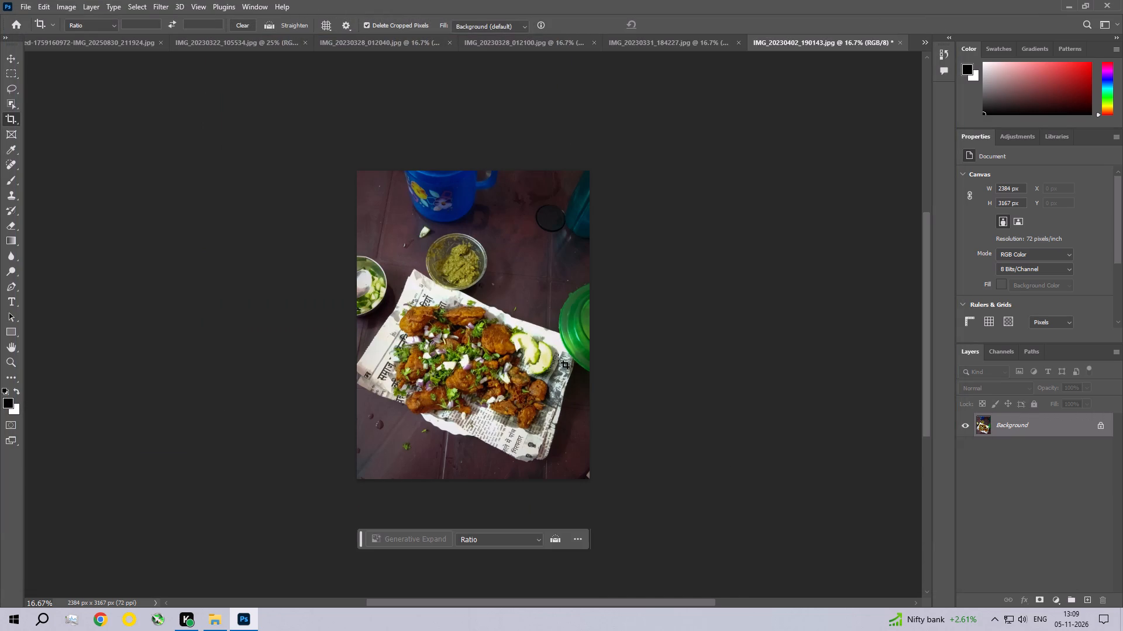
# Apply a Photo Filter adjustment with Warming Filter (85) at 25% density to the food photo.
pyautogui.click(67, 7)
pyautogui.click(78, 37)
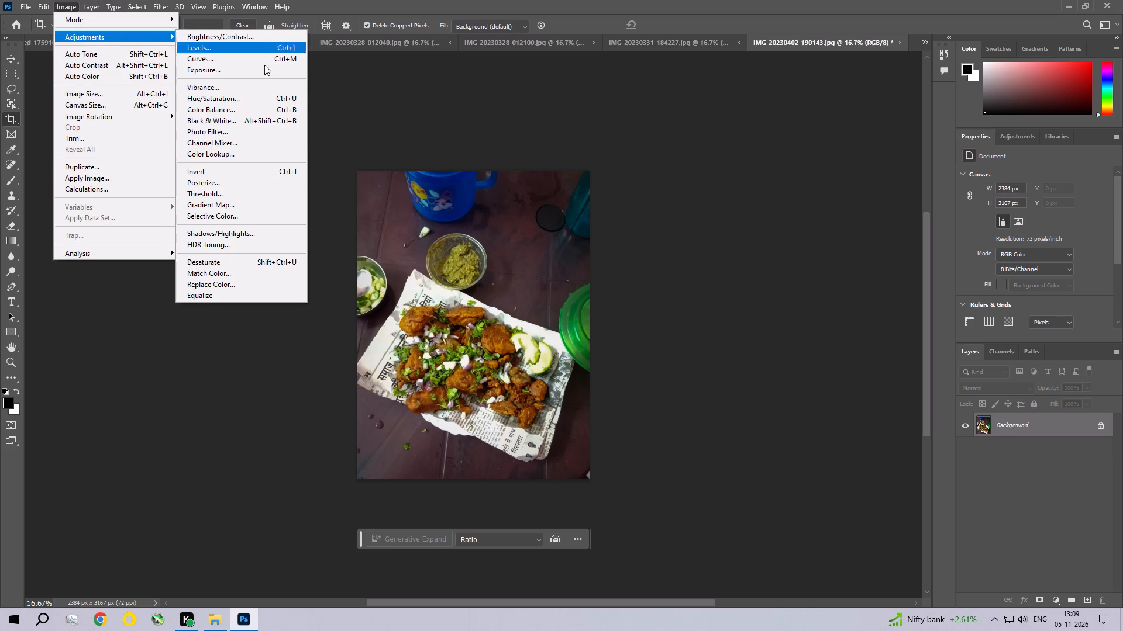
pyautogui.click(236, 136)
pyautogui.click(863, 136)
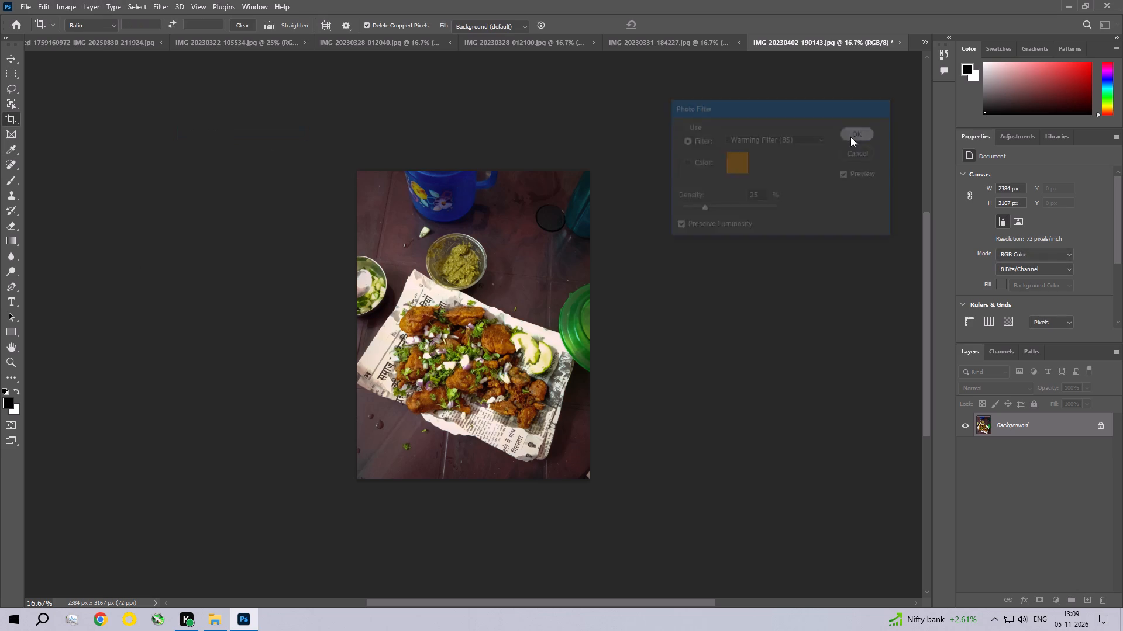
# Apply an Exposure adjustment to the food photo with the Offset set to 0.0050.
pyautogui.click(65, 1)
pyautogui.click(82, 36)
pyautogui.click(233, 68)
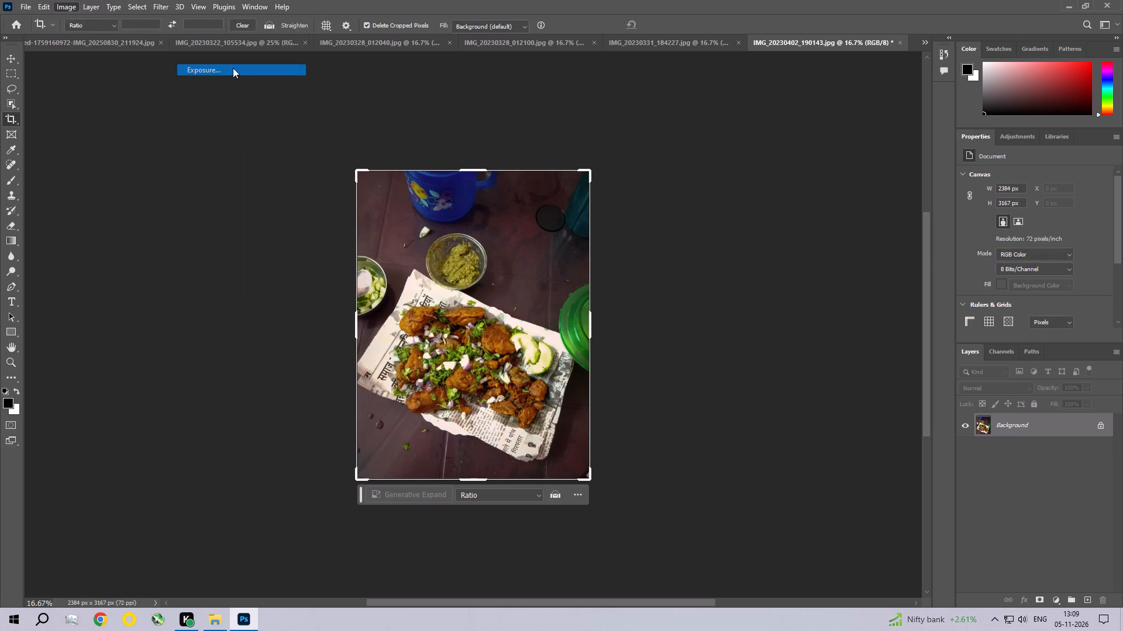
pyautogui.click(931, 212)
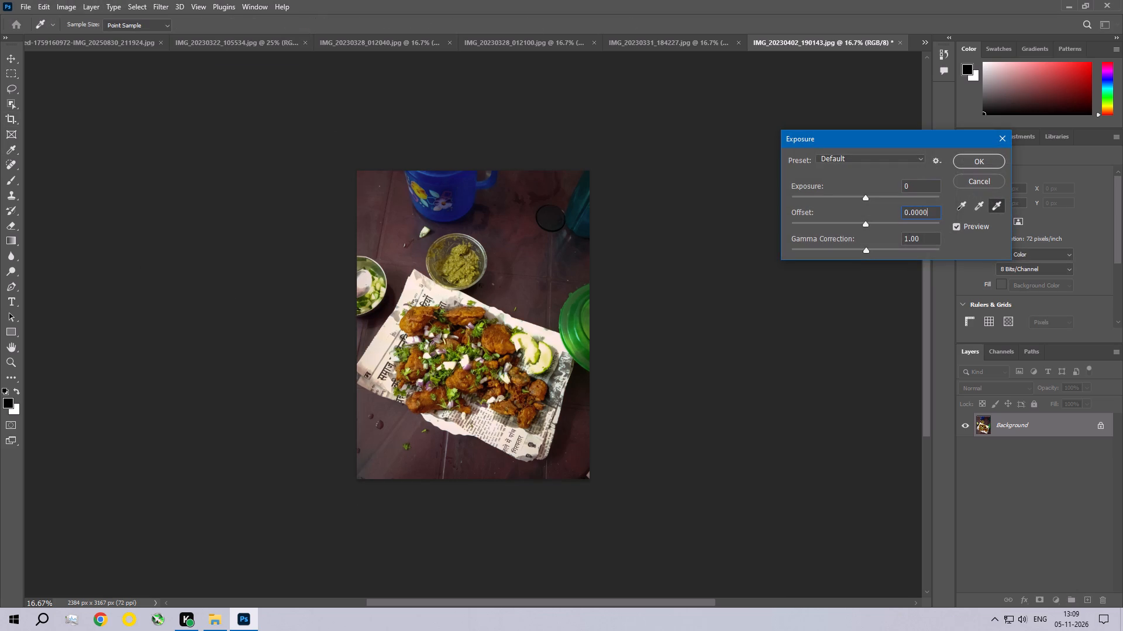
pyautogui.press('BackSpace')
pyautogui.press('BackSpace')
pyautogui.write('50')
pyautogui.press('Return')
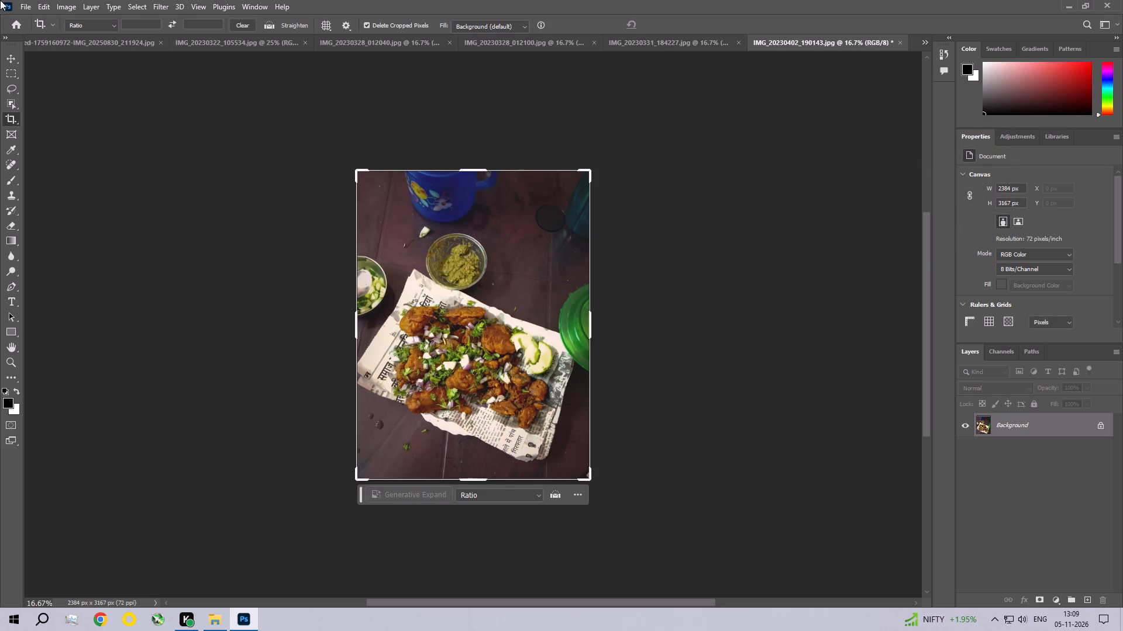
# Save the retouched IMG_20230402_190143 food photo and close it.
pyautogui.click(8, 58)
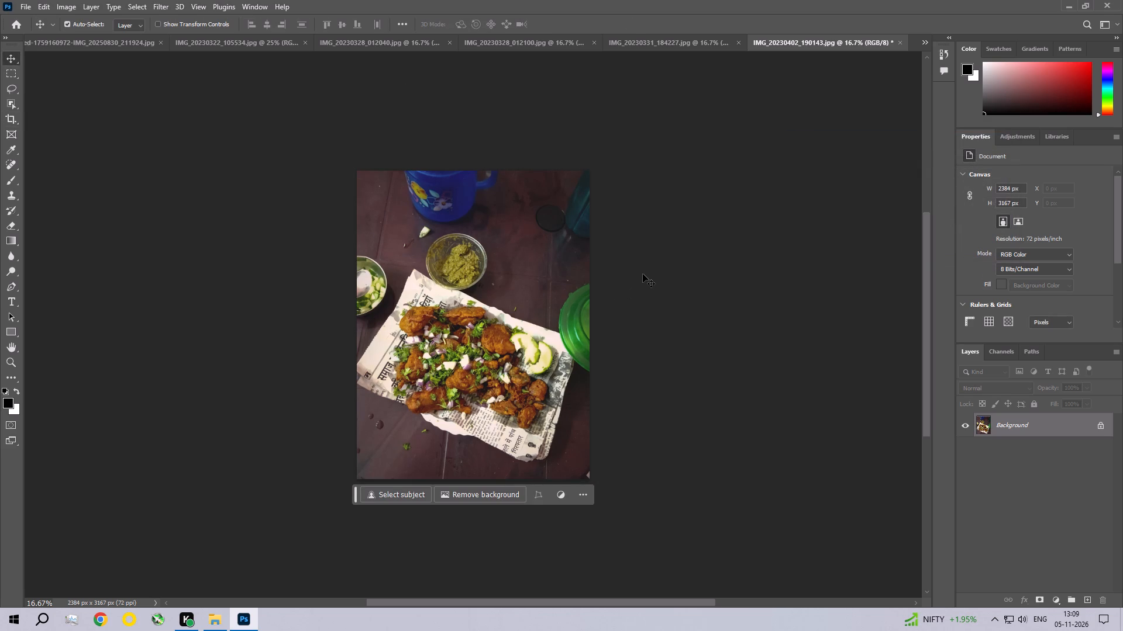
pyautogui.hotkey('ctrl', 's')
pyautogui.click(630, 150)
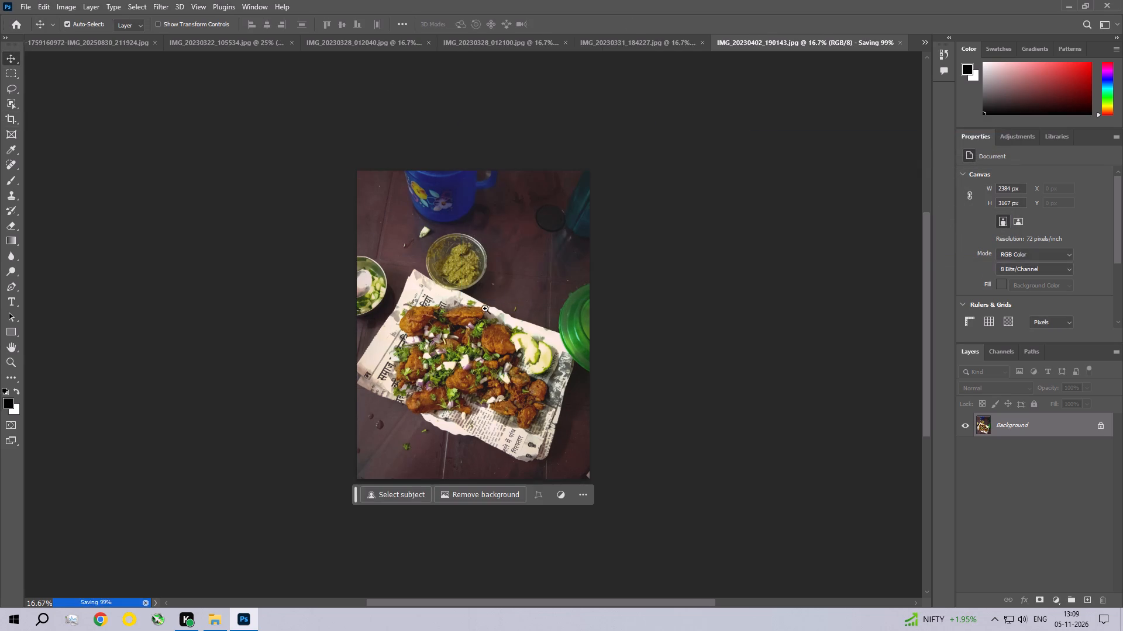
pyautogui.hotkey('ctrl', 'space')
pyautogui.hotkey('ctrl', 'space')
pyautogui.hotkey('ctrl', 'space')
pyautogui.hotkey('ctrl', 'space')
pyautogui.hotkey('ctrl', 'space')
pyautogui.hotkey('ctrl', 'space')
pyautogui.hotkey('ctrl', 'space')
pyautogui.hotkey('ctrl', 'space')
pyautogui.hotkey('ctrl', 'space')
pyautogui.hotkey('ctrl', 'space')
pyautogui.hotkey('ctrl', 'space')
pyautogui.hotkey('ctrl', 'space')
pyautogui.hotkey('ctrl', 'space')
pyautogui.hotkey('ctrl', 'space')
pyautogui.hotkey('ctrl', 'space')
pyautogui.hotkey('ctrl', 'space')
pyautogui.hotkey('ctrl', 'space')
pyautogui.hotkey('ctrl', 'space')
pyautogui.hotkey('ctrl', 'space')
pyautogui.hotkey('ctrl', 'space')
pyautogui.keyDown('ctrl'); pyautogui.doubleClick(466, 318); pyautogui.keyUp('ctrl')
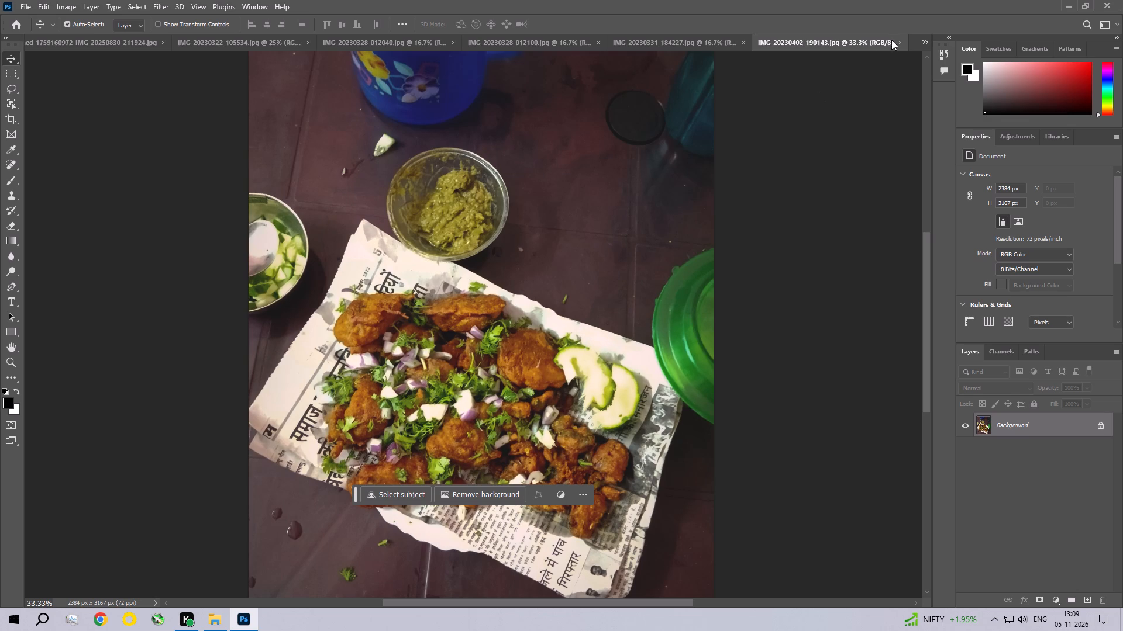
pyautogui.click(897, 44)
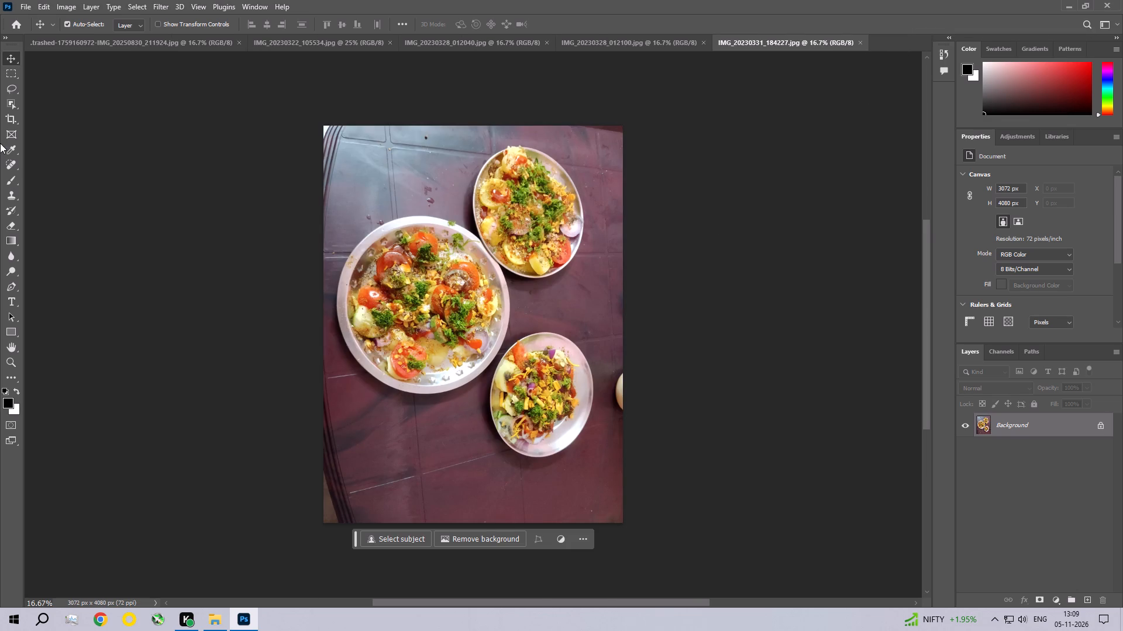
# Rotate the three-plate photo about 4° clockwise within the crop, shift it slightly down, and crop it to about 2812 x 3734 px.
pyautogui.click(12, 119)
pyautogui.click(745, 290)
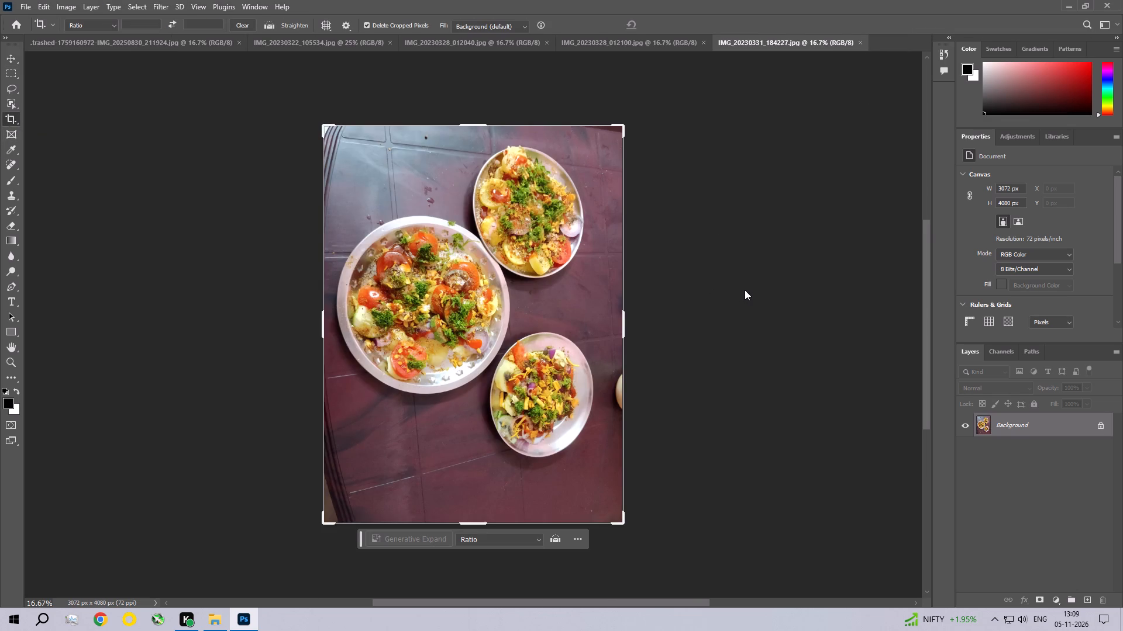
pyautogui.moveTo(719, 234); pyautogui.dragTo(711, 253)
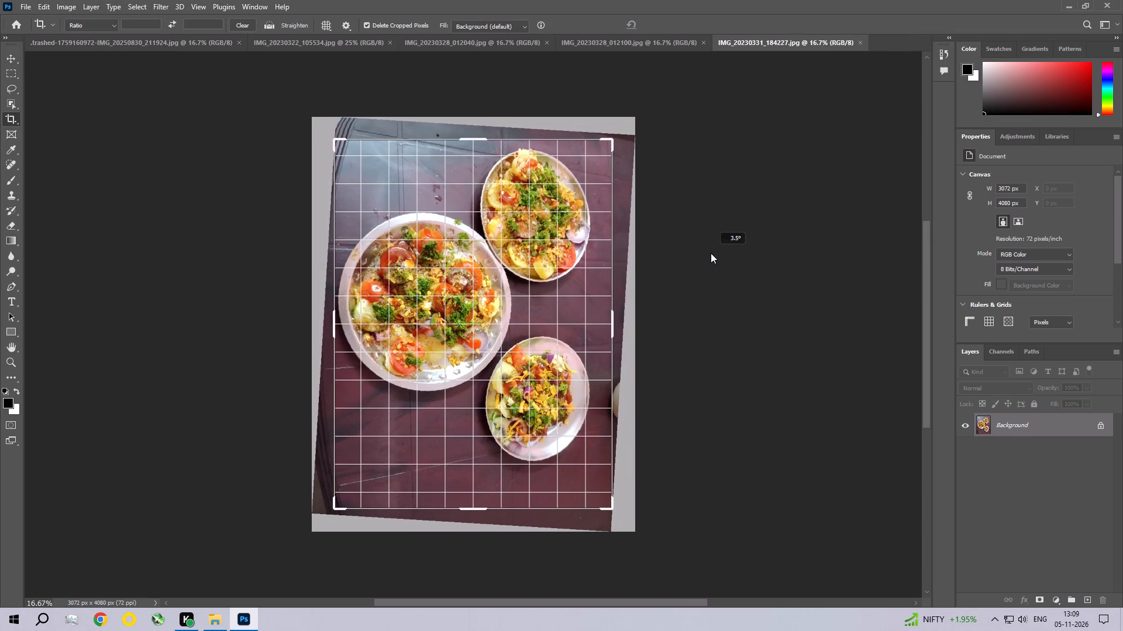
pyautogui.moveTo(711, 253); pyautogui.dragTo(711, 254)
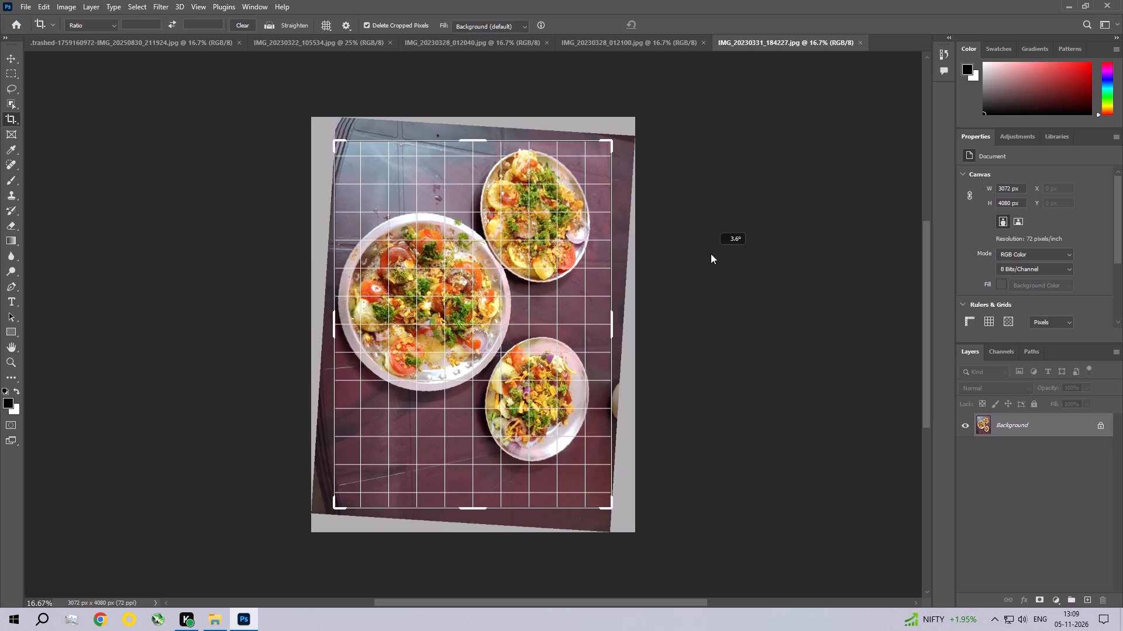
pyautogui.moveTo(711, 254); pyautogui.dragTo(704, 258)
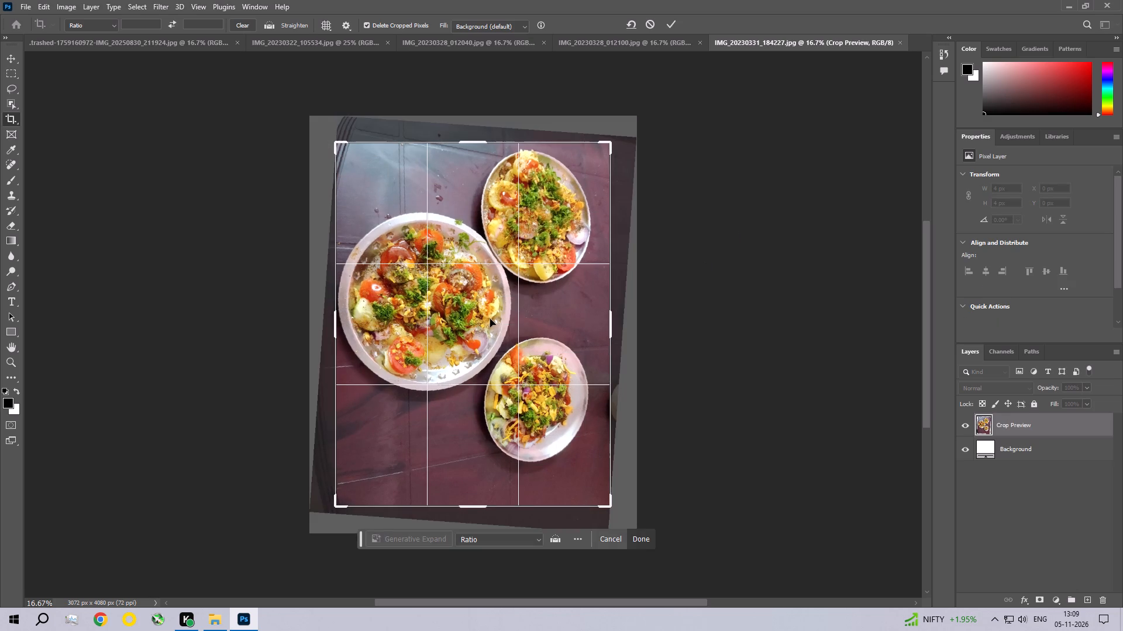
pyautogui.moveTo(490, 320); pyautogui.dragTo(490, 327)
pyautogui.doubleClick(490, 327)
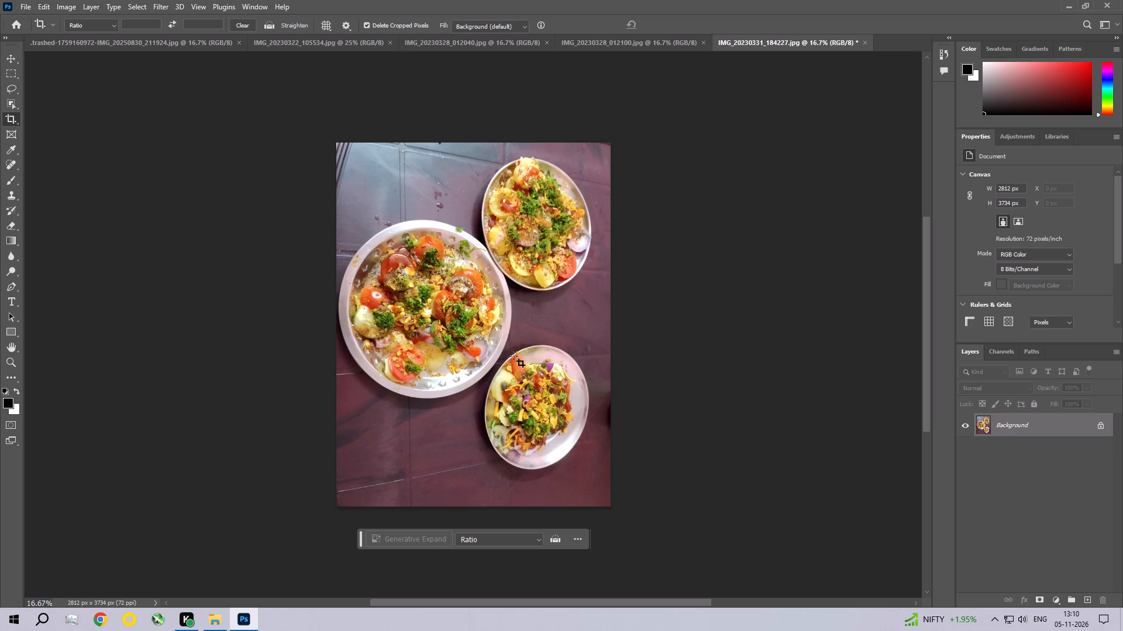
# In the Camera Raw Filter, set Contrast to +17, Highlights to -36, Shadows to +12, Whites to -20 and Blacks to +4.
pyautogui.click(161, 6)
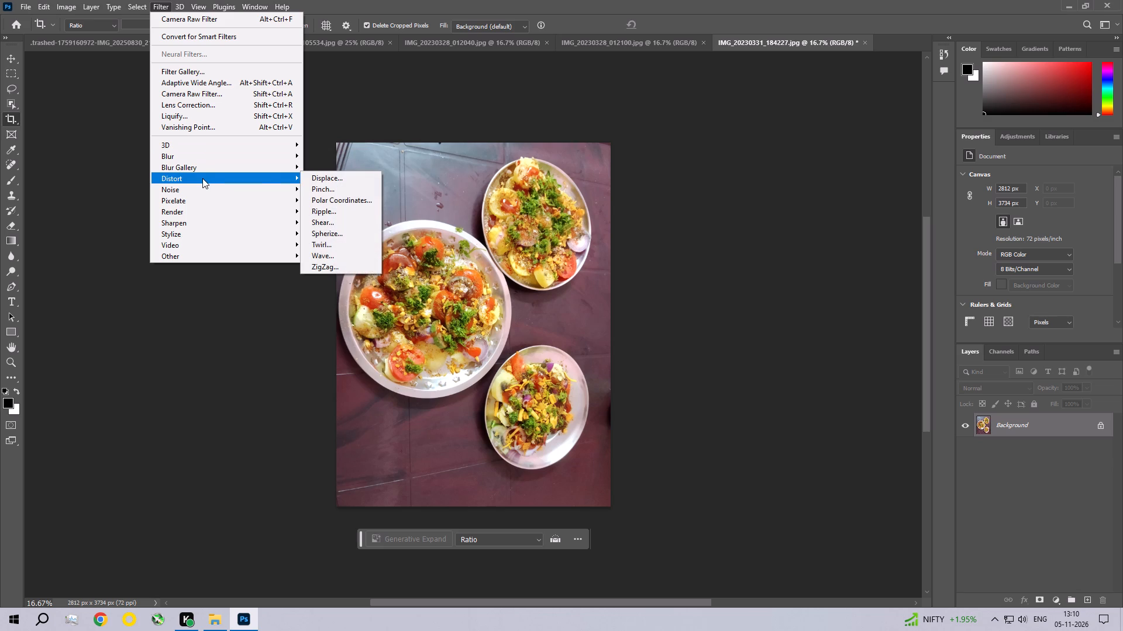
pyautogui.click(205, 96)
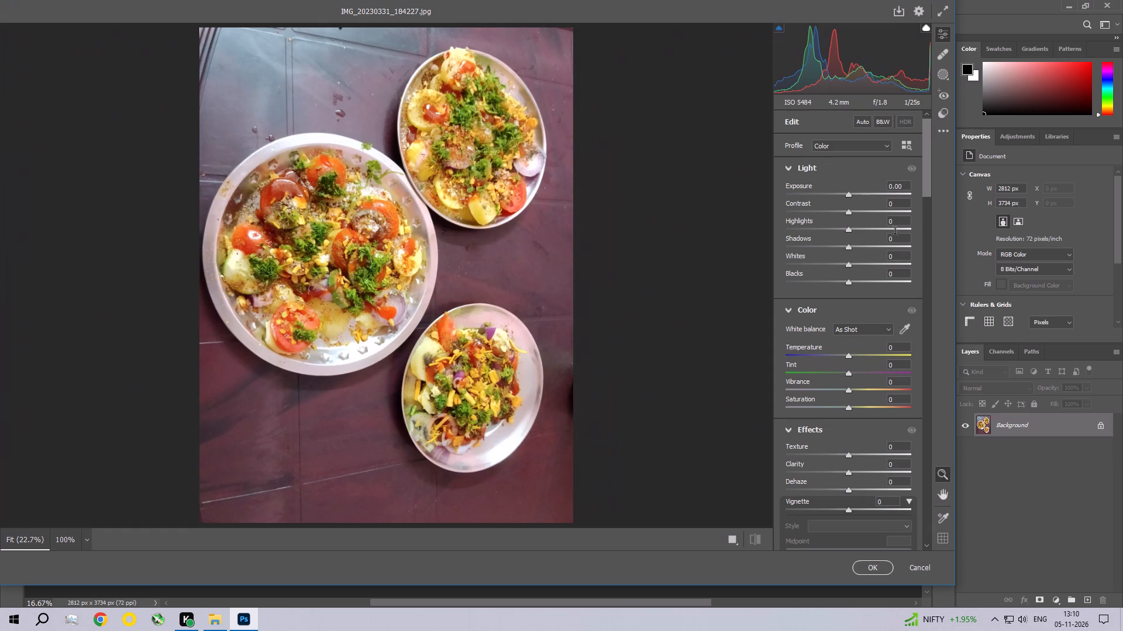
pyautogui.moveTo(849, 211); pyautogui.dragTo(857, 214)
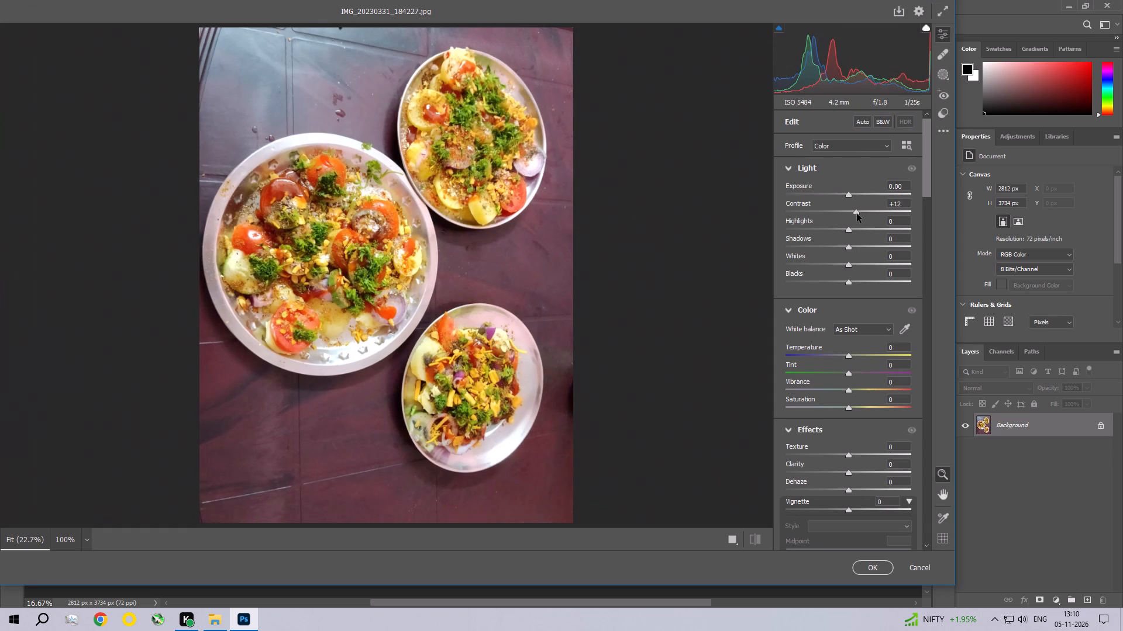
pyautogui.moveTo(857, 214); pyautogui.dragTo(860, 214)
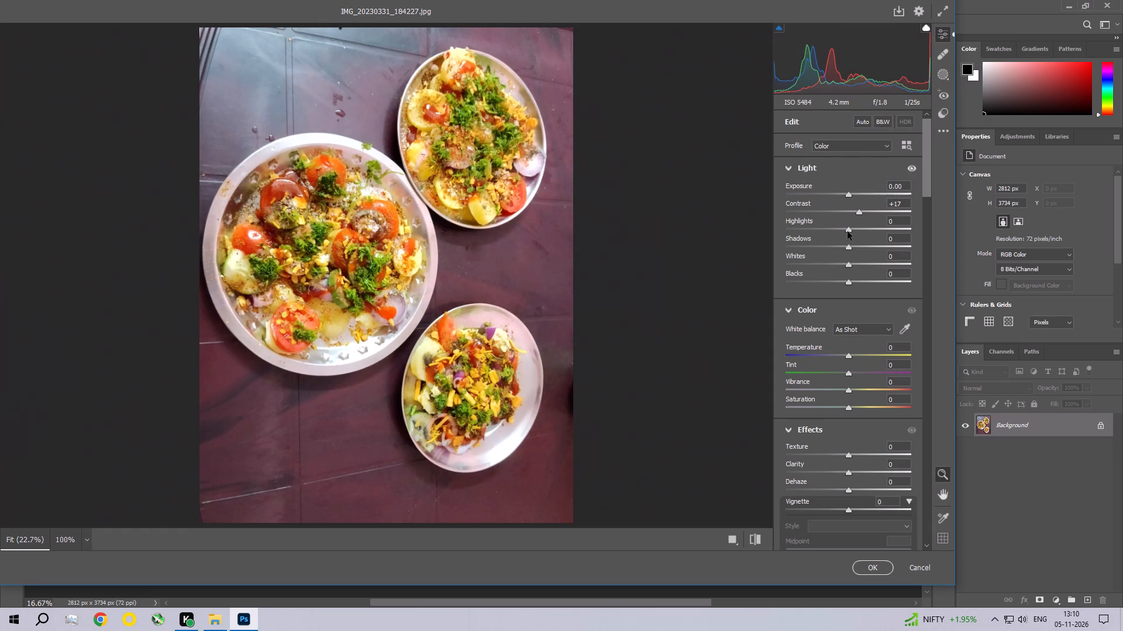
pyautogui.moveTo(848, 231); pyautogui.dragTo(825, 233)
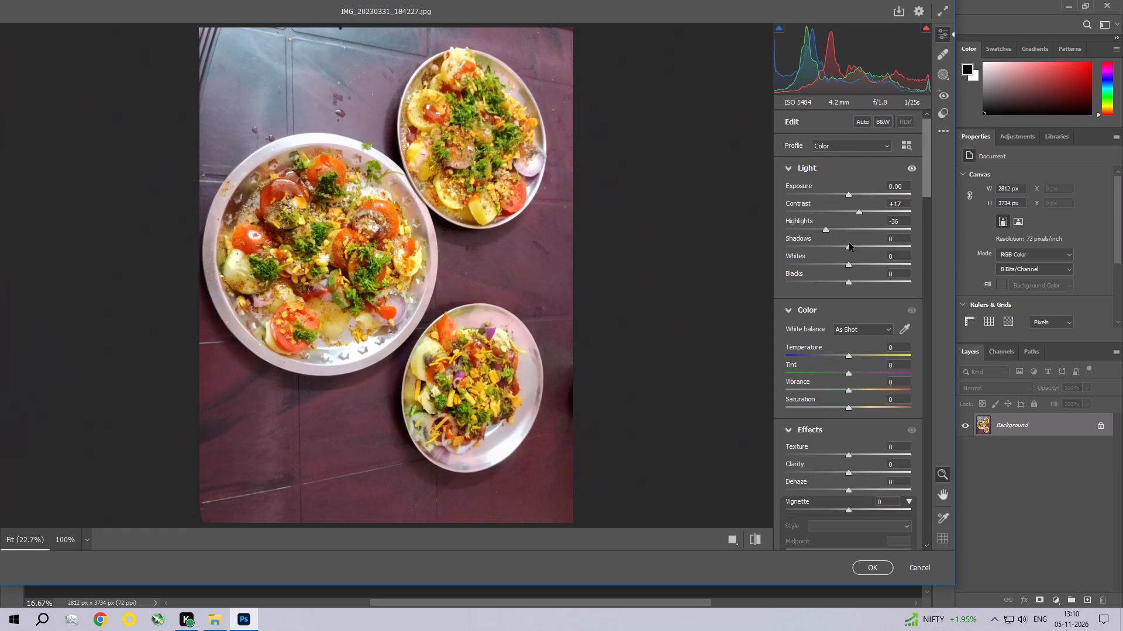
pyautogui.moveTo(851, 248); pyautogui.dragTo(856, 253)
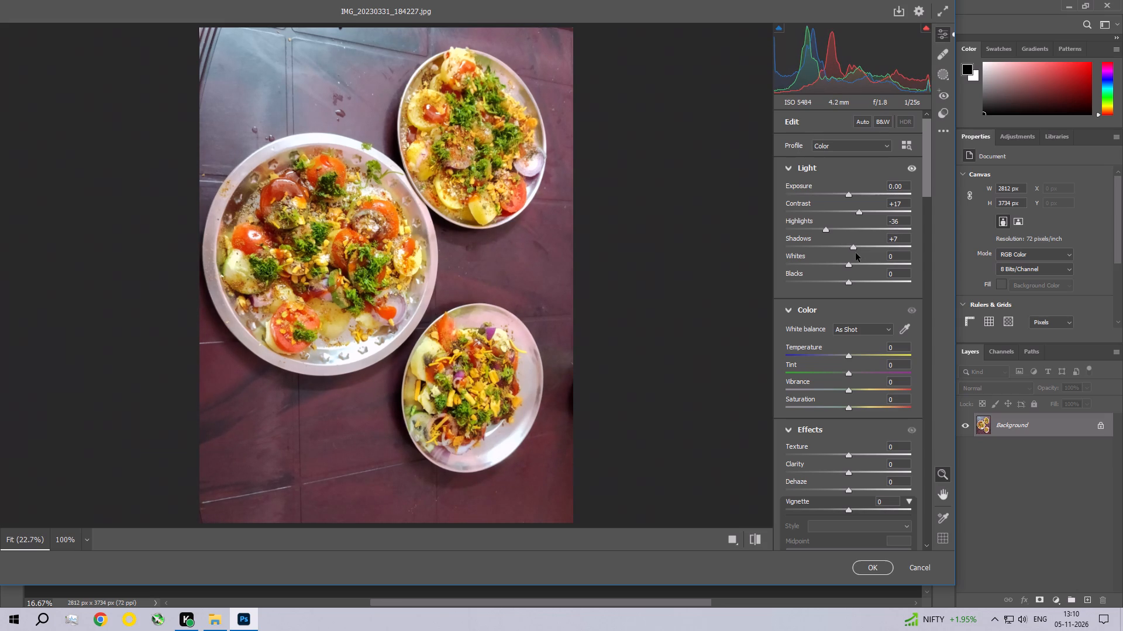
pyautogui.moveTo(856, 253); pyautogui.dragTo(859, 255)
pyautogui.moveTo(849, 266); pyautogui.dragTo(836, 265)
pyautogui.click(850, 284)
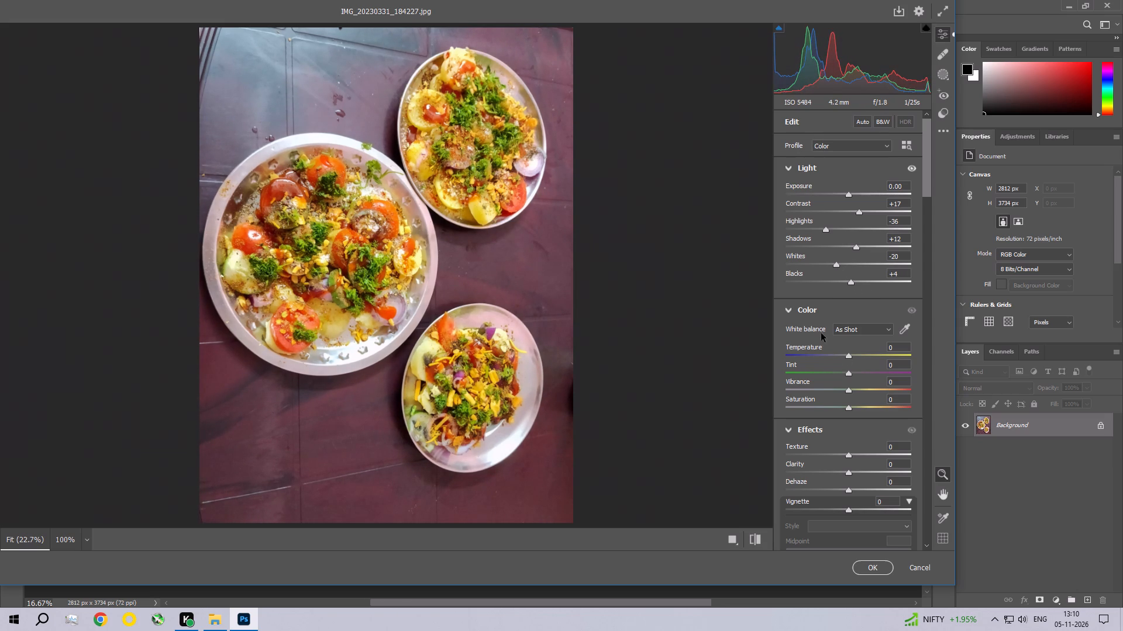
# Set the photo's Vibrance to +11 and Saturation to -3.
pyautogui.moveTo(849, 392); pyautogui.dragTo(856, 395)
pyautogui.click(850, 408)
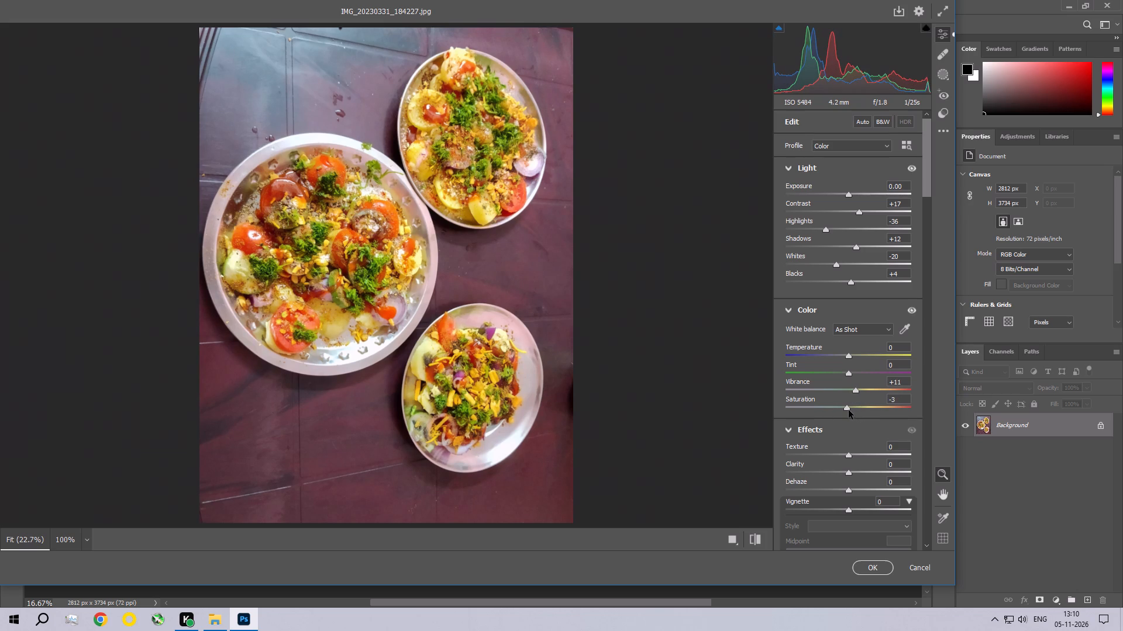
# Set the photo's Texture to +10, Clarity to +10 and Dehaze to +11.
pyautogui.moveTo(849, 455); pyautogui.dragTo(850, 455)
pyautogui.moveTo(850, 455); pyautogui.dragTo(855, 457)
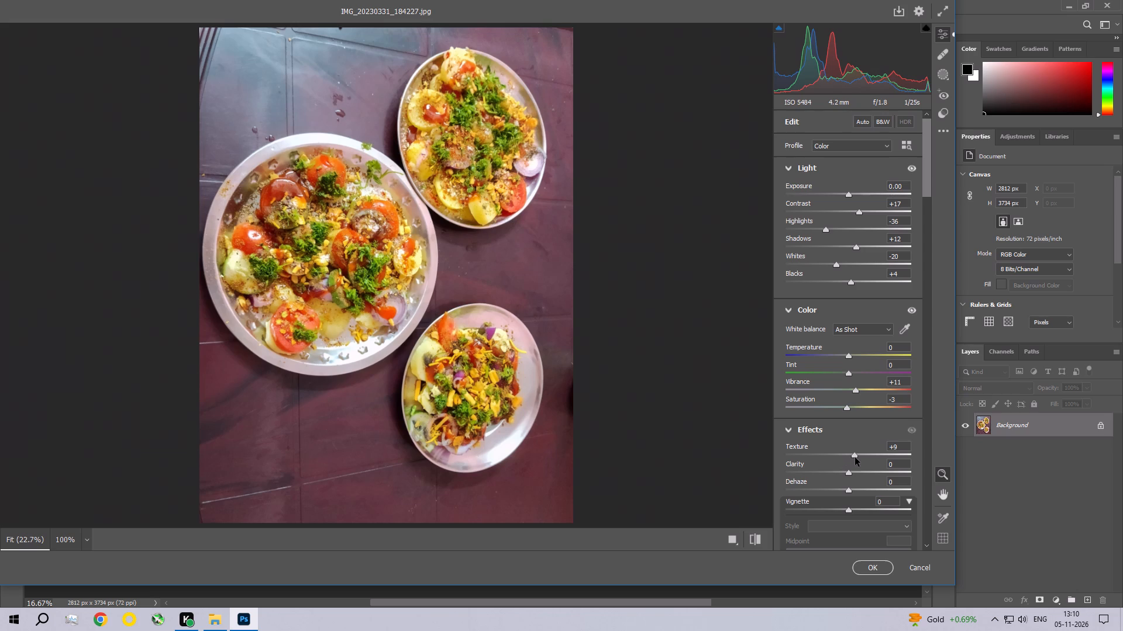
pyautogui.moveTo(855, 457); pyautogui.dragTo(856, 457)
pyautogui.moveTo(848, 472); pyautogui.dragTo(854, 477)
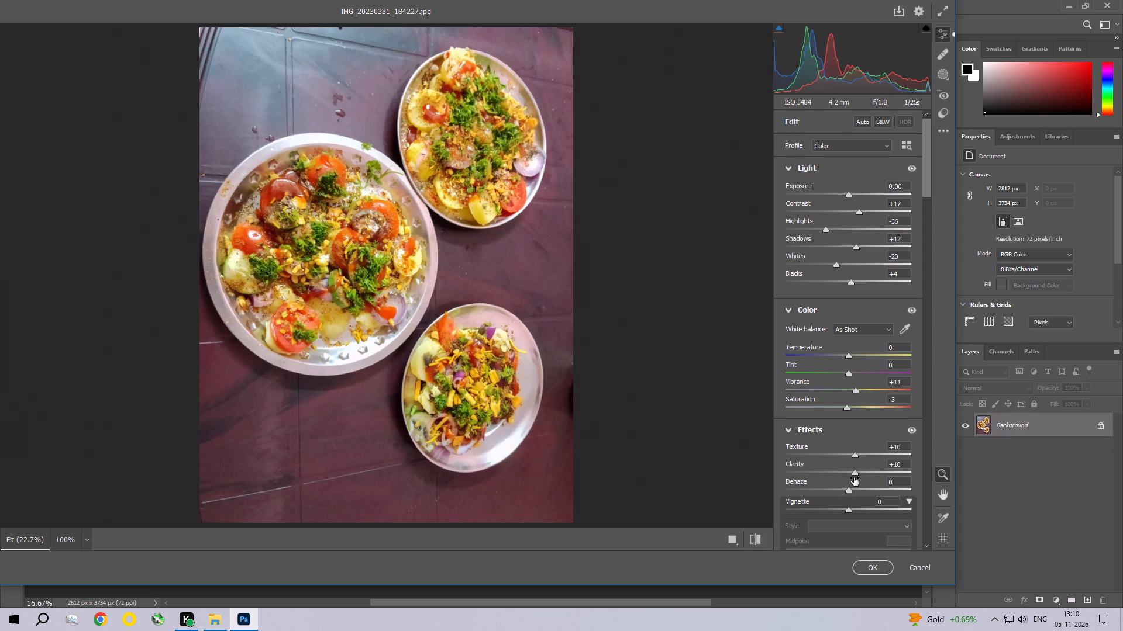
pyautogui.moveTo(850, 491); pyautogui.dragTo(867, 497)
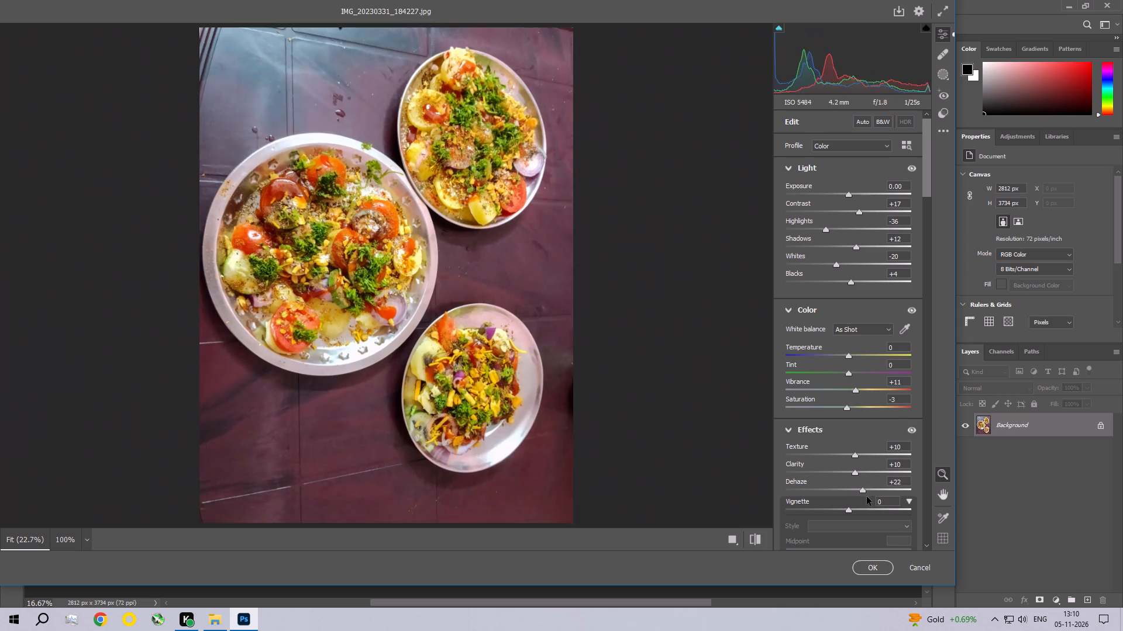
pyautogui.moveTo(867, 497); pyautogui.dragTo(855, 504)
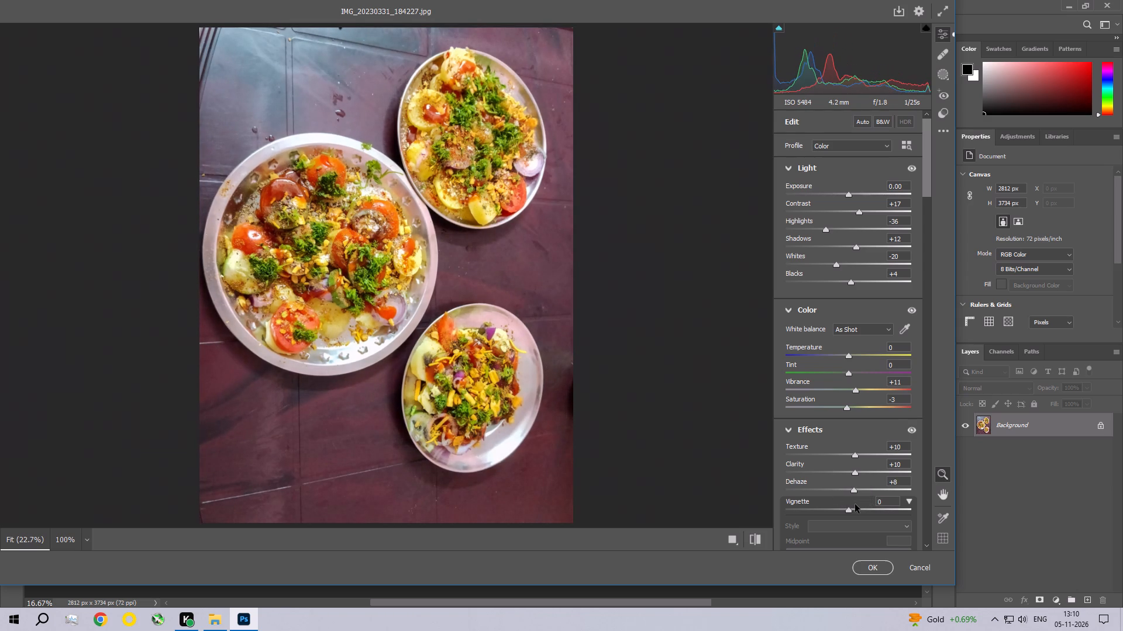
pyautogui.moveTo(855, 504); pyautogui.dragTo(857, 506)
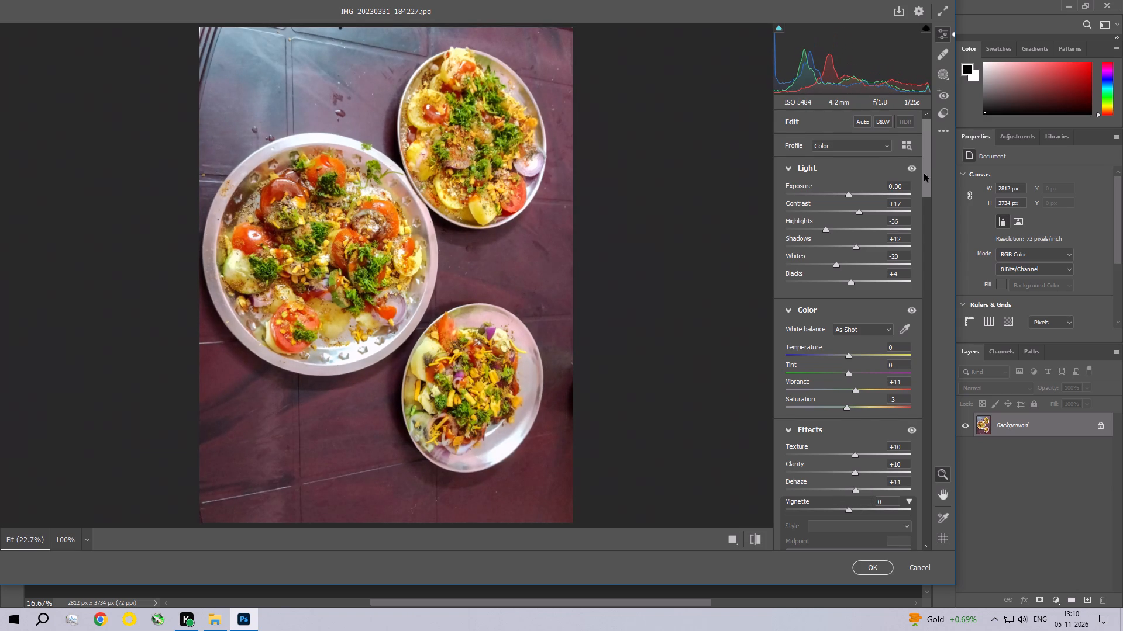
# Lower the parametric tone curve's Highlights to -18 and Lights to -5.
pyautogui.moveTo(924, 174); pyautogui.dragTo(924, 237)
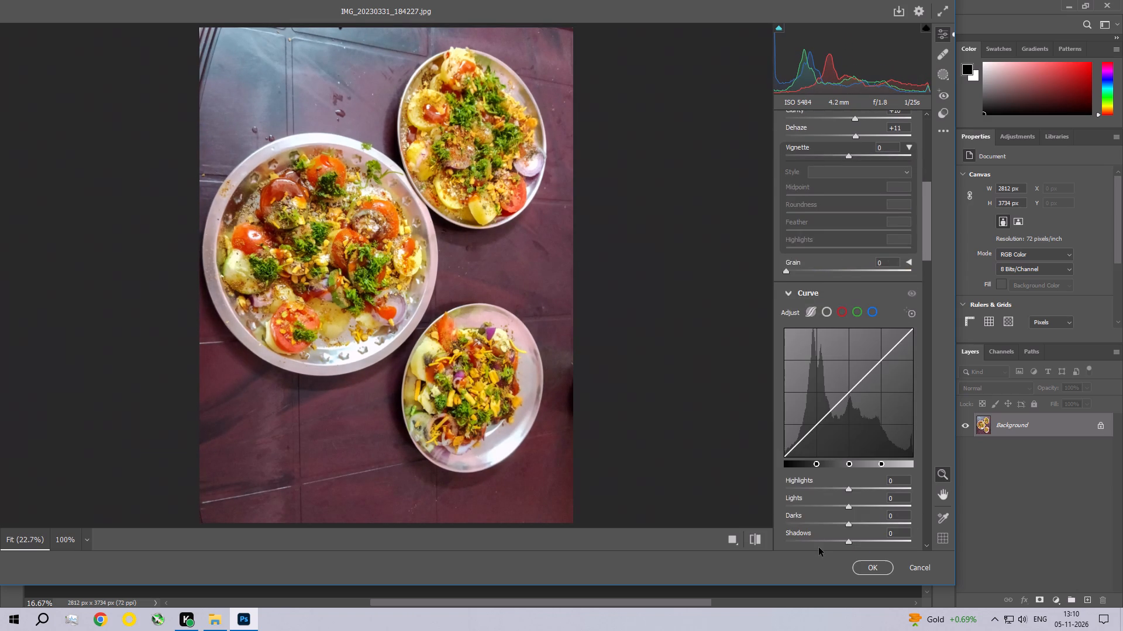
pyautogui.moveTo(852, 489); pyautogui.dragTo(833, 491)
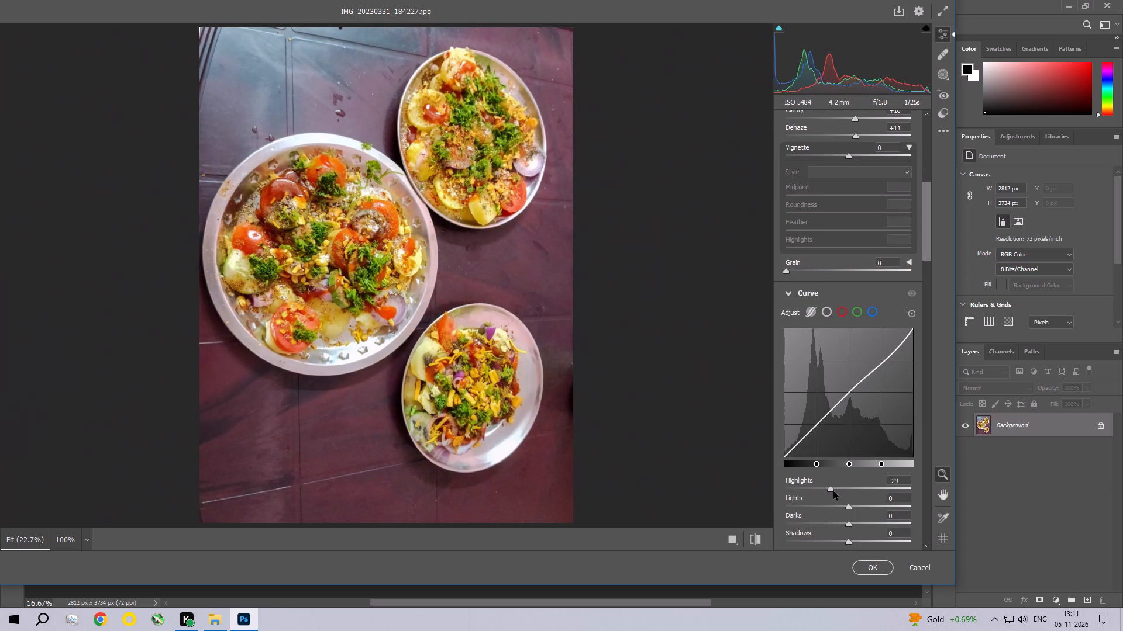
pyautogui.moveTo(833, 491); pyautogui.dragTo(836, 495)
pyautogui.moveTo(836, 495); pyautogui.dragTo(840, 497)
pyautogui.click(849, 507)
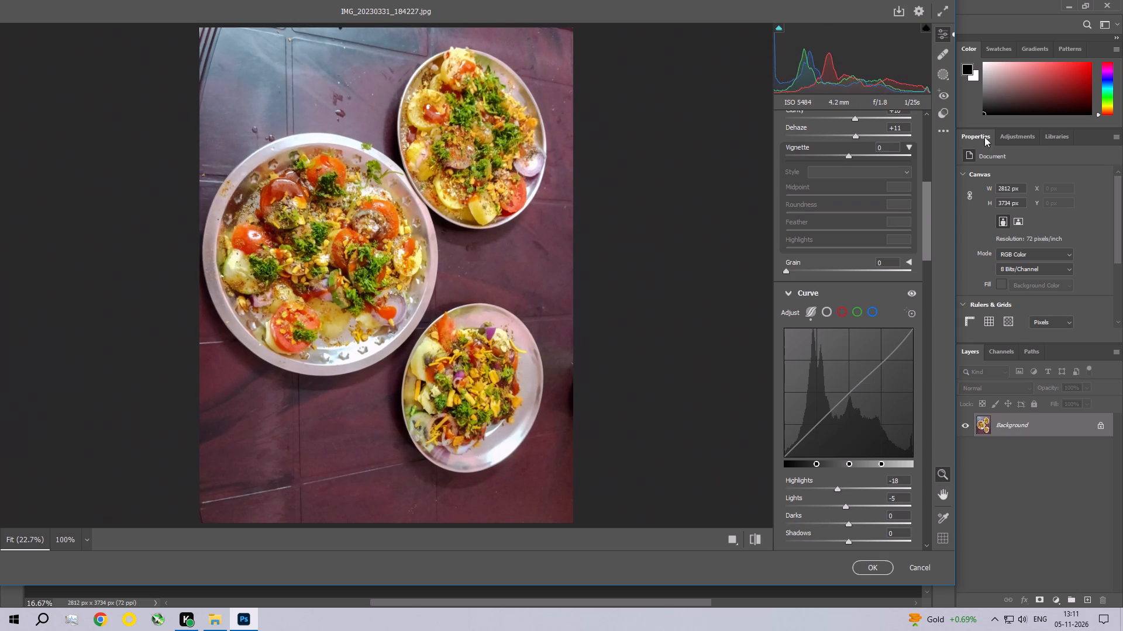
# Set Sharpening to 15, Noise Reduction to 11 and Color Noise Reduction to 12, and apply the Camera Raw Filter.
pyautogui.moveTo(925, 204); pyautogui.dragTo(923, 301)
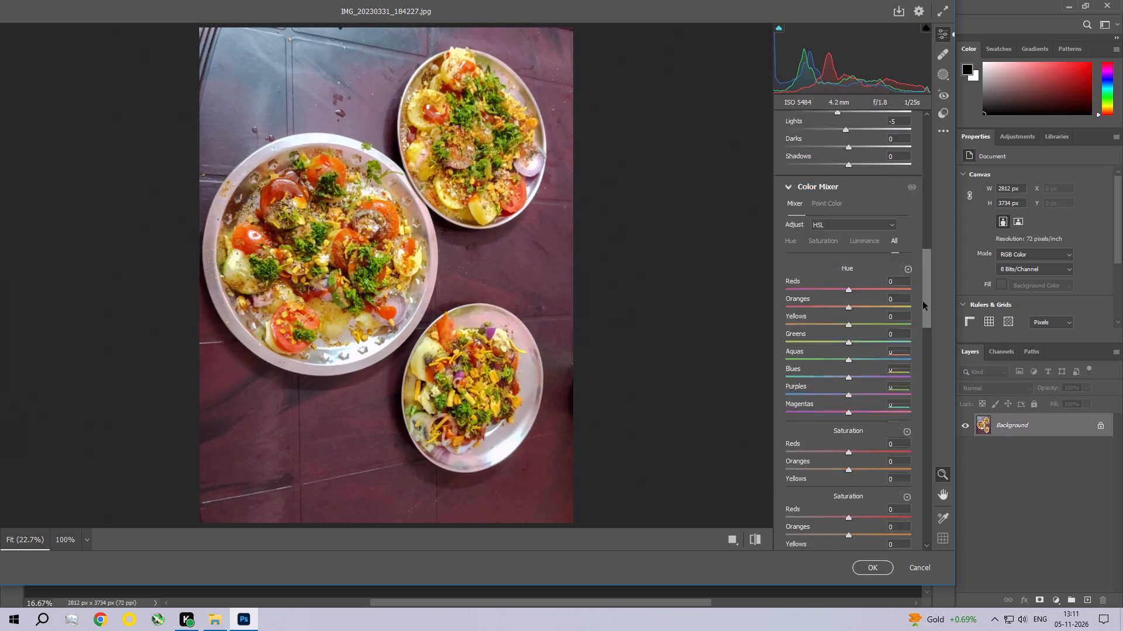
pyautogui.moveTo(923, 301); pyautogui.dragTo(914, 424)
pyautogui.click(795, 220)
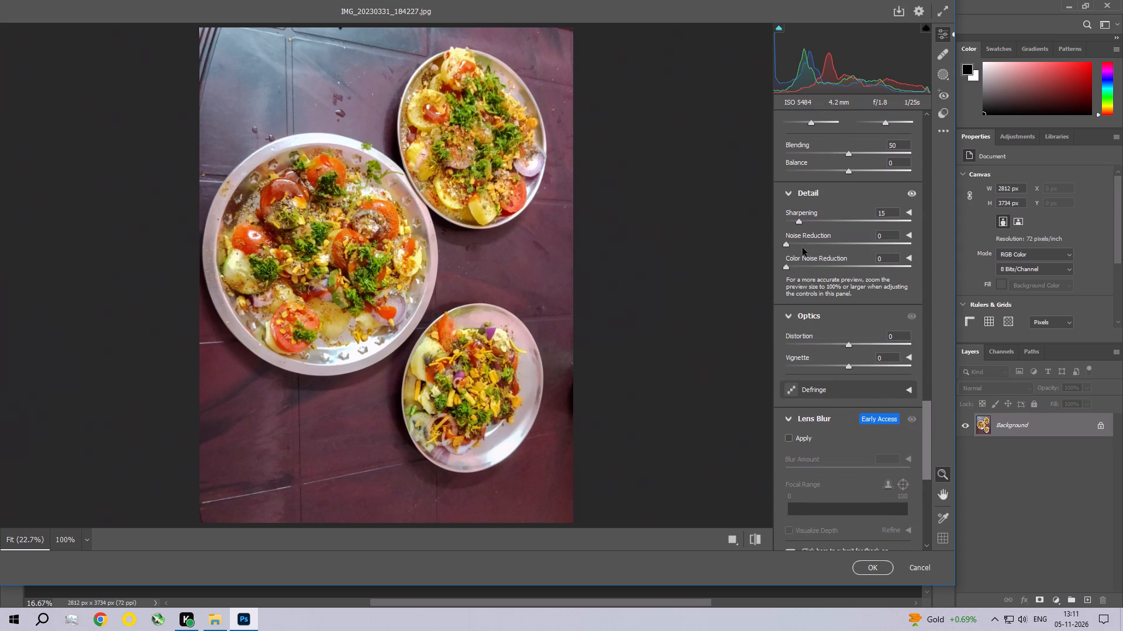
pyautogui.click(799, 245)
pyautogui.click(801, 266)
pyautogui.moveTo(923, 428); pyautogui.dragTo(921, 500)
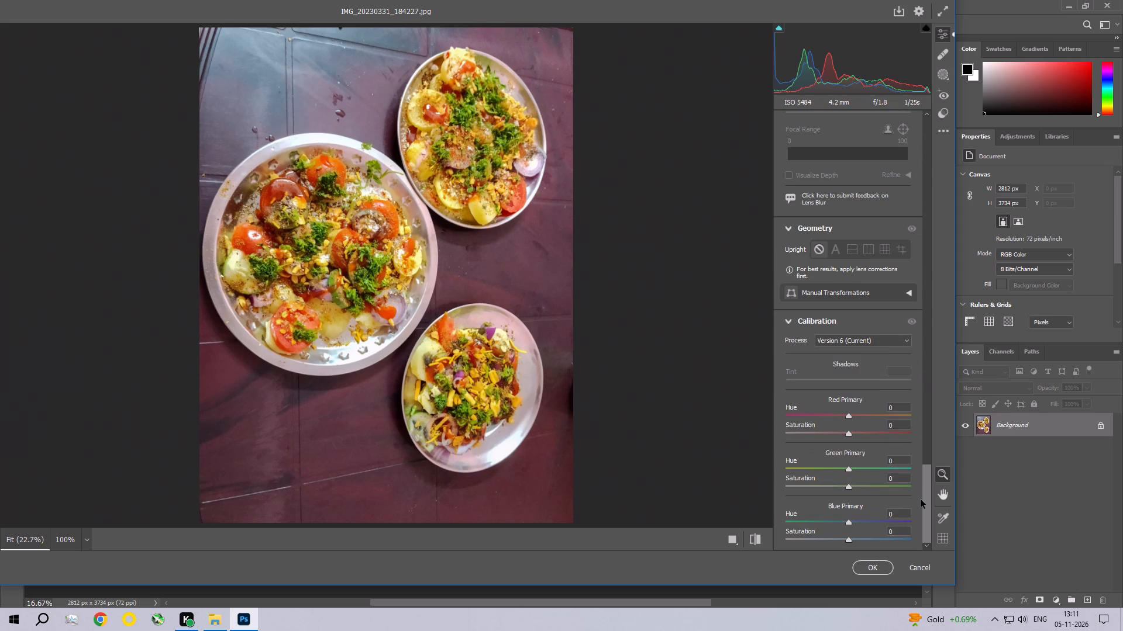
pyautogui.moveTo(921, 500); pyautogui.dragTo(921, 501)
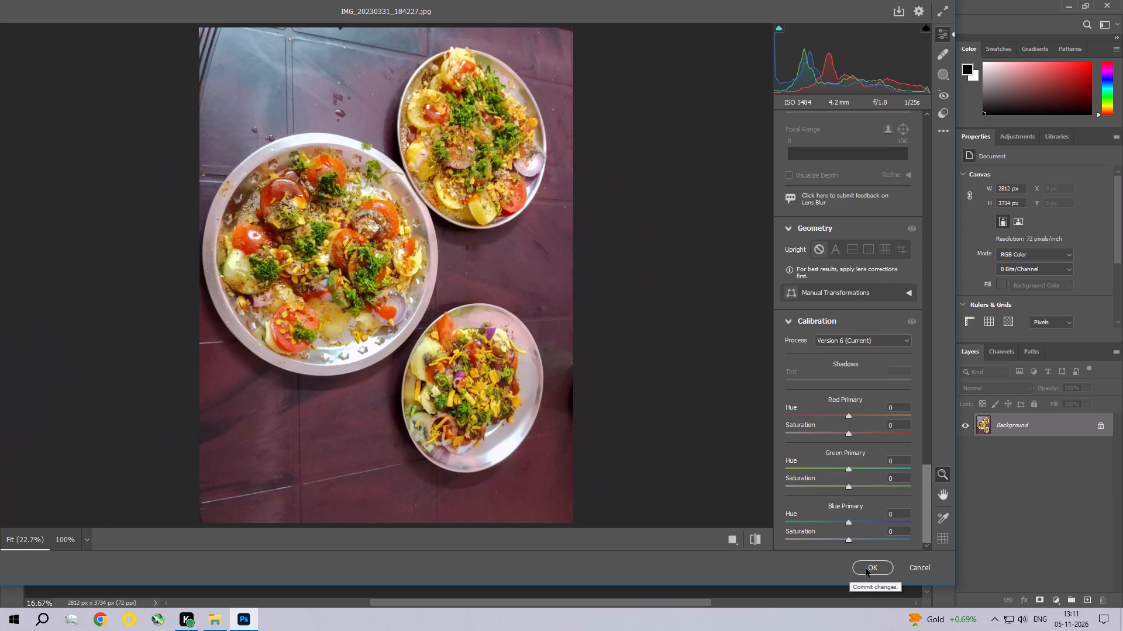
pyautogui.click(866, 568)
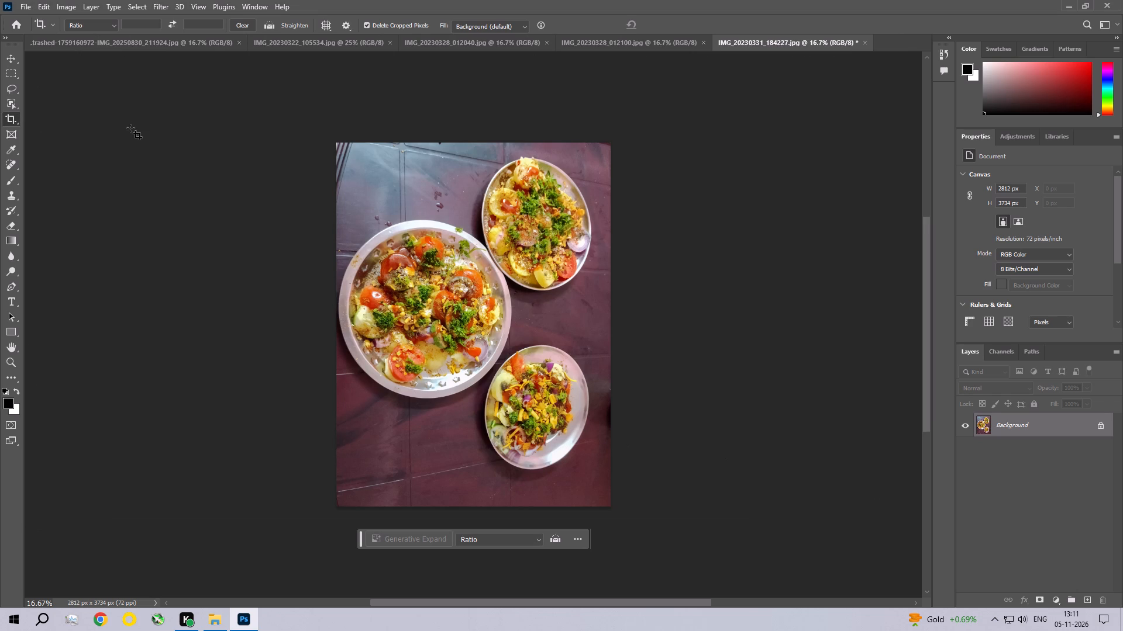
# Apply an Exposure adjustment to the food photo with the Offset set to 0.0050.
pyautogui.click(70, 2)
pyautogui.click(94, 40)
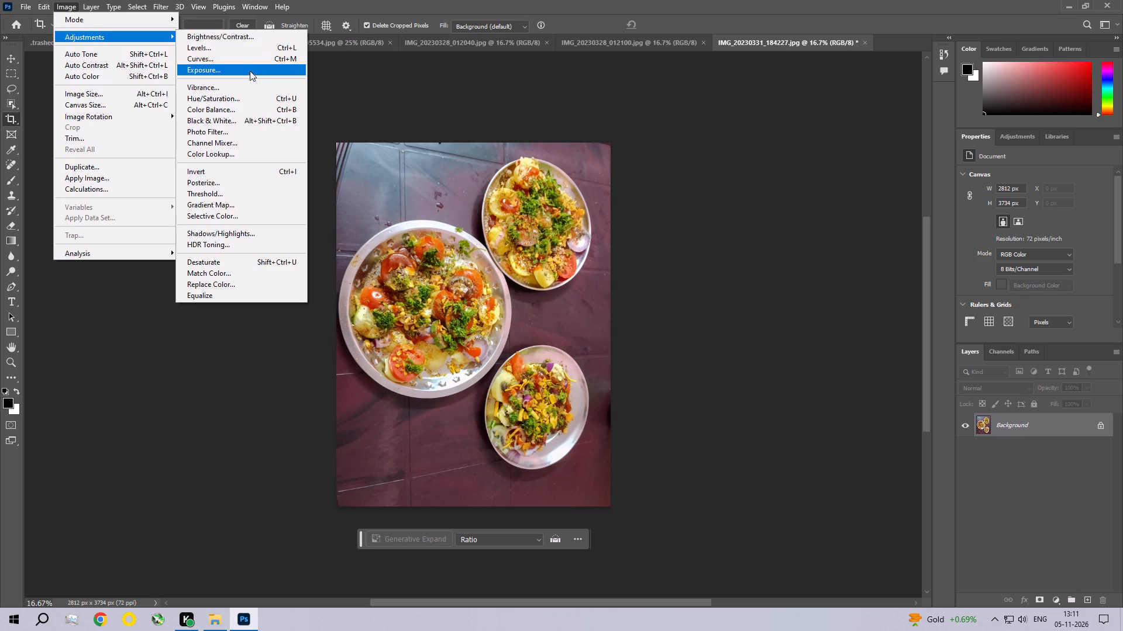
pyautogui.click(250, 72)
pyautogui.click(938, 216)
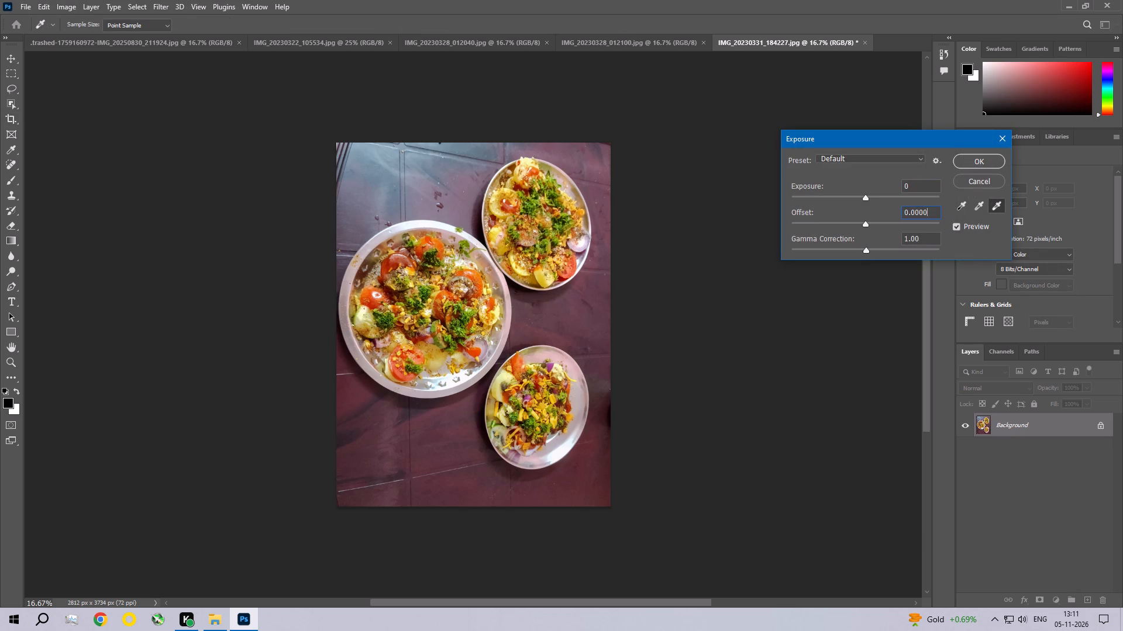
pyautogui.press('BackSpace')
pyautogui.press('BackSpace')
pyautogui.write('50')
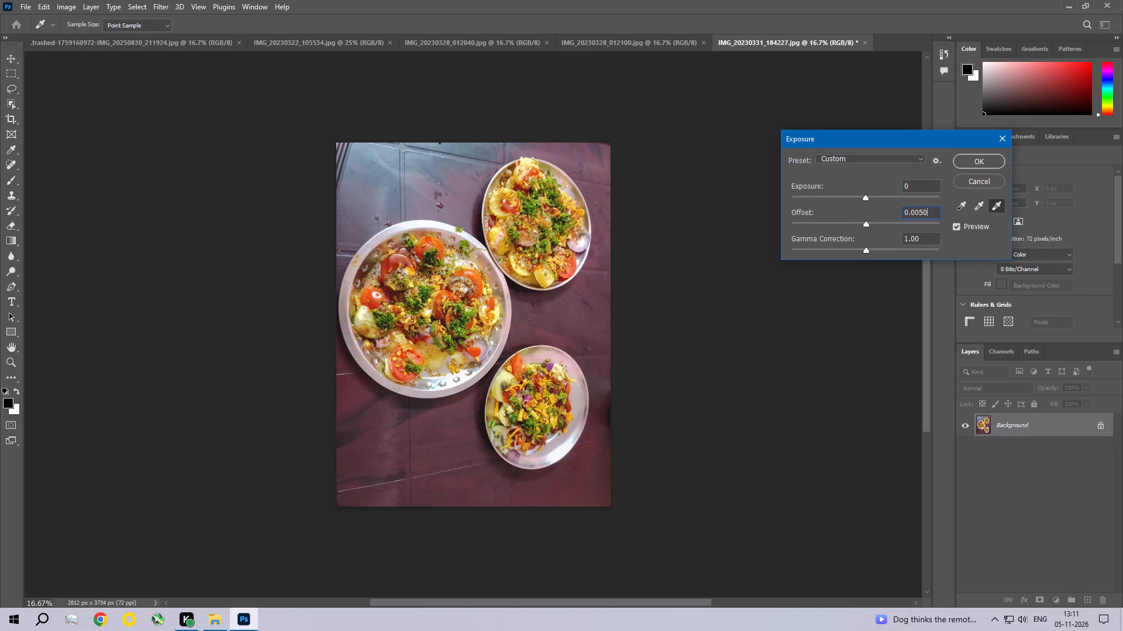
pyautogui.press('Return')
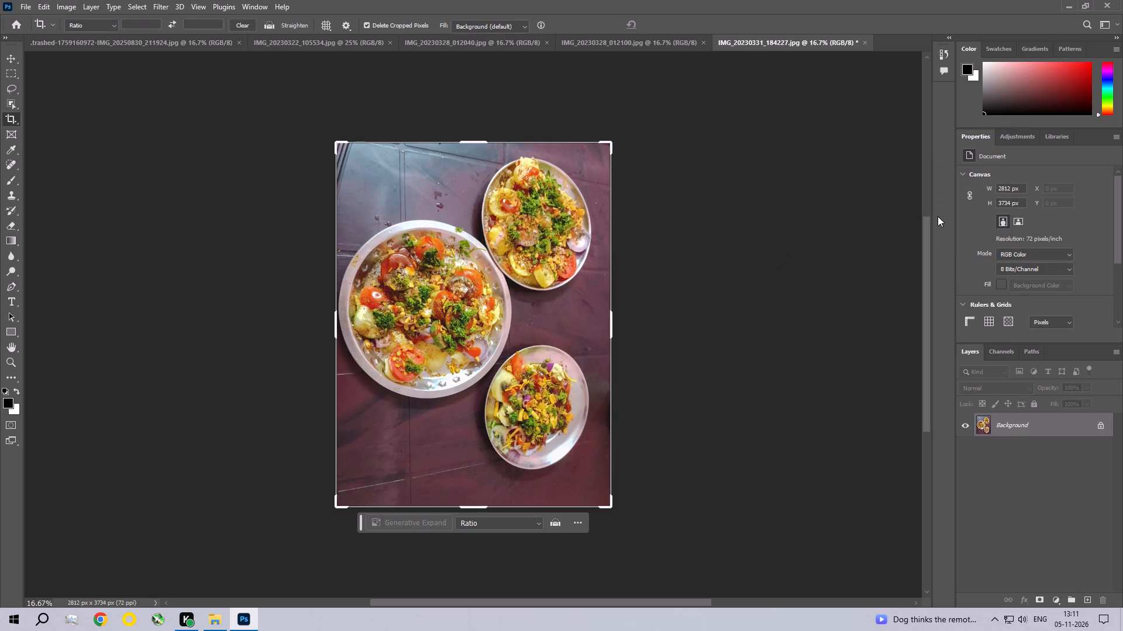
# Switch to the Move tool and examine the plates in the adjusted food photo at closer range.
pyautogui.click(10, 59)
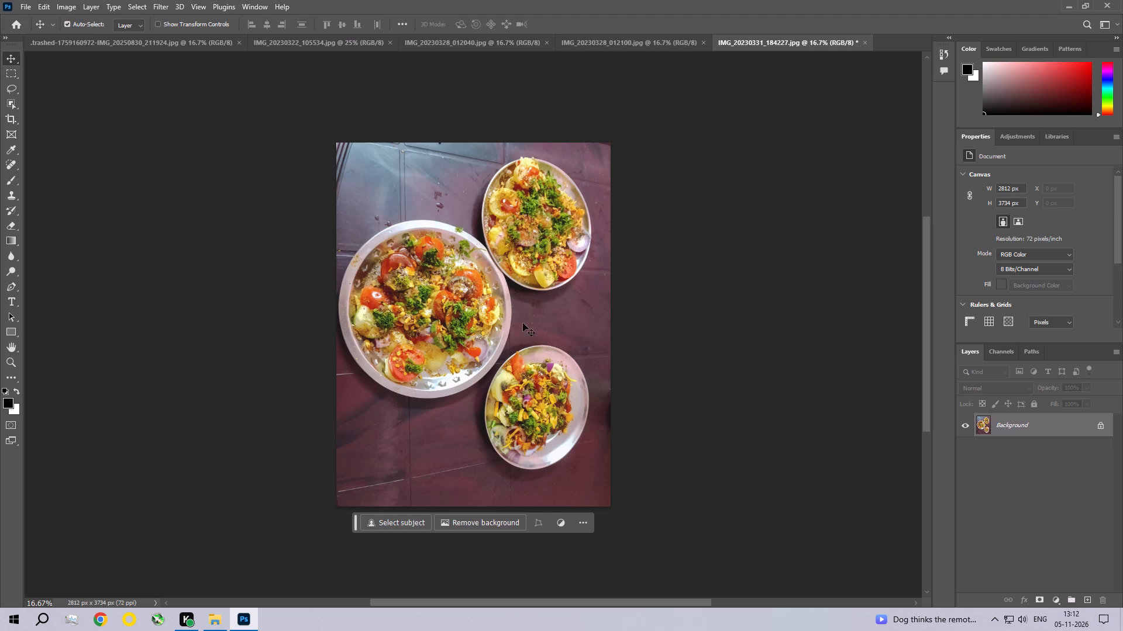
pyautogui.hotkey('ctrl', 'space')
pyautogui.hotkey('ctrl', 'space')
pyautogui.hotkey('ctrl', 'space')
pyautogui.hotkey('ctrl', 'space')
pyautogui.hotkey('ctrl', 'space')
pyautogui.hotkey('ctrl', 'space')
pyautogui.hotkey('ctrl', 'space')
pyautogui.hotkey('ctrl', 'space')
pyautogui.hotkey('ctrl', 'space')
pyautogui.hotkey('ctrl', 'space')
pyautogui.hotkey('ctrl', 'space')
pyautogui.hotkey('ctrl', 'space')
pyautogui.hotkey('ctrl', 'space')
pyautogui.hotkey('ctrl', 'space')
pyautogui.hotkey('ctrl', 'space')
pyautogui.hotkey('ctrl', 'space')
pyautogui.hotkey('ctrl', 'space')
pyautogui.hotkey('ctrl', 'space')
pyautogui.hotkey('ctrl', 'space')
pyautogui.hotkey('ctrl', 'space')
pyautogui.keyDown('ctrl'); pyautogui.doubleClick(471, 285); pyautogui.keyUp('ctrl')
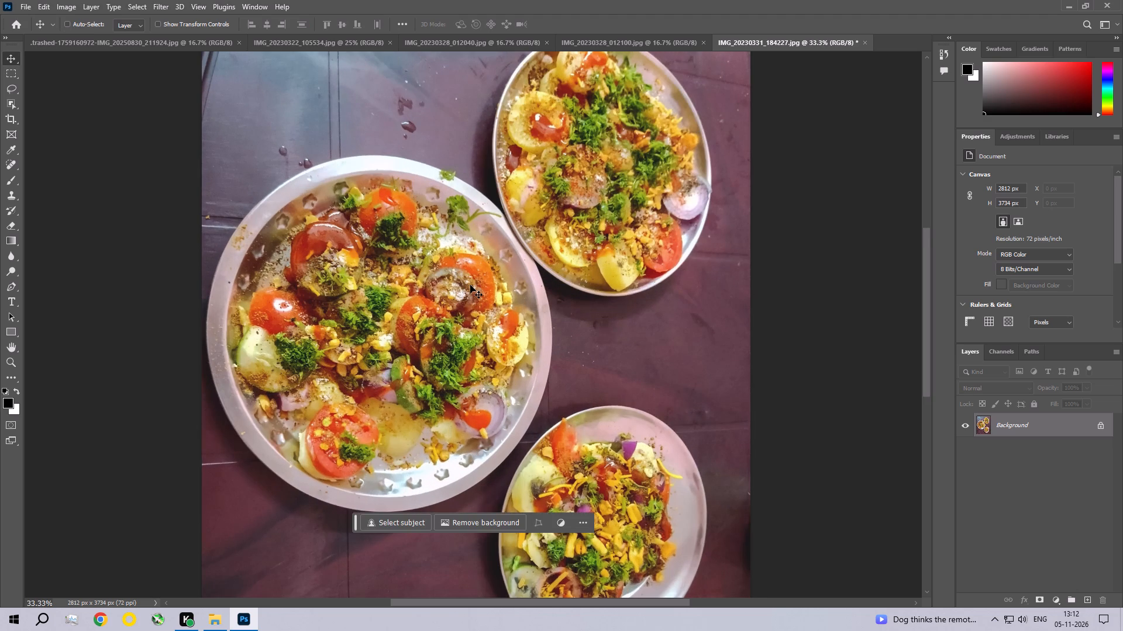
# Save IMG_20230331_184227.jpg and close it.
pyautogui.hotkey('ctrl', 's')
pyautogui.click(633, 151)
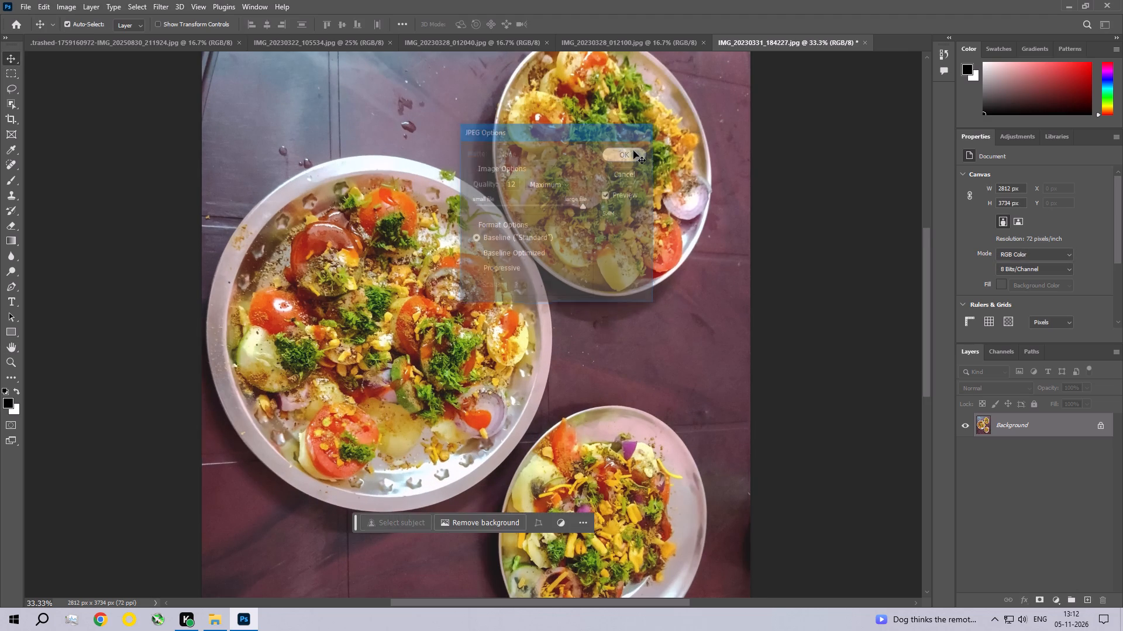
pyautogui.click(863, 43)
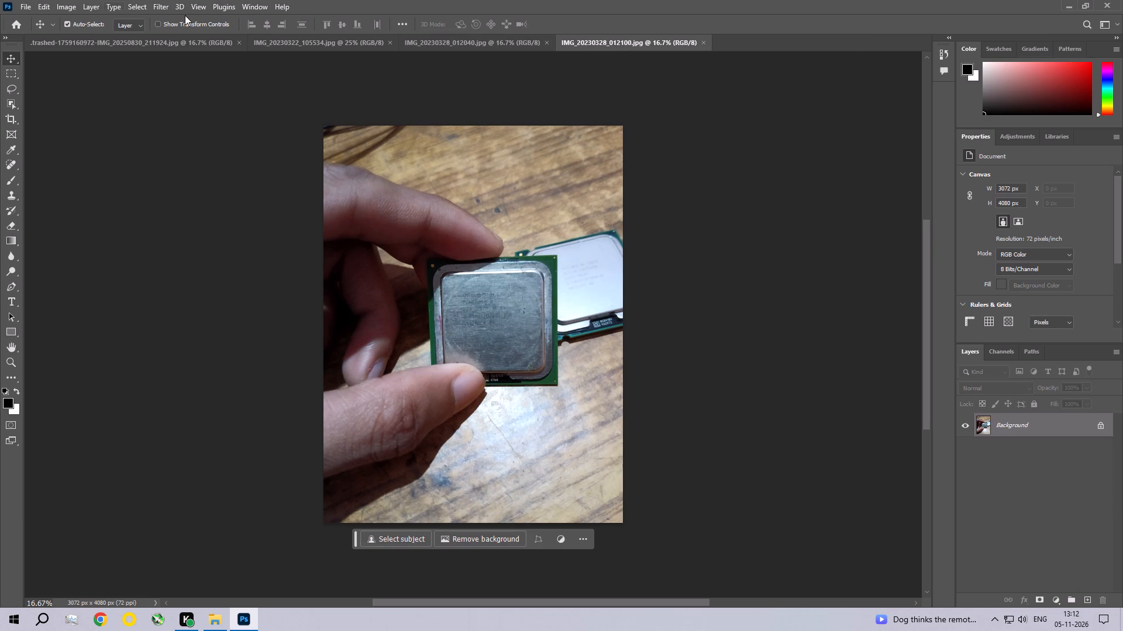
# In Camera Raw Filter, set IMG_20230328_012100's Exposure to -0.75, Contrast +19, Highlights -35, Shadows +35, Whites -36 and Blacks -4.
pyautogui.click(161, 5)
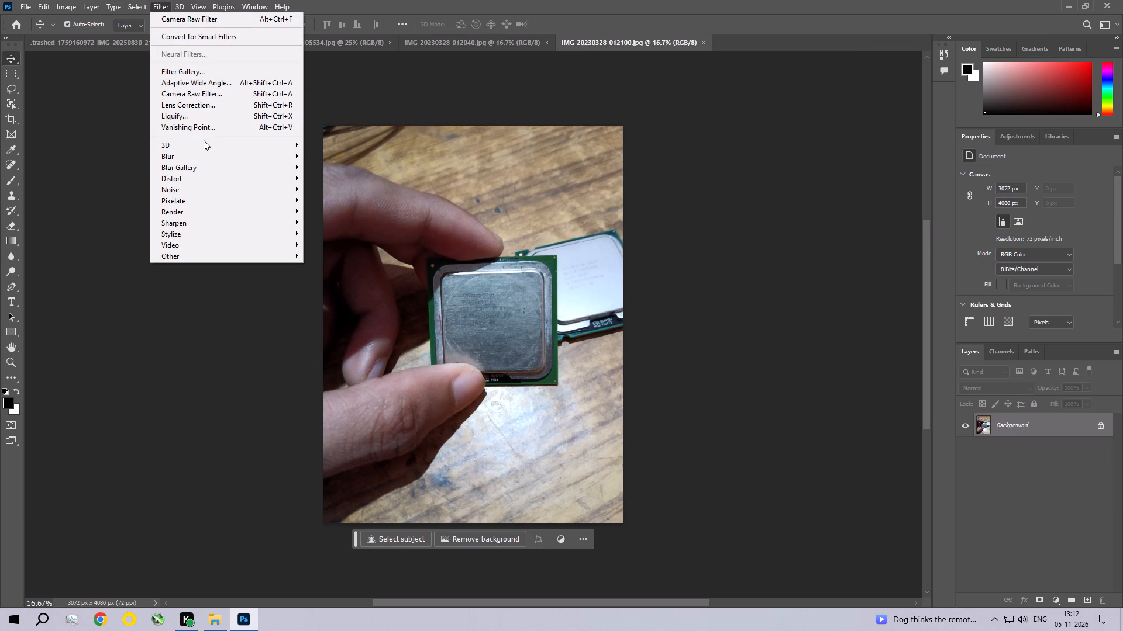
pyautogui.click(211, 97)
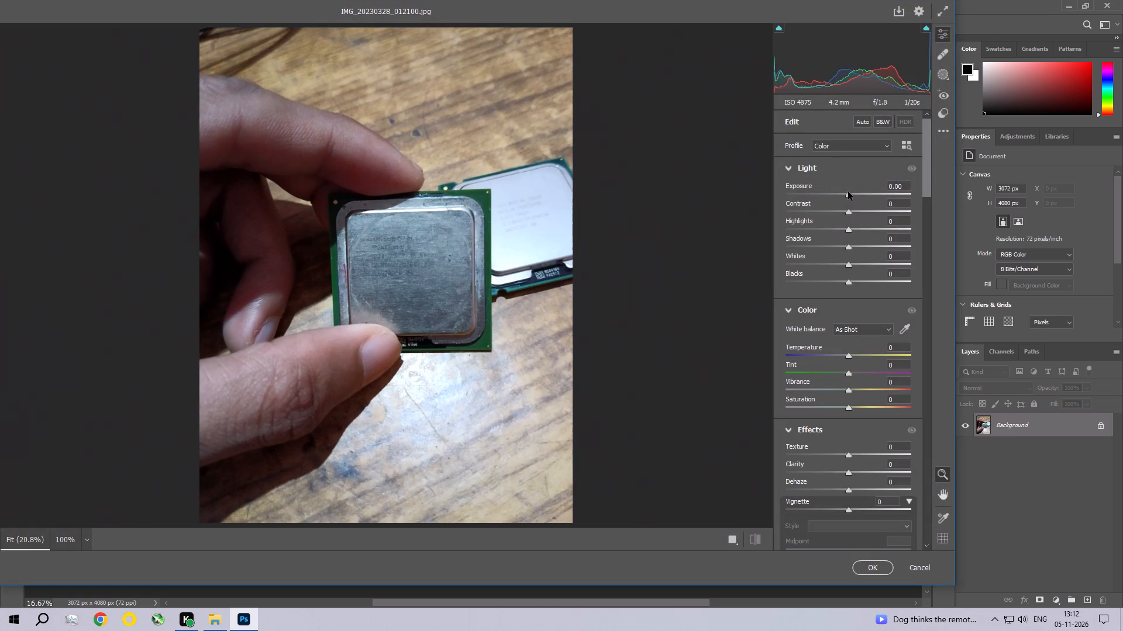
pyautogui.moveTo(848, 192); pyautogui.dragTo(839, 191)
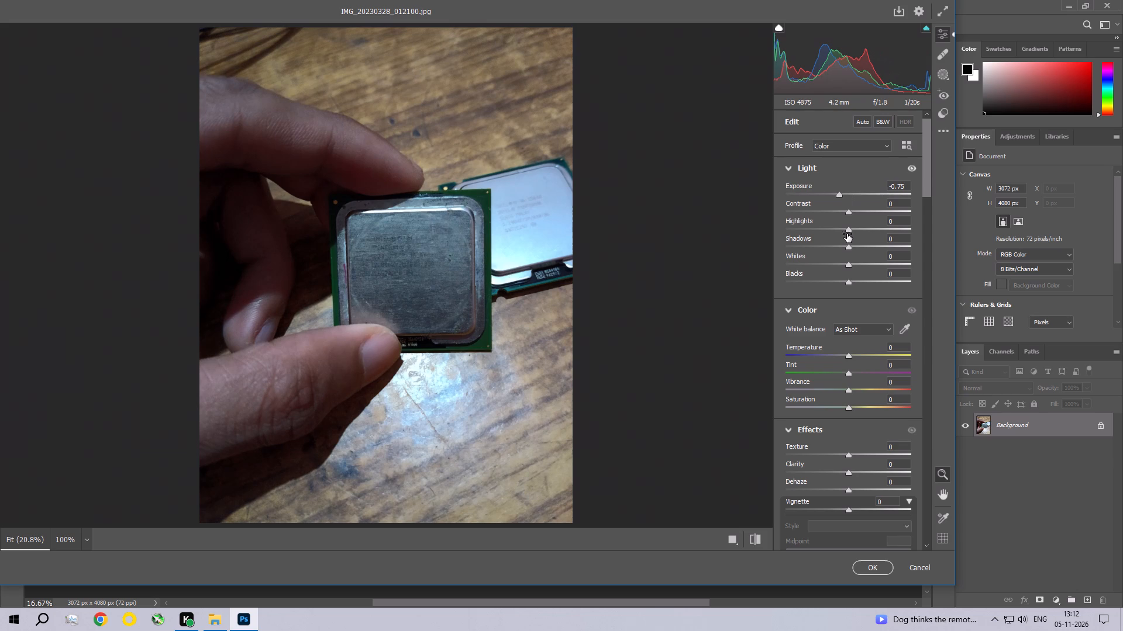
pyautogui.moveTo(848, 230); pyautogui.dragTo(826, 228)
pyautogui.moveTo(848, 246); pyautogui.dragTo(869, 254)
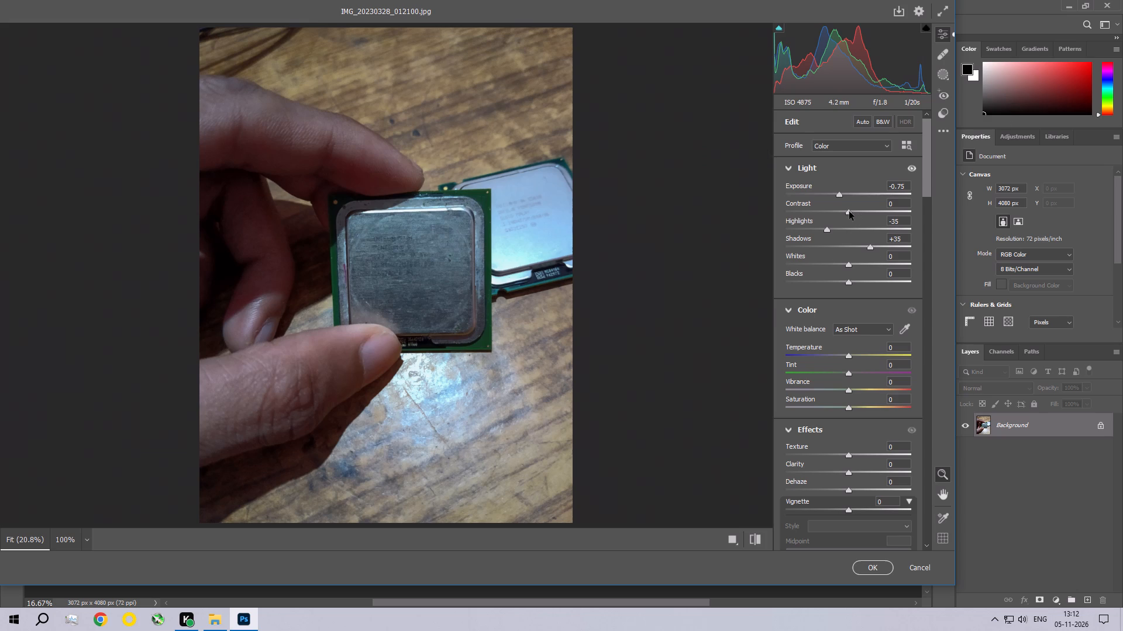
pyautogui.moveTo(849, 212); pyautogui.dragTo(861, 214)
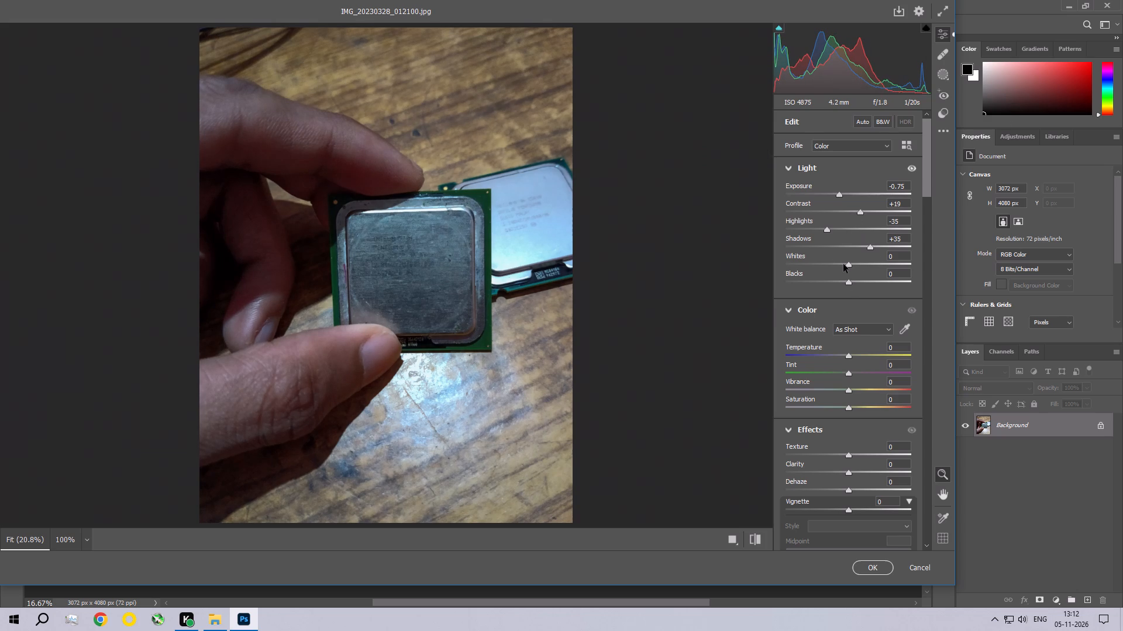
pyautogui.moveTo(843, 264); pyautogui.dragTo(826, 263)
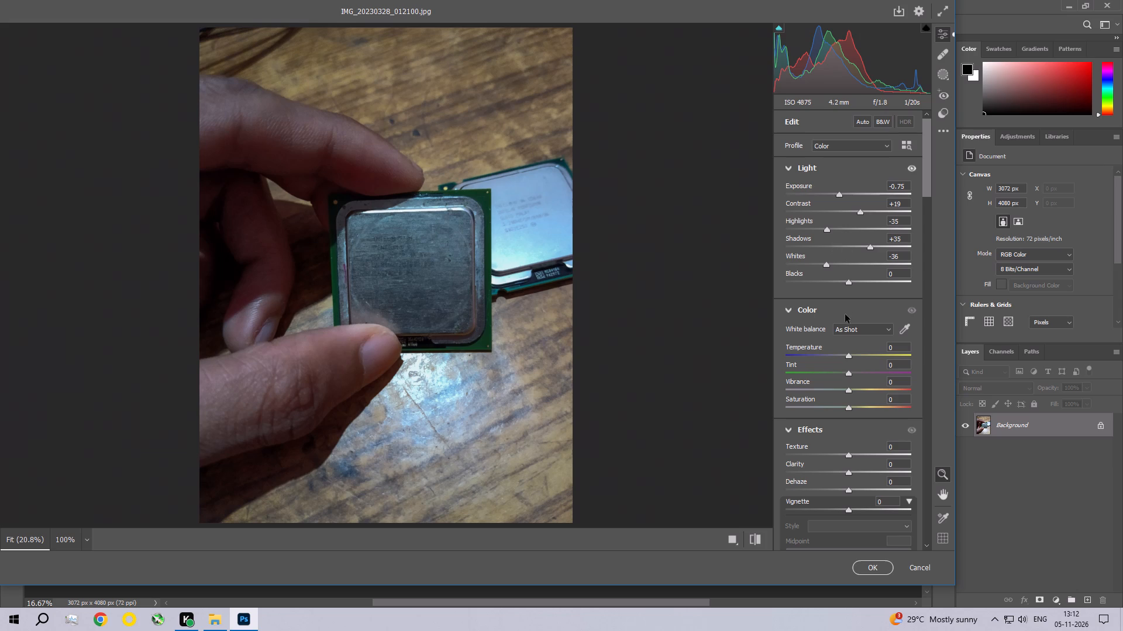
pyautogui.click(848, 280)
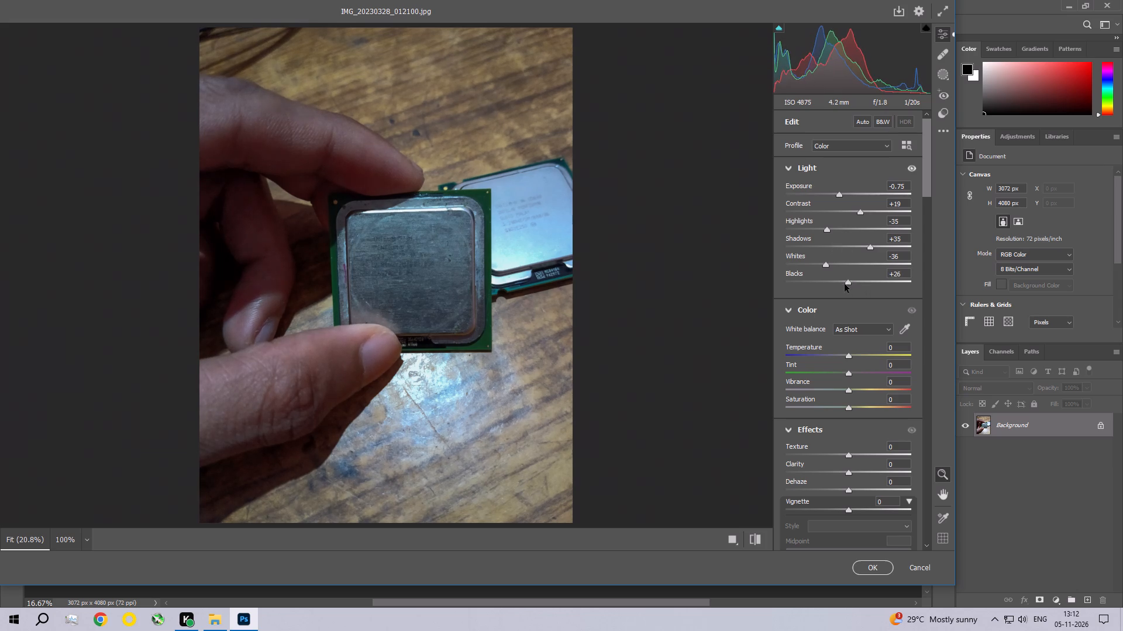
# Set the processor photo's white balance to Auto.
pyautogui.click(871, 331)
pyautogui.click(871, 350)
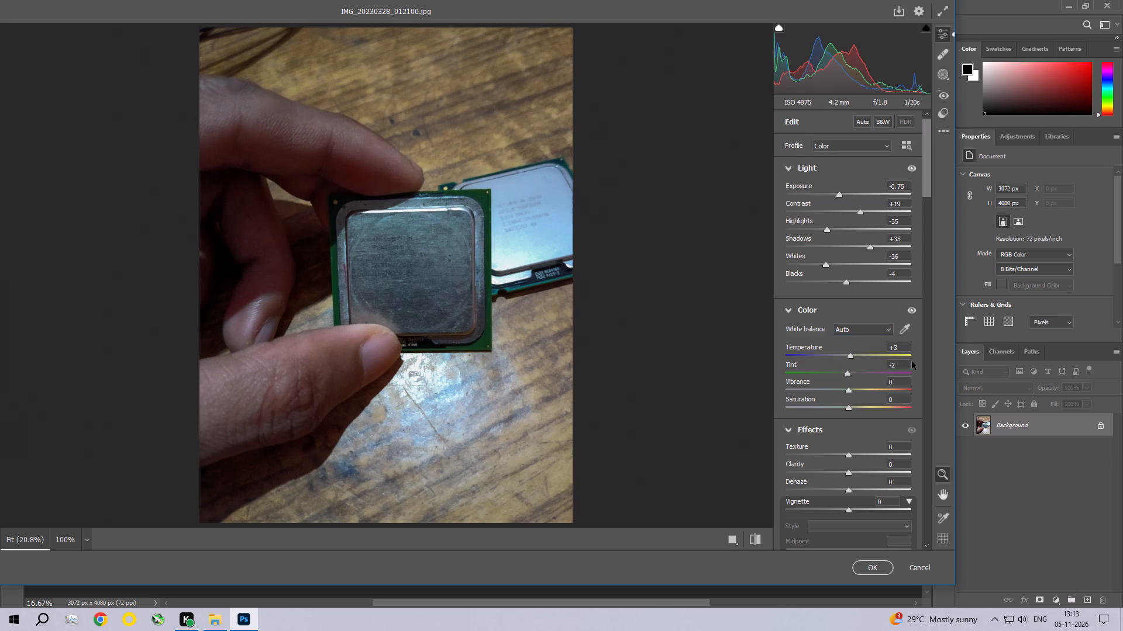
# Set Texture to +33 and Clarity to +24, checking the engraved processor surface up close.
pyautogui.click(850, 457)
pyautogui.moveTo(849, 455); pyautogui.dragTo(855, 458)
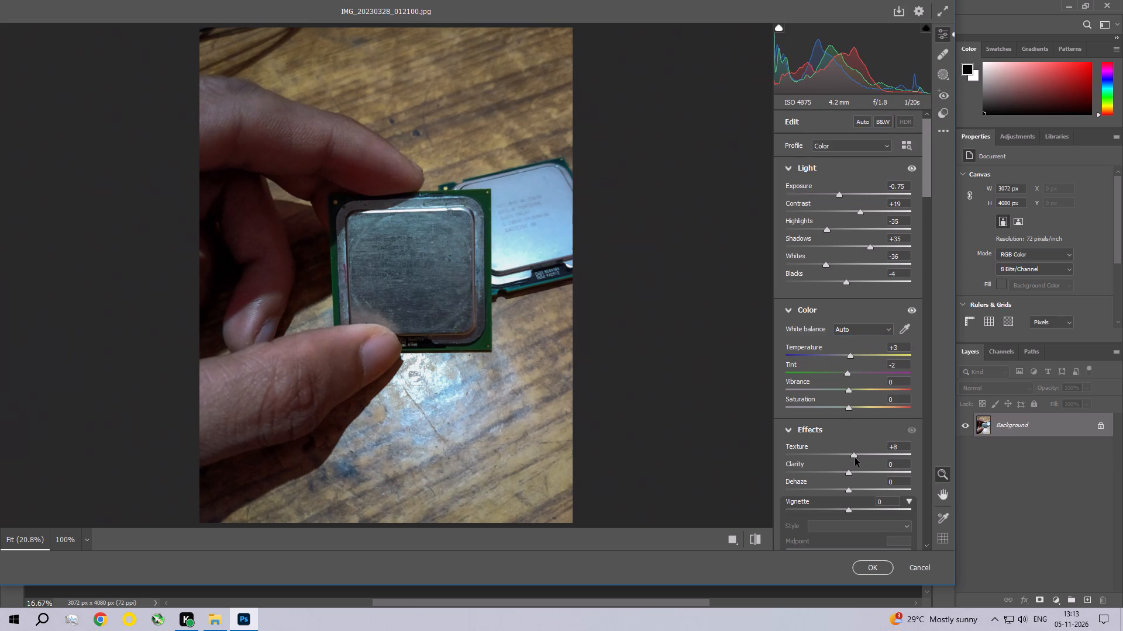
pyautogui.moveTo(855, 458); pyautogui.dragTo(857, 460)
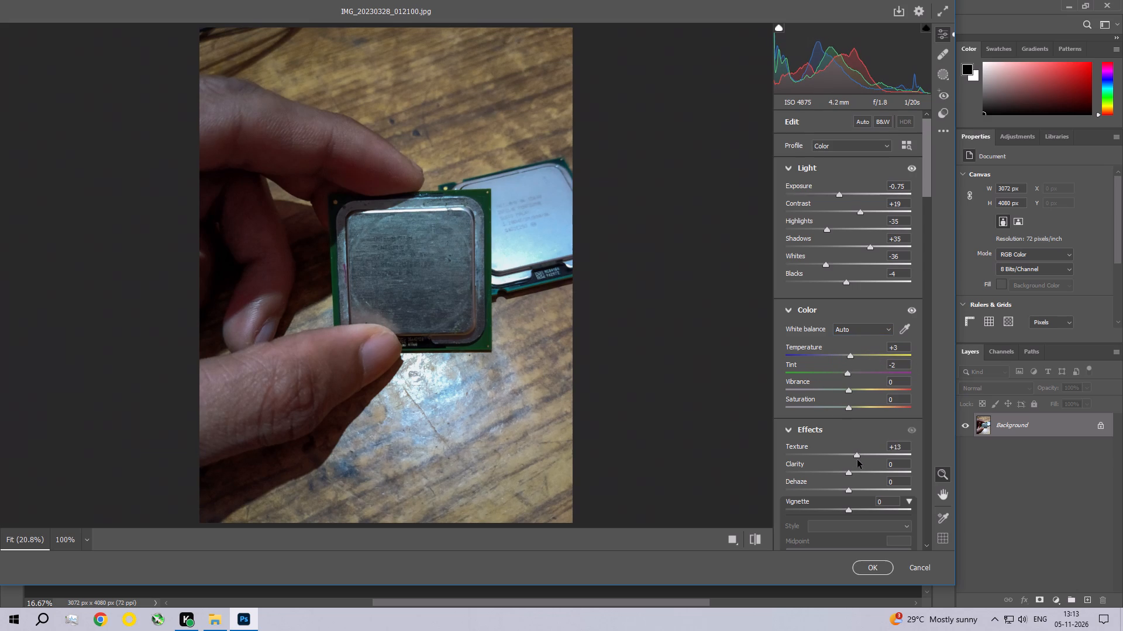
pyautogui.moveTo(857, 460); pyautogui.dragTo(870, 462)
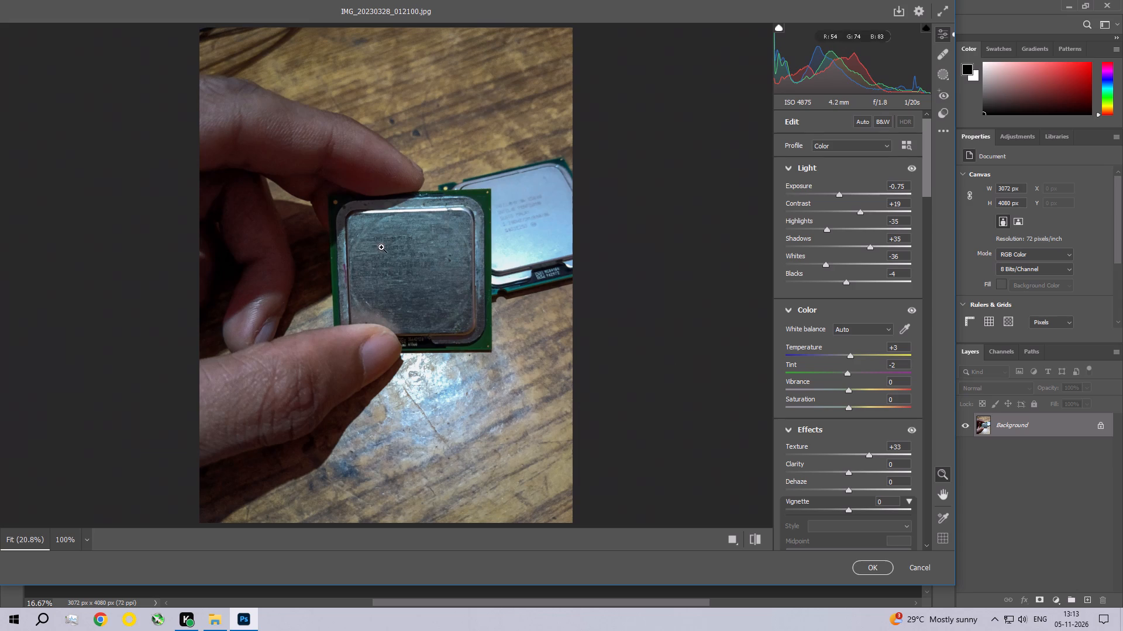
pyautogui.click(381, 247)
pyautogui.moveTo(522, 325); pyautogui.dragTo(491, 305)
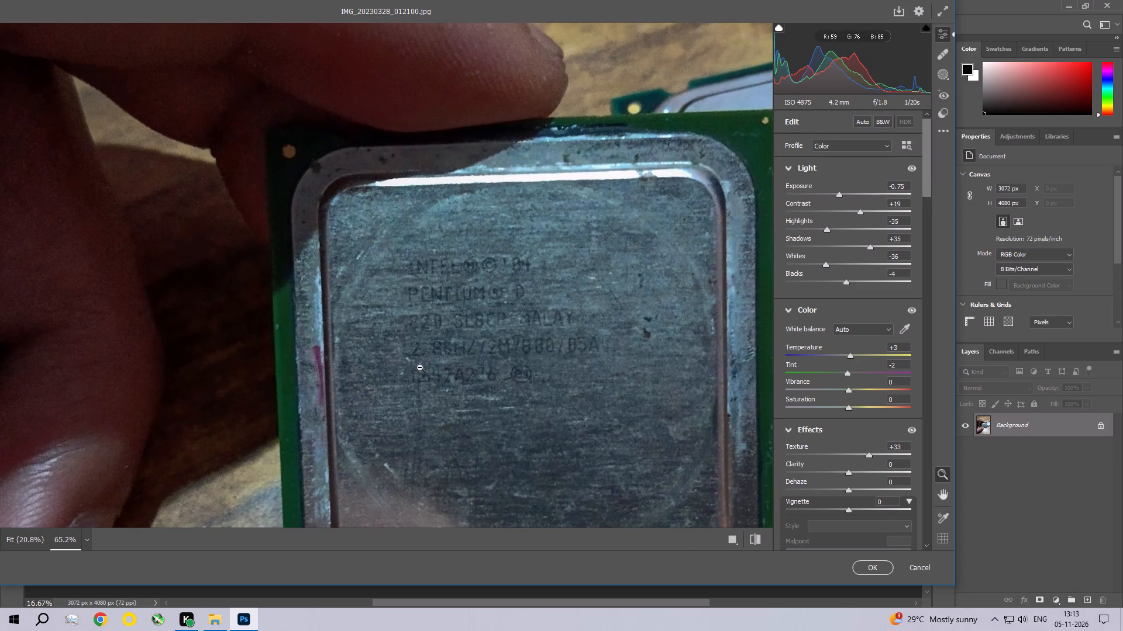
pyautogui.click(586, 364)
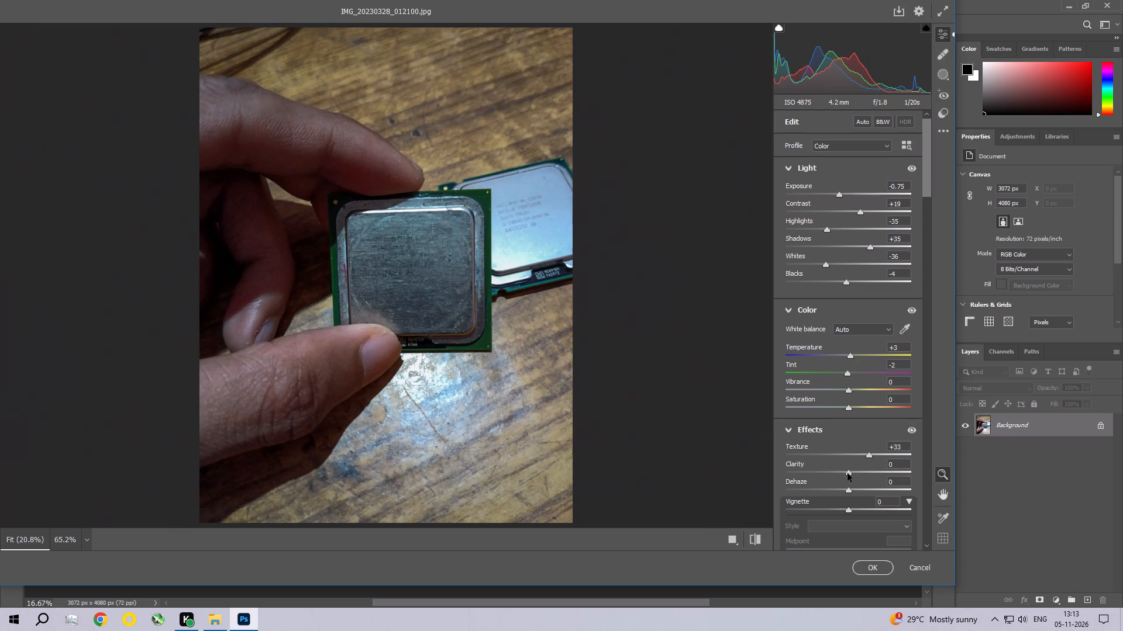
pyautogui.moveTo(848, 473); pyautogui.dragTo(863, 475)
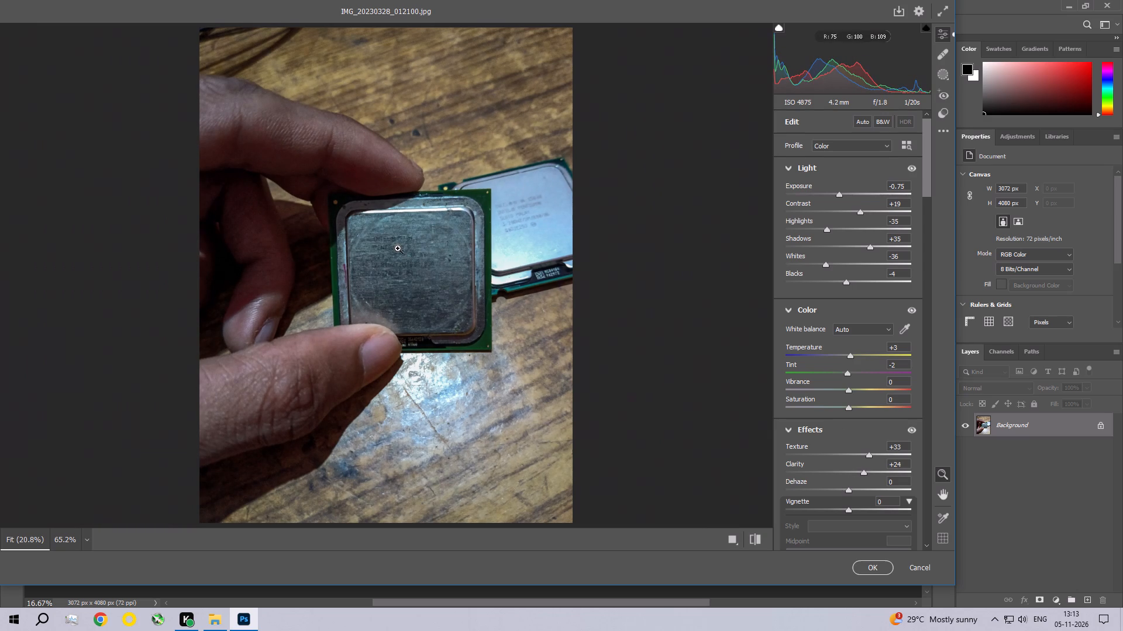
pyautogui.click(398, 248)
pyautogui.click(398, 248)
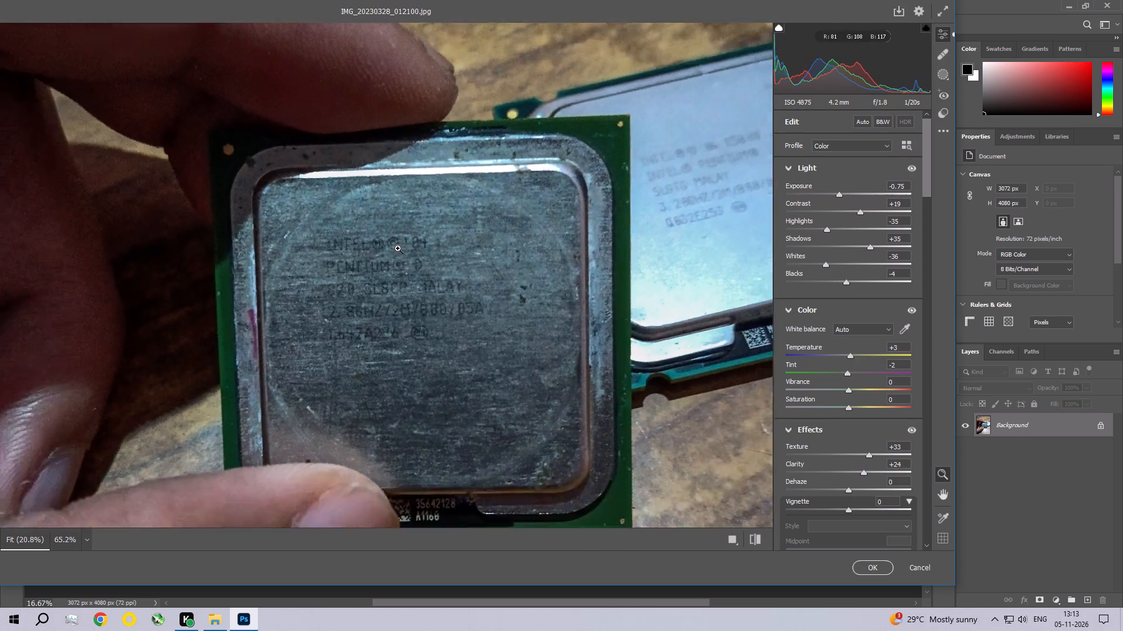
# Set the photo's Dehaze to -13 and Vignette to -21.
pyautogui.moveTo(927, 165); pyautogui.dragTo(926, 210)
pyautogui.moveTo(849, 239); pyautogui.dragTo(863, 247)
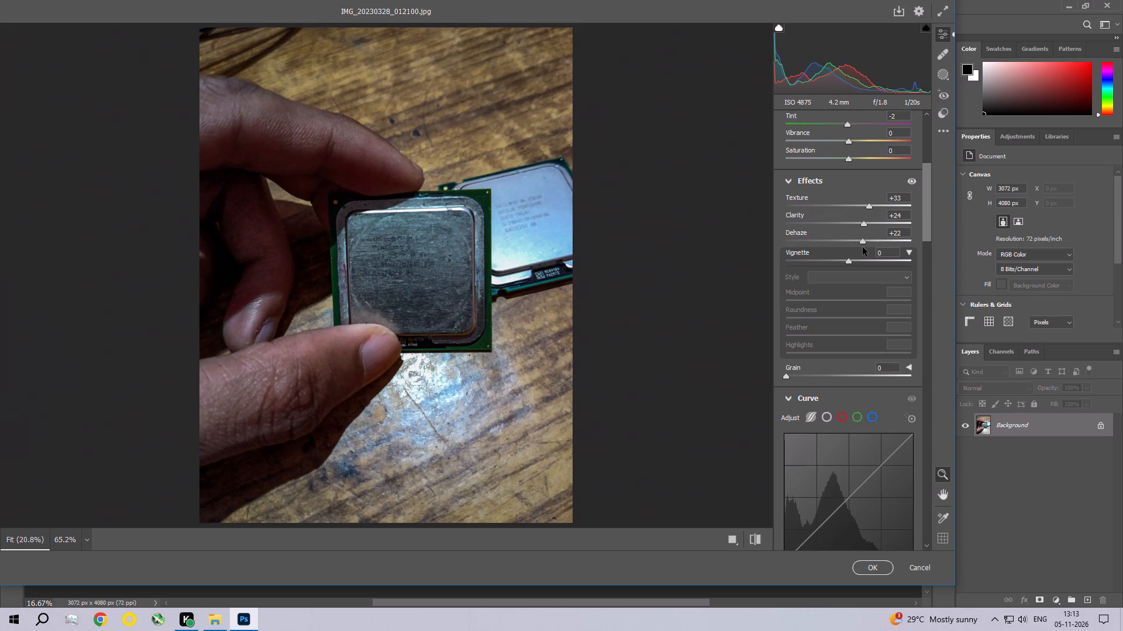
pyautogui.moveTo(863, 247); pyautogui.dragTo(833, 241)
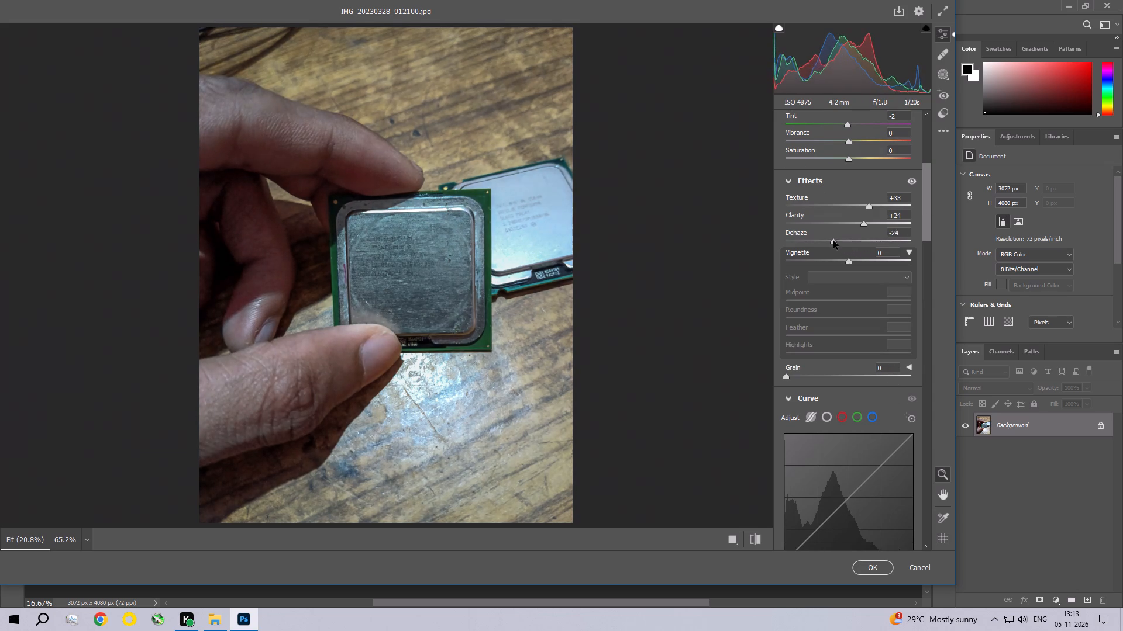
pyautogui.moveTo(833, 241); pyautogui.dragTo(840, 244)
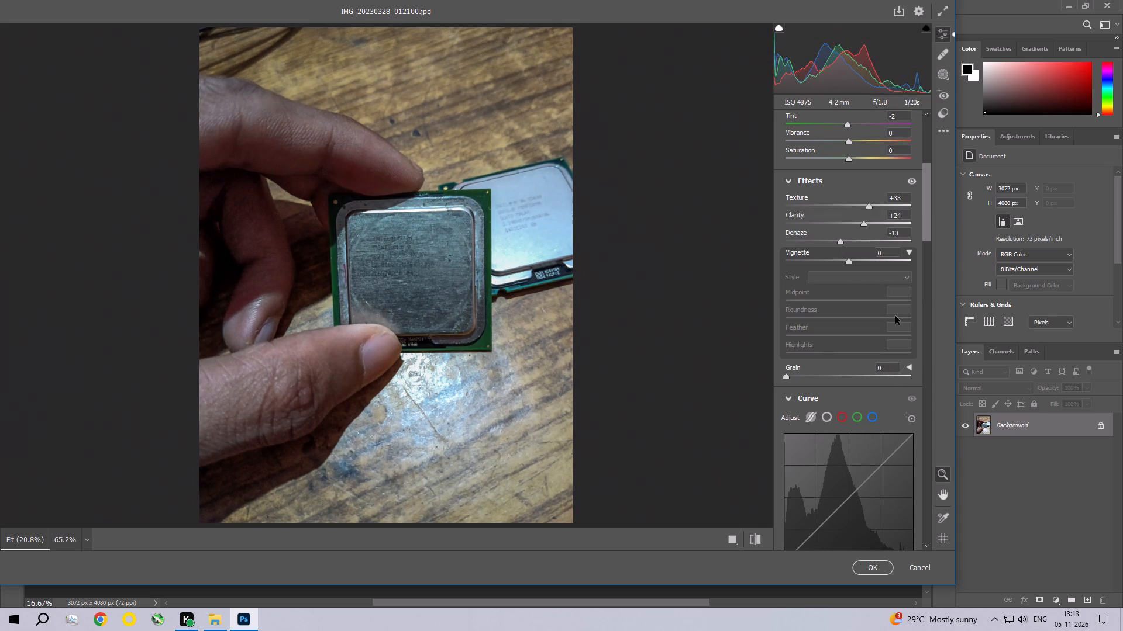
pyautogui.moveTo(849, 261); pyautogui.dragTo(867, 268)
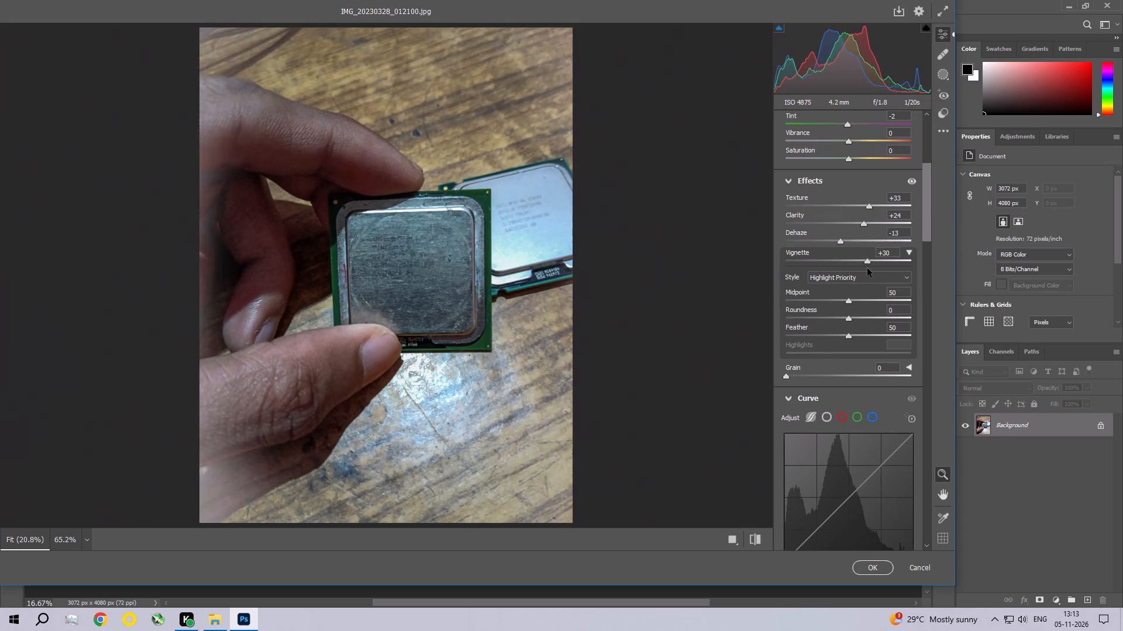
pyautogui.moveTo(867, 268); pyautogui.dragTo(836, 262)
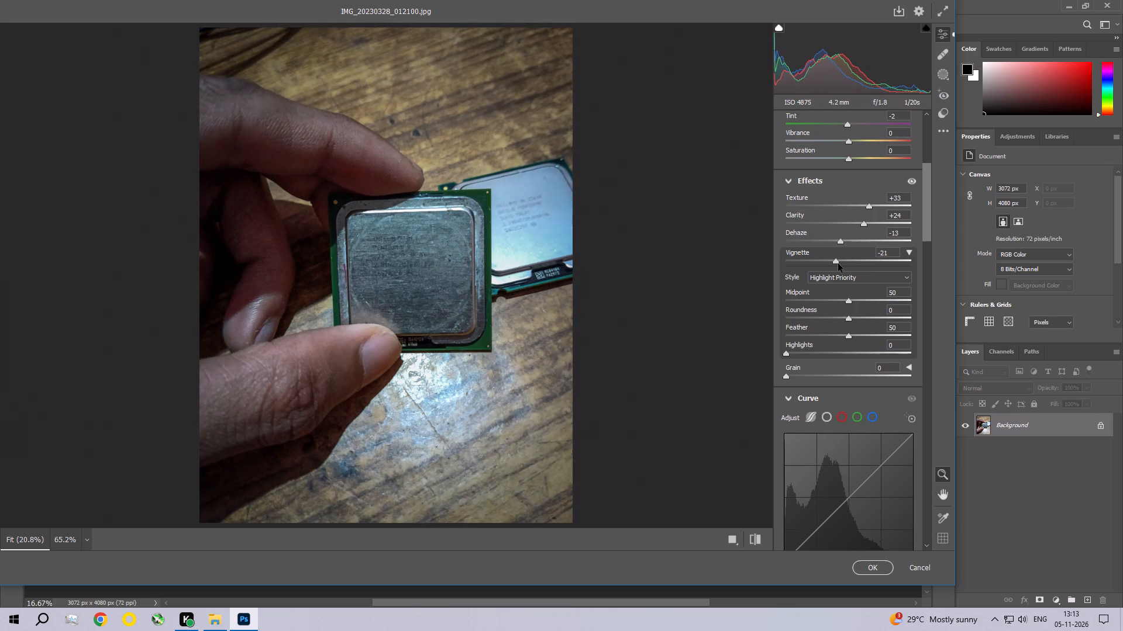
# Lower the parametric tone curve's Highlights to -28 and apply the Camera Raw Filter.
pyautogui.moveTo(924, 197); pyautogui.dragTo(931, 245)
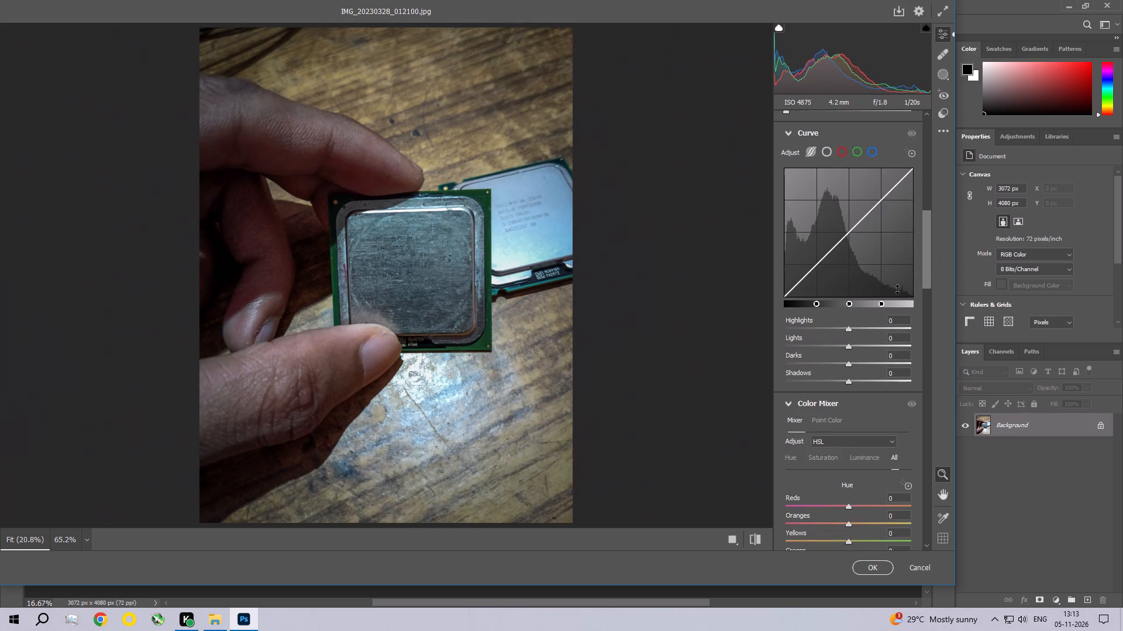
pyautogui.moveTo(850, 328); pyautogui.dragTo(831, 323)
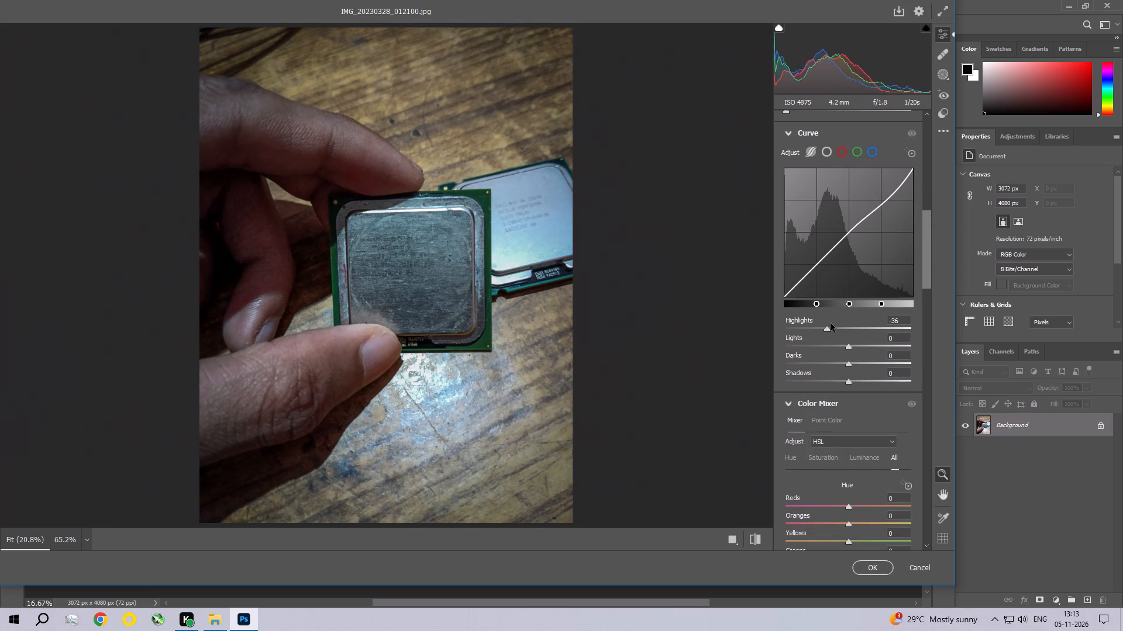
pyautogui.moveTo(831, 323); pyautogui.dragTo(833, 317)
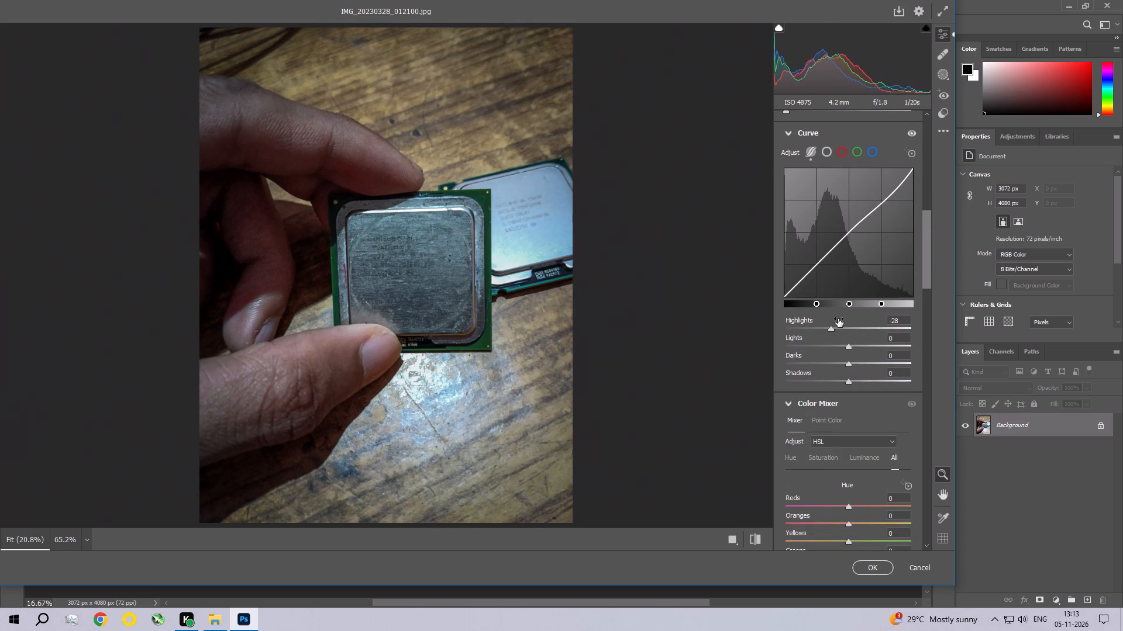
pyautogui.click(852, 346)
pyautogui.moveTo(926, 253); pyautogui.dragTo(939, 406)
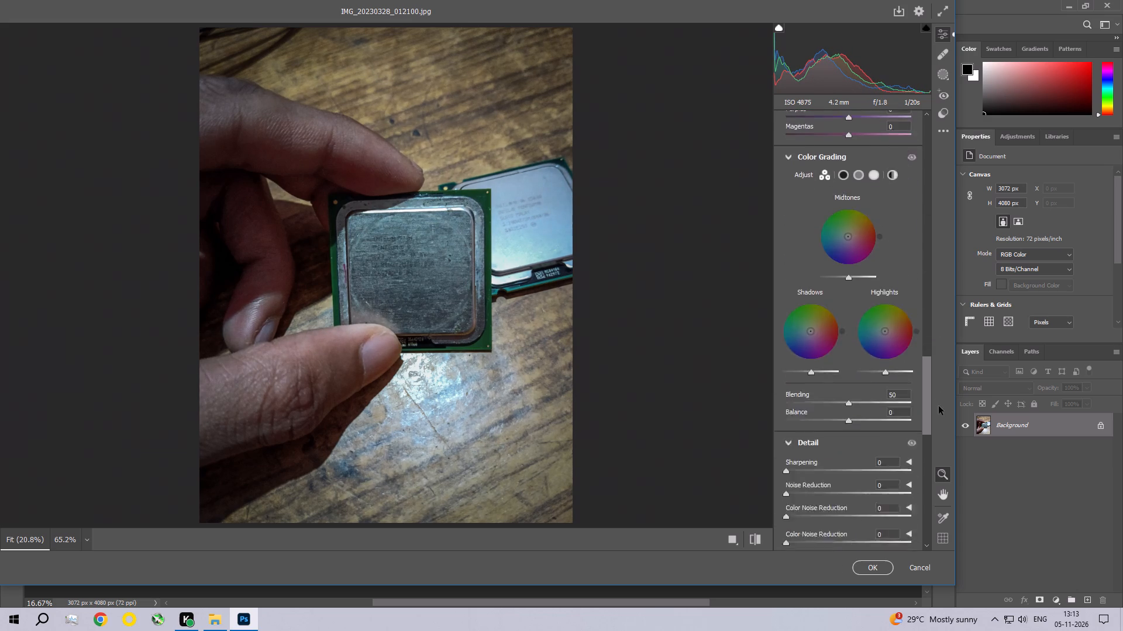
pyautogui.moveTo(939, 406); pyautogui.dragTo(942, 487)
pyautogui.click(877, 568)
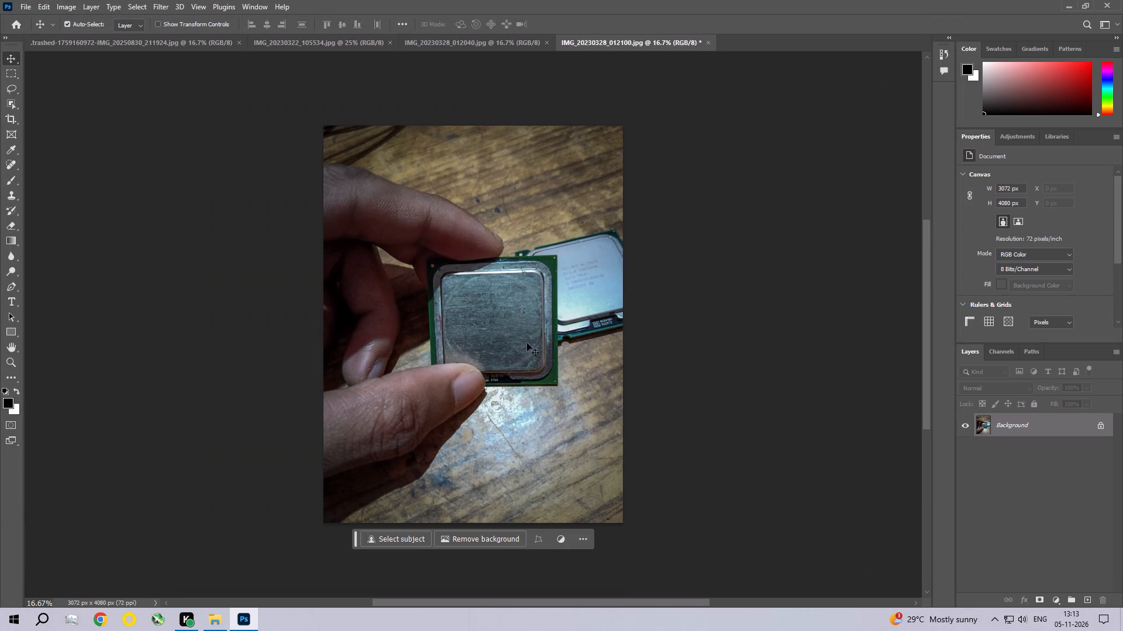
# Examine the filtered processor's engraved surface up close, and return to the whole photo.
pyautogui.hotkey('ctrl', 'space')
pyautogui.hotkey('ctrl', 'space')
pyautogui.hotkey('ctrl', 'space')
pyautogui.hotkey('ctrl', 'space')
pyautogui.hotkey('ctrl', 'space')
pyautogui.hotkey('ctrl', 'space')
pyautogui.hotkey('ctrl', 'space')
pyautogui.hotkey('ctrl', 'space')
pyautogui.hotkey('ctrl', 'space')
pyautogui.hotkey('ctrl', 'space')
pyautogui.hotkey('ctrl', 'space')
pyautogui.hotkey('ctrl', 'space')
pyautogui.hotkey('ctrl', 'space')
pyautogui.hotkey('ctrl', 'space')
pyautogui.hotkey('ctrl', 'space')
pyautogui.hotkey('ctrl', 'space')
pyautogui.hotkey('ctrl', 'space')
pyautogui.hotkey('ctrl', 'space')
pyautogui.hotkey('ctrl', 'space')
pyautogui.hotkey('ctrl', 'space')
pyautogui.keyDown('ctrl'); pyautogui.tripleClick(481, 311); pyautogui.keyUp('ctrl')
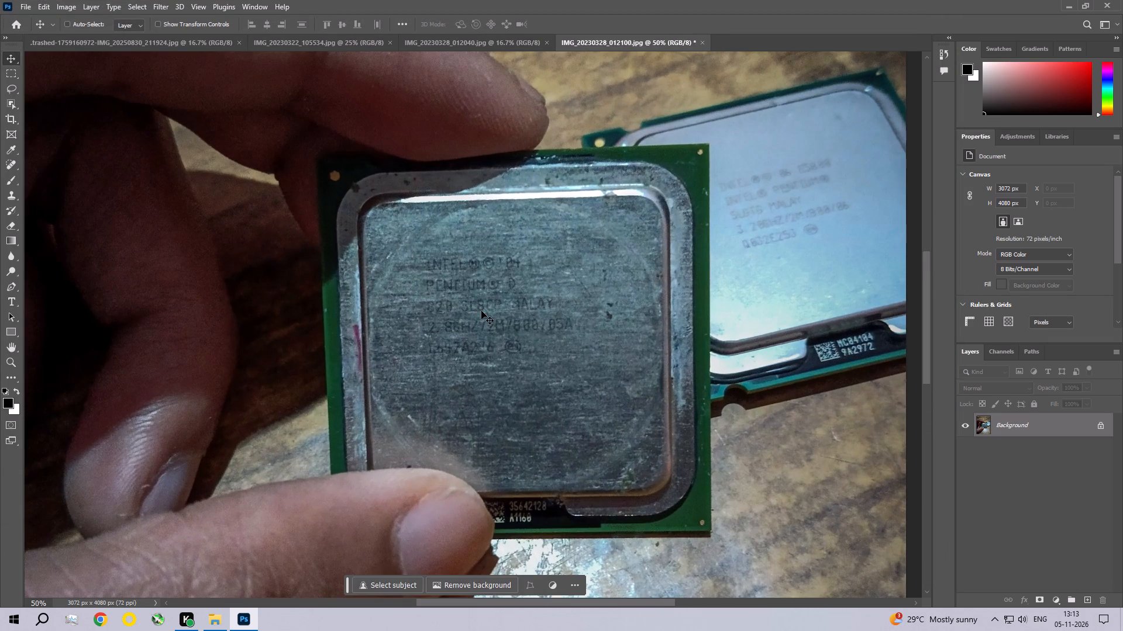
pyautogui.hotkey('ctrl', '0')
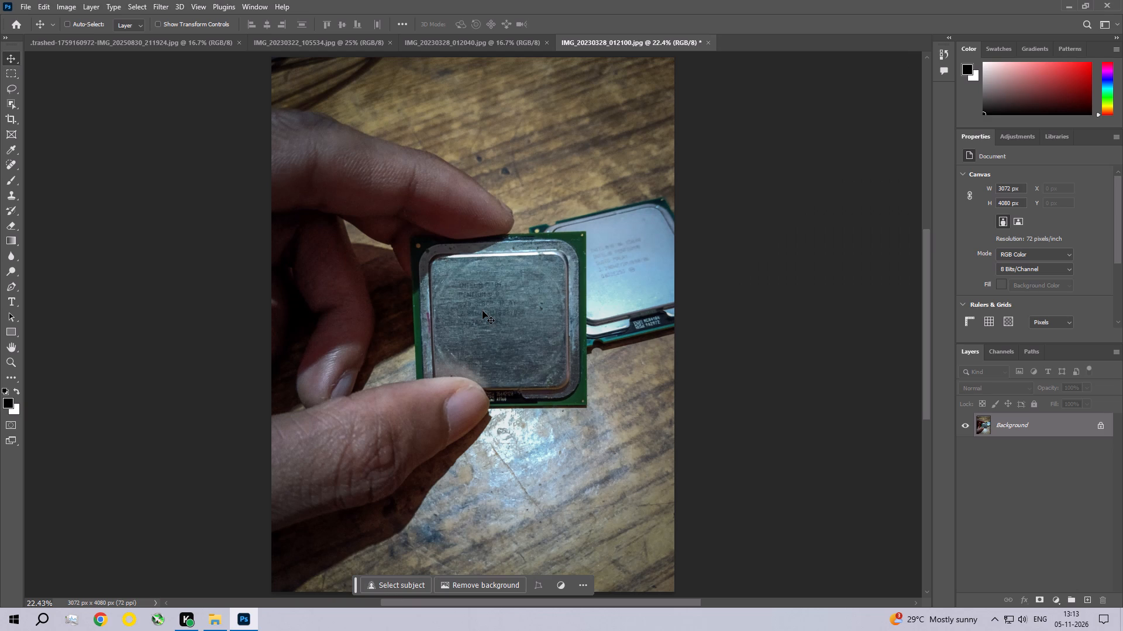
# Save the edited IMG_20230328_012100 as a baseline standard JPEG at maximum quality 12.
pyautogui.hotkey('ctrl', 's')
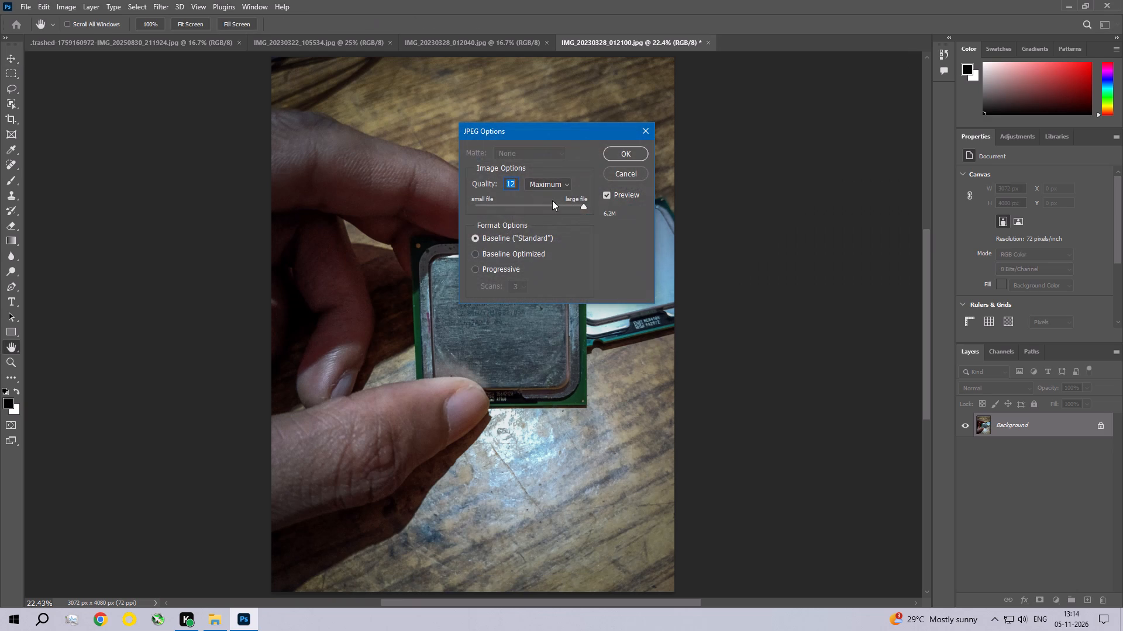
pyautogui.click(626, 151)
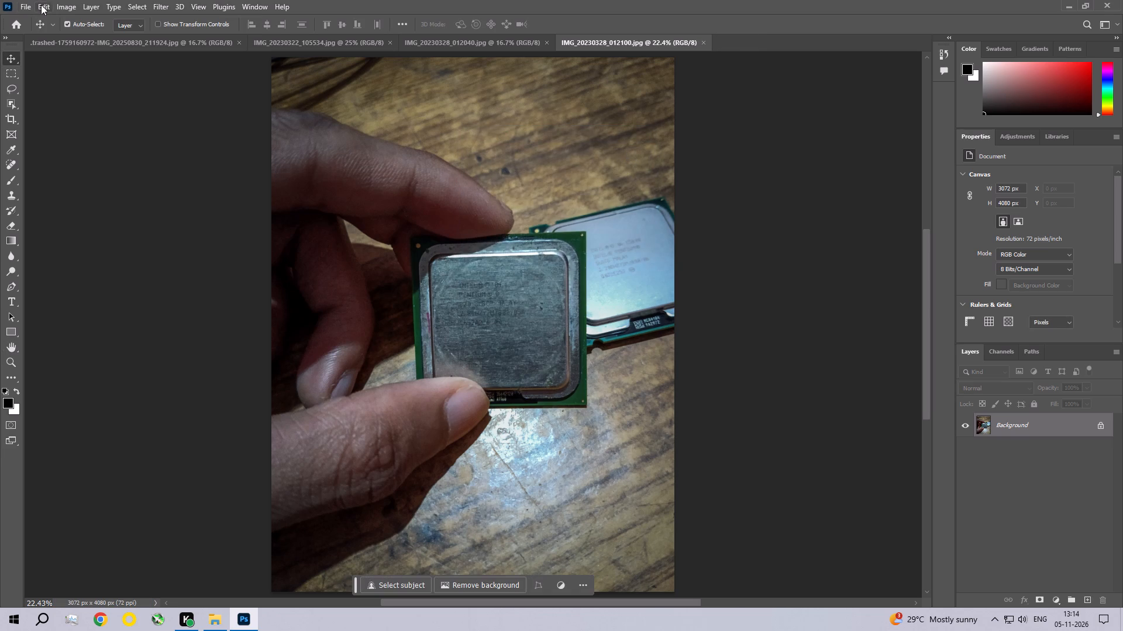
# Apply a Warming Filter (85) photo filter with luminosity preserved to the processor photo and save it.
pyautogui.click(62, 6)
pyautogui.click(84, 34)
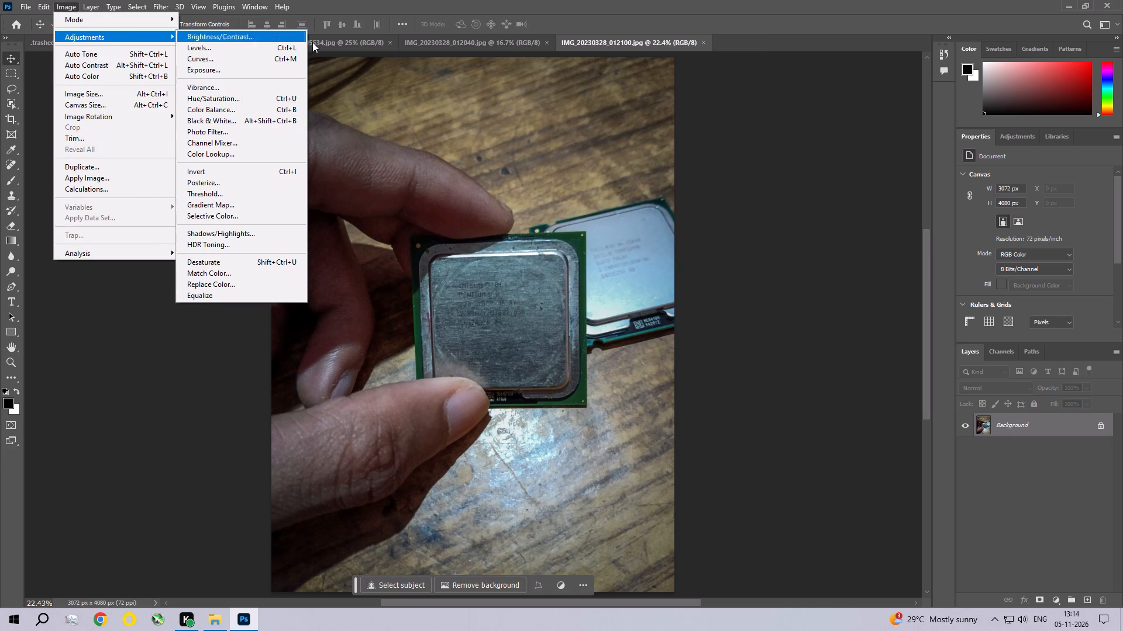
pyautogui.click(239, 133)
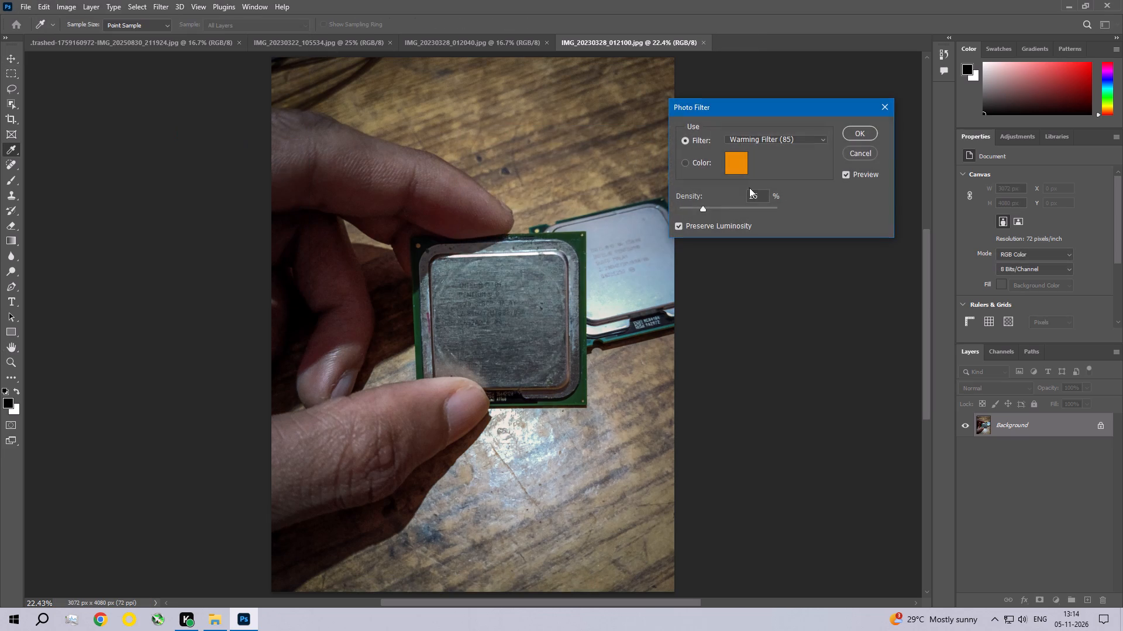
pyautogui.click(855, 133)
pyautogui.hotkey('ctrl', 's')
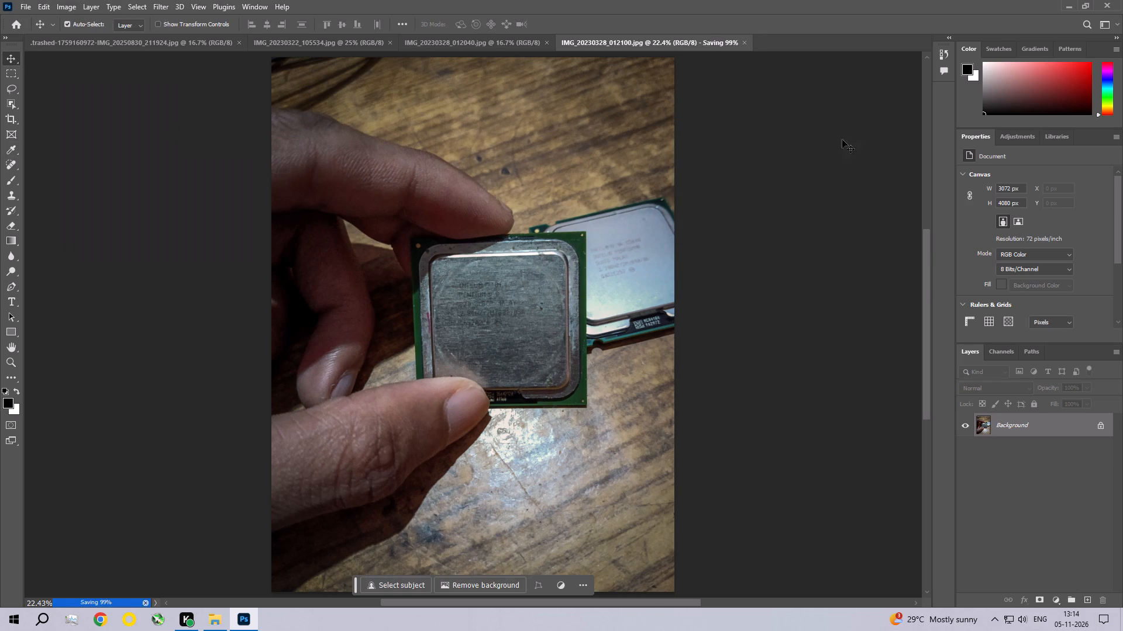
# Inspect the warmed processor photo up close, focusing on the engraved lettering.
pyautogui.hotkey('ctrl', 'space')
pyautogui.hotkey('ctrl', 'space')
pyautogui.hotkey('ctrl', 'space')
pyautogui.hotkey('ctrl', 'space')
pyautogui.hotkey('ctrl', 'space')
pyautogui.hotkey('ctrl', 'space')
pyautogui.hotkey('ctrl', 'space')
pyautogui.hotkey('ctrl', 'space')
pyautogui.hotkey('ctrl', 'space')
pyautogui.hotkey('ctrl', 'space')
pyautogui.hotkey('ctrl', 'space')
pyautogui.hotkey('ctrl', 'space')
pyautogui.hotkey('ctrl', 'space')
pyautogui.hotkey('ctrl', 'space')
pyautogui.hotkey('ctrl', 'space')
pyautogui.hotkey('ctrl', 'space')
pyautogui.hotkey('ctrl', 'space')
pyautogui.hotkey('ctrl', 'space')
pyautogui.hotkey('ctrl', 'space')
pyautogui.hotkey('ctrl', 'space')
pyautogui.keyDown('ctrl'); pyautogui.tripleClick(499, 307); pyautogui.keyUp('ctrl')
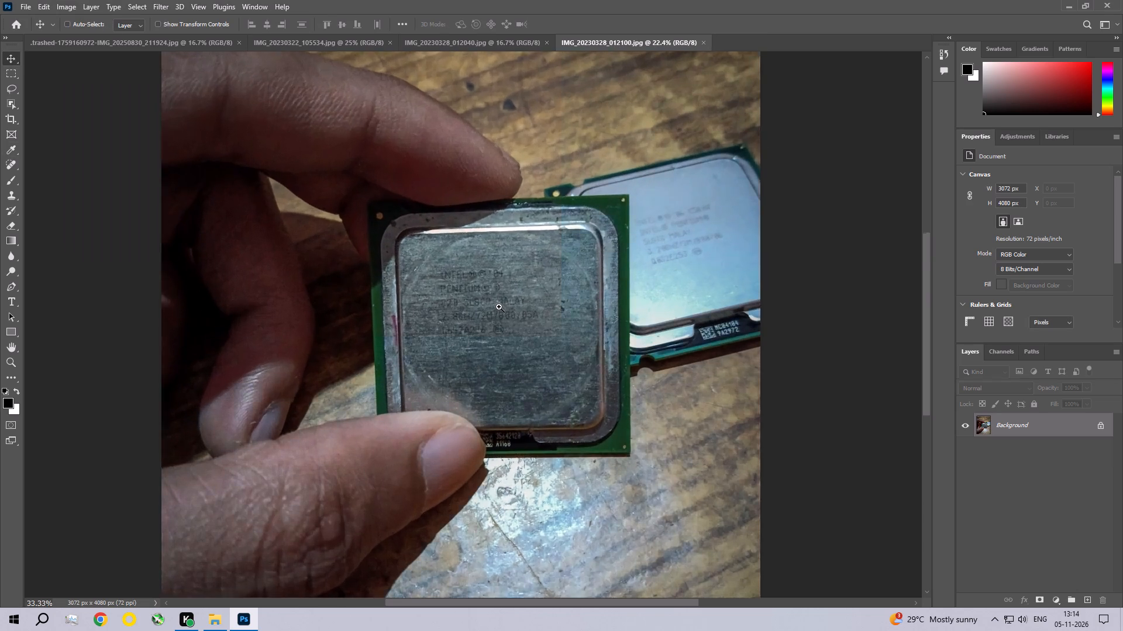
pyautogui.keyDown('ctrl'); pyautogui.click(499, 307); pyautogui.keyUp('ctrl')
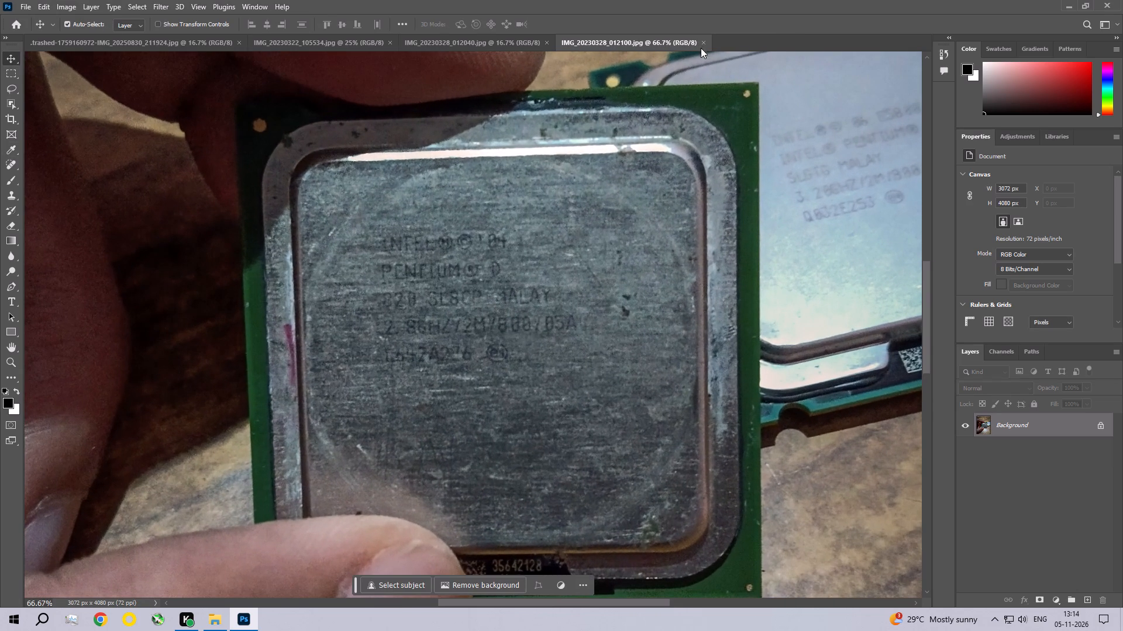
# Close the finished IMG_20230328_012100 photo.
pyautogui.click(702, 43)
# Examine the processor lettering in IMG_20230328_012040 up close, and return to the whole photo.
pyautogui.hotkey('ctrl', 'space')
pyautogui.hotkey('ctrl', 'space')
pyautogui.hotkey('ctrl', 'space')
pyautogui.hotkey('ctrl', 'space')
pyautogui.hotkey('ctrl', 'space')
pyautogui.hotkey('ctrl', 'space')
pyautogui.hotkey('ctrl', 'space')
pyautogui.hotkey('ctrl', 'space')
pyautogui.hotkey('ctrl', 'space')
pyautogui.hotkey('ctrl', 'space')
pyautogui.hotkey('ctrl', 'space')
pyautogui.hotkey('ctrl', 'space')
pyautogui.hotkey('ctrl', 'space')
pyautogui.hotkey('ctrl', 'space')
pyautogui.hotkey('ctrl', 'space')
pyautogui.hotkey('ctrl', 'space')
pyautogui.hotkey('ctrl', 'space')
pyautogui.hotkey('ctrl', 'space')
pyautogui.hotkey('ctrl', 'space')
pyautogui.hotkey('ctrl', 'space')
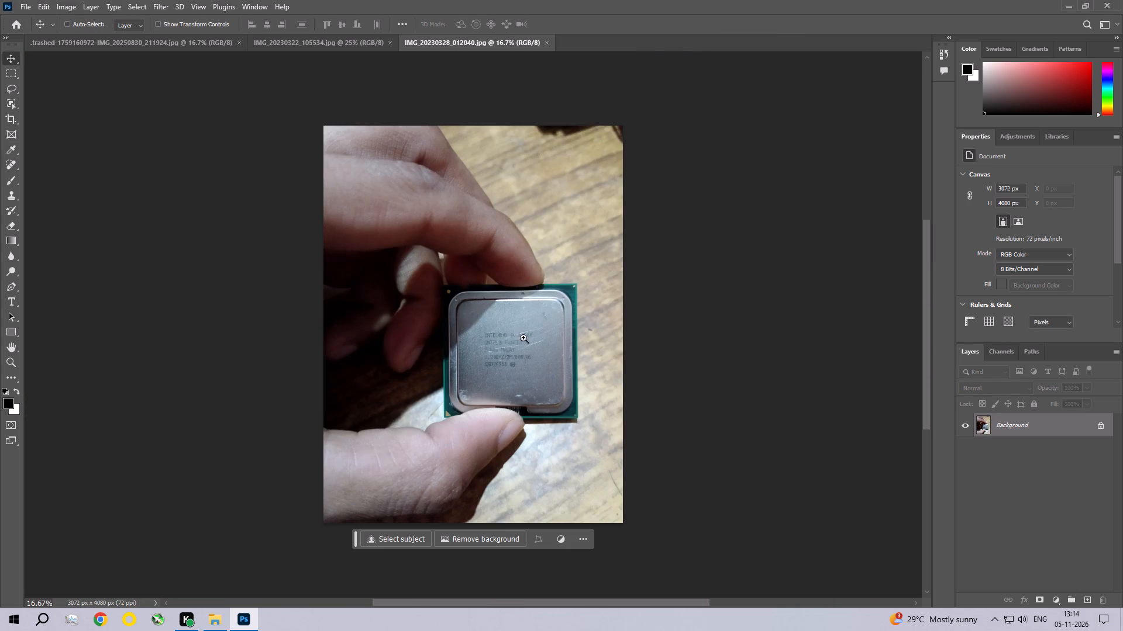
pyautogui.keyDown('ctrl'); pyautogui.doubleClick(523, 338); pyautogui.keyUp('ctrl')
pyautogui.keyDown('ctrl'); pyautogui.click(523, 338); pyautogui.keyUp('ctrl')
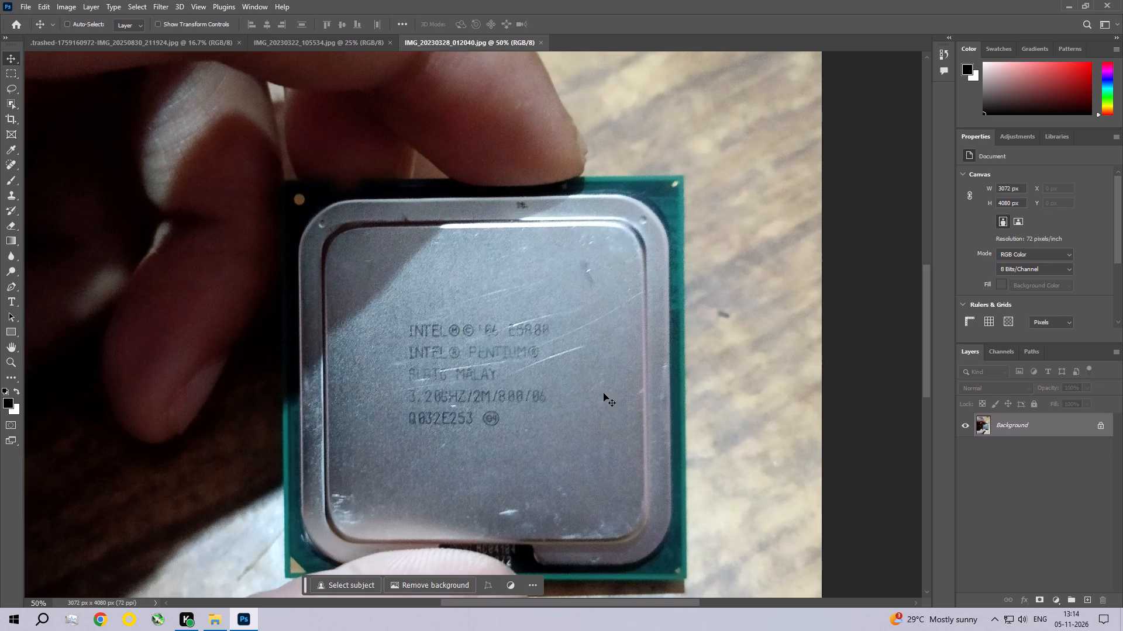
pyautogui.hotkey('ctrl', '0')
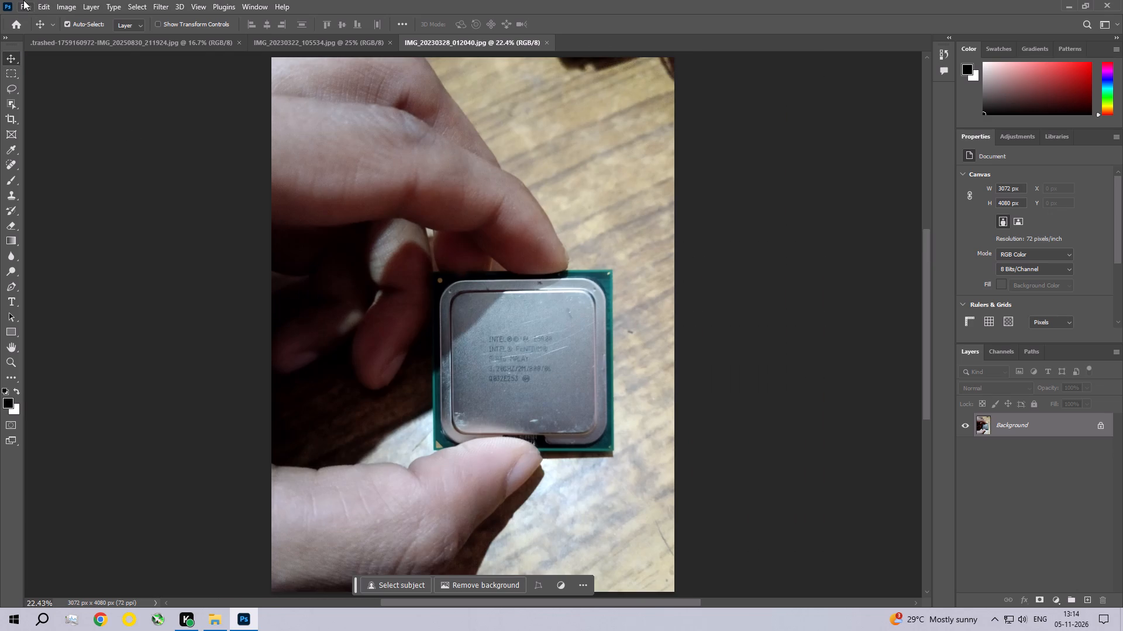
# Open IMG_20230328_012040 in the Camera Raw Filter and set Exposure to -0.35 and Contrast to +22.
pyautogui.click(71, 11)
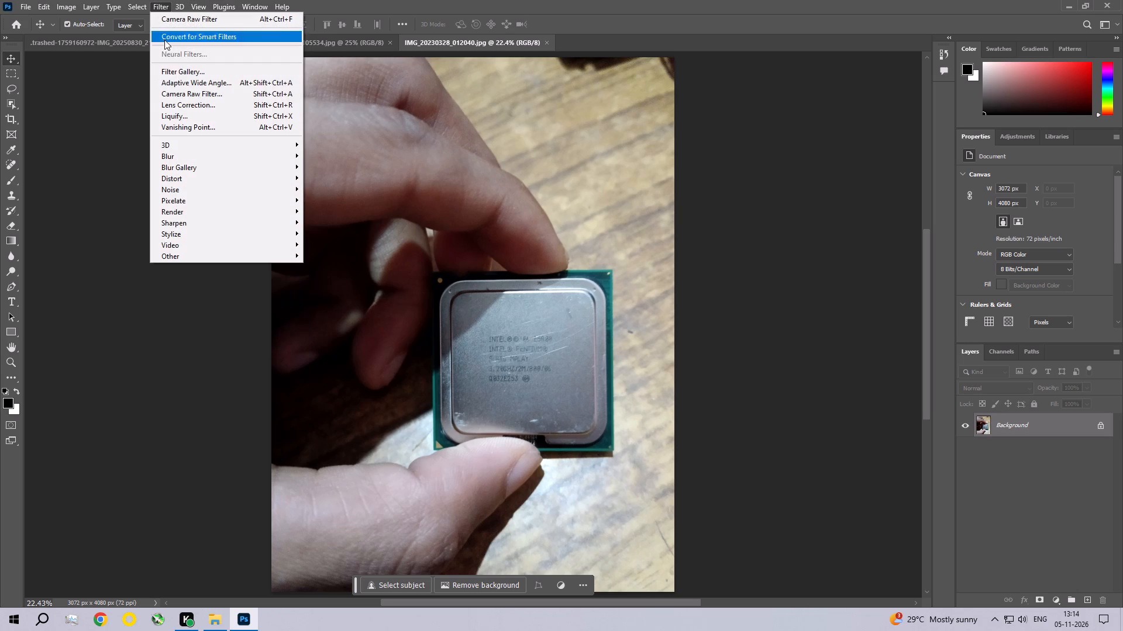
pyautogui.click(179, 96)
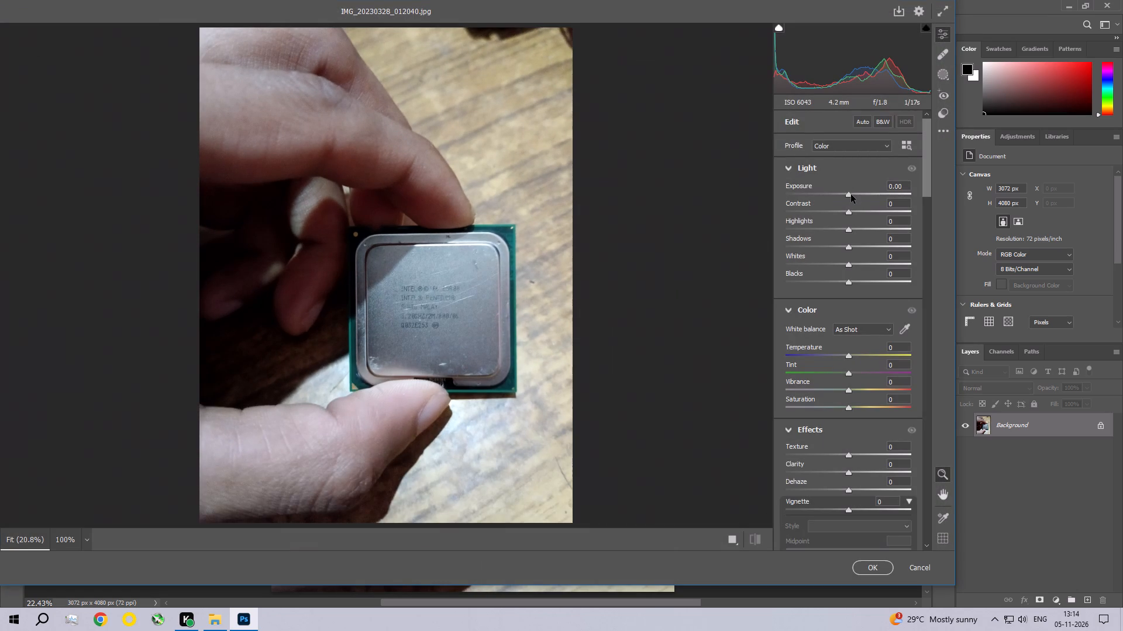
pyautogui.moveTo(851, 195); pyautogui.dragTo(843, 200)
pyautogui.moveTo(850, 214); pyautogui.dragTo(858, 219)
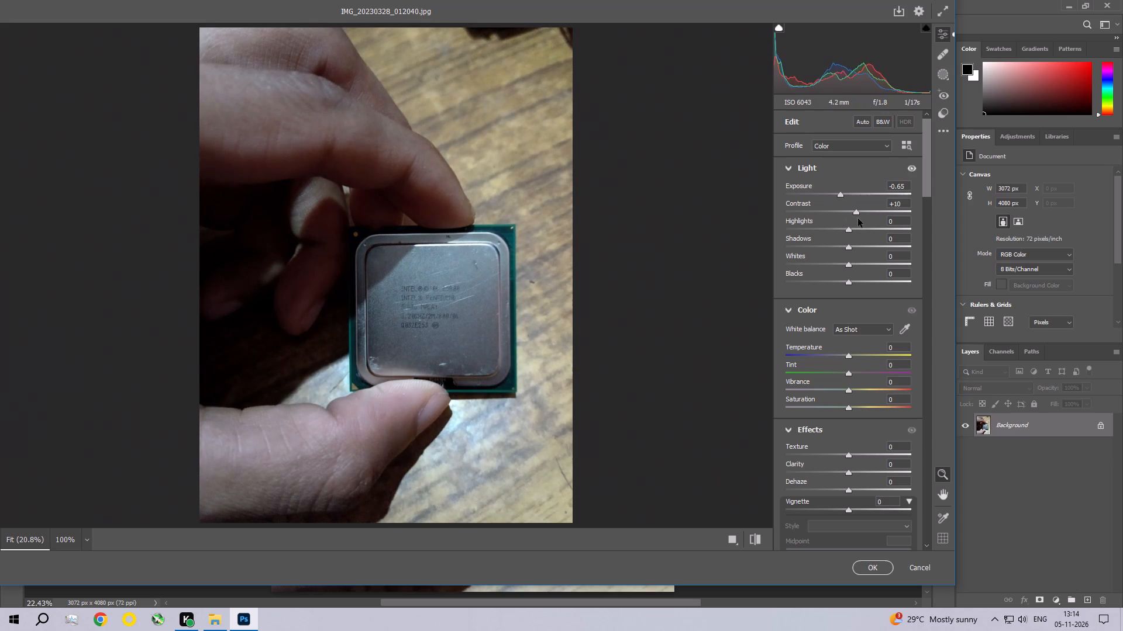
pyautogui.moveTo(858, 219); pyautogui.dragTo(864, 219)
pyautogui.click(839, 196)
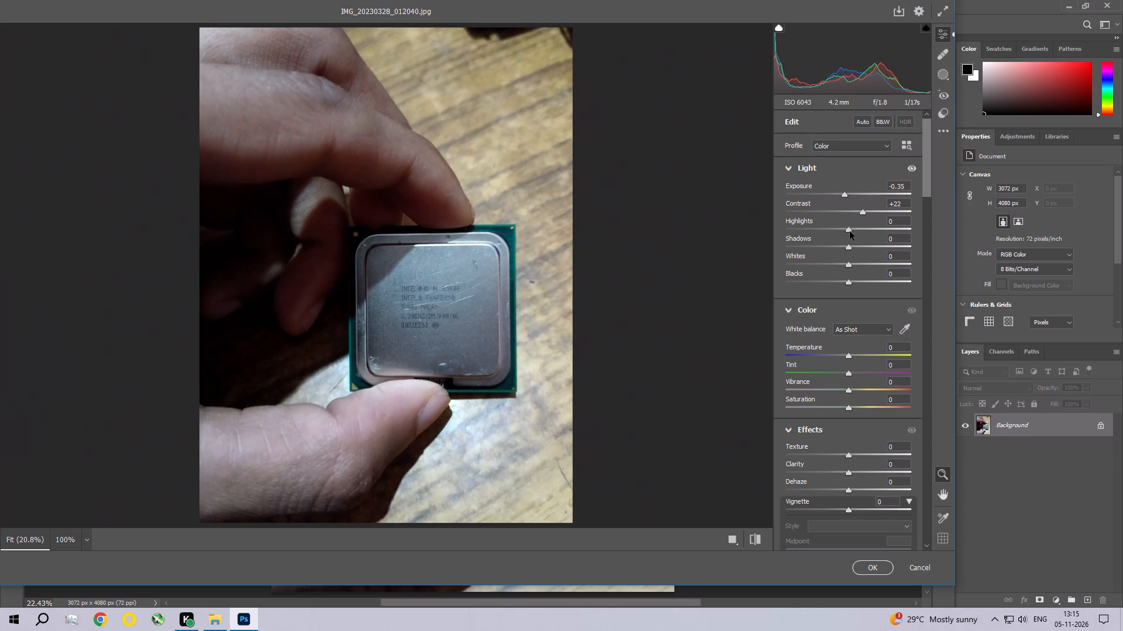
# Set the photo's Highlights to -22, Shadows to +21, Whites to -21 and Blacks to +22.
pyautogui.moveTo(850, 231); pyautogui.dragTo(836, 228)
pyautogui.moveTo(849, 249); pyautogui.dragTo(856, 249)
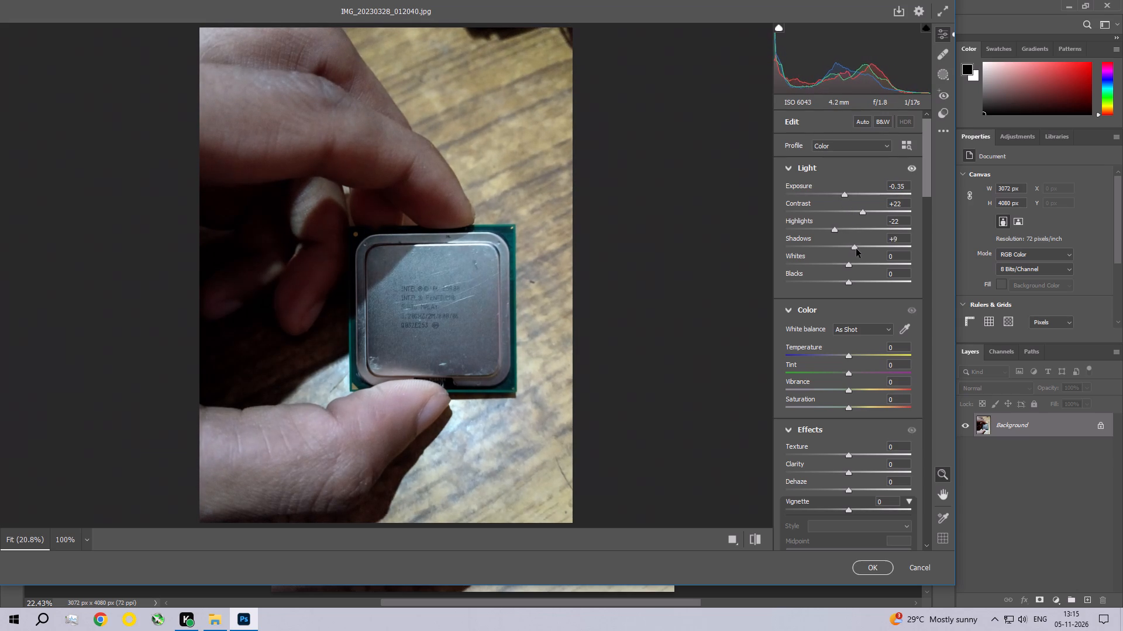
pyautogui.moveTo(856, 249); pyautogui.dragTo(863, 249)
pyautogui.moveTo(852, 264); pyautogui.dragTo(838, 264)
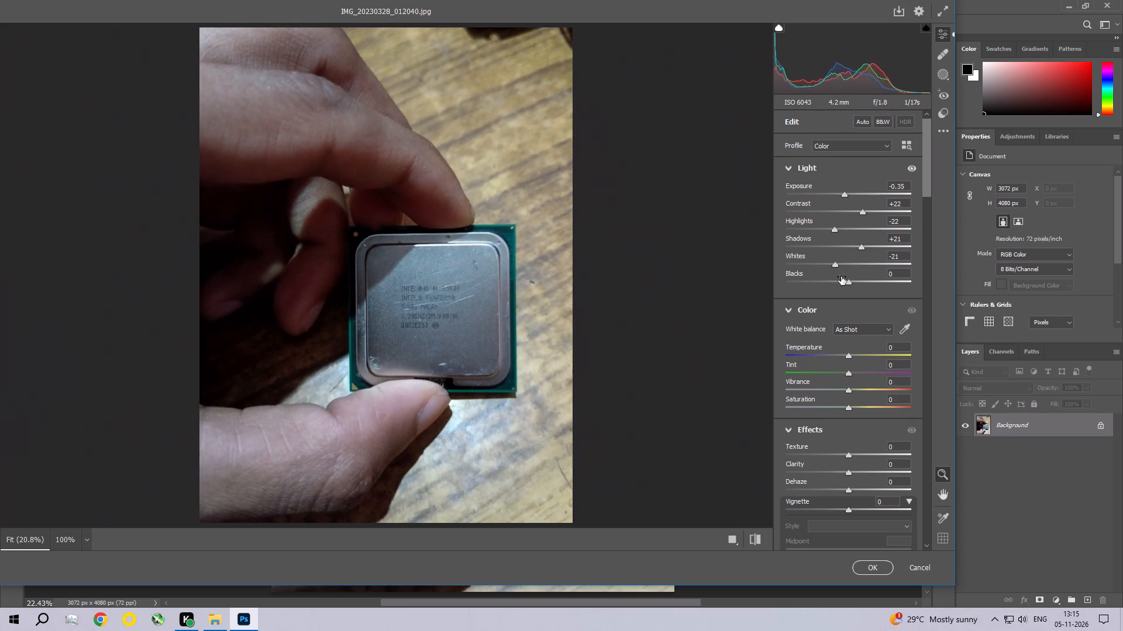
pyautogui.moveTo(848, 282); pyautogui.dragTo(862, 287)
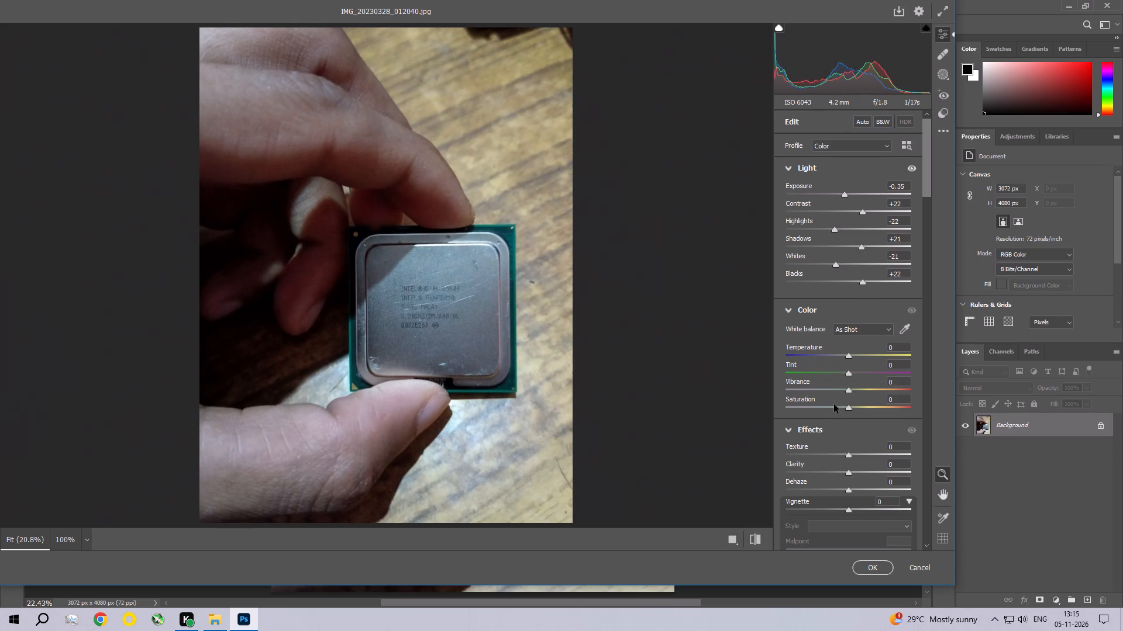
# Adjust the photo's color to Temperature +4, Tint -3, Vibrance +8 and Saturation about +19.
pyautogui.click(848, 356)
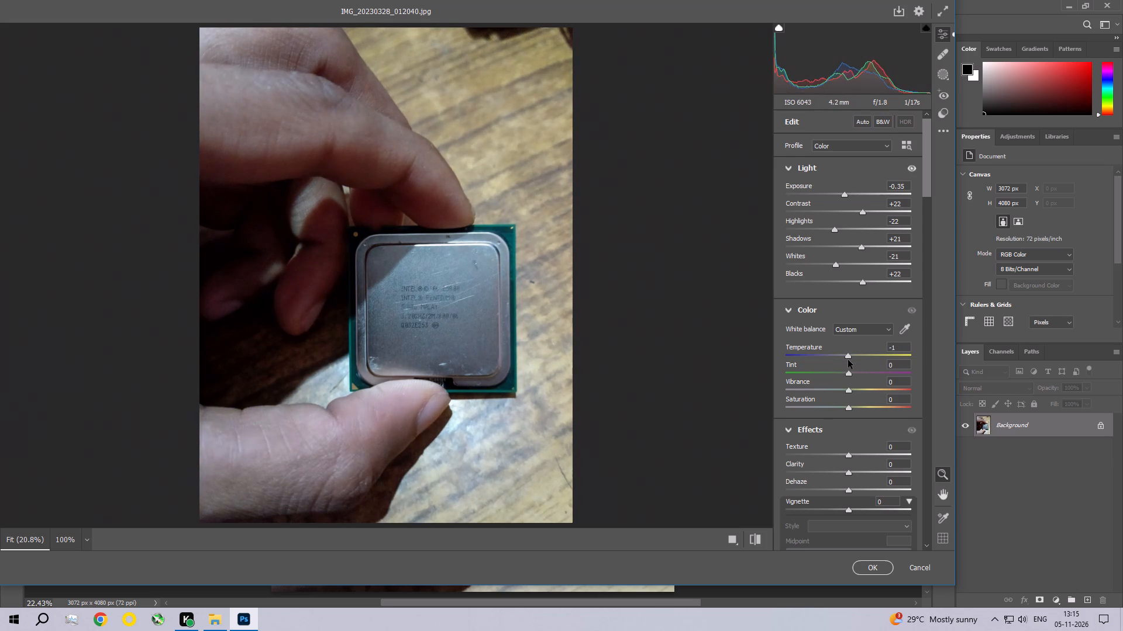
pyautogui.click(848, 373)
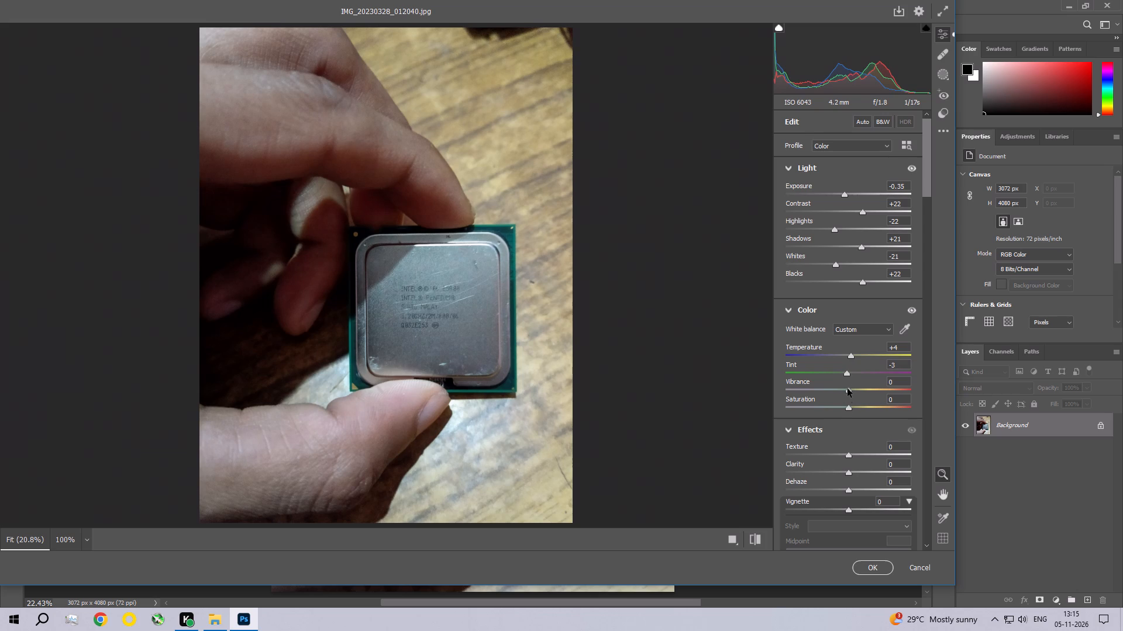
pyautogui.moveTo(850, 390); pyautogui.dragTo(857, 394)
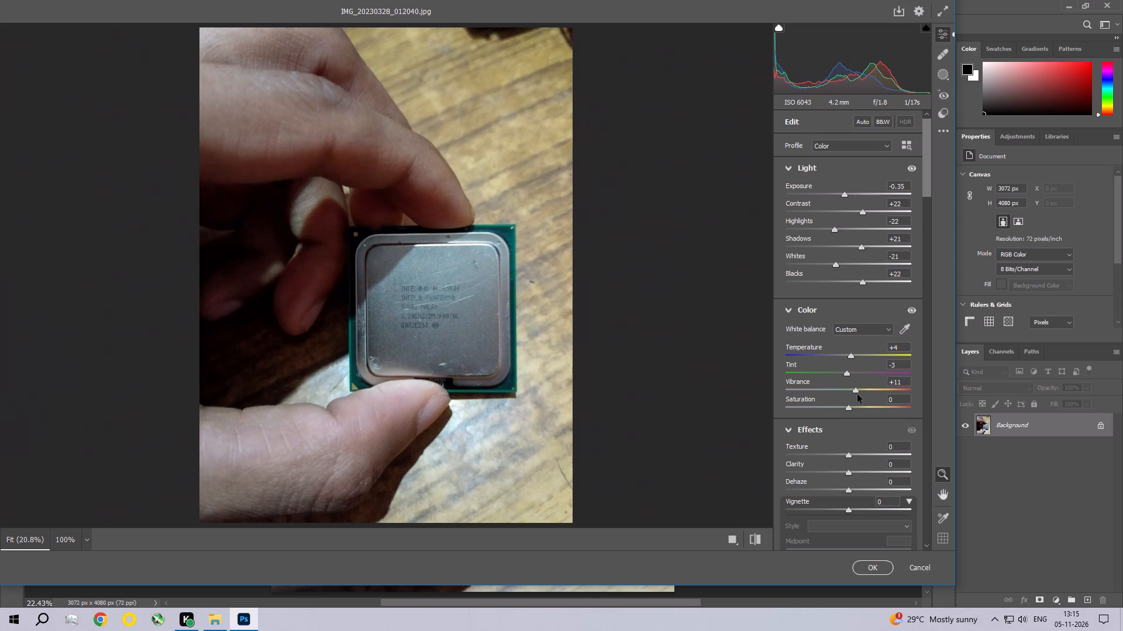
pyautogui.moveTo(857, 394); pyautogui.dragTo(856, 394)
pyautogui.moveTo(849, 407); pyautogui.dragTo(854, 408)
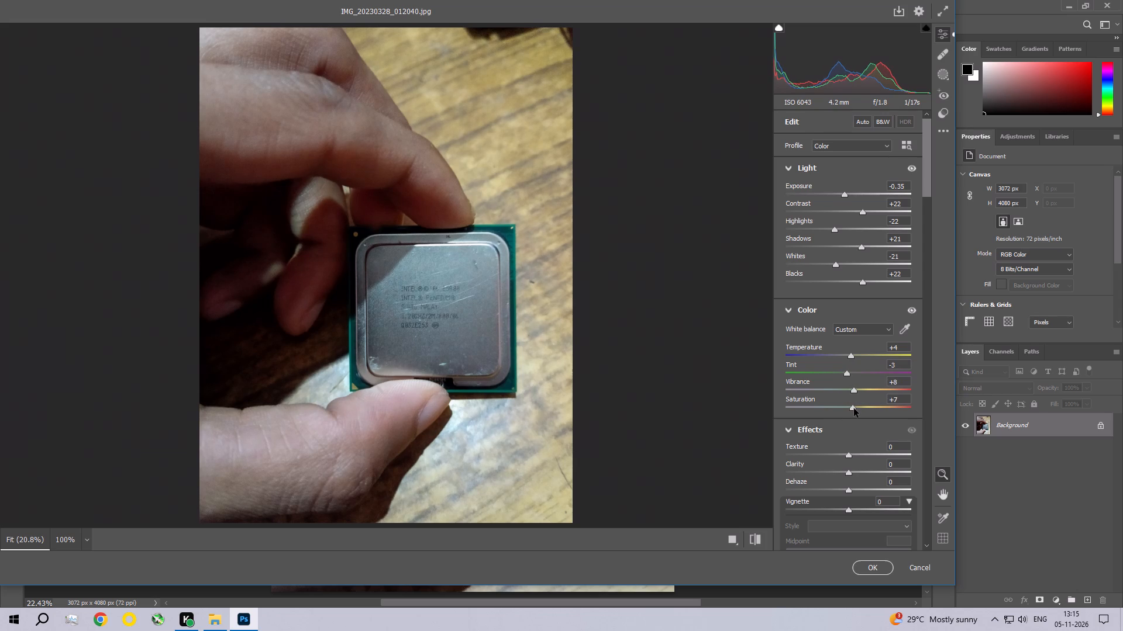
pyautogui.moveTo(854, 408); pyautogui.dragTo(861, 411)
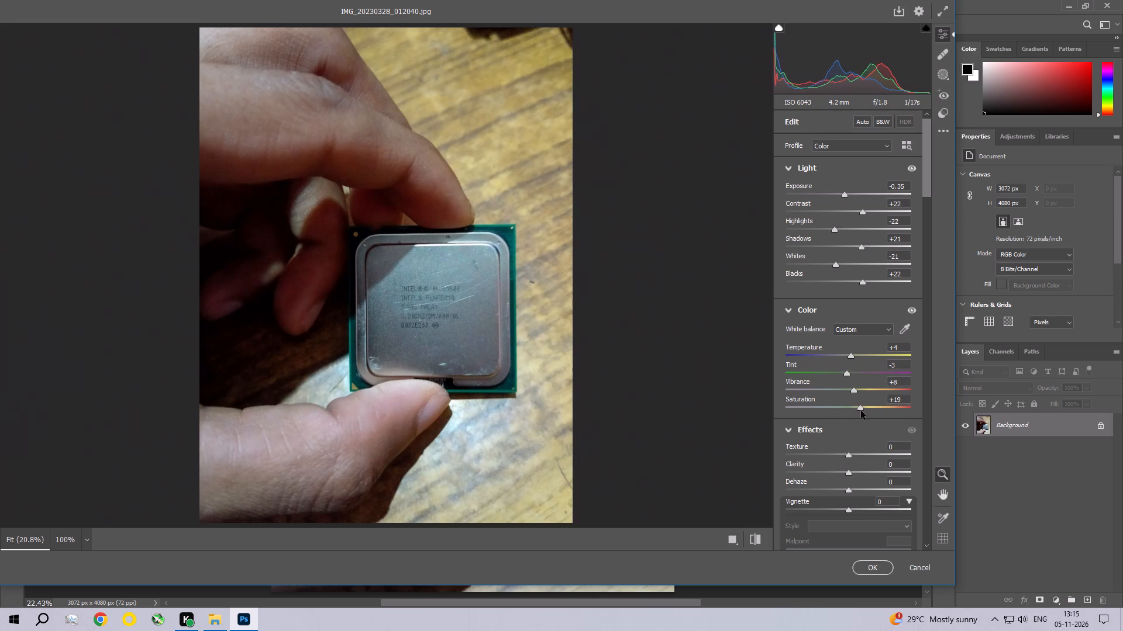
pyautogui.moveTo(861, 411); pyautogui.dragTo(862, 411)
# Set the photo's Texture to +17, Clarity to +11 and Dehaze to -2.
pyautogui.moveTo(926, 146); pyautogui.dragTo(929, 205)
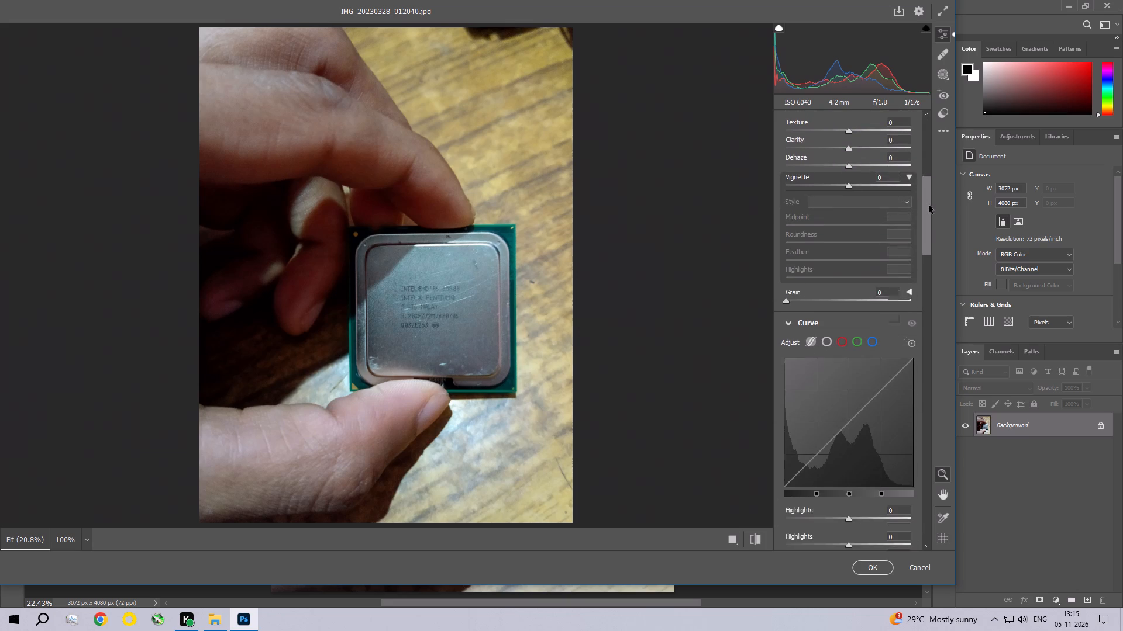
pyautogui.moveTo(929, 205); pyautogui.dragTo(929, 201)
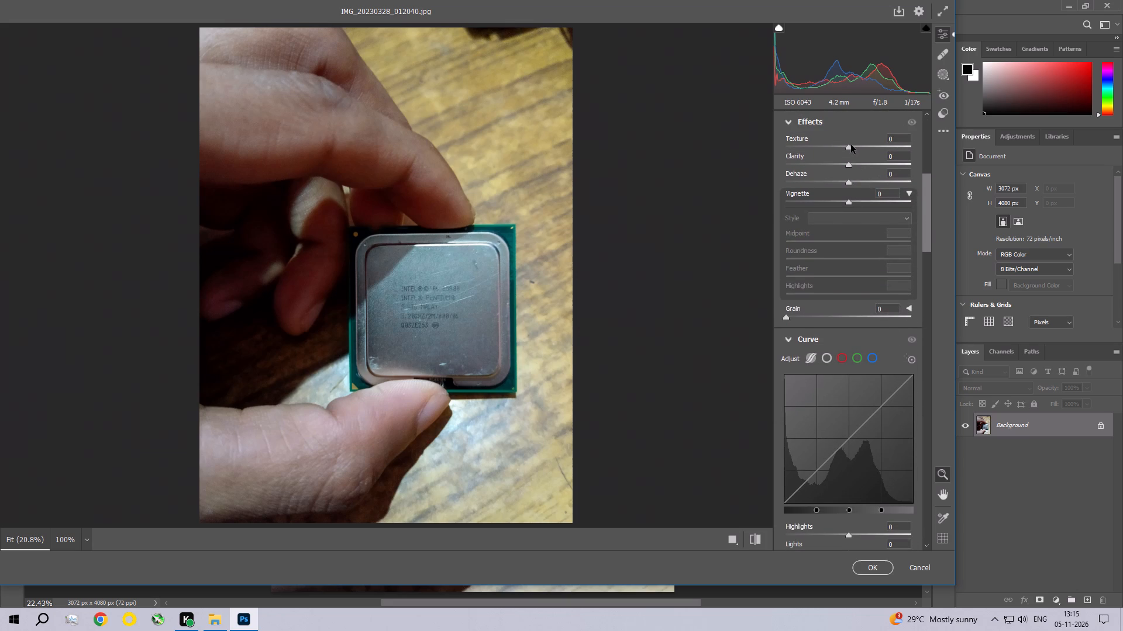
pyautogui.moveTo(848, 145); pyautogui.dragTo(856, 151)
pyautogui.moveTo(856, 151); pyautogui.dragTo(859, 152)
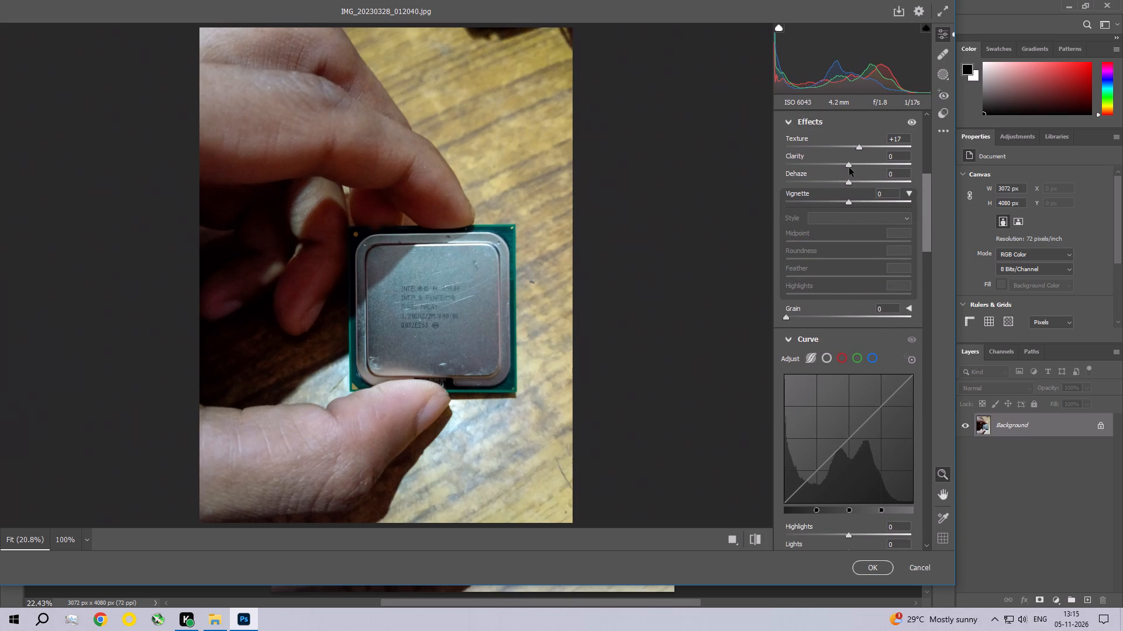
pyautogui.moveTo(850, 169); pyautogui.dragTo(857, 173)
pyautogui.moveTo(857, 182); pyautogui.dragTo(853, 183)
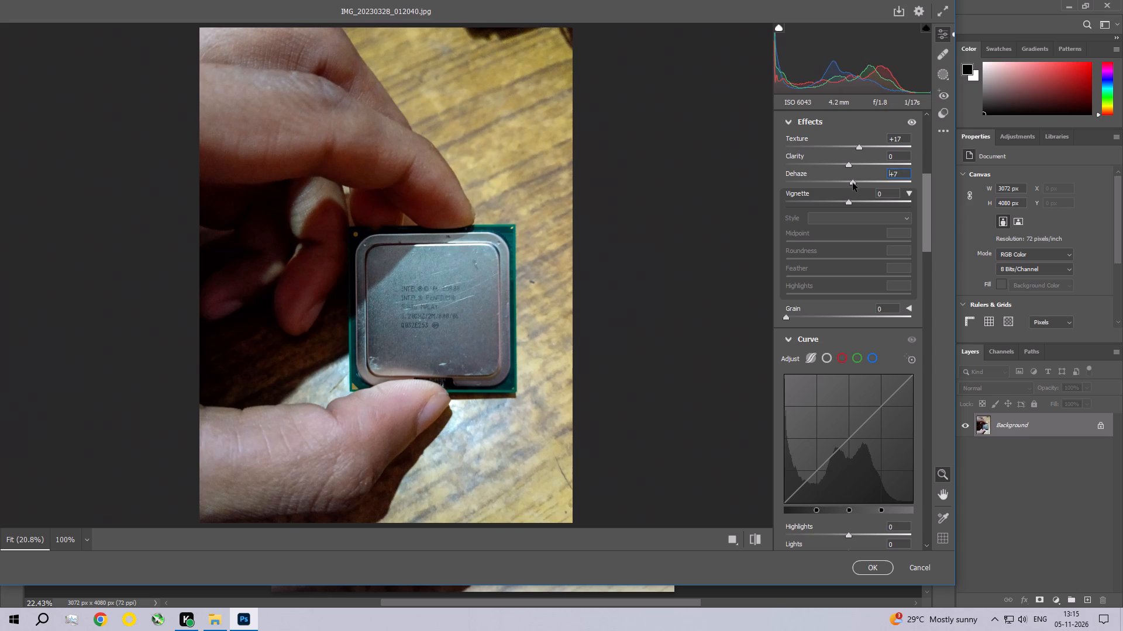
pyautogui.moveTo(853, 183); pyautogui.dragTo(848, 186)
pyautogui.moveTo(846, 165); pyautogui.dragTo(853, 169)
# Check the processor's engraved lettering and scratches up close at the adjusted effect settings.
pyautogui.click(439, 291)
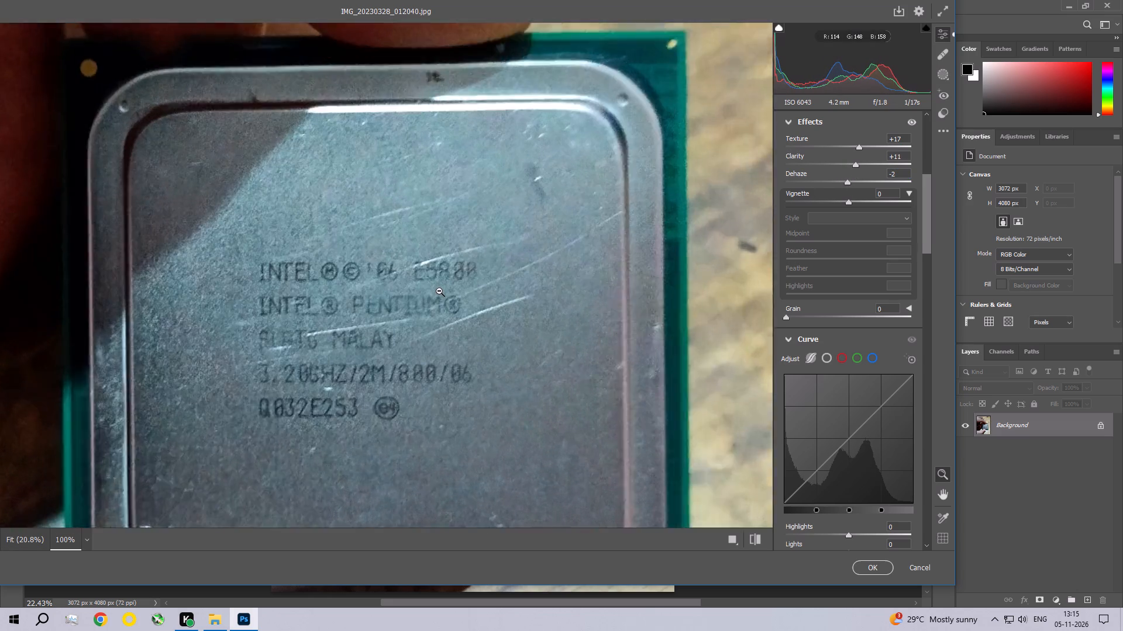
pyautogui.click(440, 291)
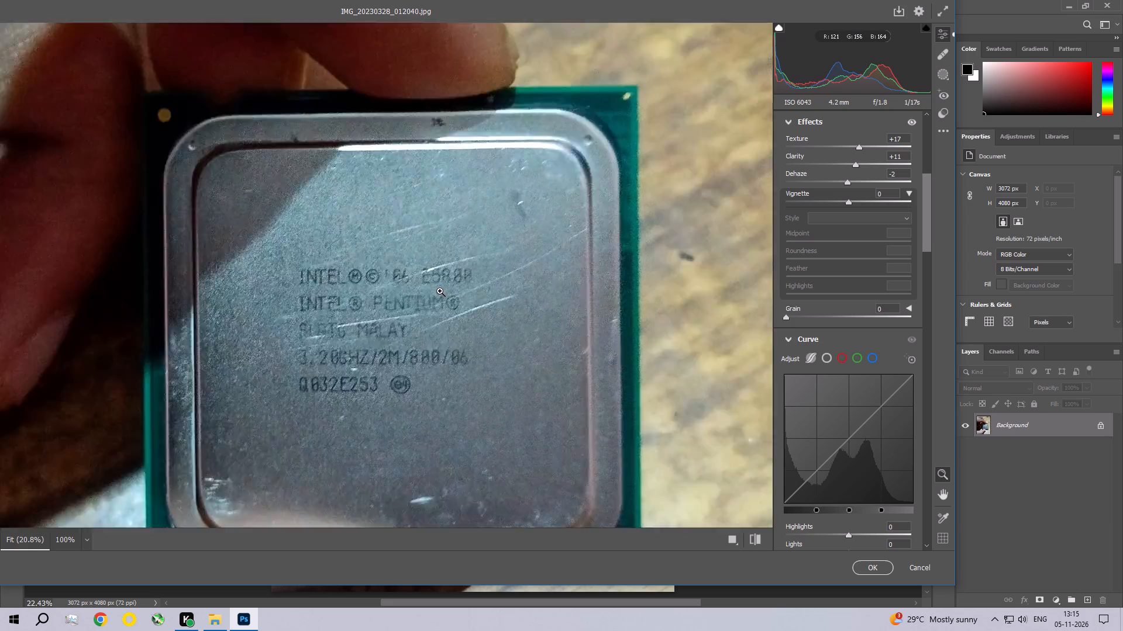
pyautogui.click(440, 291)
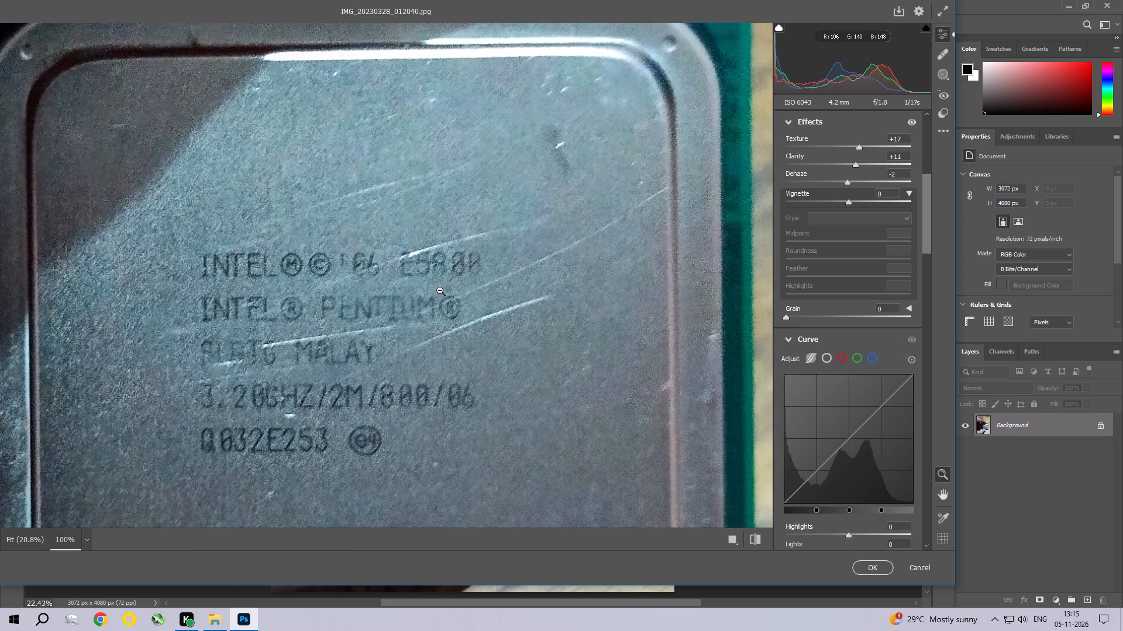
pyautogui.rightClick(440, 290)
pyautogui.click(409, 294)
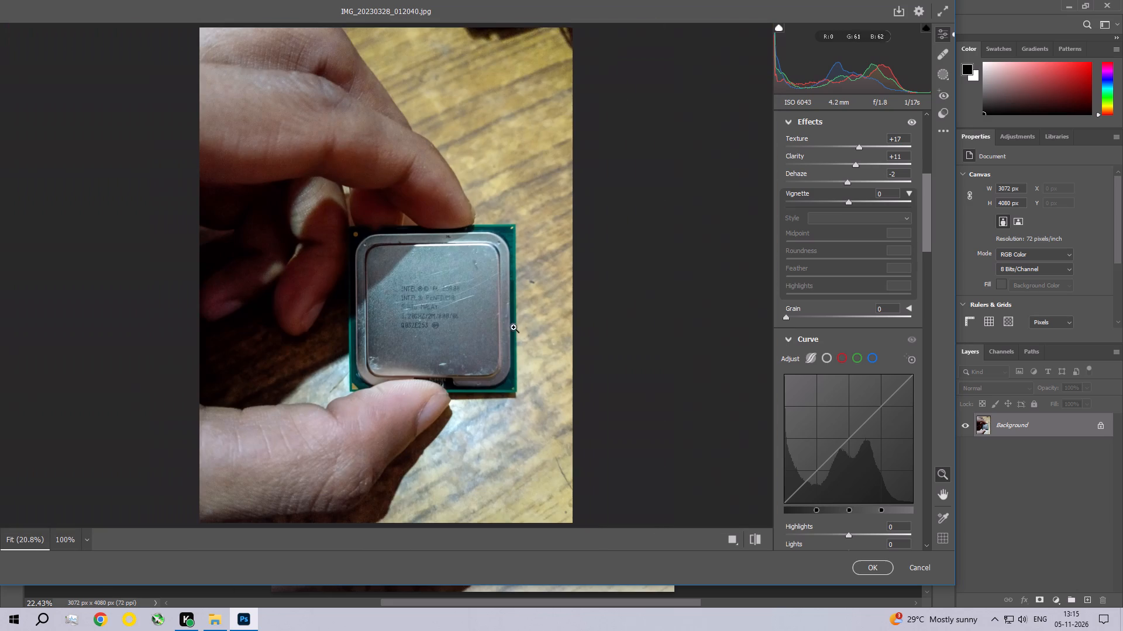
pyautogui.click(440, 289)
pyautogui.click(440, 289)
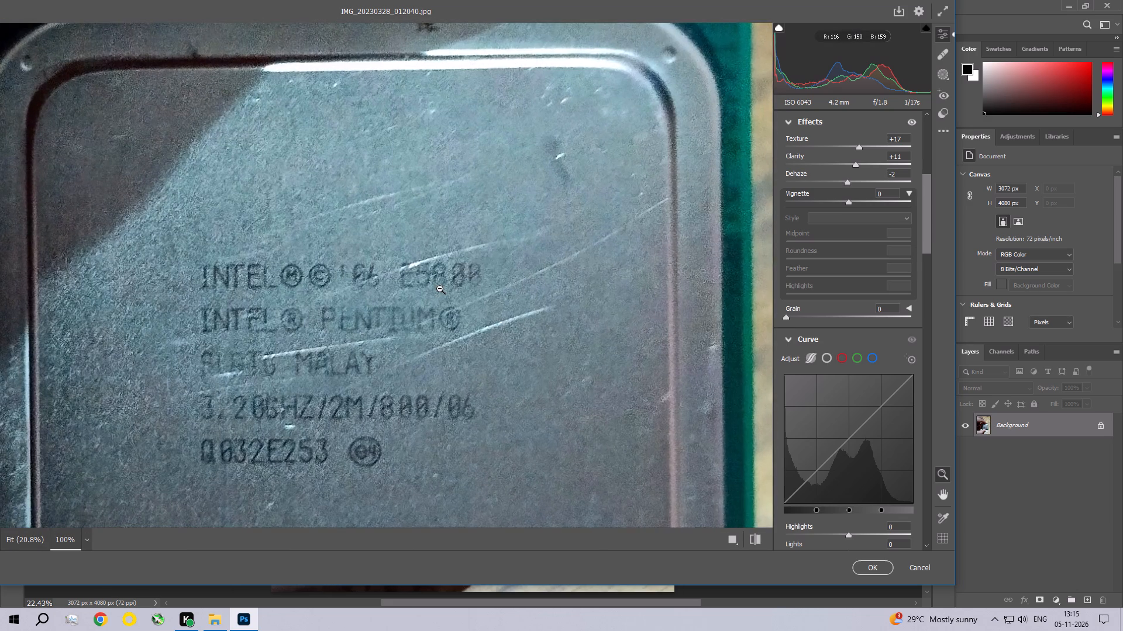
# Set the tone curve's Highlights to -36 and Lights to -25.
pyautogui.moveTo(927, 223); pyautogui.dragTo(926, 290)
pyautogui.moveTo(848, 157); pyautogui.dragTo(838, 158)
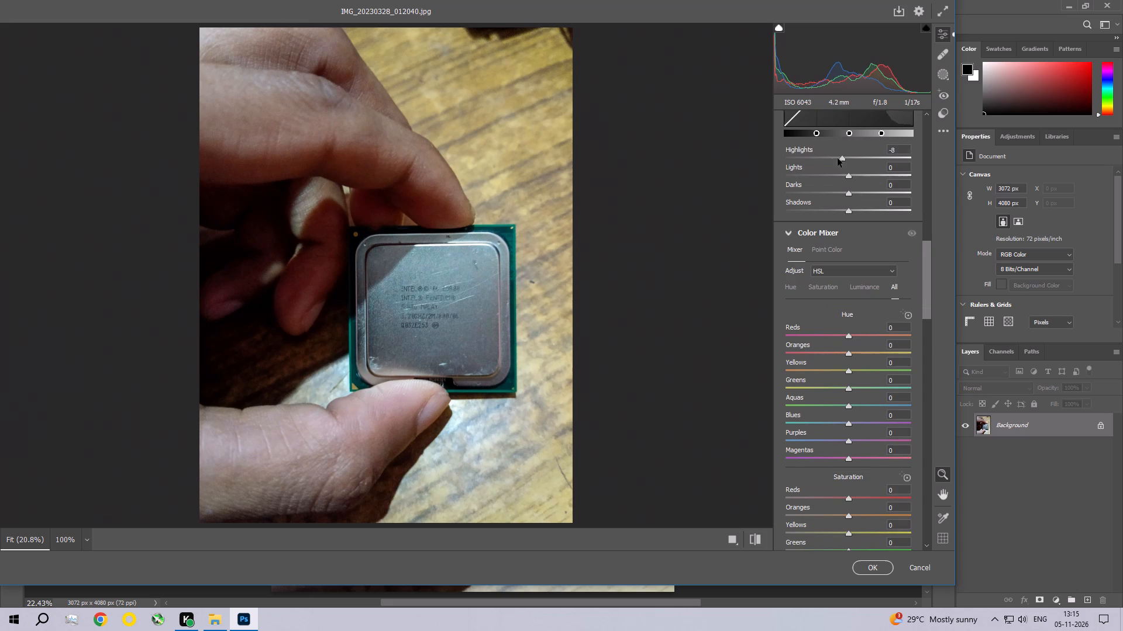
pyautogui.moveTo(838, 158); pyautogui.dragTo(825, 161)
pyautogui.moveTo(851, 176); pyautogui.dragTo(835, 176)
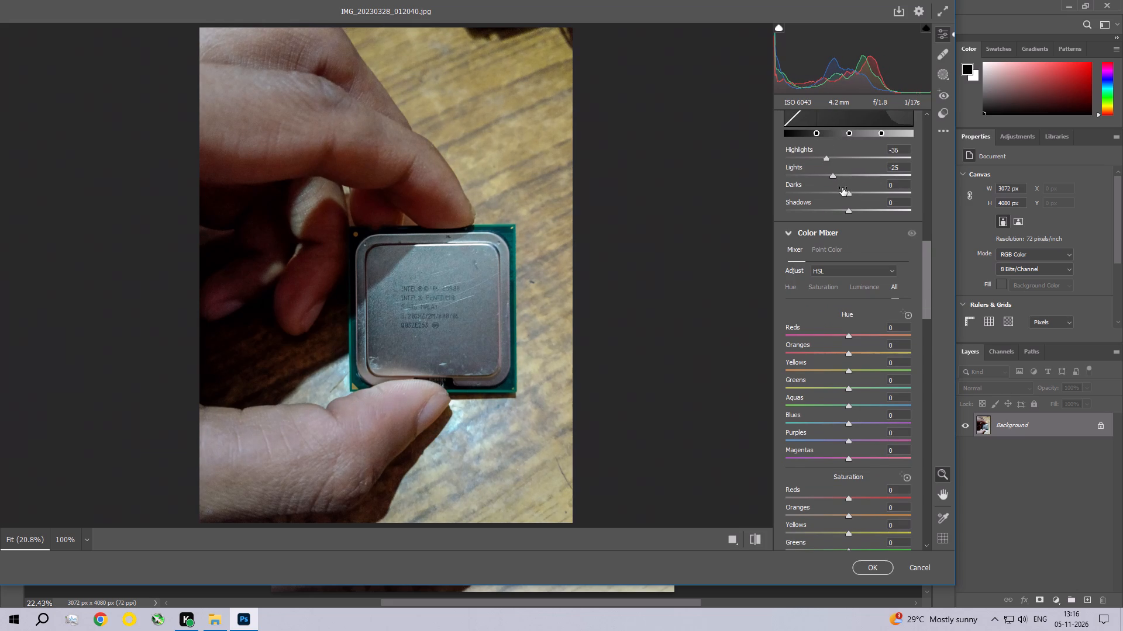
# In the Color Mixer, set the Greens saturation to +23 and the Greens luminance to +21.
pyautogui.moveTo(928, 251); pyautogui.dragTo(931, 316)
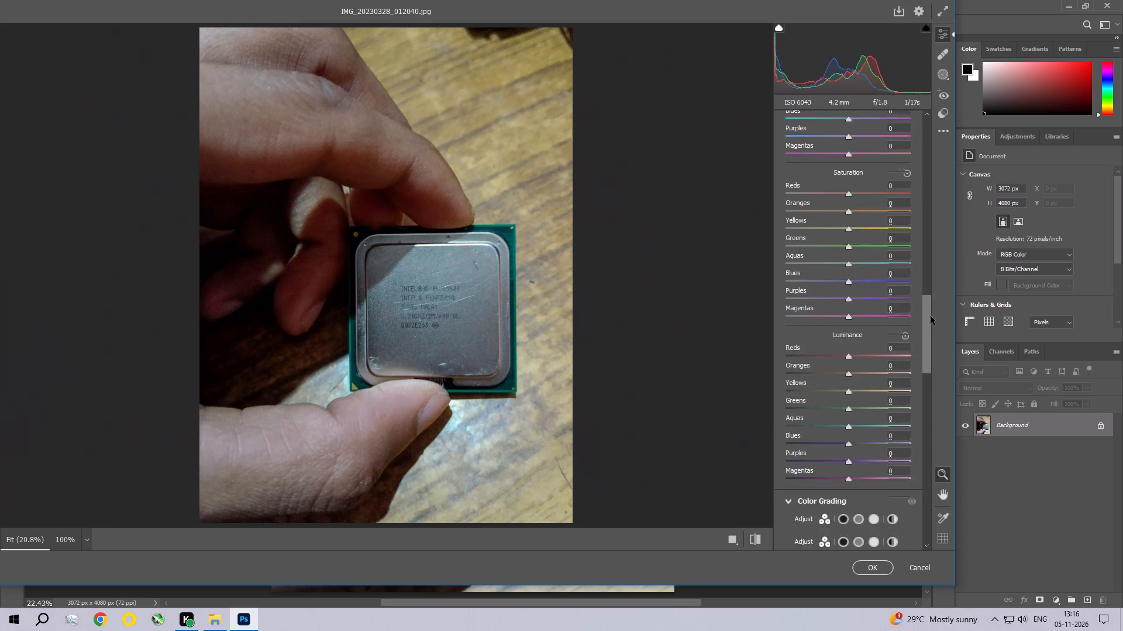
pyautogui.moveTo(931, 316); pyautogui.dragTo(931, 300)
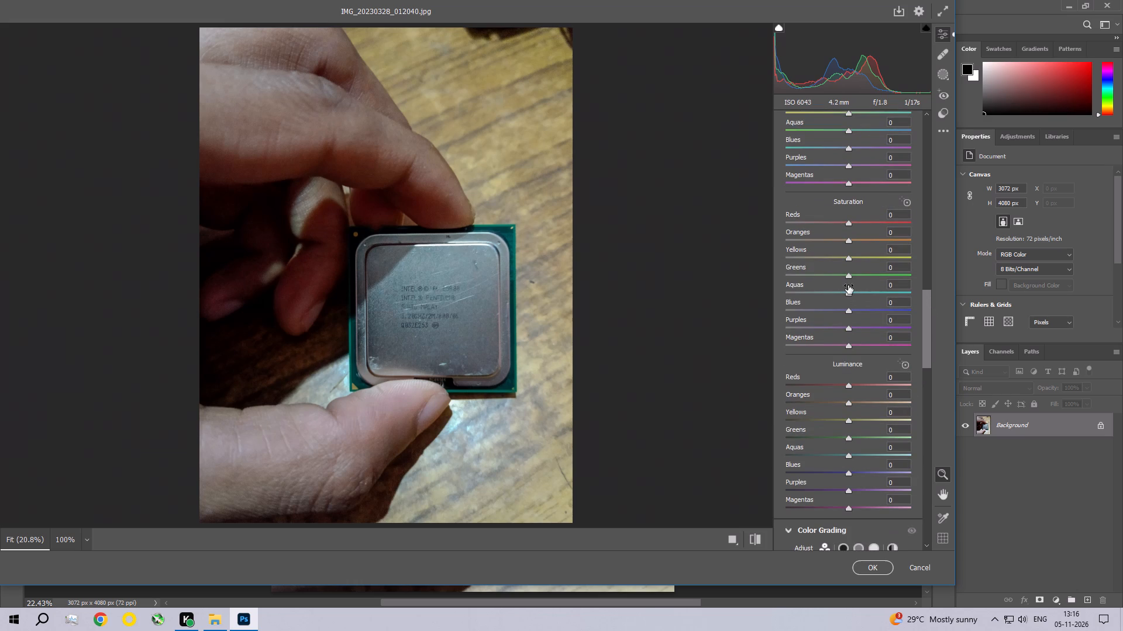
pyautogui.moveTo(847, 275); pyautogui.dragTo(860, 280)
pyautogui.moveTo(860, 280); pyautogui.dragTo(860, 282)
pyautogui.moveTo(860, 282); pyautogui.dragTo(862, 282)
pyautogui.doubleClick(848, 291)
pyautogui.moveTo(922, 299); pyautogui.dragTo(921, 321)
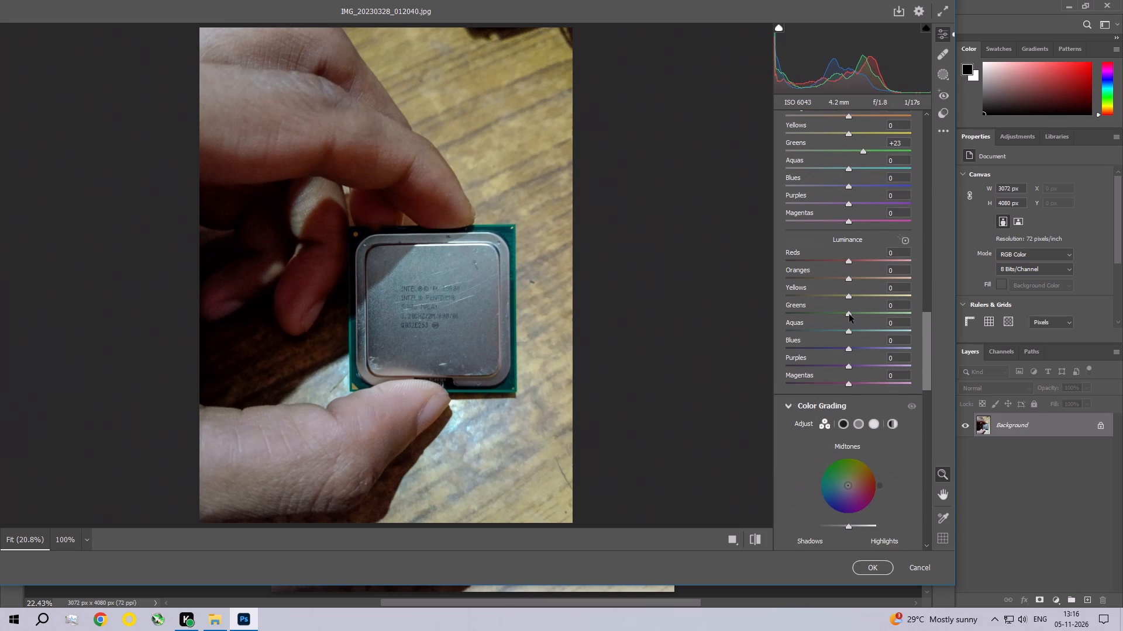
pyautogui.moveTo(845, 312); pyautogui.dragTo(823, 303)
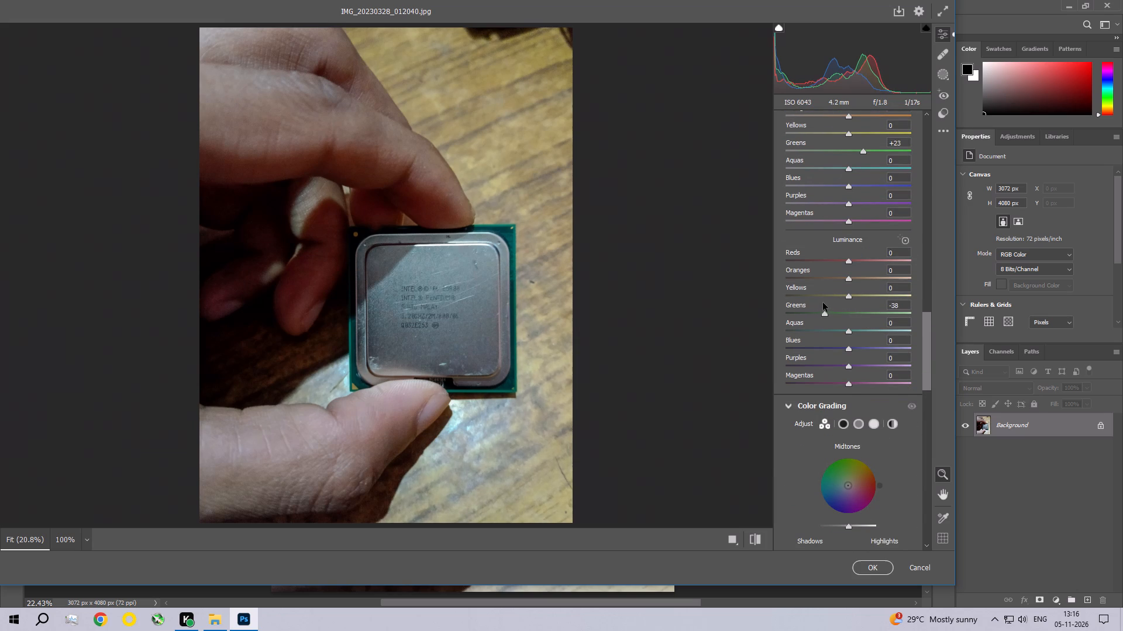
pyautogui.moveTo(823, 303); pyautogui.dragTo(857, 310)
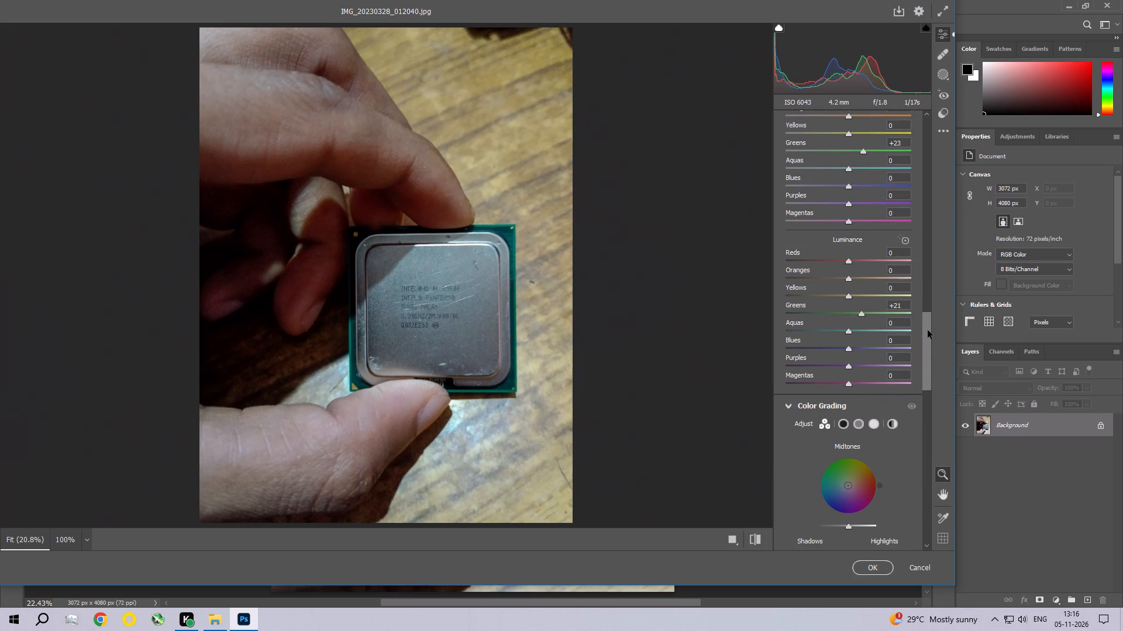
# Set the photo's Sharpening to 21, Noise Reduction to 7 and Color Noise Reduction to 7.
pyautogui.moveTo(928, 330); pyautogui.dragTo(924, 379)
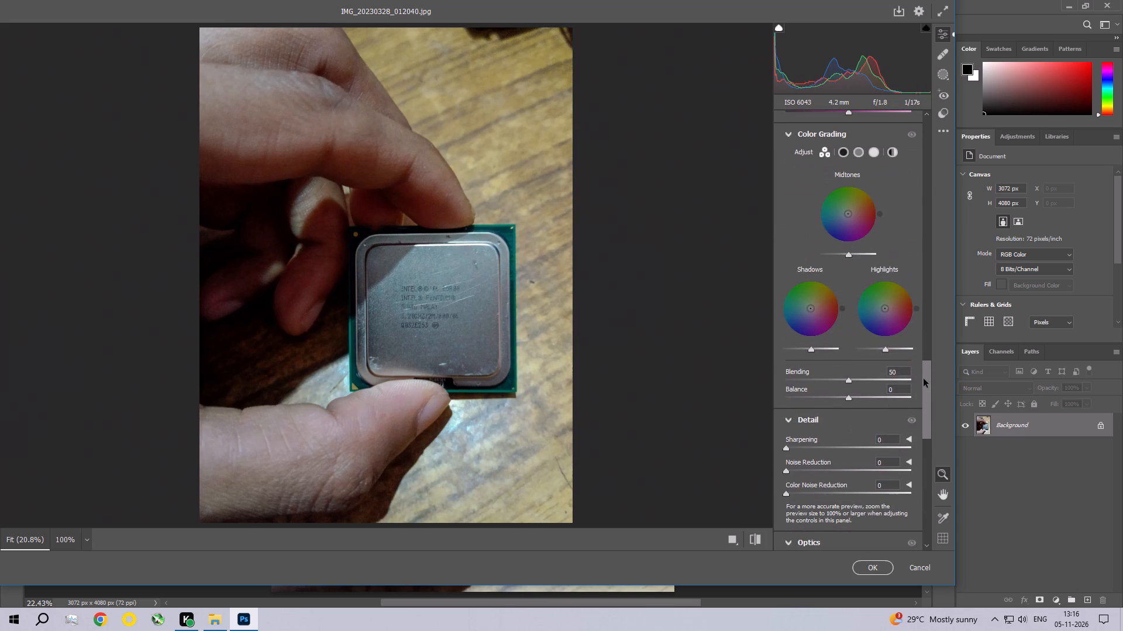
pyautogui.moveTo(924, 379); pyautogui.dragTo(924, 393)
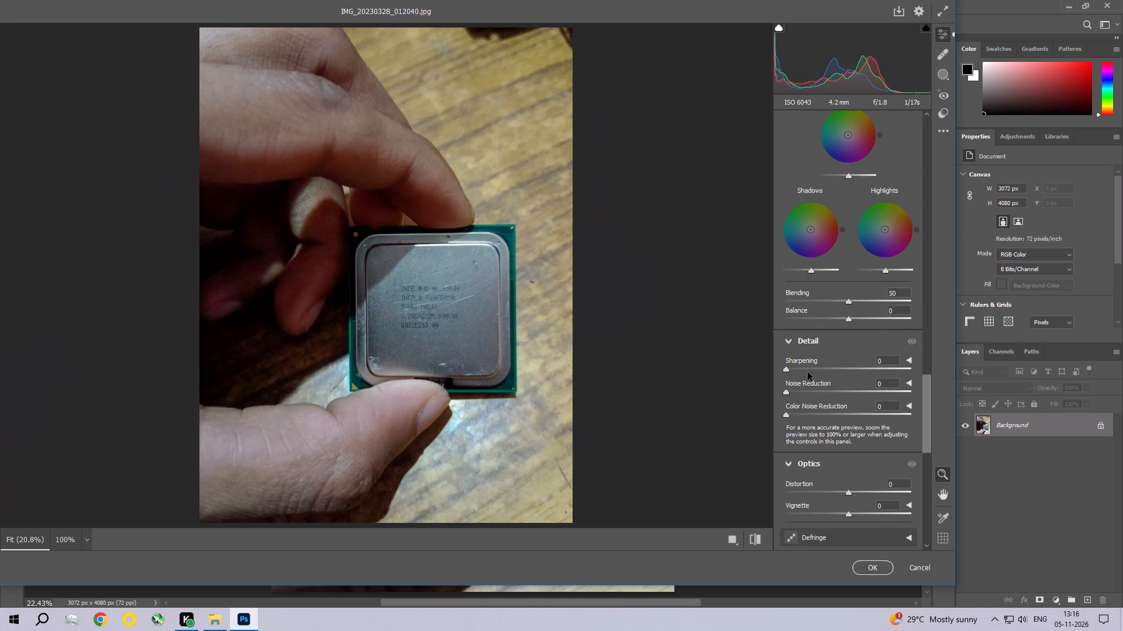
pyautogui.click(803, 369)
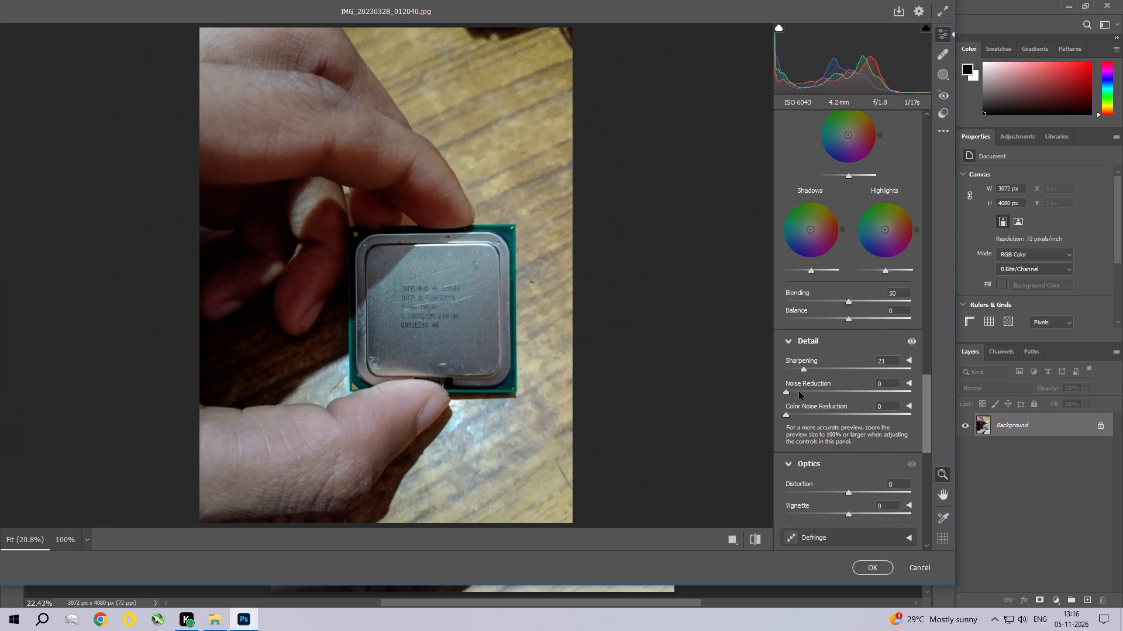
pyautogui.click(795, 392)
pyautogui.click(795, 413)
pyautogui.click(465, 290)
pyautogui.click(465, 290)
# Look through the available preset groups without applying one, and return to the edit settings.
pyautogui.moveTo(926, 444); pyautogui.dragTo(927, 335)
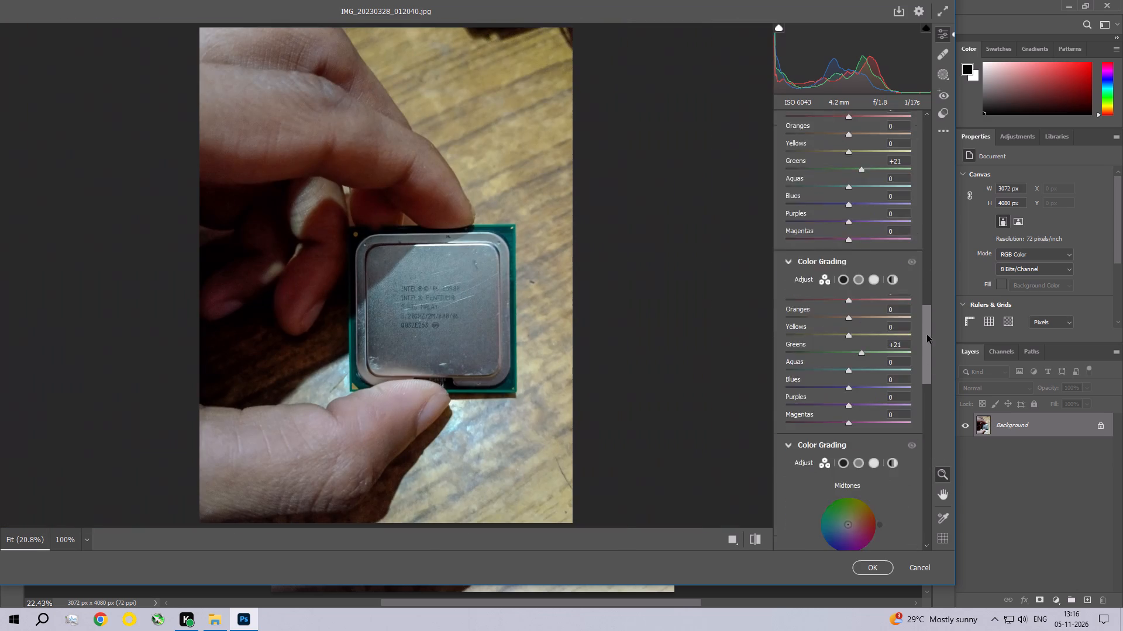
pyautogui.moveTo(927, 335); pyautogui.dragTo(928, 131)
pyautogui.click(946, 127)
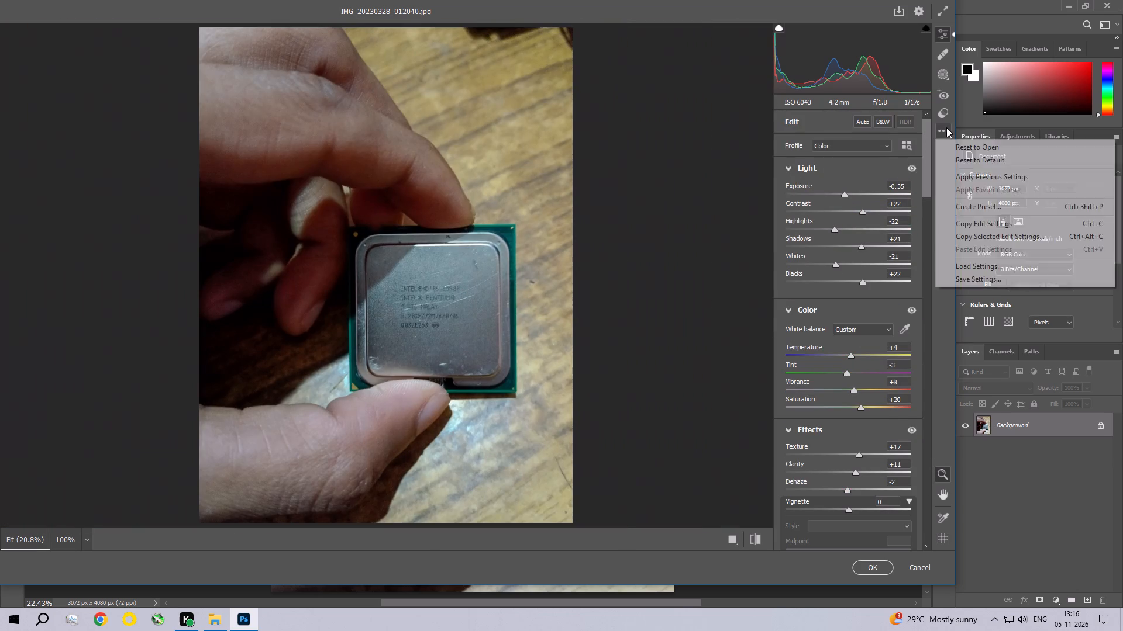
pyautogui.click(941, 115)
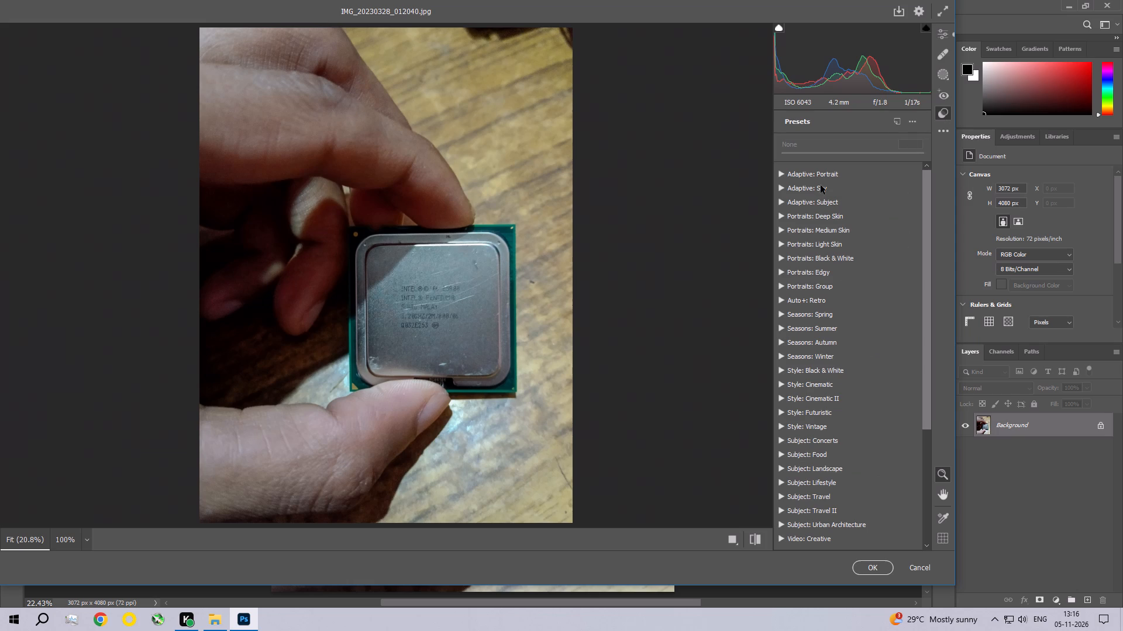
pyautogui.moveTo(928, 258); pyautogui.dragTo(928, 346)
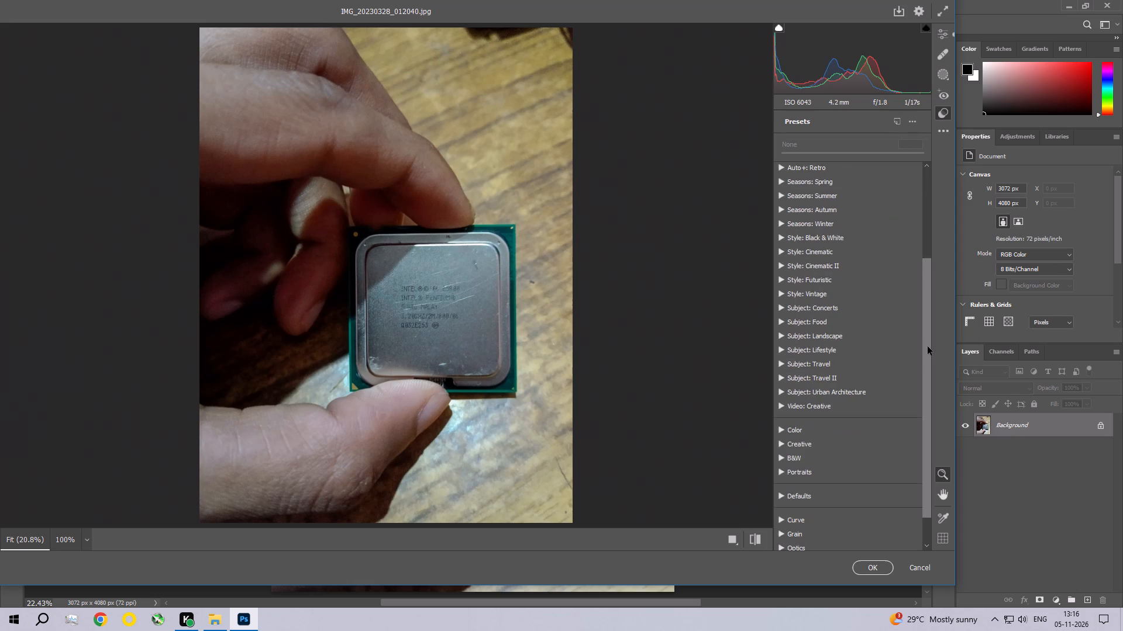
pyautogui.moveTo(928, 346); pyautogui.dragTo(927, 384)
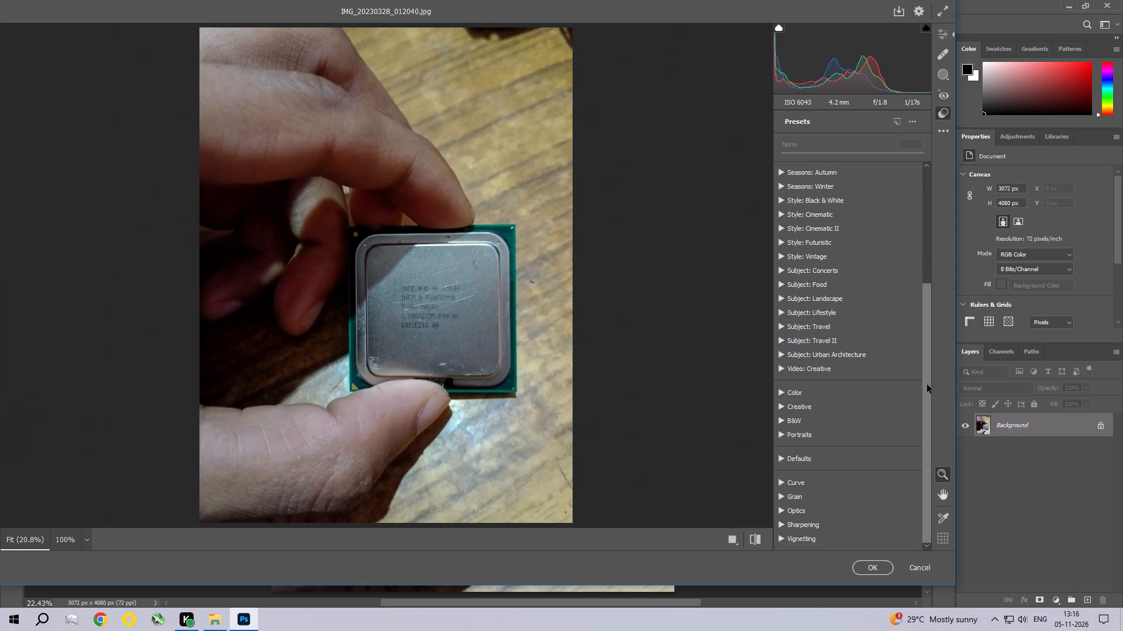
pyautogui.moveTo(927, 384); pyautogui.dragTo(934, 246)
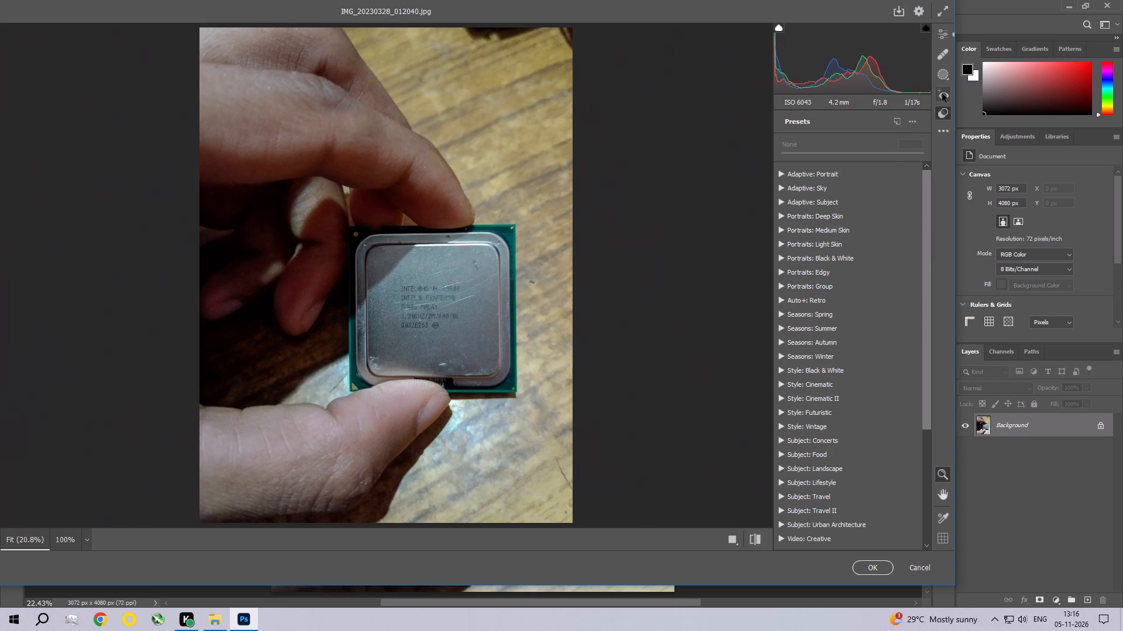
pyautogui.click(945, 32)
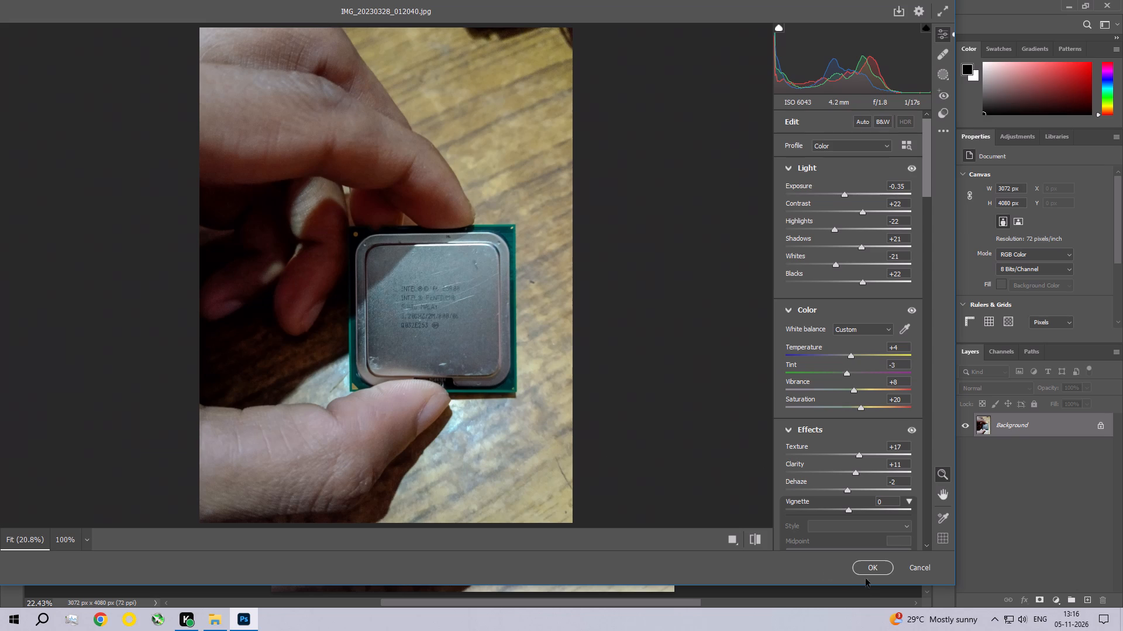
# Apply the Camera Raw adjustments to the processor photo.
pyautogui.click(879, 570)
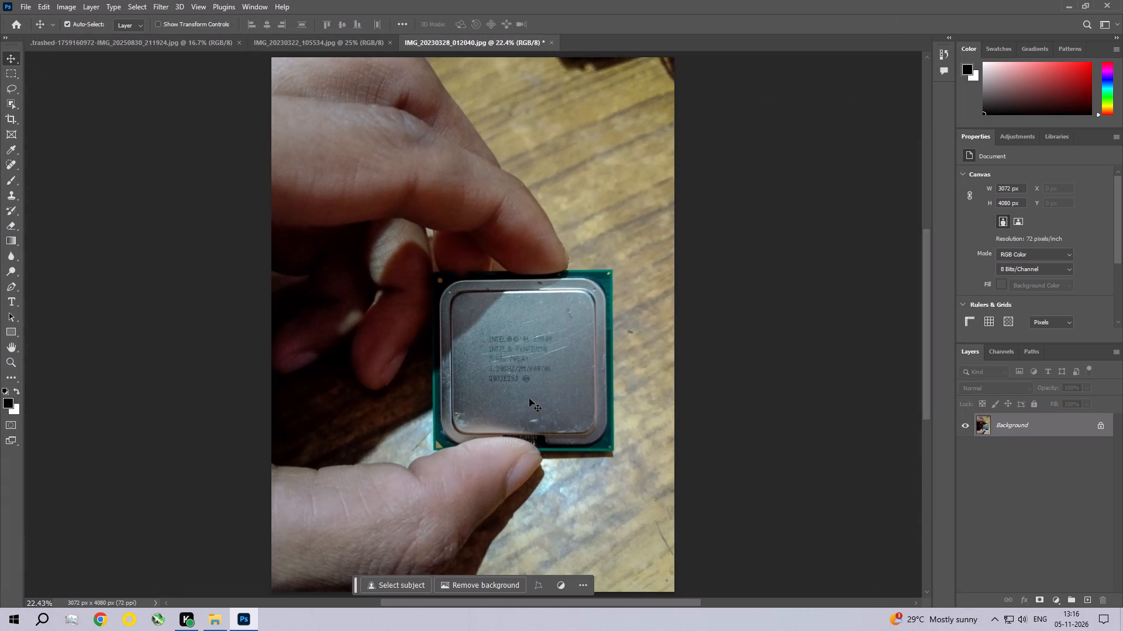
# Examine the processor's surface and engraved lettering up close, then return to the whole photo.
pyautogui.hotkey('ctrl', 'space')
pyautogui.hotkey('ctrl', 'space')
pyautogui.hotkey('ctrl', 'space')
pyautogui.hotkey('ctrl', 'space')
pyautogui.hotkey('ctrl', 'space')
pyautogui.hotkey('ctrl', 'space')
pyautogui.hotkey('ctrl', 'space')
pyautogui.hotkey('ctrl', 'space')
pyautogui.hotkey('ctrl', 'space')
pyautogui.hotkey('ctrl', 'space')
pyautogui.hotkey('ctrl', 'space')
pyautogui.hotkey('ctrl', 'space')
pyautogui.hotkey('ctrl', 'space')
pyautogui.hotkey('ctrl', 'space')
pyautogui.hotkey('ctrl', 'space')
pyautogui.hotkey('ctrl', 'space')
pyautogui.hotkey('ctrl', 'space')
pyautogui.hotkey('ctrl', 'space')
pyautogui.hotkey('ctrl', 'space')
pyautogui.hotkey('ctrl', 'space')
pyautogui.keyDown('ctrl'); pyautogui.doubleClick(535, 331); pyautogui.keyUp('ctrl')
pyautogui.keyDown('ctrl'); pyautogui.click(535, 331); pyautogui.keyUp('ctrl')
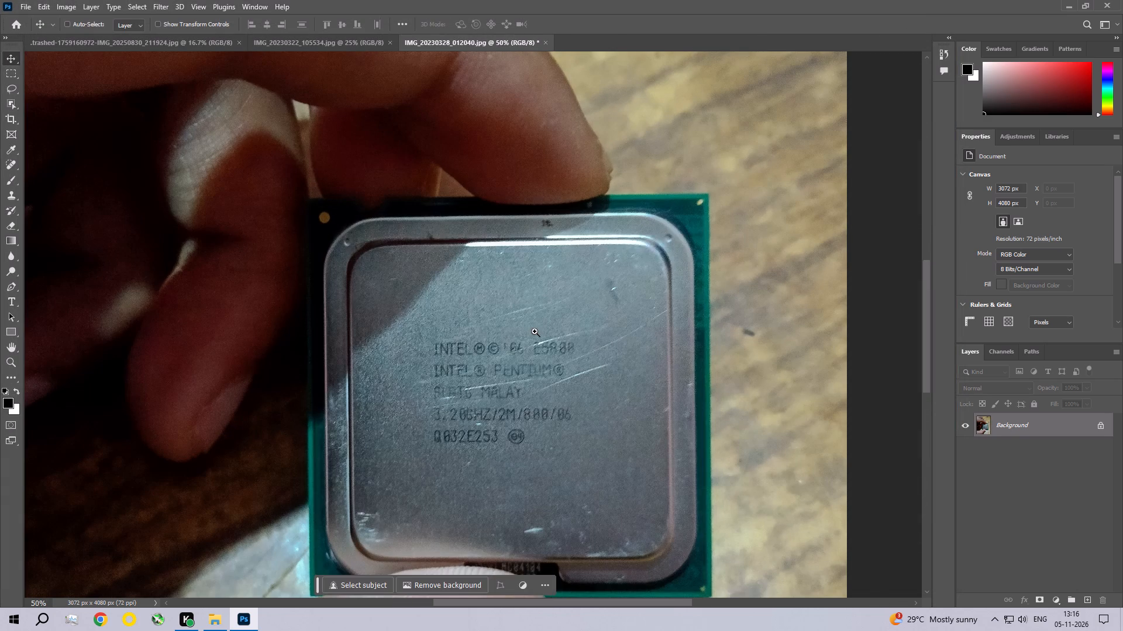
pyautogui.hotkey('ctrl', '0')
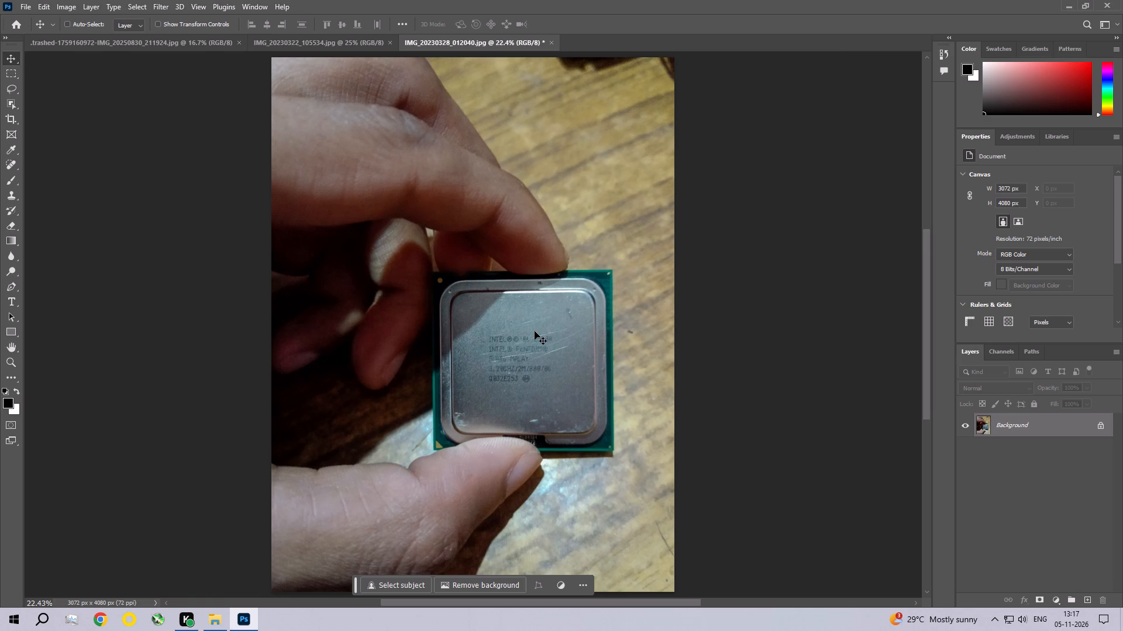
# Apply an Exposure adjustment to the processor photo with Offset set to 0.0050.
pyautogui.click(59, 2)
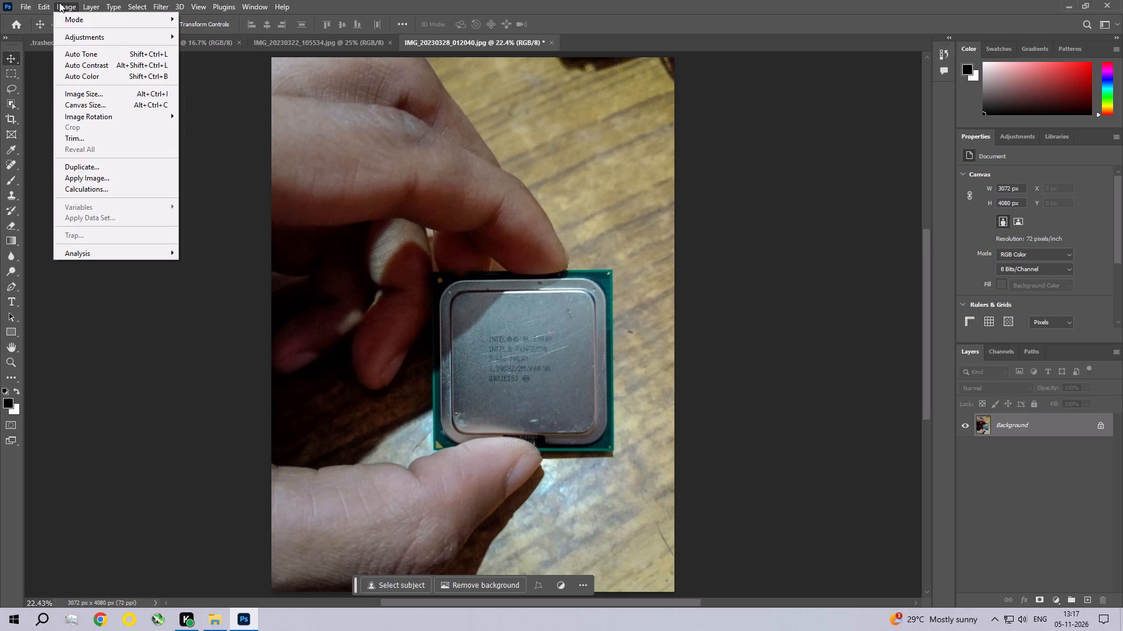
pyautogui.click(89, 39)
pyautogui.click(221, 72)
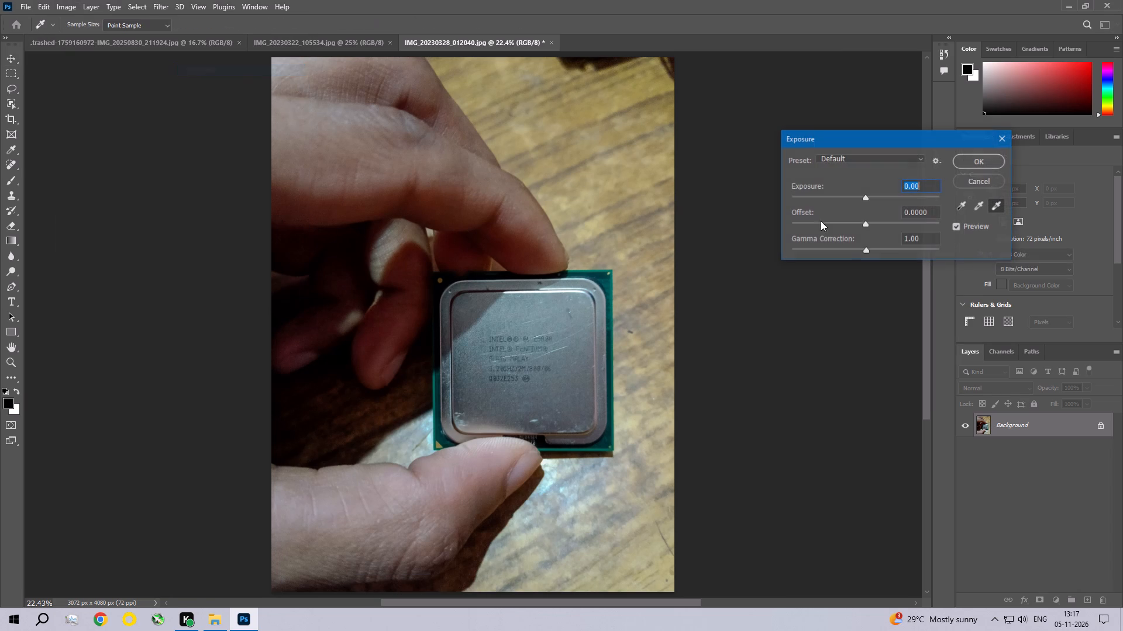
pyautogui.click(940, 216)
pyautogui.click(936, 212)
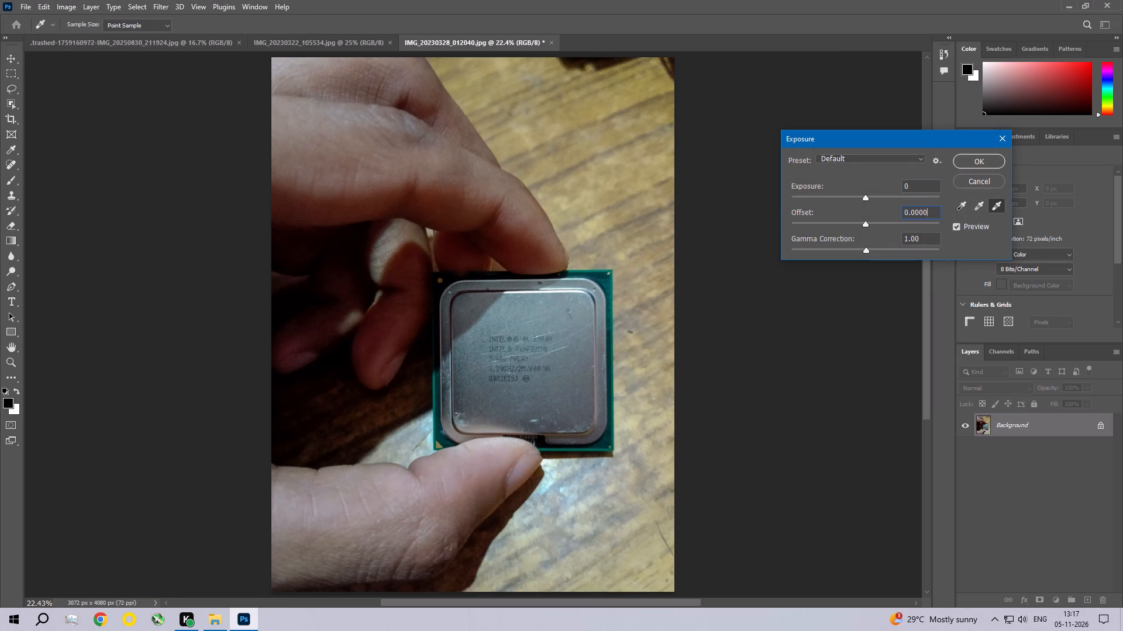
pyautogui.press('BackSpace')
pyautogui.press('BackSpace')
pyautogui.write('50')
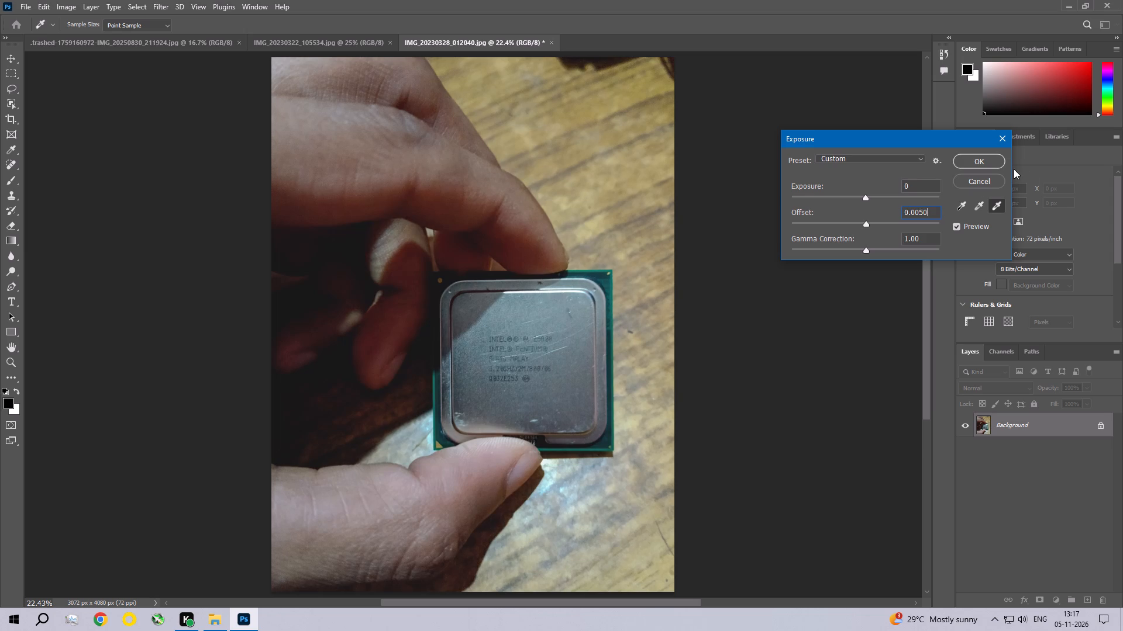
pyautogui.click(979, 157)
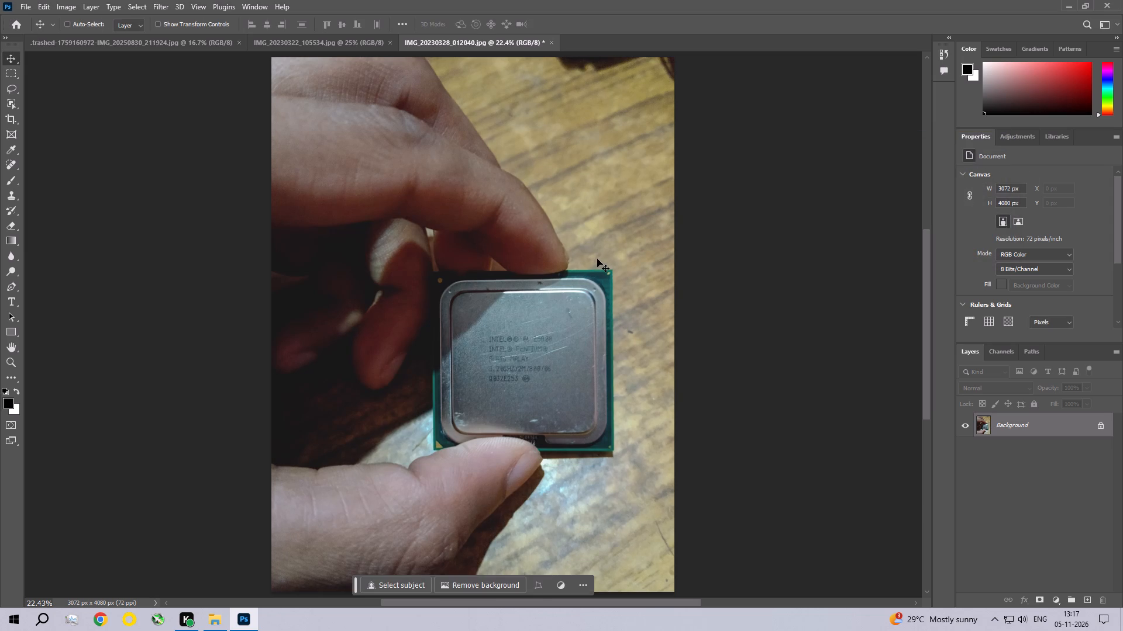
# Save the retouched IMG_20230328_012040.jpg, accepting the JPEG options.
pyautogui.hotkey('ctrl', 's')
pyautogui.click(622, 152)
# Inspect the saved photo's processor and engraved lettering up close.
pyautogui.hotkey('ctrl', 'space')
pyautogui.hotkey('ctrl', 'space')
pyautogui.hotkey('ctrl', 'space')
pyautogui.hotkey('ctrl', 'space')
pyautogui.hotkey('ctrl', 'space')
pyautogui.hotkey('ctrl', 'space')
pyautogui.hotkey('ctrl', 'space')
pyautogui.hotkey('ctrl', 'space')
pyautogui.hotkey('ctrl', 'space')
pyautogui.hotkey('ctrl', 'space')
pyautogui.hotkey('ctrl', 'space')
pyautogui.hotkey('ctrl', 'space')
pyautogui.hotkey('ctrl', 'space')
pyautogui.hotkey('ctrl', 'space')
pyautogui.hotkey('ctrl', 'space')
pyautogui.hotkey('ctrl', 'space')
pyautogui.hotkey('ctrl', 'space')
pyautogui.hotkey('ctrl', 'space')
pyautogui.hotkey('ctrl', 'space')
pyautogui.hotkey('ctrl', 'space')
pyautogui.keyDown('ctrl'); pyautogui.tripleClick(542, 367); pyautogui.keyUp('ctrl')
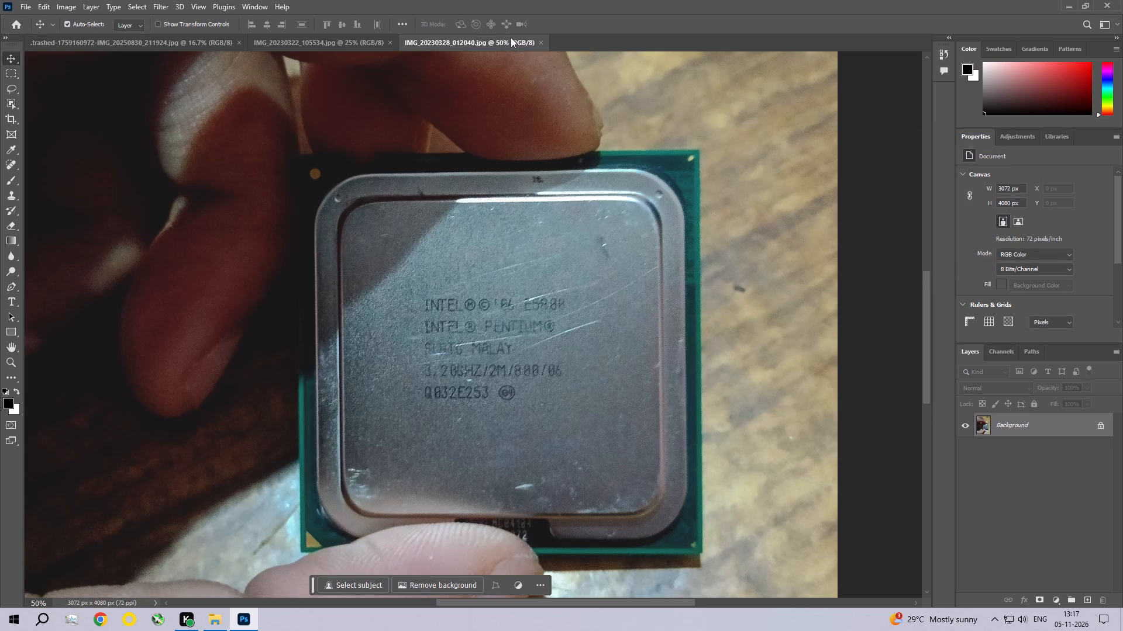
# Close IMG_20230328_012040.jpg.
pyautogui.click(542, 45)
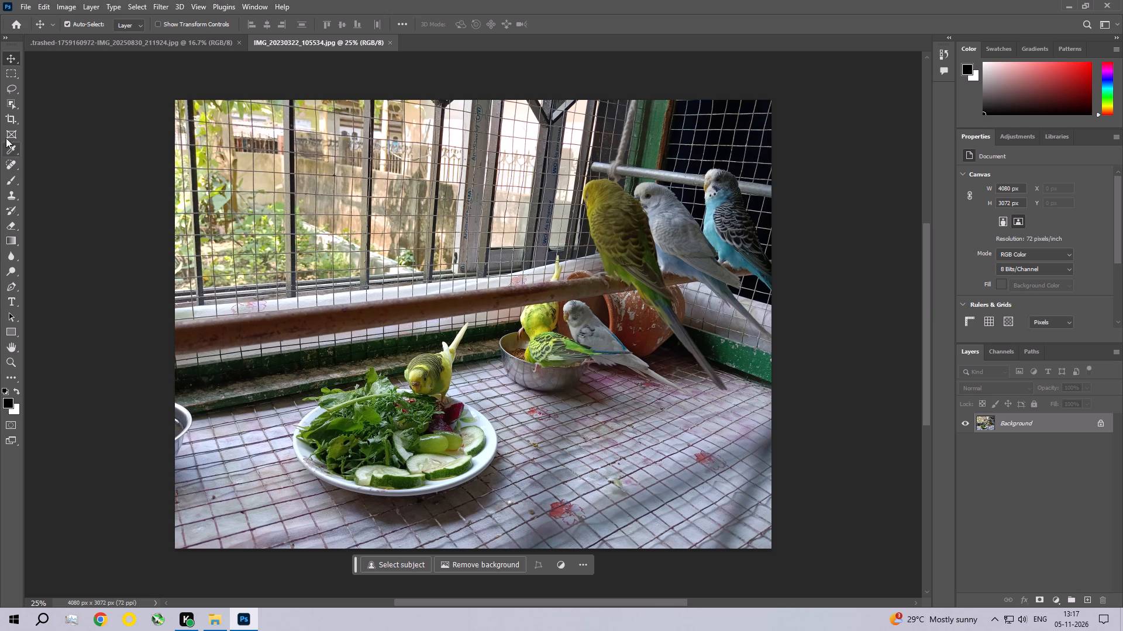
# Straighten the bird cage photo with a slight counter-clockwise crop rotation, cropping it to about 3887 × 2926 px.
pyautogui.click(12, 122)
pyautogui.moveTo(855, 237); pyautogui.dragTo(854, 236)
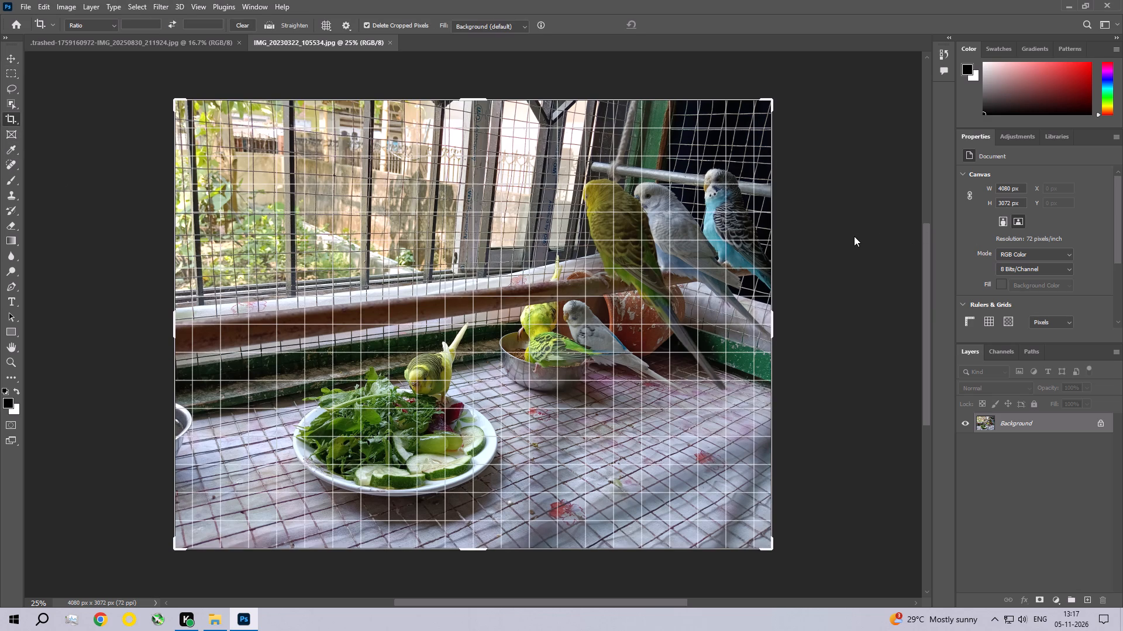
pyautogui.moveTo(854, 236); pyautogui.dragTo(852, 222)
pyautogui.doubleClick(591, 283)
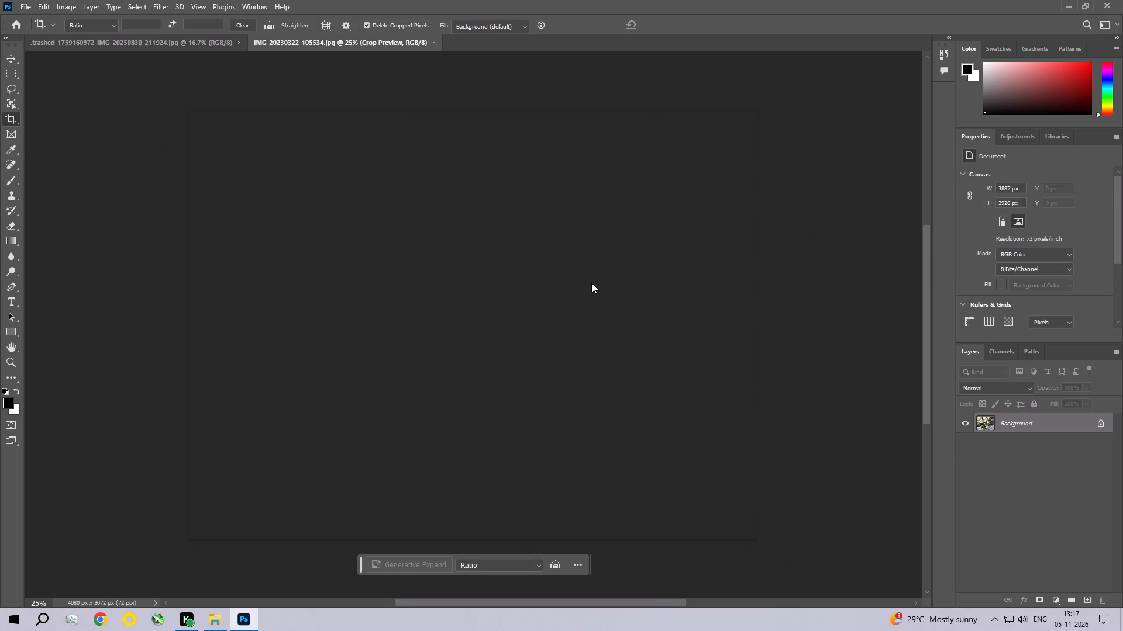
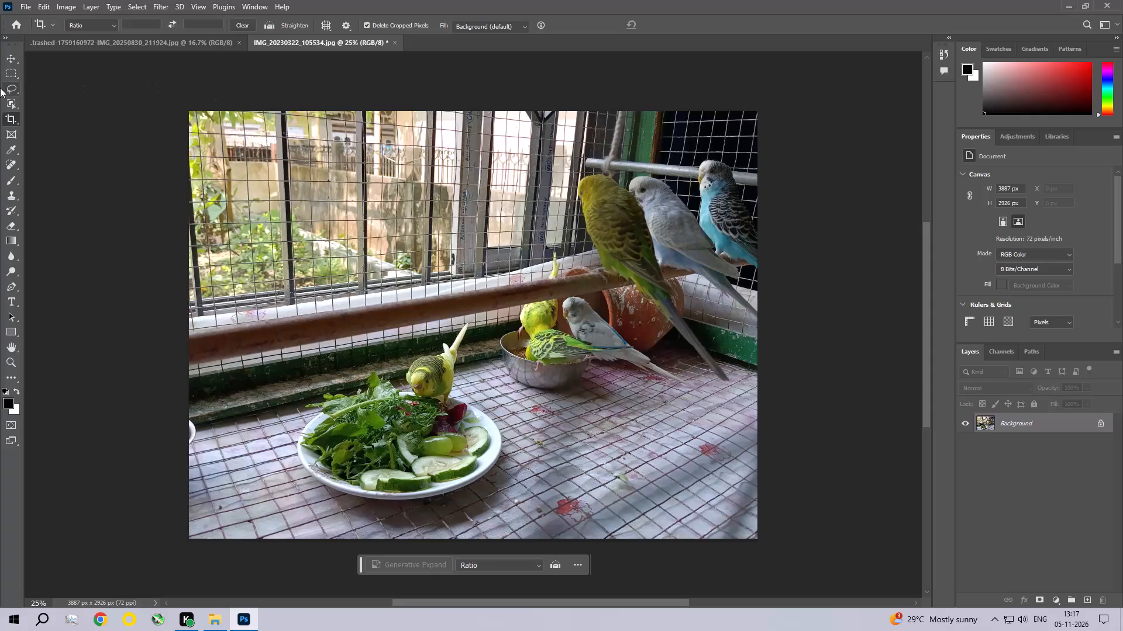
# Crop the bird cage photo narrower to about 3823 × 2926 px, keeping its full height.
pyautogui.click(5, 122)
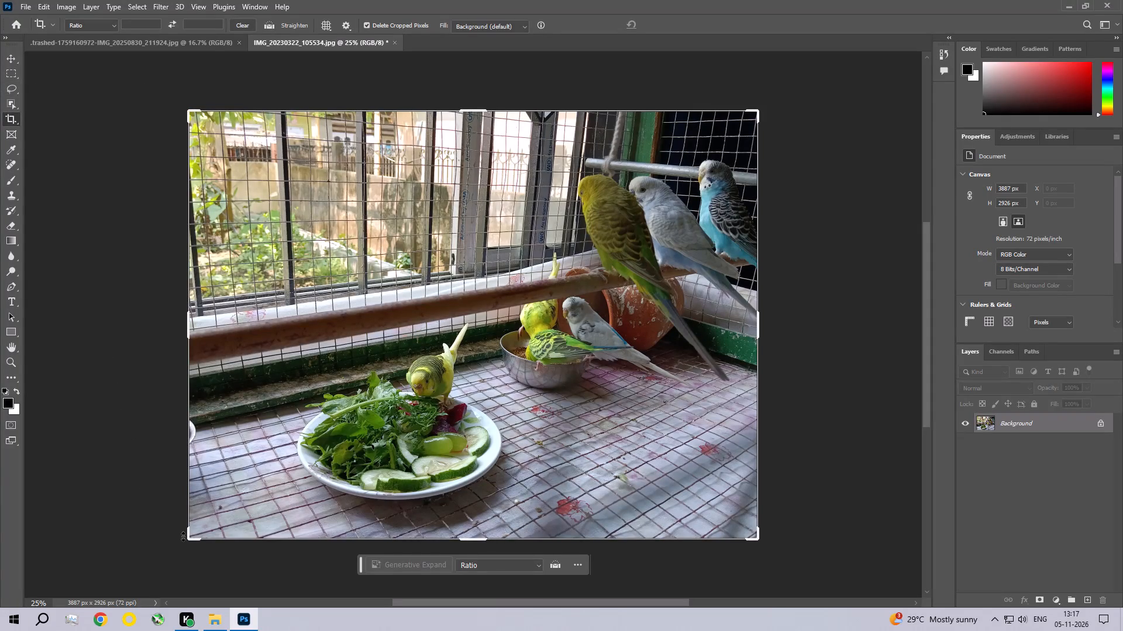
pyautogui.click(187, 535)
pyautogui.doubleClick(288, 443)
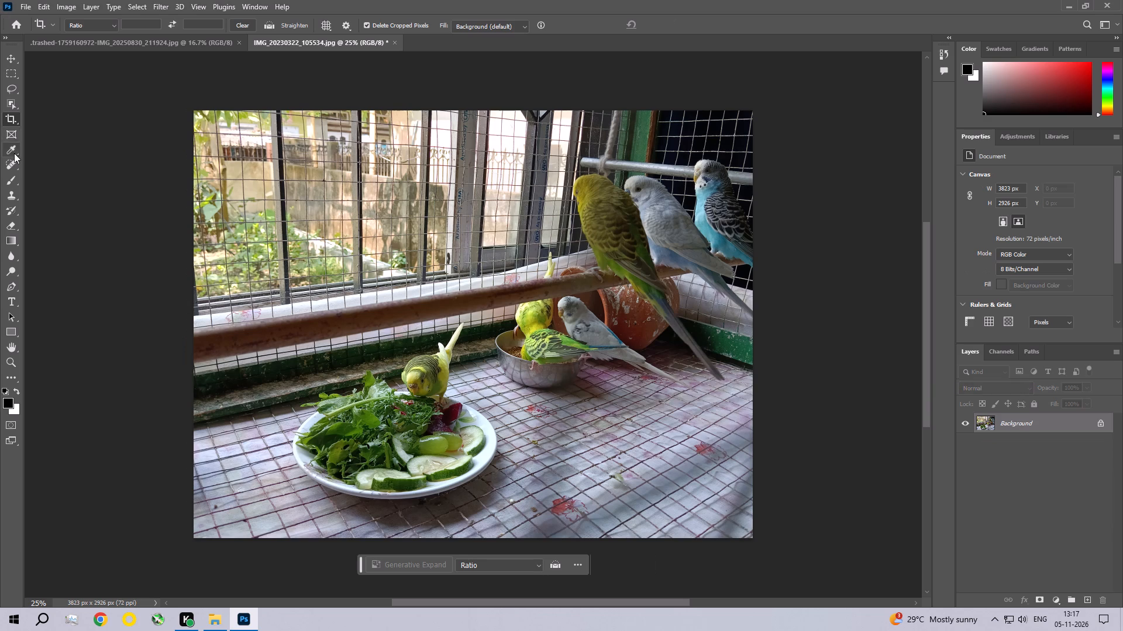
pyautogui.click(11, 118)
pyautogui.click(556, 255)
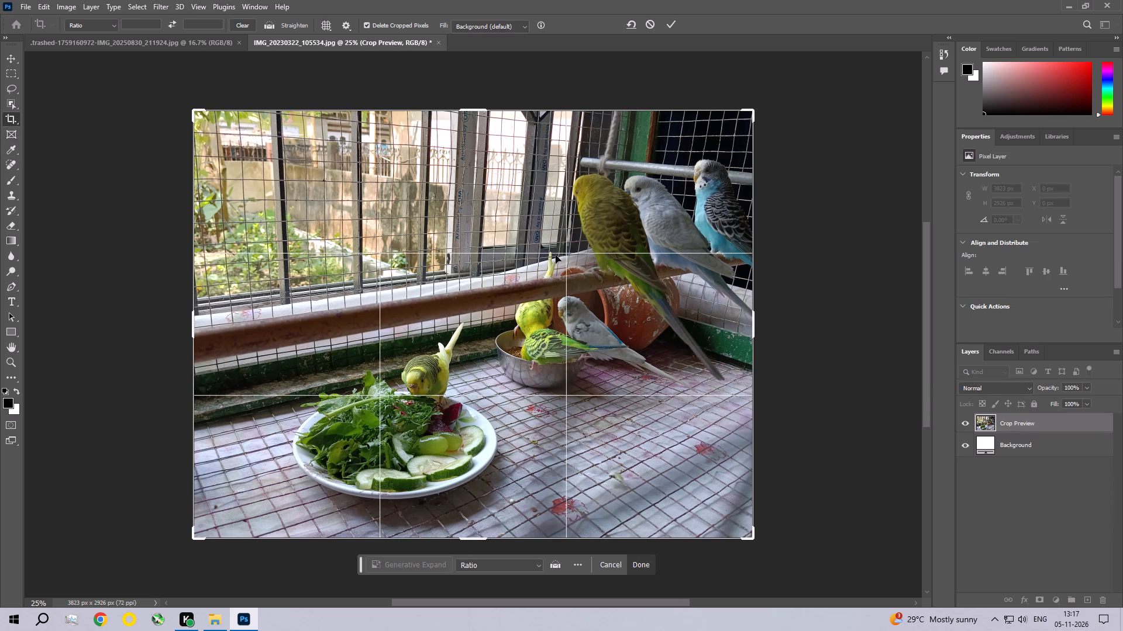
pyautogui.doubleClick(556, 255)
# Inspect the perched parakeets and the feeding bowl up close in the cropped photo.
pyautogui.hotkey('ctrl', 'space')
pyautogui.hotkey('ctrl', 'space')
pyautogui.hotkey('ctrl', 'space')
pyautogui.hotkey('ctrl', 'space')
pyautogui.hotkey('ctrl', 'space')
pyautogui.hotkey('ctrl', 'space')
pyautogui.hotkey('ctrl', 'space')
pyautogui.hotkey('ctrl', 'space')
pyautogui.hotkey('ctrl', 'space')
pyautogui.hotkey('ctrl', 'space')
pyautogui.hotkey('ctrl', 'space')
pyautogui.hotkey('ctrl', 'space')
pyautogui.hotkey('ctrl', 'space')
pyautogui.hotkey('ctrl', 'space')
pyautogui.hotkey('ctrl', 'space')
pyautogui.hotkey('ctrl', 'space')
pyautogui.hotkey('ctrl', 'space')
pyautogui.hotkey('ctrl', 'space')
pyautogui.hotkey('ctrl', 'space')
pyautogui.hotkey('ctrl', 'space')
pyautogui.keyDown('ctrl'); pyautogui.doubleClick(559, 308); pyautogui.keyUp('ctrl')
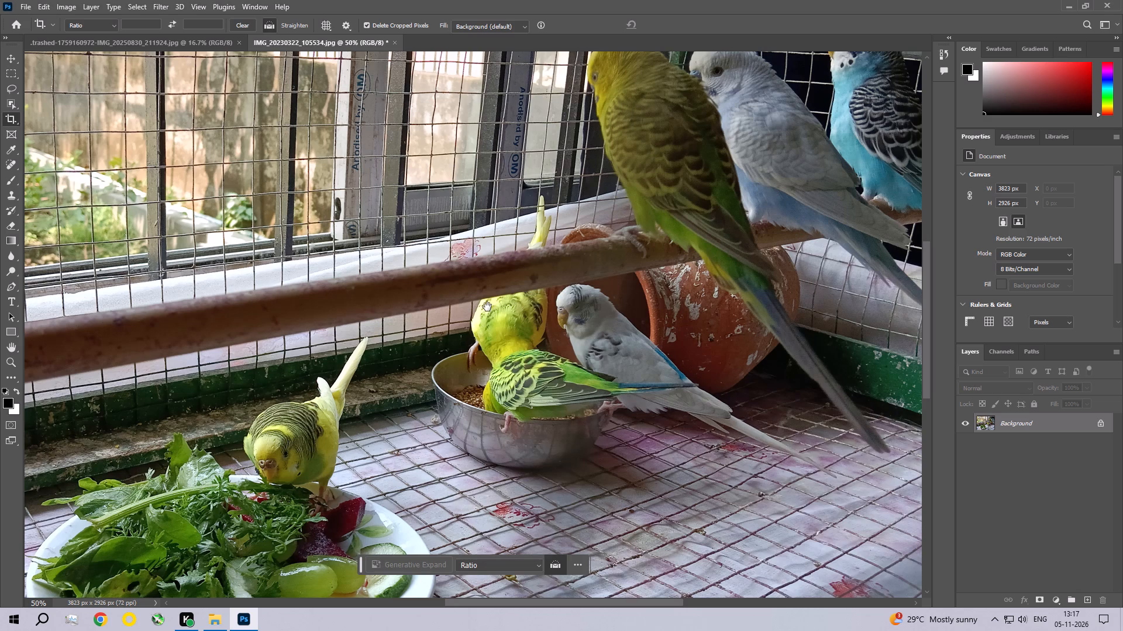
pyautogui.moveTo(645, 247); pyautogui.dragTo(477, 371)
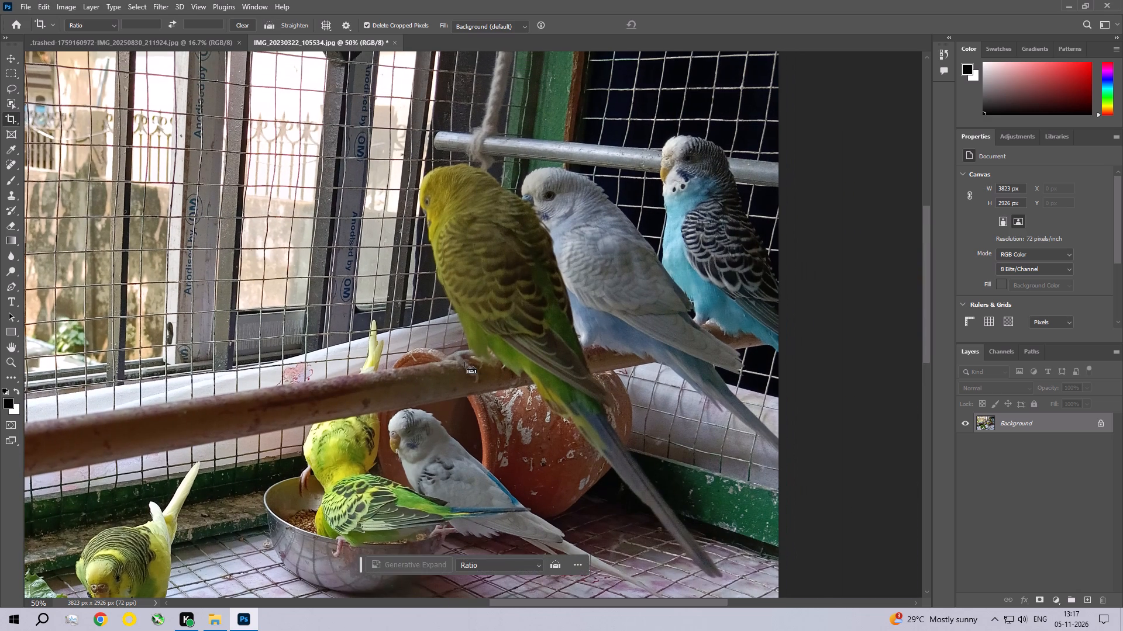
pyautogui.hotkey('ctrl', '0')
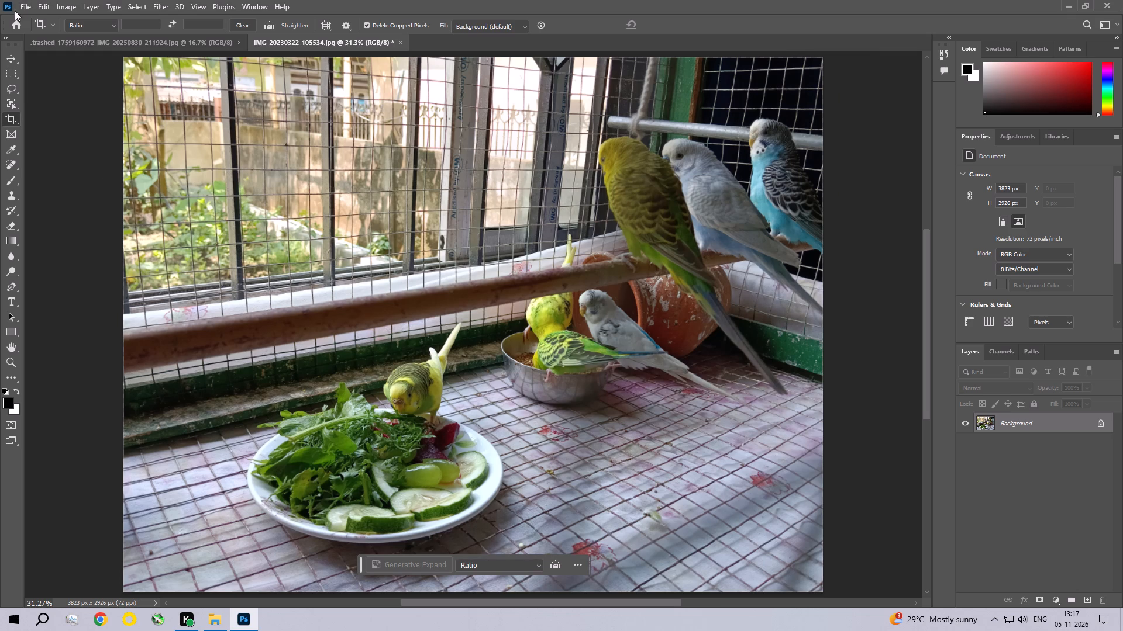
# In the Camera Raw Filter, set Exposure to +0.50, Contrast +17, Highlights -35, Shadows +31 and Whites -21.
pyautogui.click(63, 0)
pyautogui.click(77, 36)
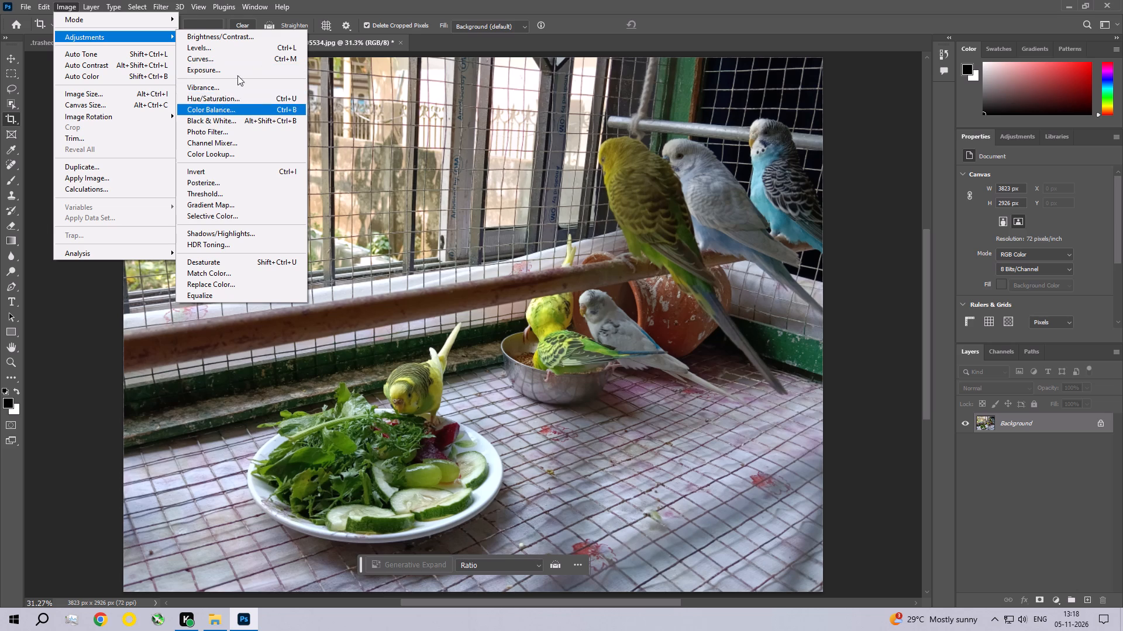
pyautogui.click(185, 91)
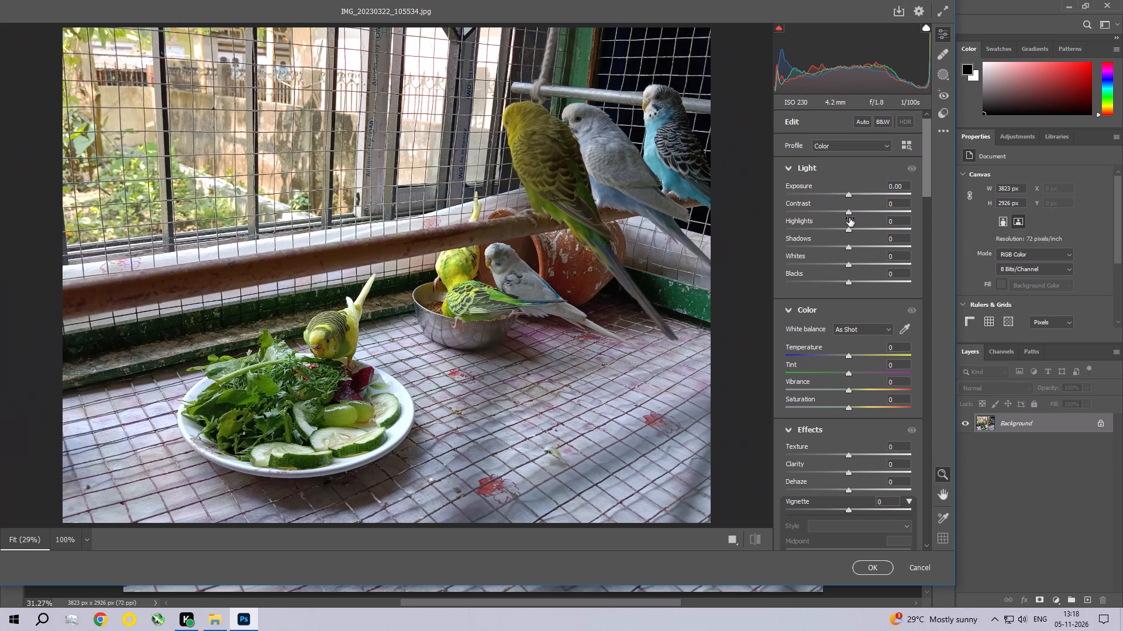
pyautogui.moveTo(850, 212); pyautogui.dragTo(860, 214)
pyautogui.moveTo(849, 232); pyautogui.dragTo(838, 231)
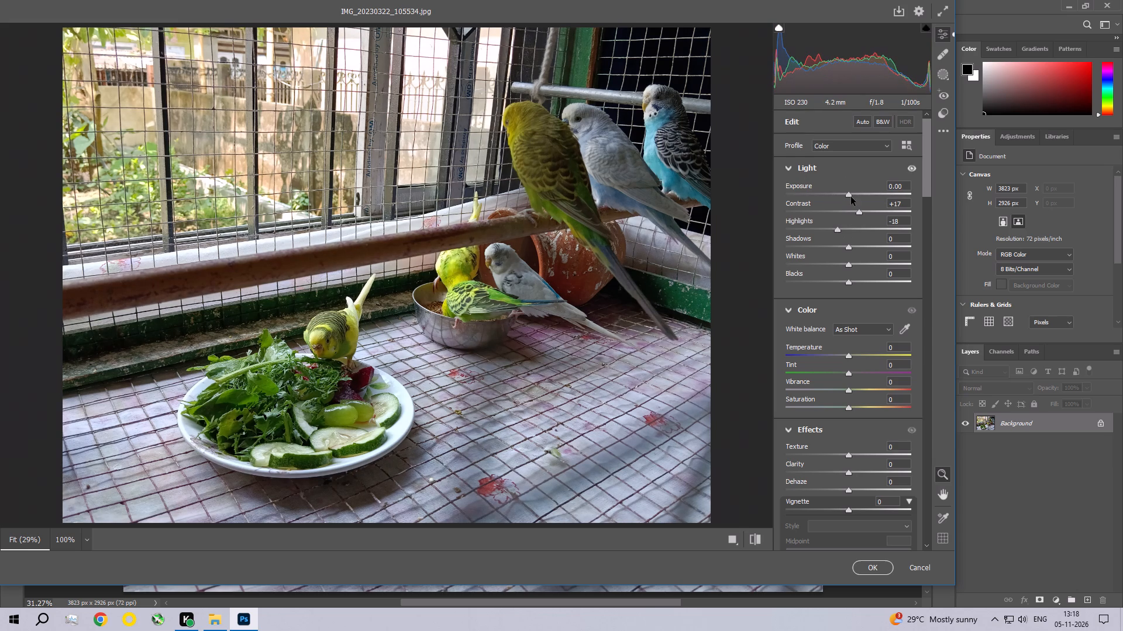
pyautogui.moveTo(849, 194); pyautogui.dragTo(855, 199)
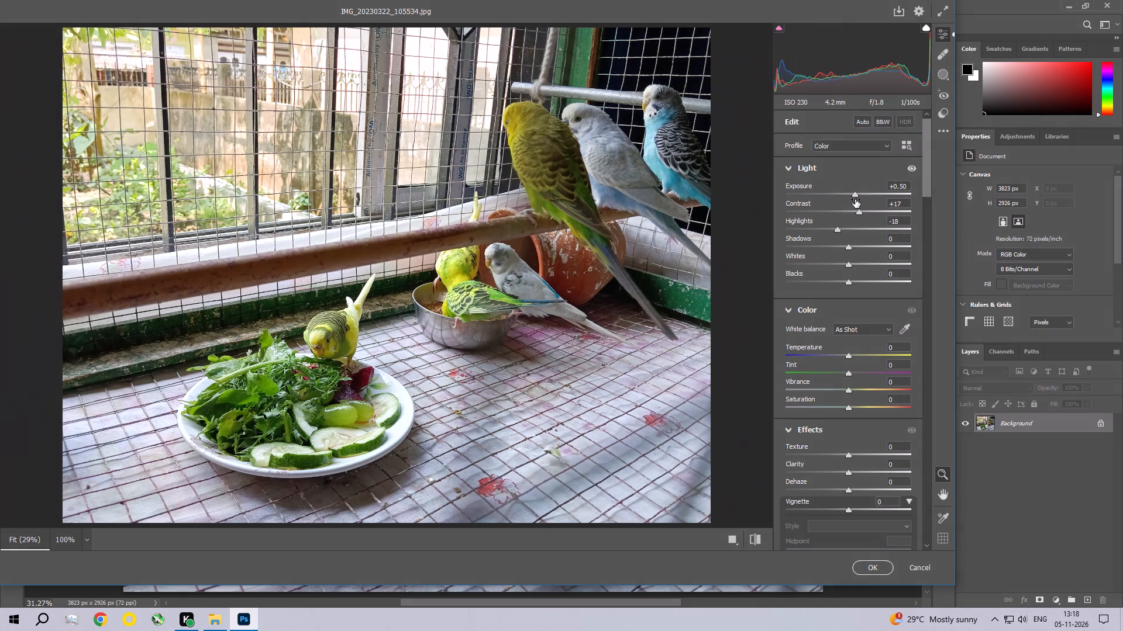
pyautogui.moveTo(849, 246); pyautogui.dragTo(869, 257)
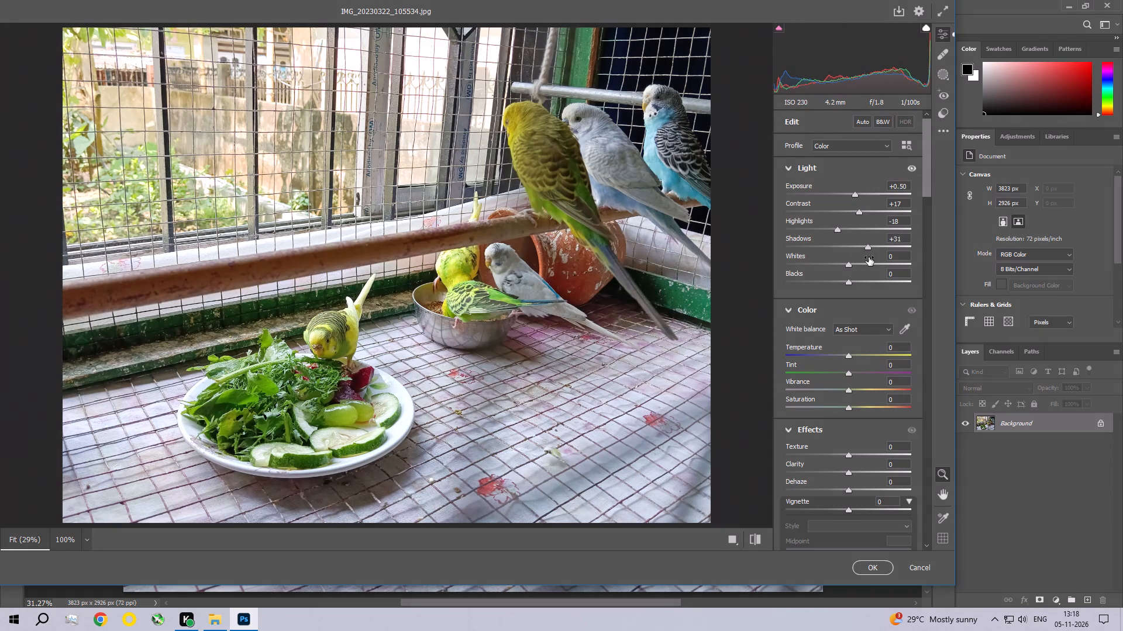
pyautogui.moveTo(849, 264); pyautogui.dragTo(841, 259)
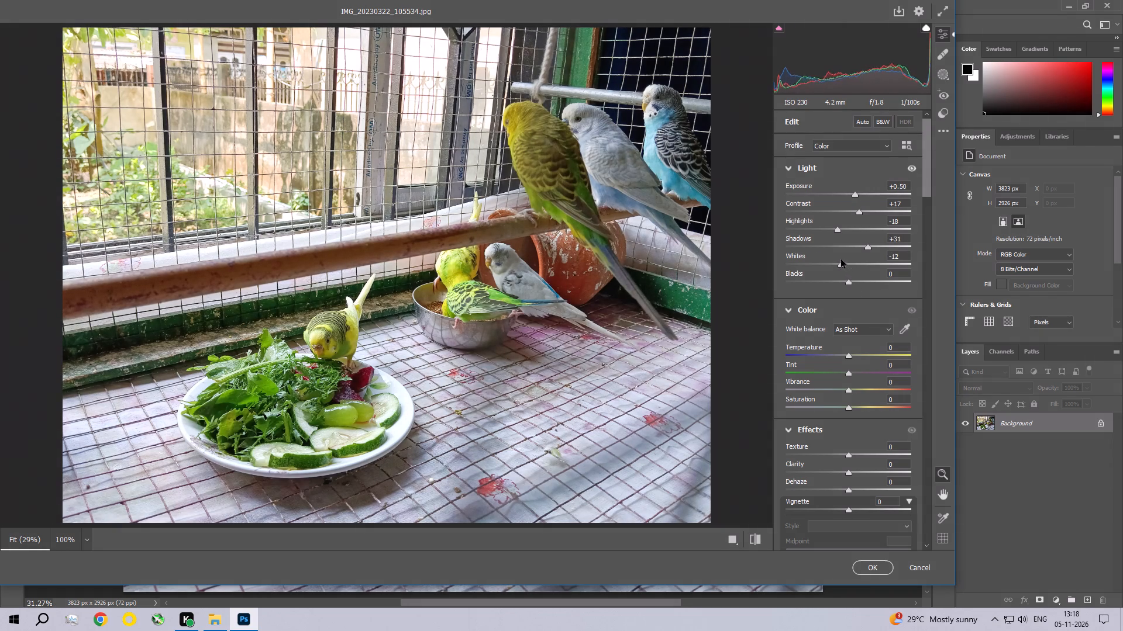
pyautogui.moveTo(841, 259); pyautogui.dragTo(836, 258)
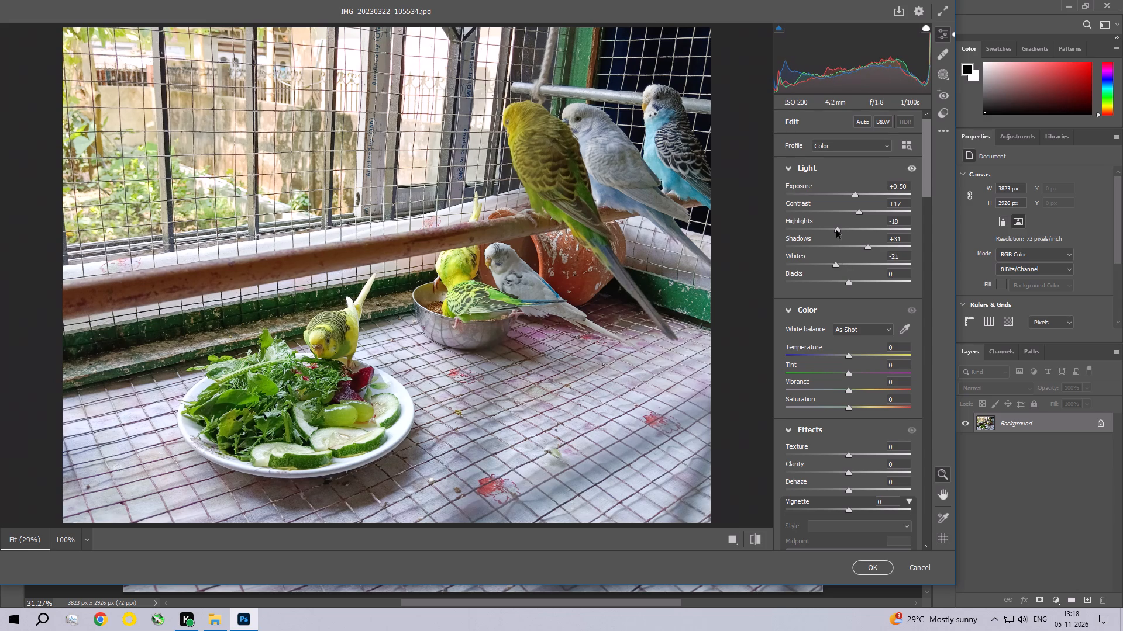
pyautogui.moveTo(836, 230); pyautogui.dragTo(826, 227)
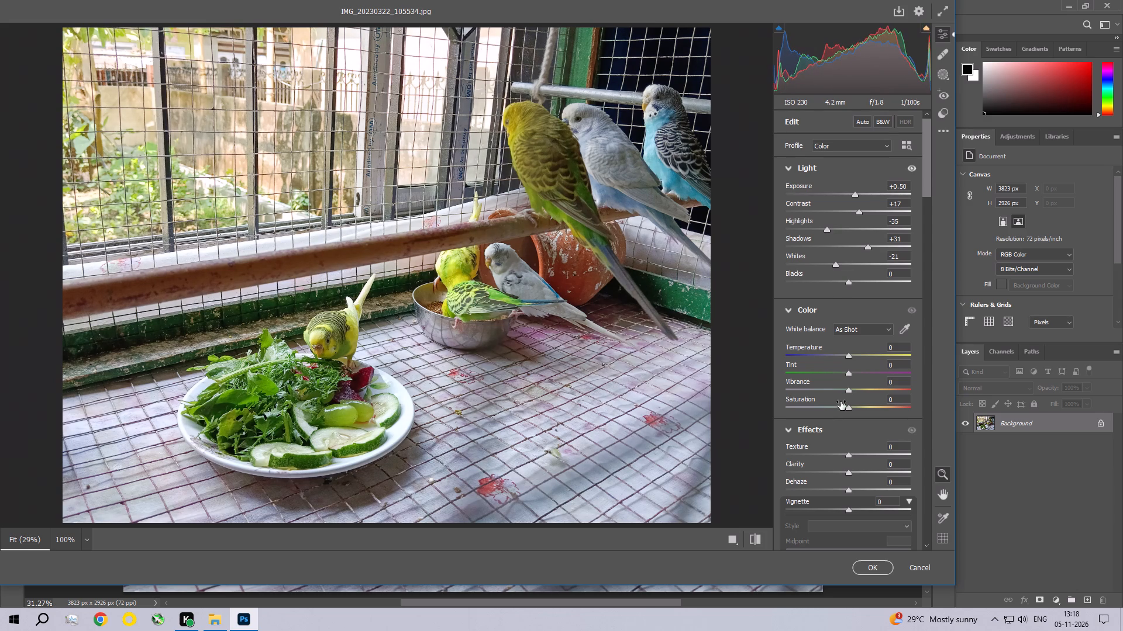
# Raise the photo's Vibrance to +8 and Saturation to +16.
pyautogui.moveTo(849, 390); pyautogui.dragTo(853, 391)
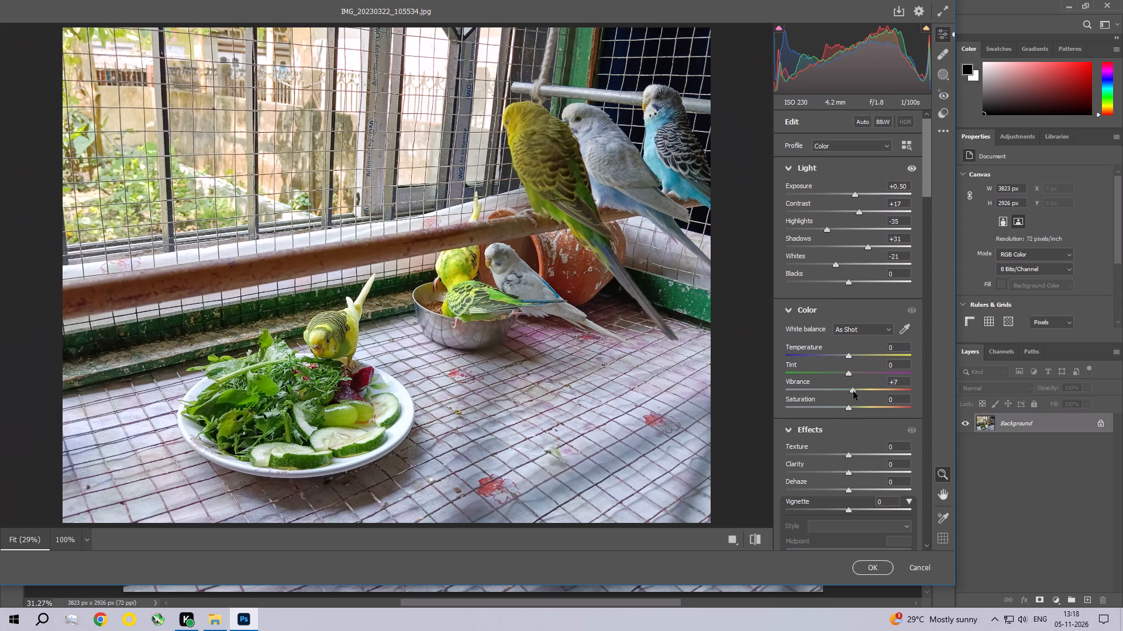
pyautogui.moveTo(853, 391); pyautogui.dragTo(854, 393)
pyautogui.moveTo(849, 404); pyautogui.dragTo(859, 408)
# Lower the Exposure to +0.15.
pyautogui.click(857, 195)
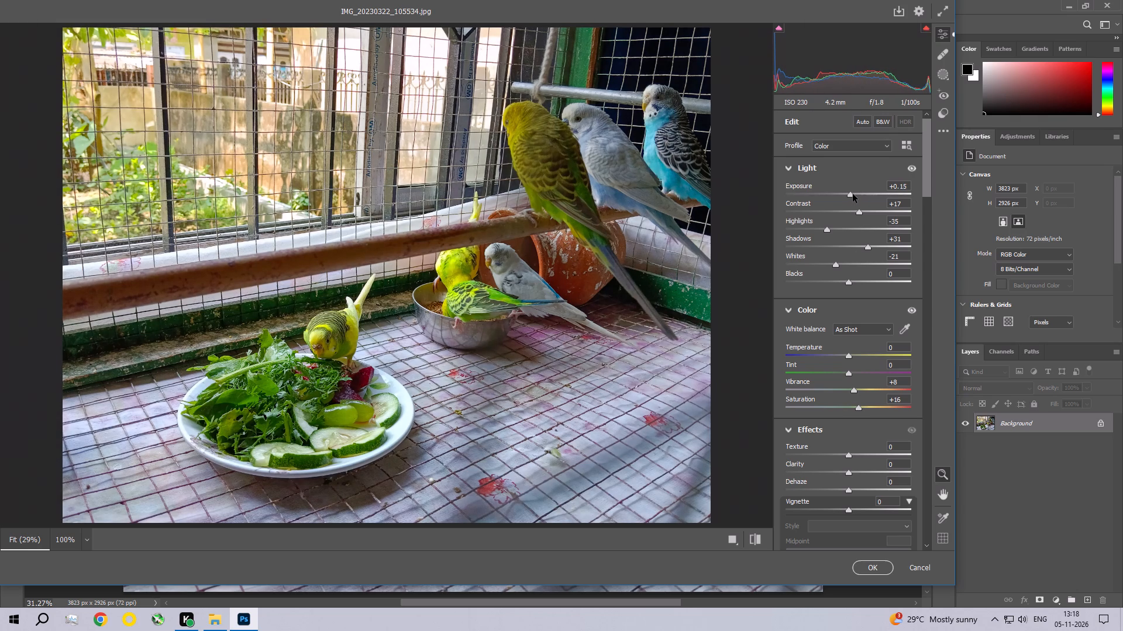
# Set the effects to Texture +12, Clarity +8 and Dehaze +10, checking the birds' detail at 100%.
pyautogui.moveTo(926, 140); pyautogui.dragTo(925, 150)
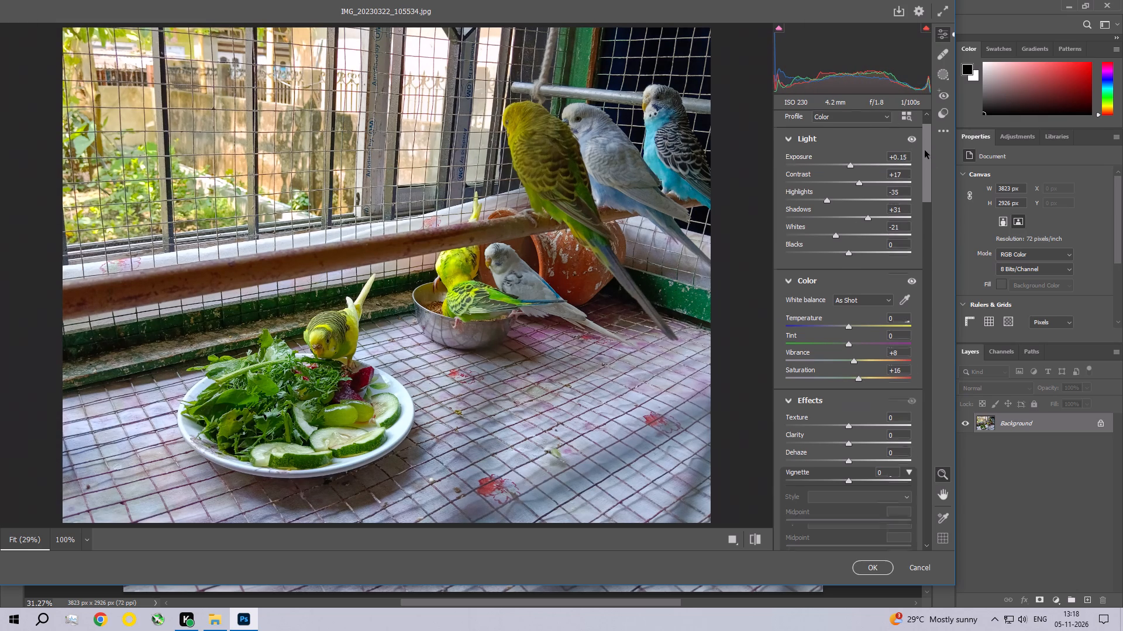
pyautogui.moveTo(925, 150); pyautogui.dragTo(923, 182)
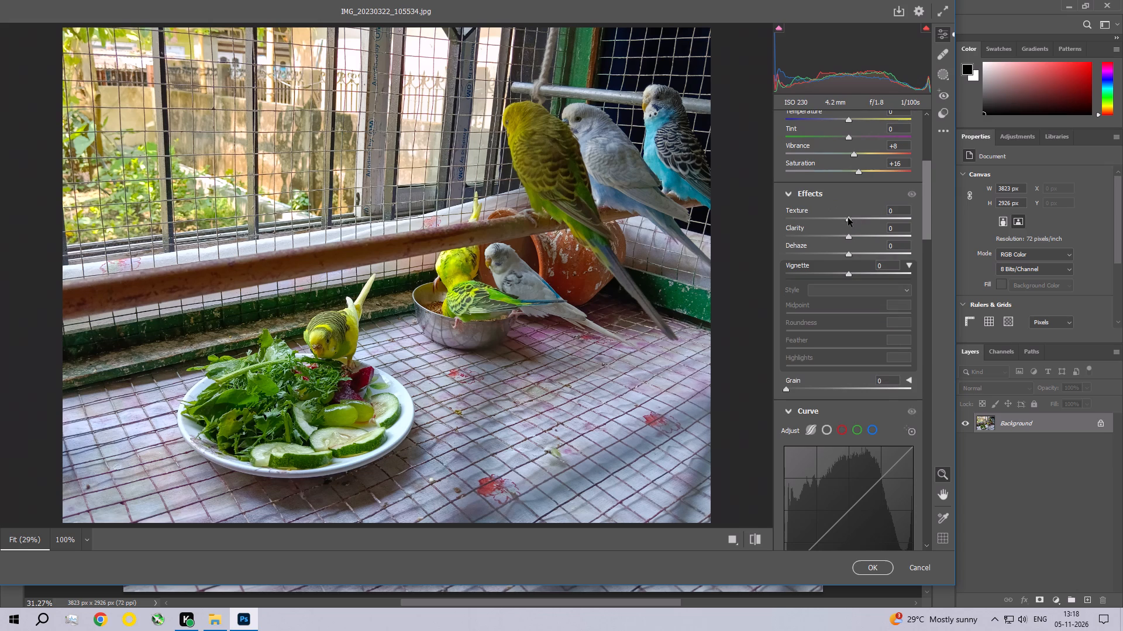
pyautogui.moveTo(848, 218); pyautogui.dragTo(856, 221)
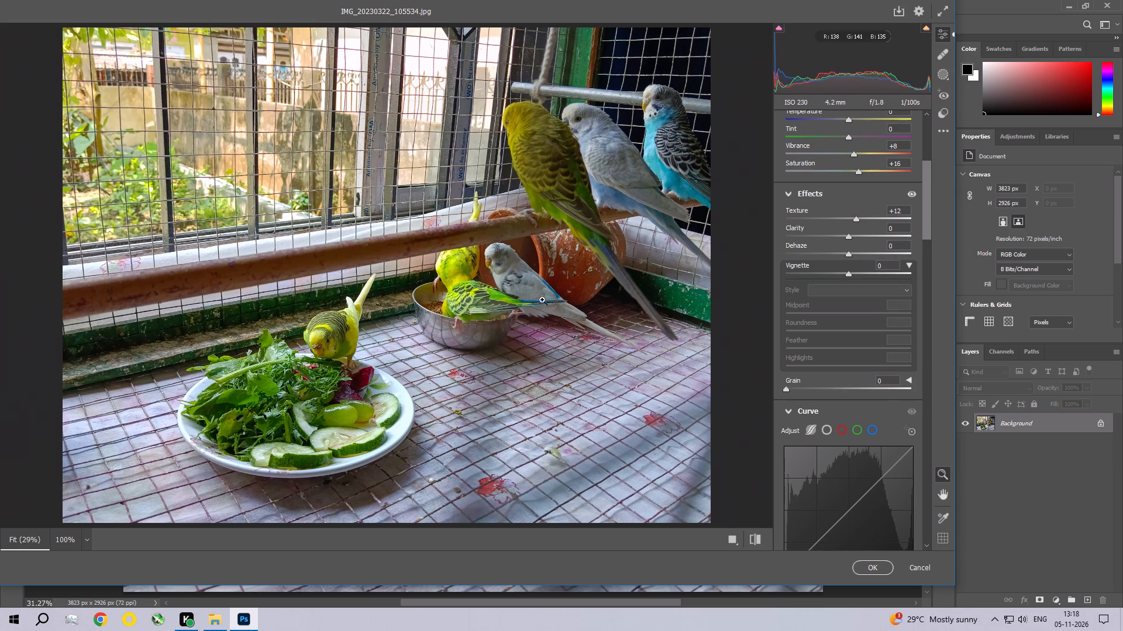
pyautogui.click(496, 258)
pyautogui.click(496, 258)
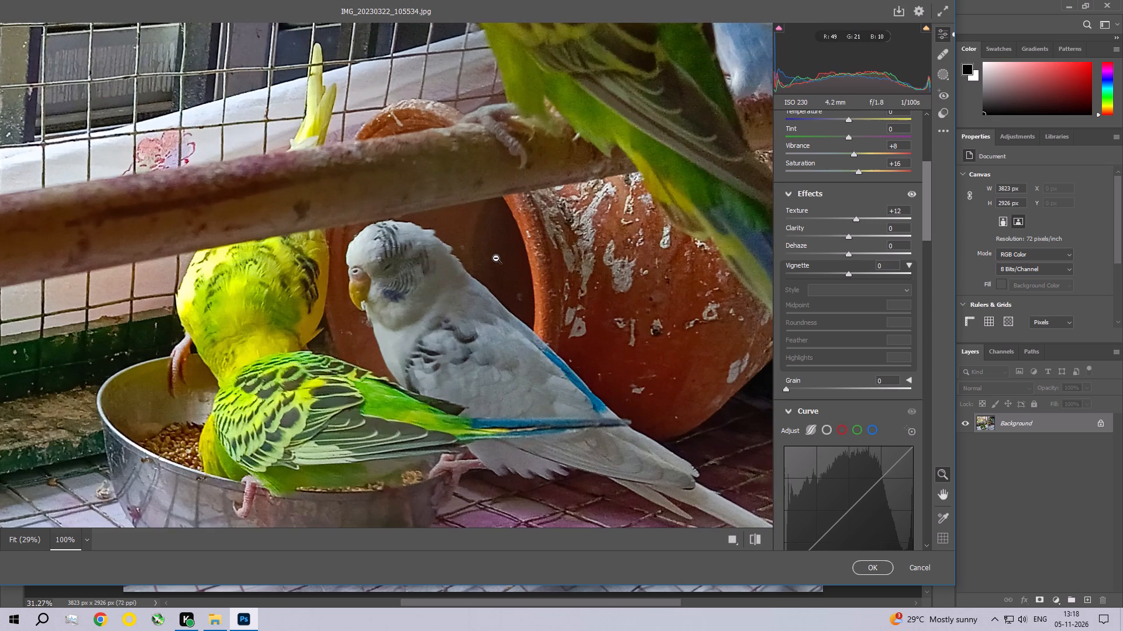
pyautogui.moveTo(846, 237); pyautogui.dragTo(850, 240)
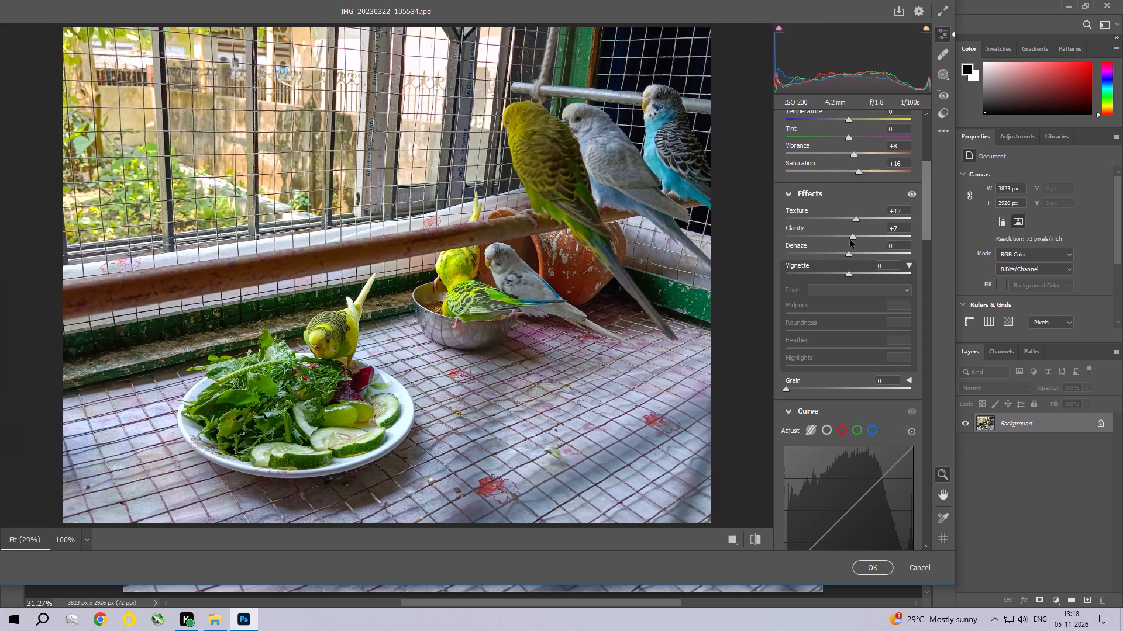
pyautogui.moveTo(850, 240); pyautogui.dragTo(851, 240)
pyautogui.moveTo(848, 255); pyautogui.dragTo(852, 256)
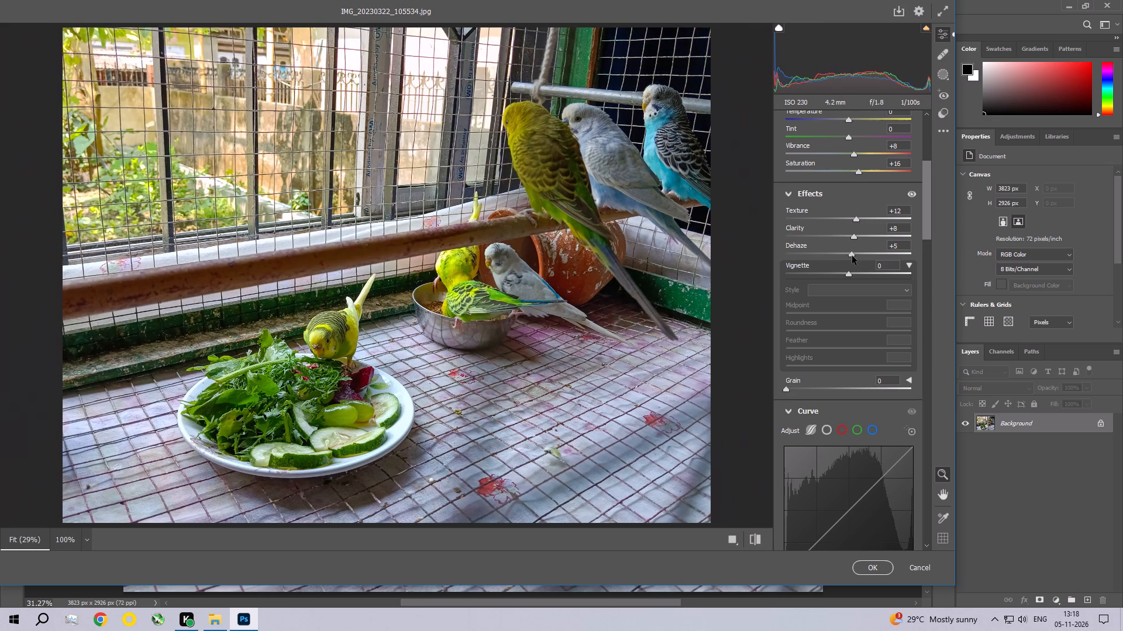
pyautogui.moveTo(852, 256); pyautogui.dragTo(855, 258)
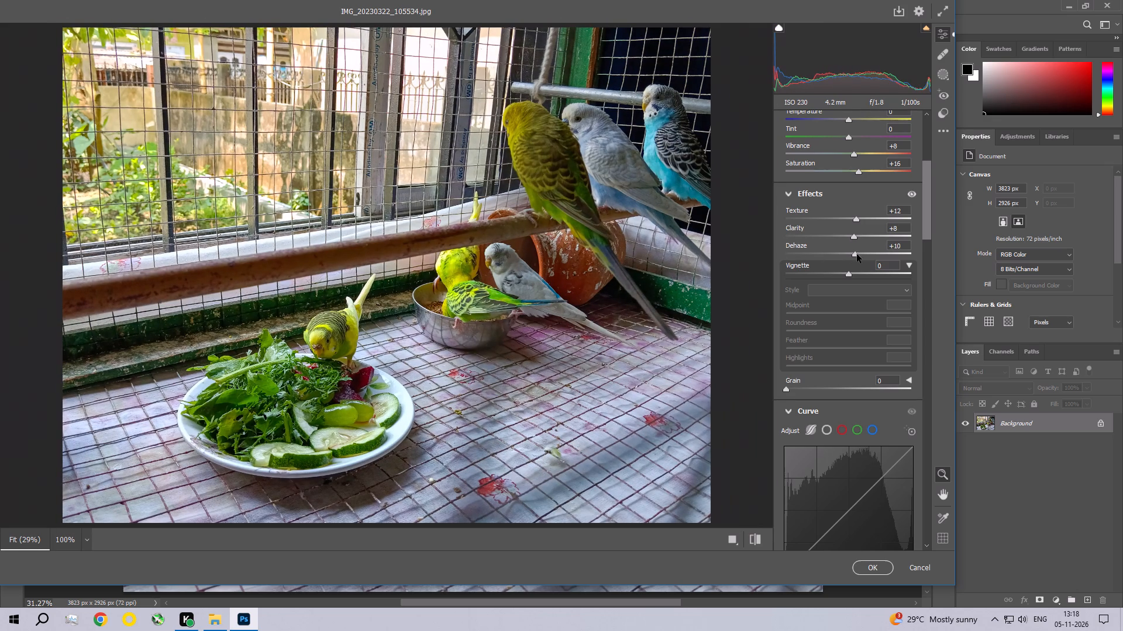
# Darken the parametric tone curve with Highlights at -19 and Lights at -11.
pyautogui.moveTo(926, 186); pyautogui.dragTo(916, 254)
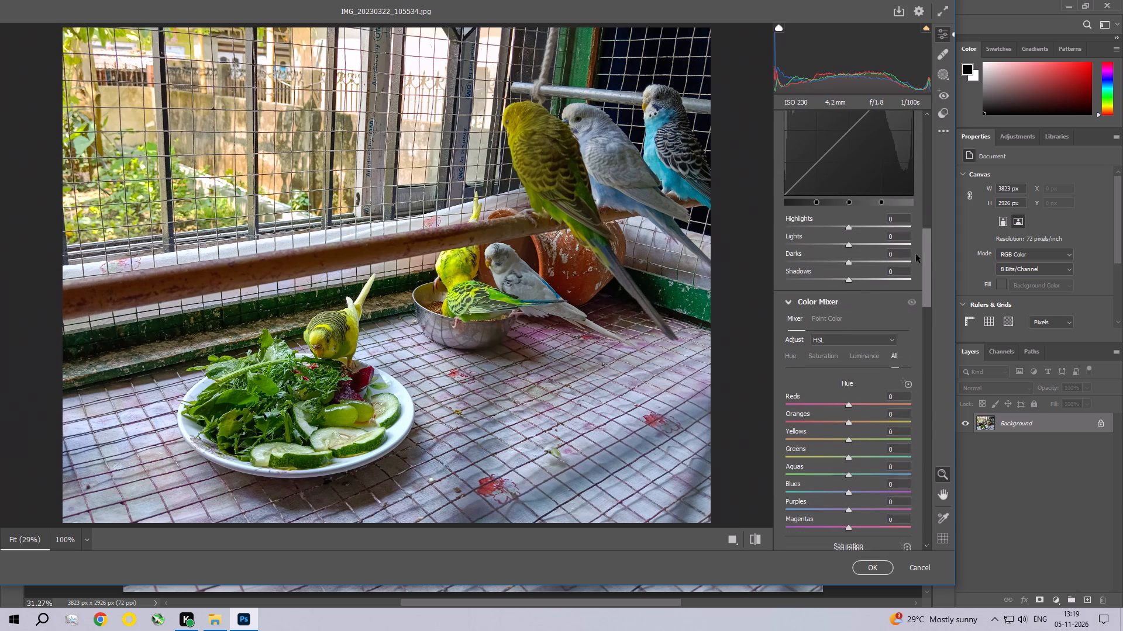
pyautogui.moveTo(916, 254); pyautogui.dragTo(915, 258)
pyautogui.moveTo(850, 209); pyautogui.dragTo(838, 210)
pyautogui.moveTo(847, 225); pyautogui.dragTo(835, 225)
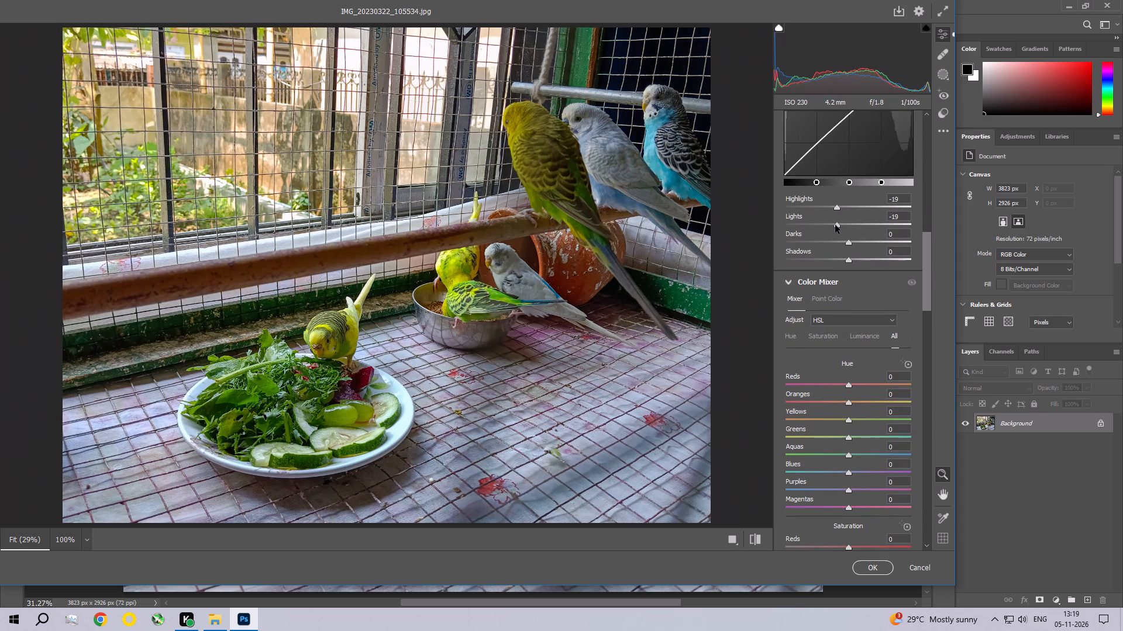
pyautogui.moveTo(835, 225); pyautogui.dragTo(840, 226)
# In the Color Mixer, raise the saturation of Greens to +16 and Aquas to +16.
pyautogui.moveTo(926, 259); pyautogui.dragTo(926, 265)
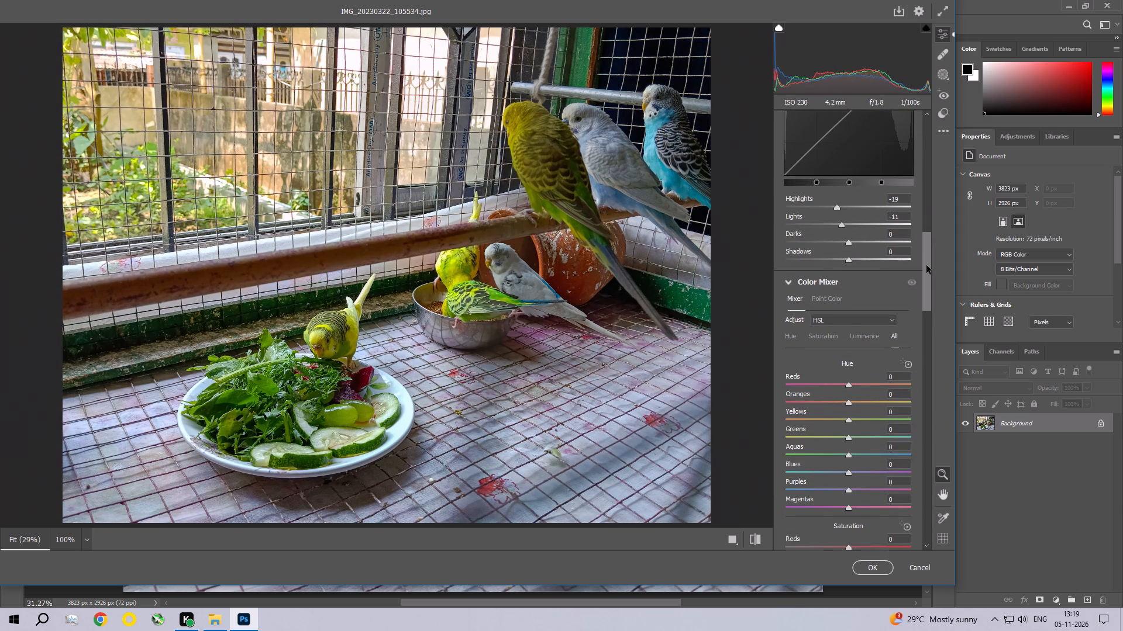
pyautogui.moveTo(926, 265); pyautogui.dragTo(920, 345)
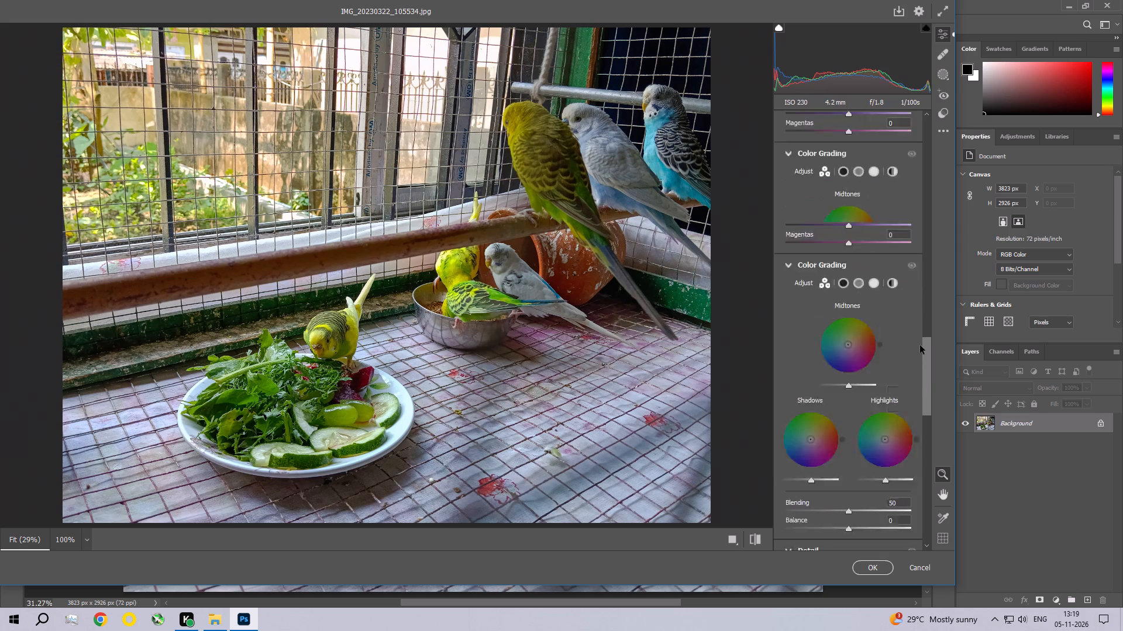
pyautogui.moveTo(920, 345); pyautogui.dragTo(922, 314)
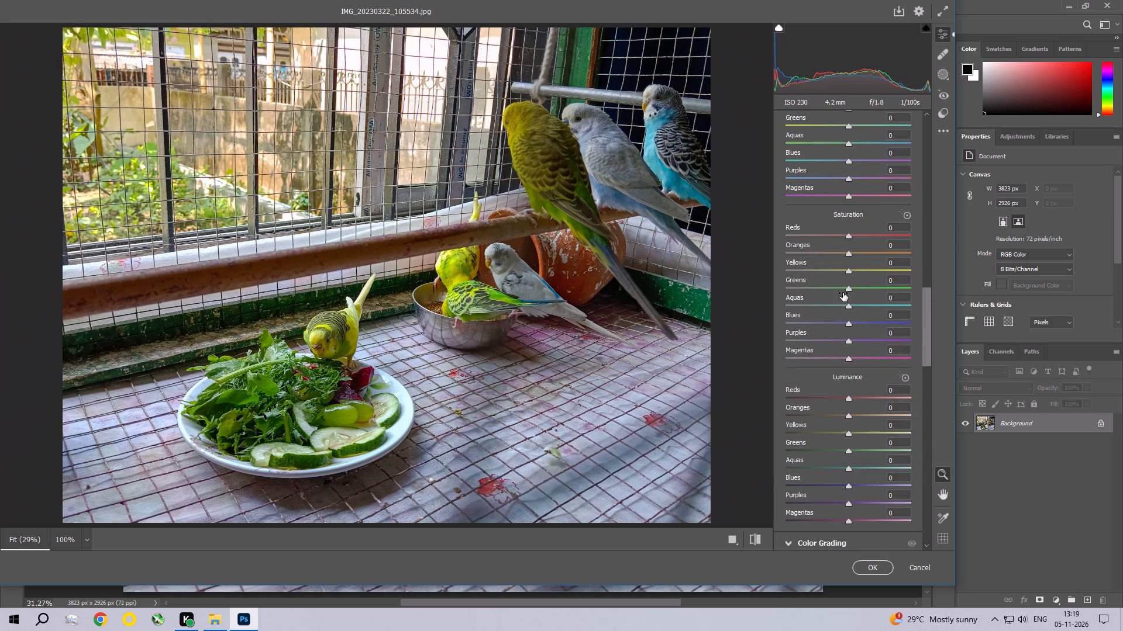
pyautogui.moveTo(849, 291); pyautogui.dragTo(859, 294)
pyautogui.moveTo(848, 307); pyautogui.dragTo(852, 310)
pyautogui.moveTo(852, 310); pyautogui.dragTo(858, 314)
# Set Sharpening to 13, Noise Reduction to 8 and Color Noise Reduction to 9.
pyautogui.moveTo(928, 306); pyautogui.dragTo(908, 421)
pyautogui.moveTo(790, 261); pyautogui.dragTo(794, 262)
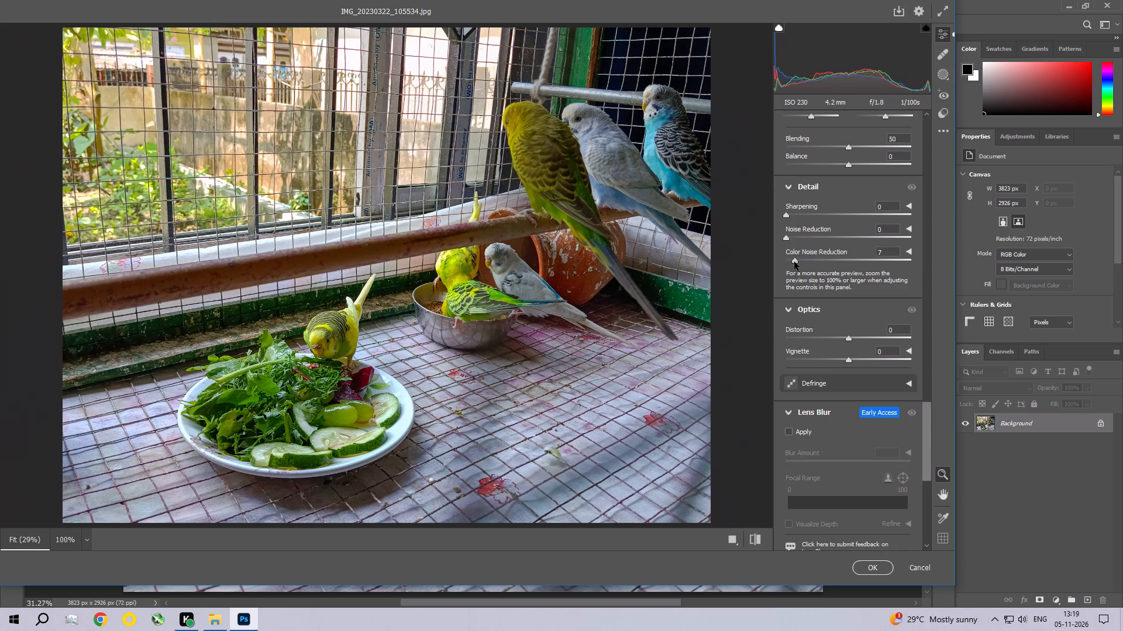
pyautogui.moveTo(794, 262); pyautogui.dragTo(797, 264)
pyautogui.click(795, 240)
pyautogui.click(797, 216)
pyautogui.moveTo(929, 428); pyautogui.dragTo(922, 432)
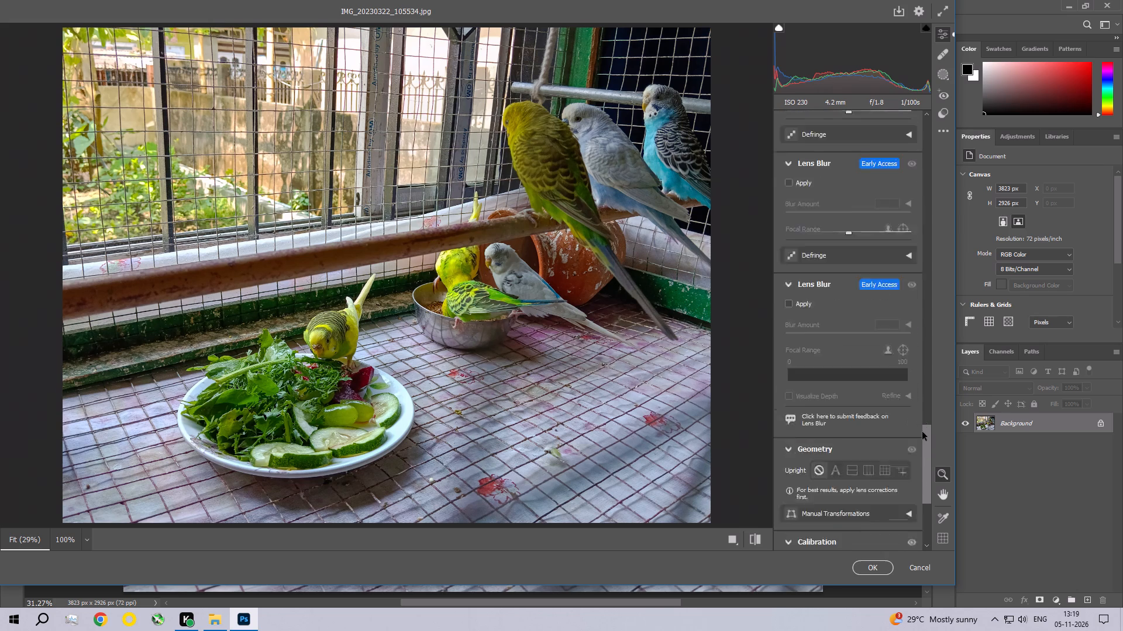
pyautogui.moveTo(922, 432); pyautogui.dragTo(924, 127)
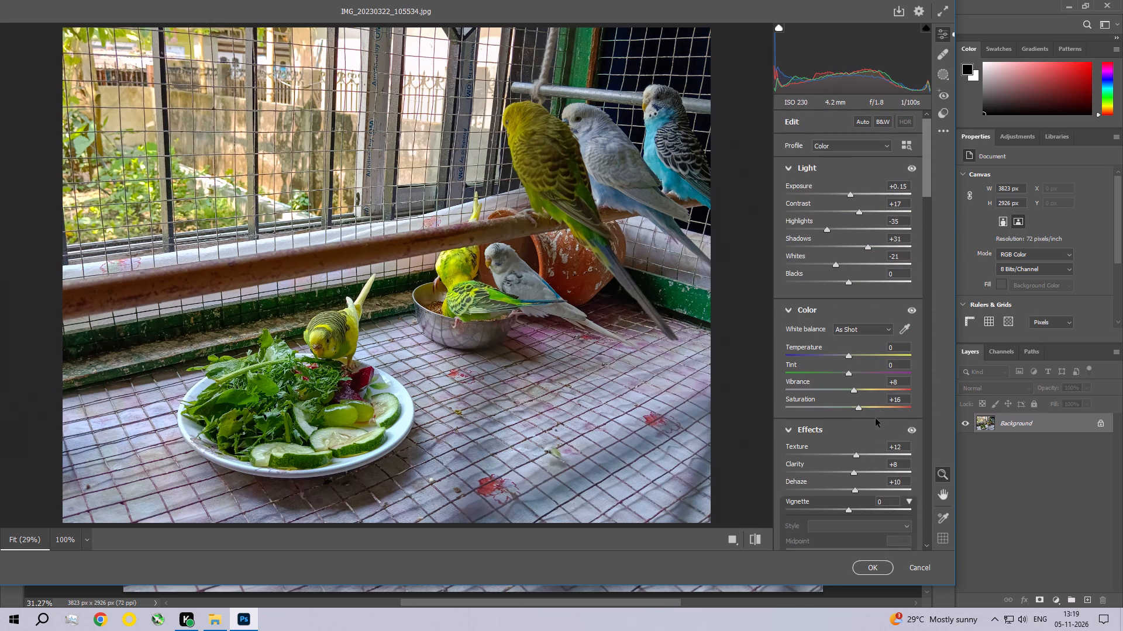
# Apply the Camera Raw adjustments to the birdcage photo.
pyautogui.click(862, 564)
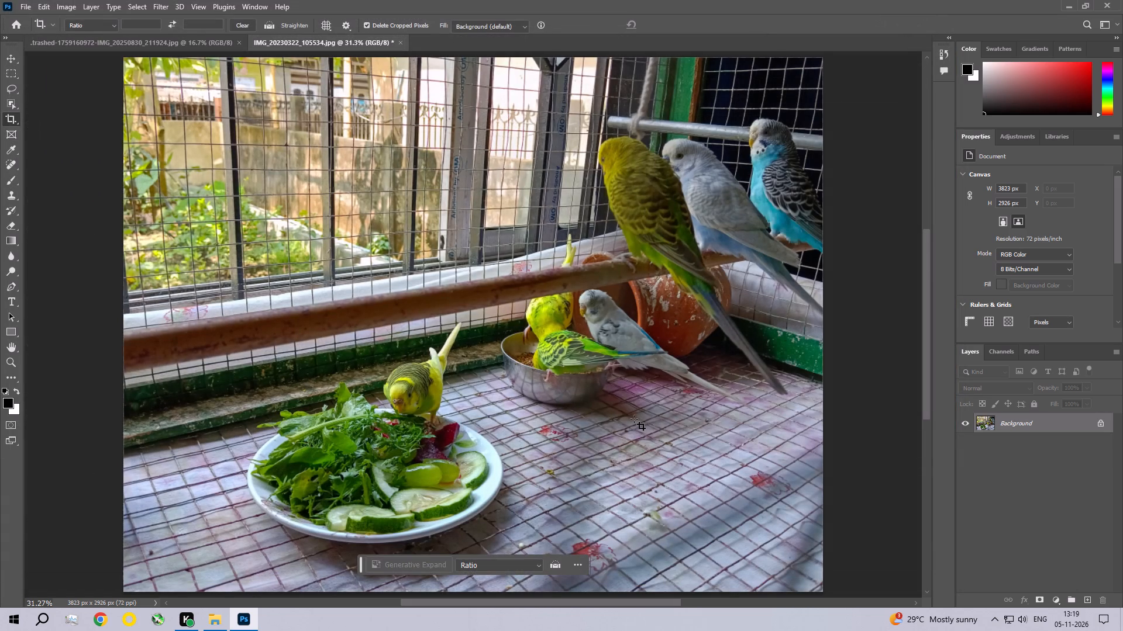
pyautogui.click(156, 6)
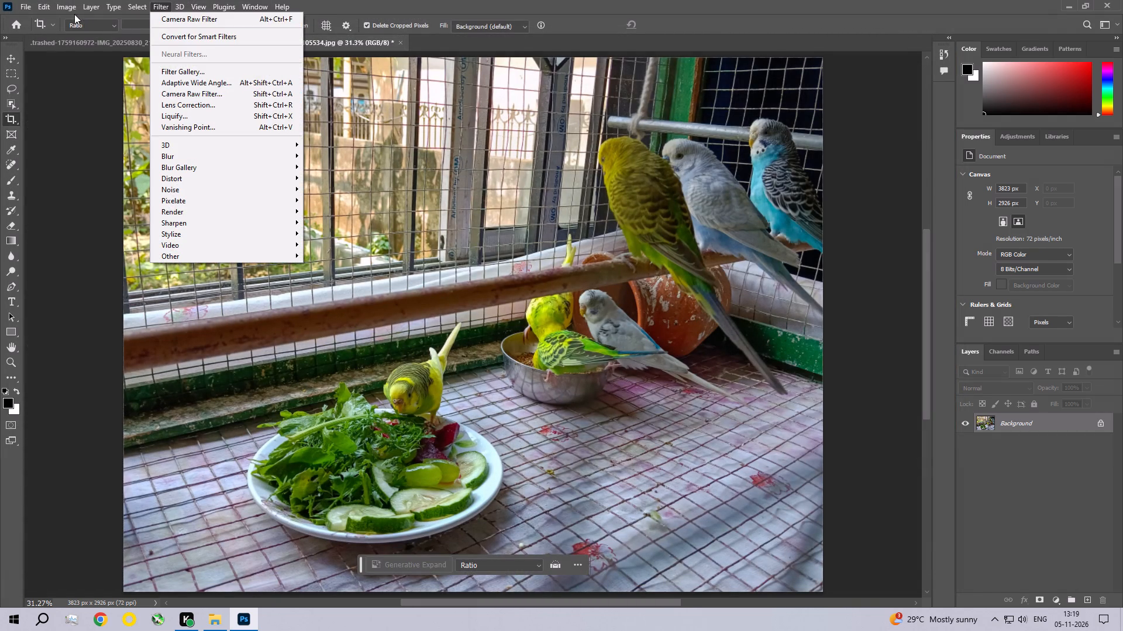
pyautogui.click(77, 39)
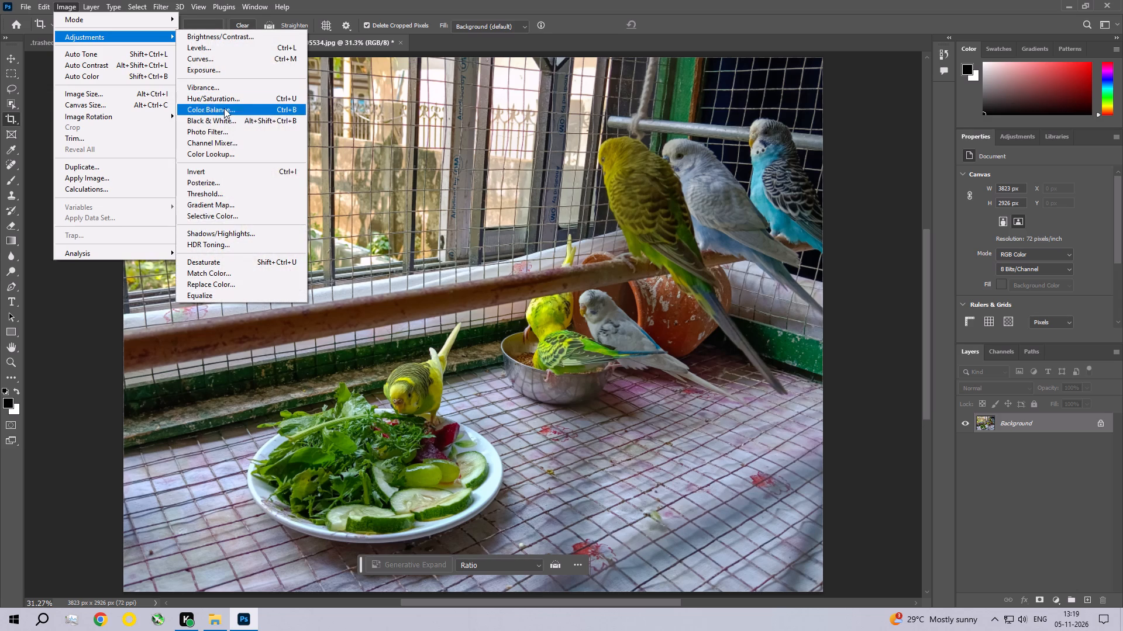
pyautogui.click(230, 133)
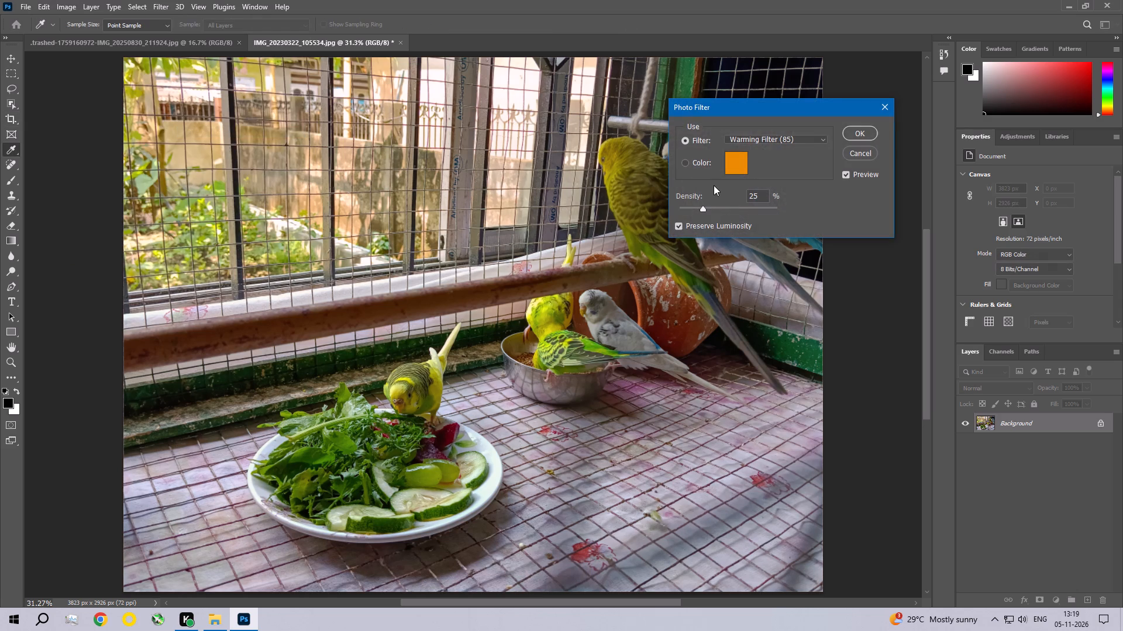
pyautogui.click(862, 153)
# Apply an Exposure adjustment to the birdcage photo with Offset at 0.005.
pyautogui.click(67, 0)
pyautogui.click(69, 37)
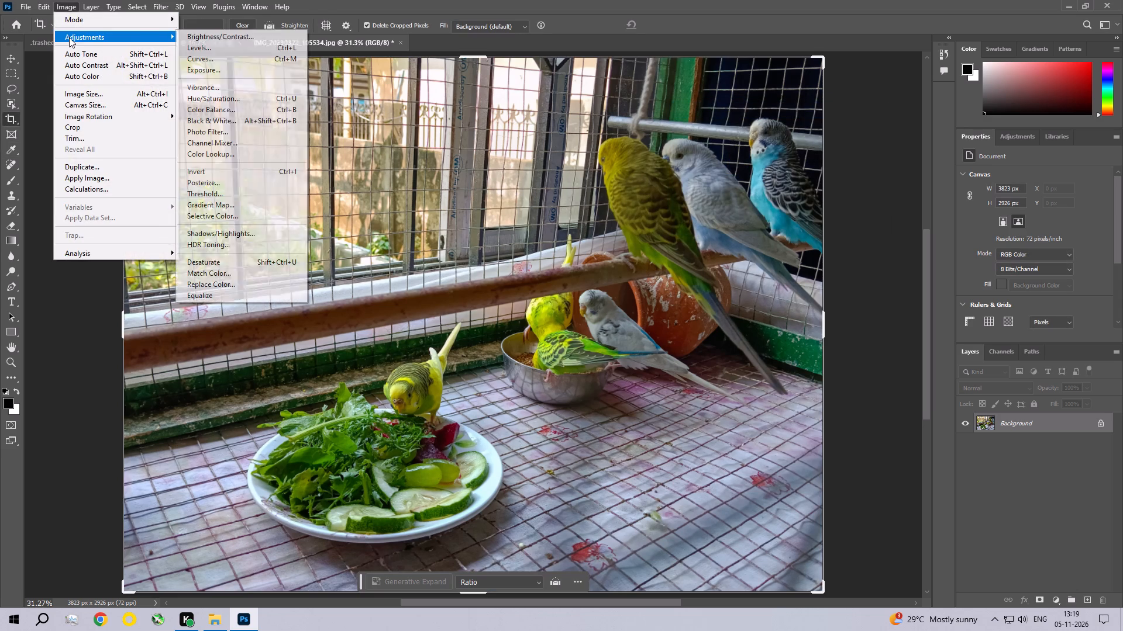
pyautogui.click(202, 68)
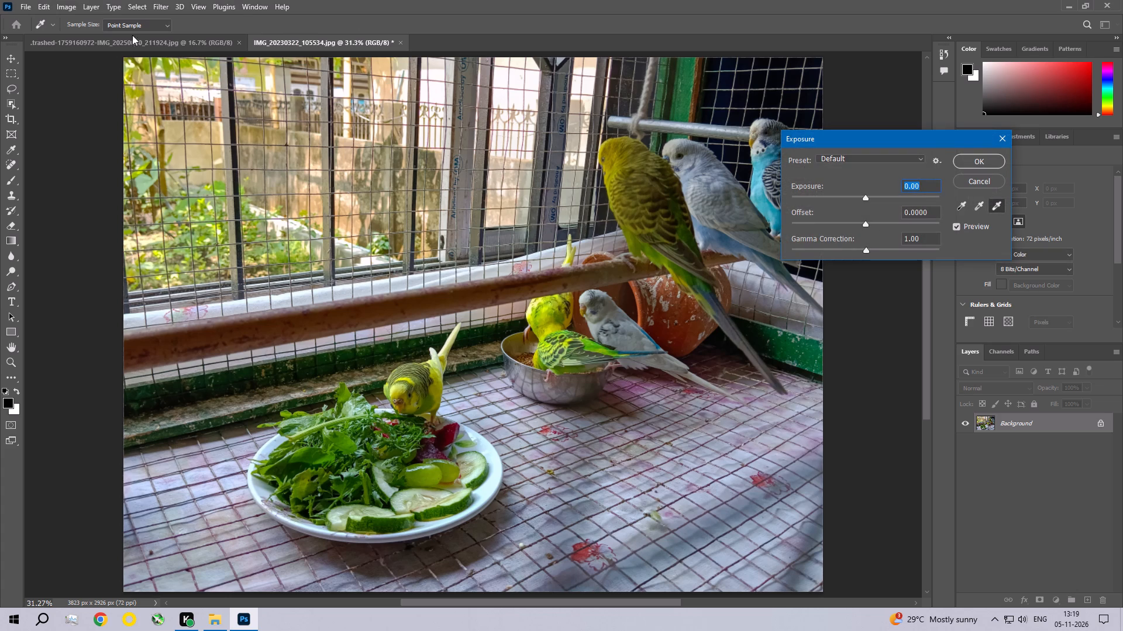
pyautogui.click(929, 215)
pyautogui.press('BackSpace')
pyautogui.press('BackSpace')
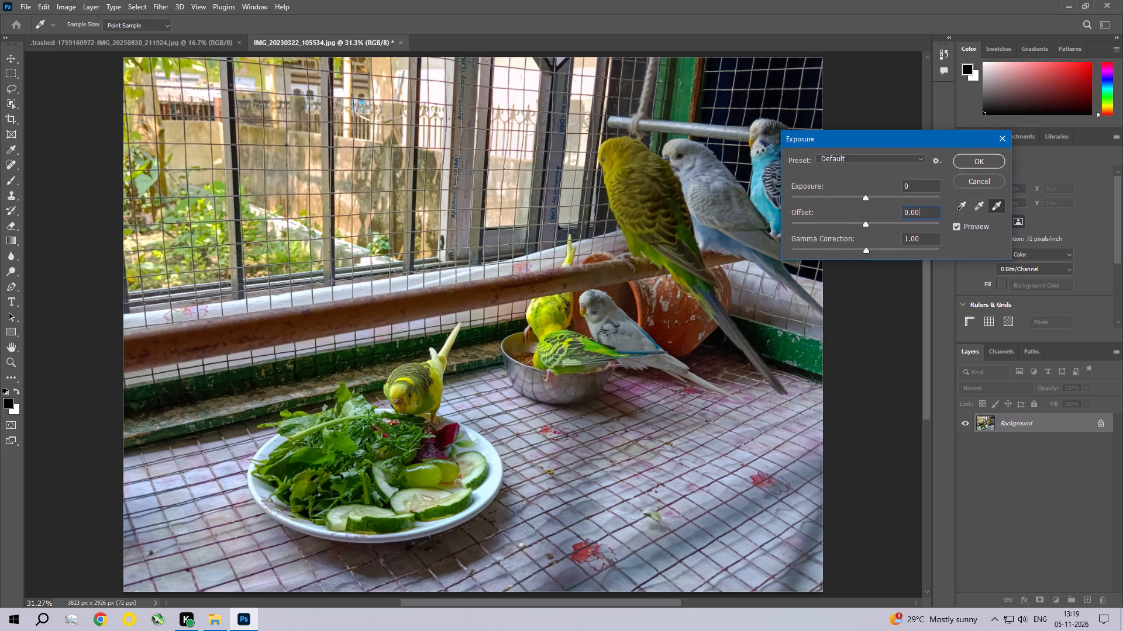
pyautogui.press('5')
pyautogui.press('Return')
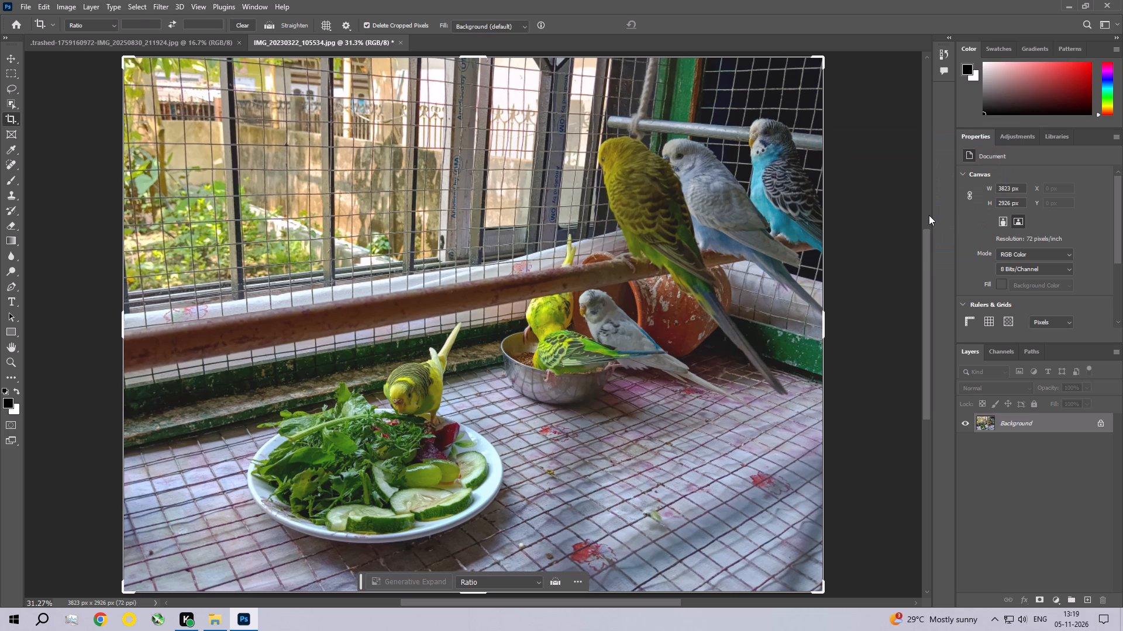
# Save the birdcage photo as a JPEG with the offered options and close it.
pyautogui.hotkey('ctrl', 's')
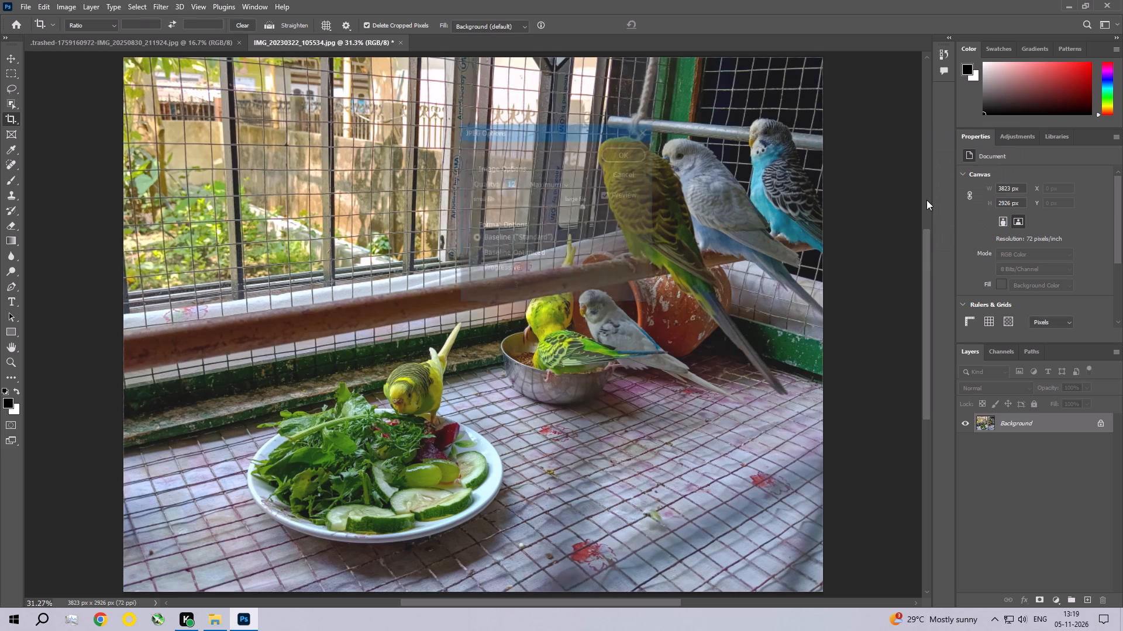
pyautogui.click(631, 151)
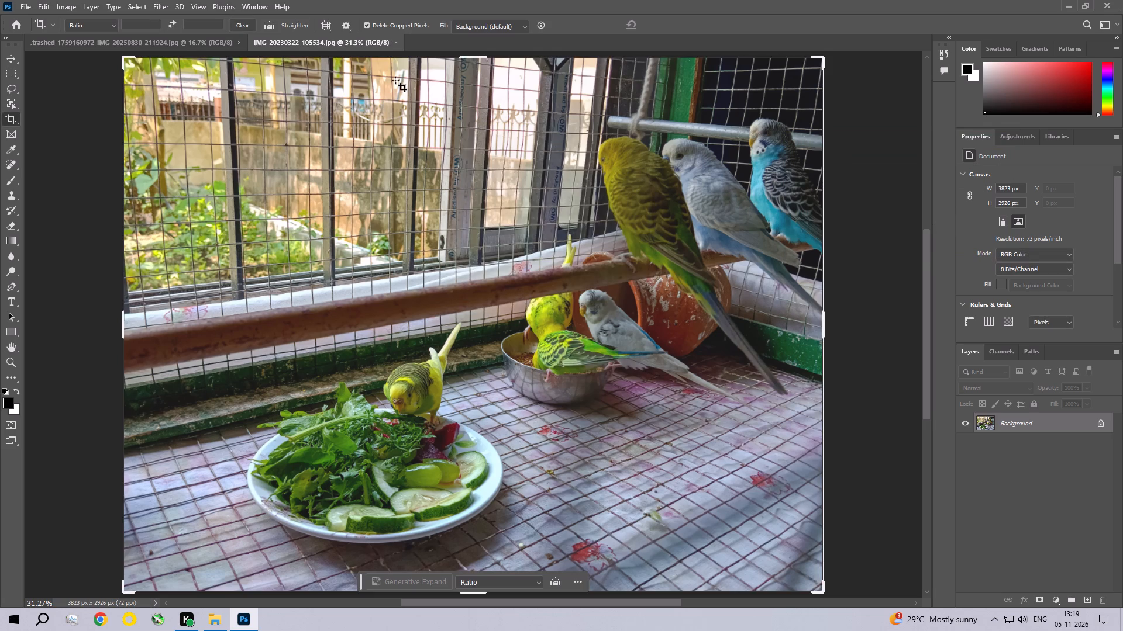
pyautogui.click(394, 41)
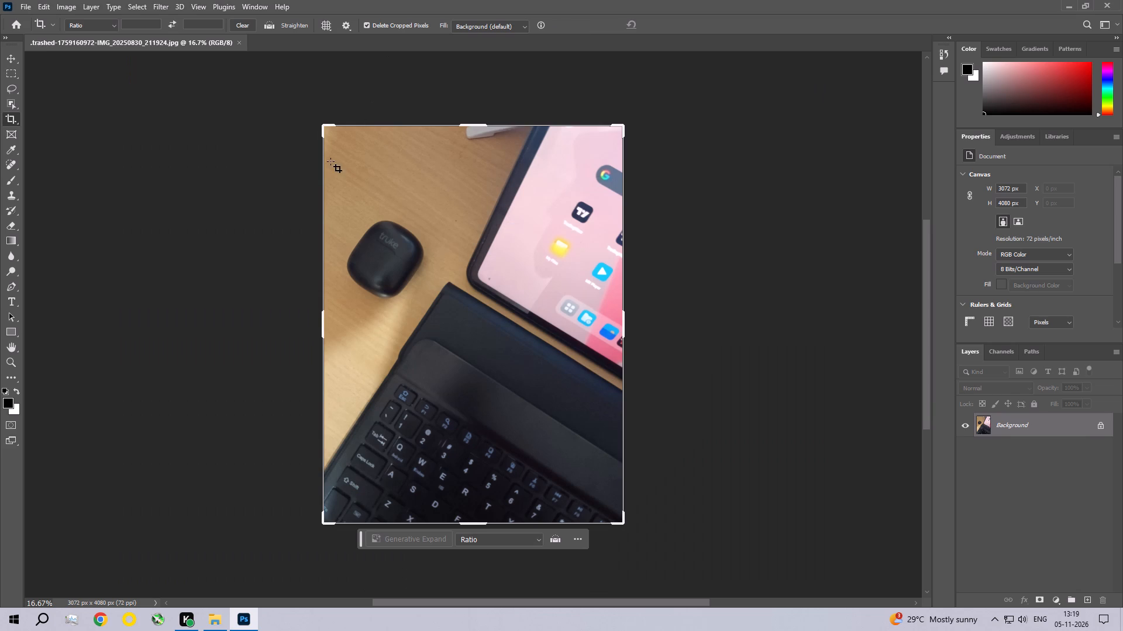
# Commit the crop of the desk photo with the tablet and keyboard at its full frame.
pyautogui.click(691, 216)
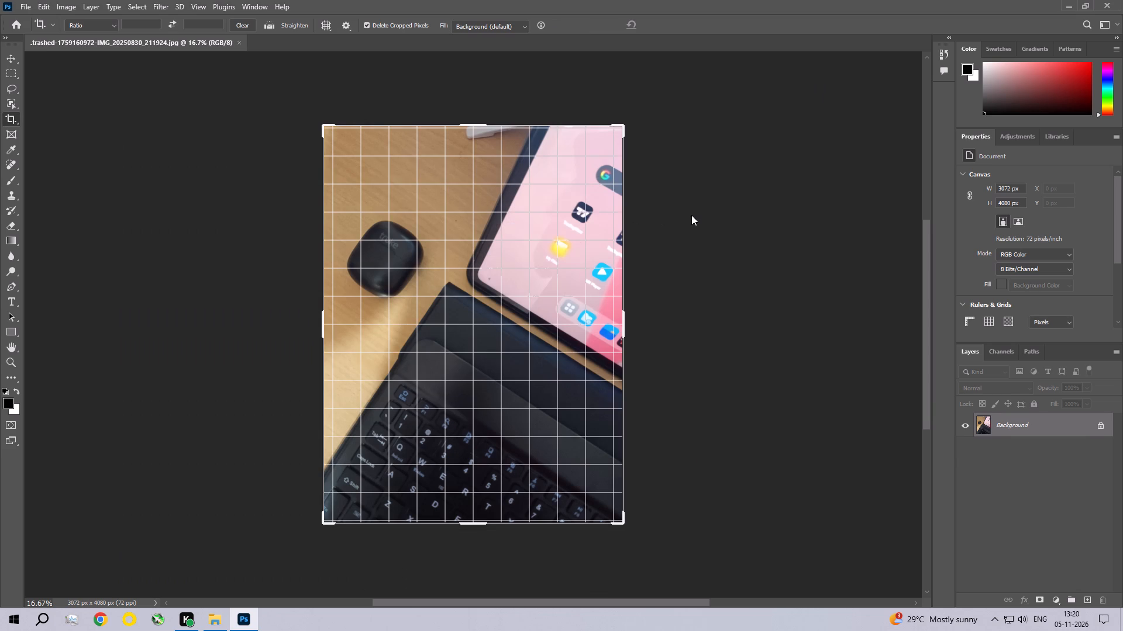
pyautogui.doubleClick(566, 242)
# Remove the dark speck on the wooden desk between the earbud case and the tablet using a Content-Aware fill, then deselect.
pyautogui.hotkey('ctrl', 'space')
pyautogui.hotkey('ctrl', 'space')
pyautogui.hotkey('ctrl', 'space')
pyautogui.hotkey('ctrl', 'space')
pyautogui.hotkey('ctrl', 'space')
pyautogui.hotkey('ctrl', 'space')
pyautogui.hotkey('ctrl', 'space')
pyautogui.hotkey('ctrl', 'space')
pyautogui.hotkey('ctrl', 'space')
pyautogui.hotkey('ctrl', 'space')
pyautogui.hotkey('ctrl', 'space')
pyautogui.hotkey('ctrl', 'space')
pyautogui.hotkey('ctrl', 'space')
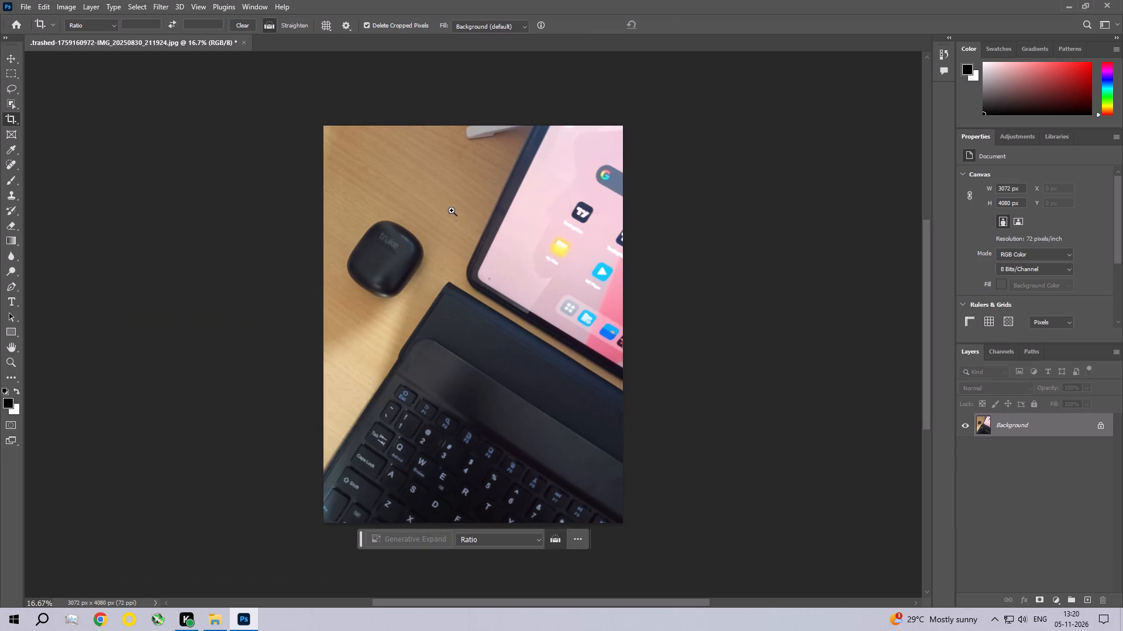
pyautogui.keyDown('ctrl'); pyautogui.tripleClick(452, 210); pyautogui.keyUp('ctrl')
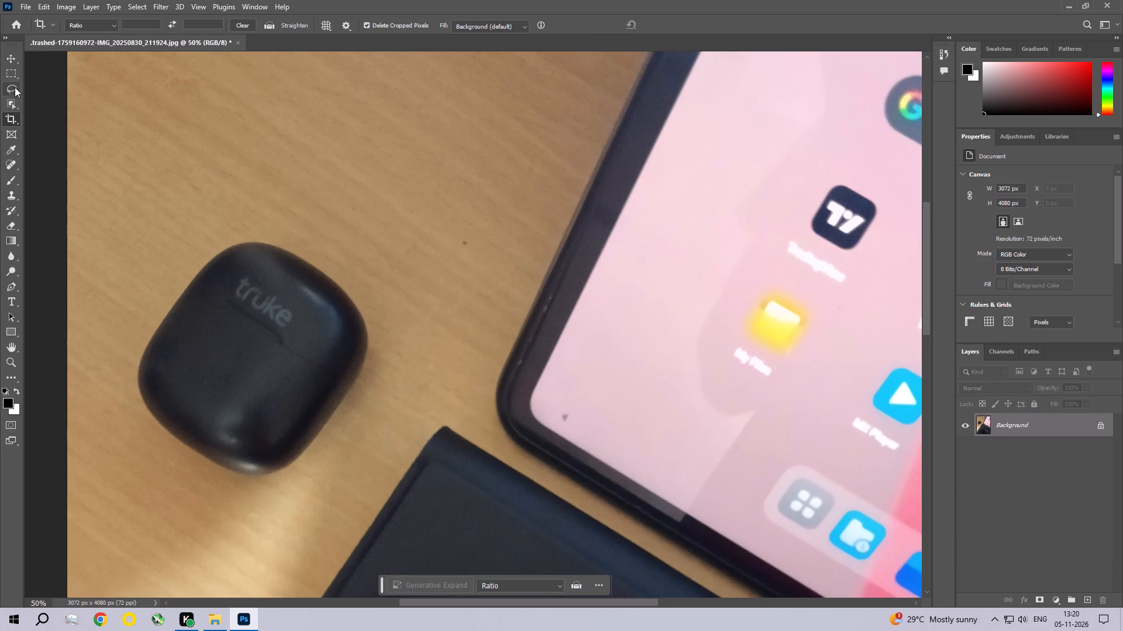
pyautogui.click(11, 73)
pyautogui.moveTo(452, 229); pyautogui.dragTo(479, 257)
pyautogui.click(43, 6)
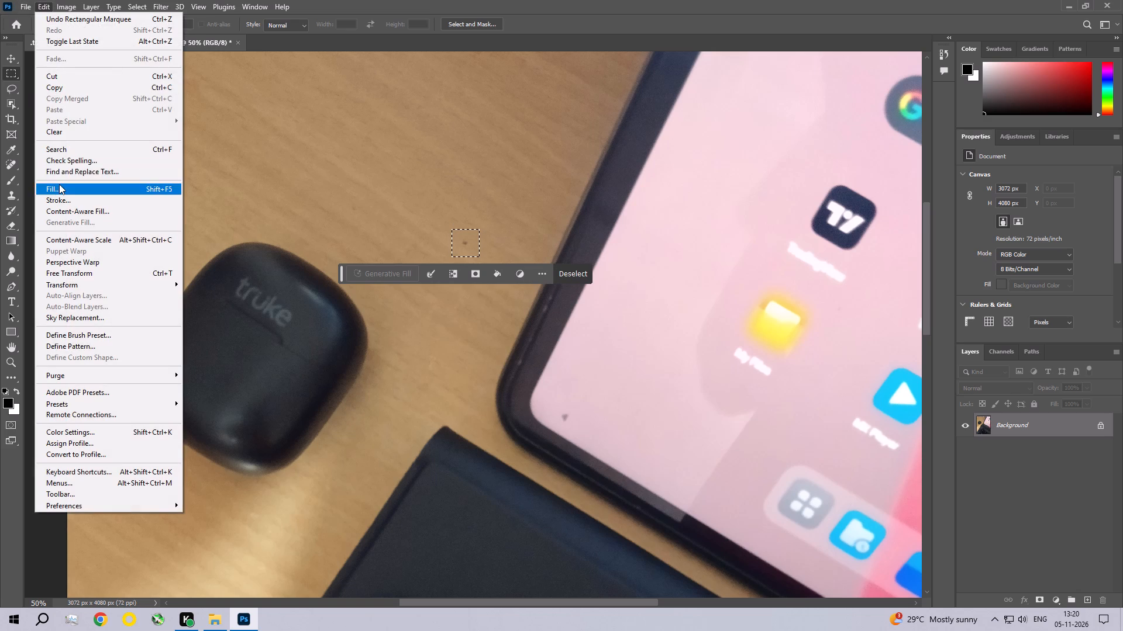
pyautogui.click(59, 184)
pyautogui.click(637, 154)
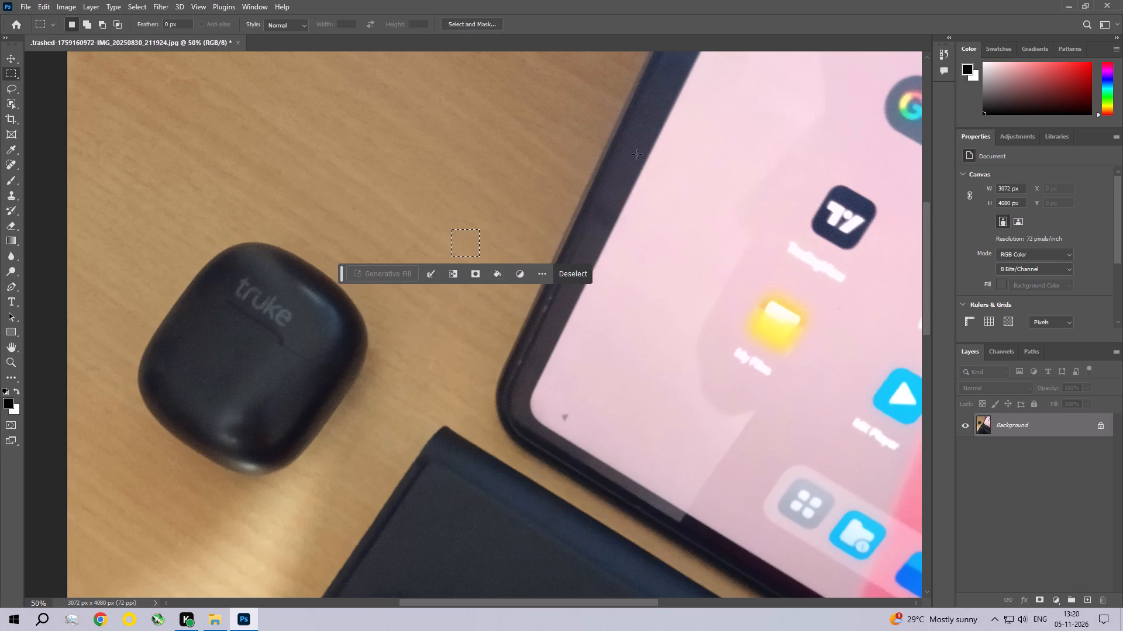
pyautogui.hotkey('ctrl', 'd')
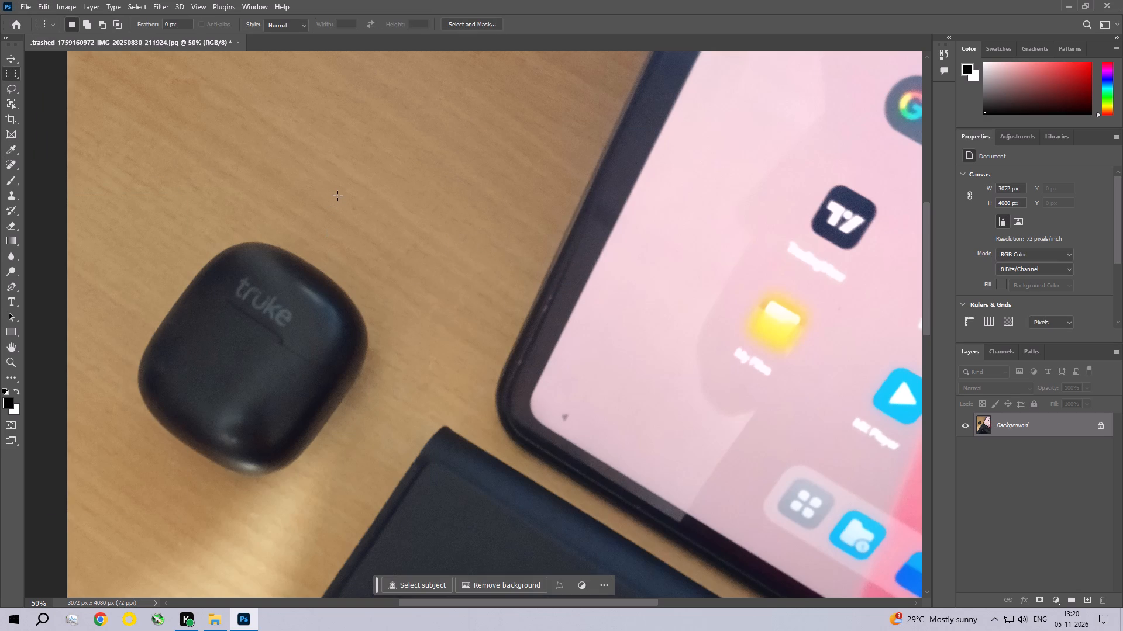
# Remove the small speck on the wood just above the earbud case with a Content-Aware fill and clear the selection.
pyautogui.moveTo(341, 193); pyautogui.dragTo(365, 227)
pyautogui.click(48, 7)
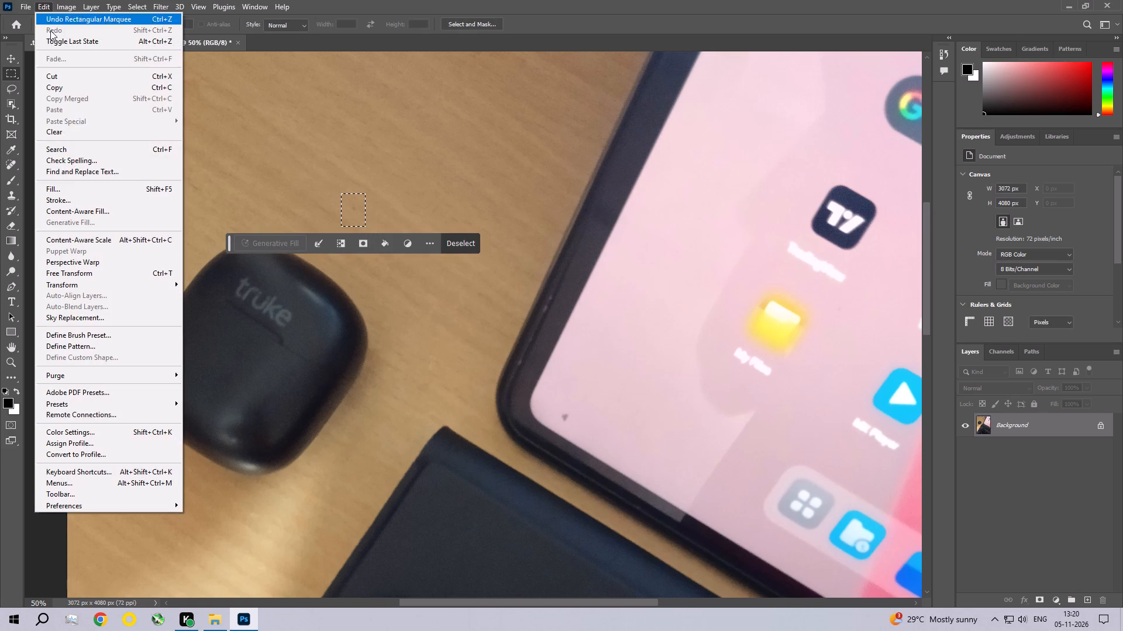
pyautogui.click(74, 190)
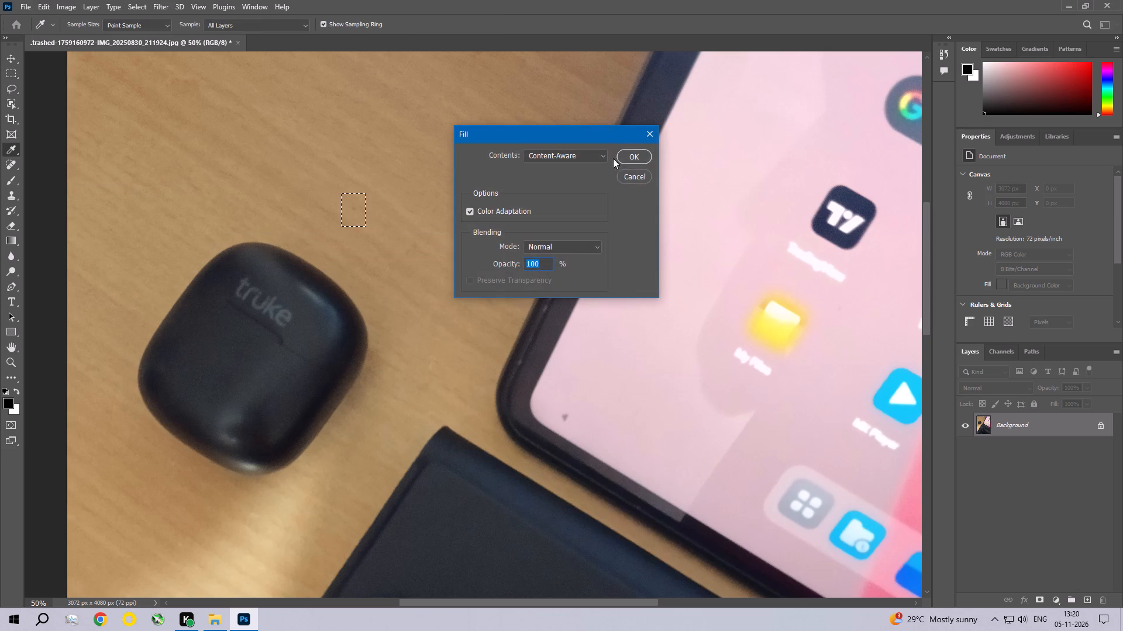
pyautogui.click(619, 152)
pyautogui.hotkey('ctrl', 'd')
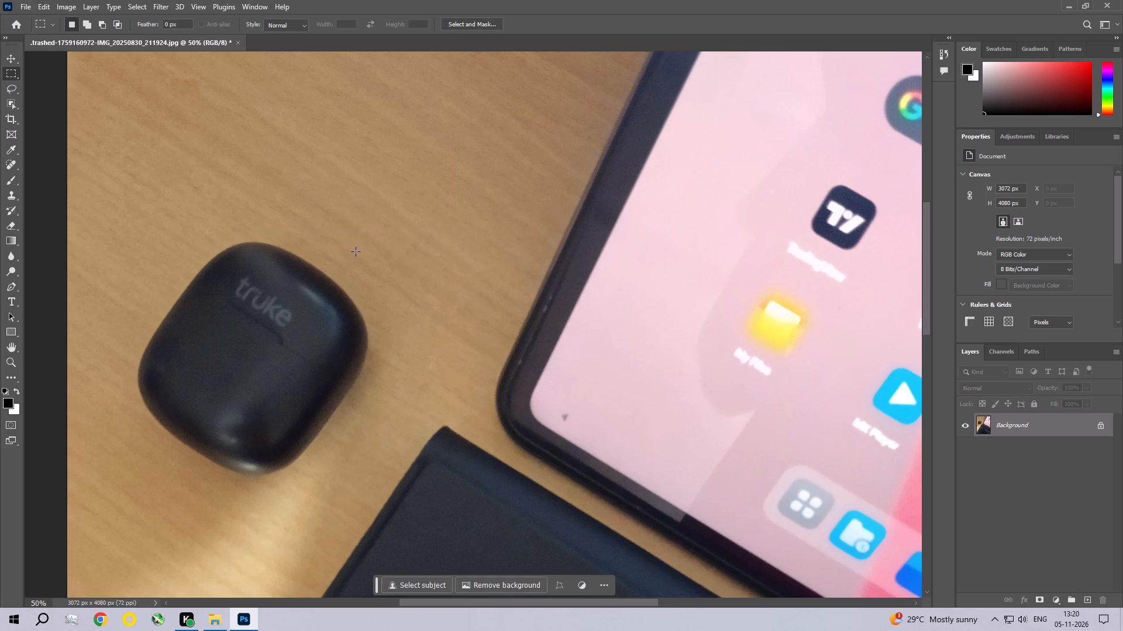
# Remove the speck on the wood near the white object at the photo's top edge with a Content-Aware fill, then deselect.
pyautogui.press('space')
pyautogui.press('space')
pyautogui.press('space')
pyautogui.press('space')
pyautogui.press('space')
pyautogui.press('space')
pyautogui.press('space')
pyautogui.press('space')
pyautogui.press('space')
pyautogui.press('space')
pyautogui.press('space')
pyautogui.press('space')
pyautogui.press('space')
pyautogui.press('space')
pyautogui.press('space')
pyautogui.press('space')
pyautogui.press('space')
pyautogui.moveTo(220, 203); pyautogui.dragTo(625, 297)
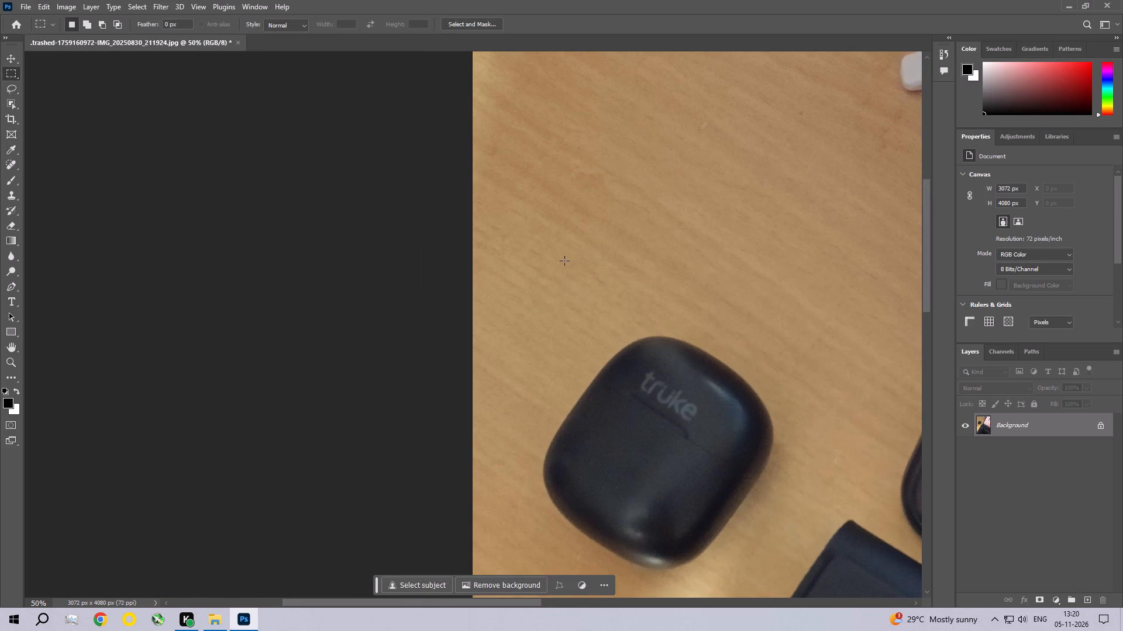
pyautogui.press('space')
pyautogui.press('space')
pyautogui.press('space')
pyautogui.press('space')
pyautogui.press('space')
pyautogui.press('space')
pyautogui.press('space')
pyautogui.press('space')
pyautogui.press('space')
pyautogui.press('space')
pyautogui.press('space')
pyautogui.press('space')
pyautogui.press('space')
pyautogui.press('space')
pyautogui.press('space')
pyautogui.press('space')
pyautogui.press('space')
pyautogui.press('space')
pyautogui.press('space')
pyautogui.press('space')
pyautogui.moveTo(678, 186); pyautogui.dragTo(632, 347)
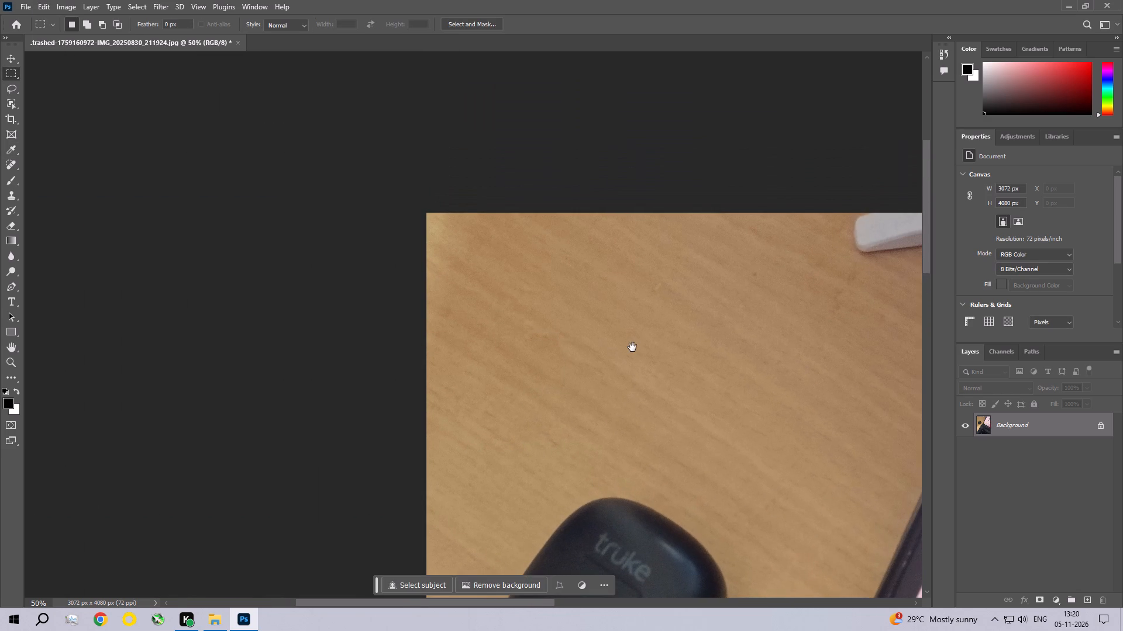
pyautogui.moveTo(745, 255); pyautogui.dragTo(765, 292)
pyautogui.click(53, 0)
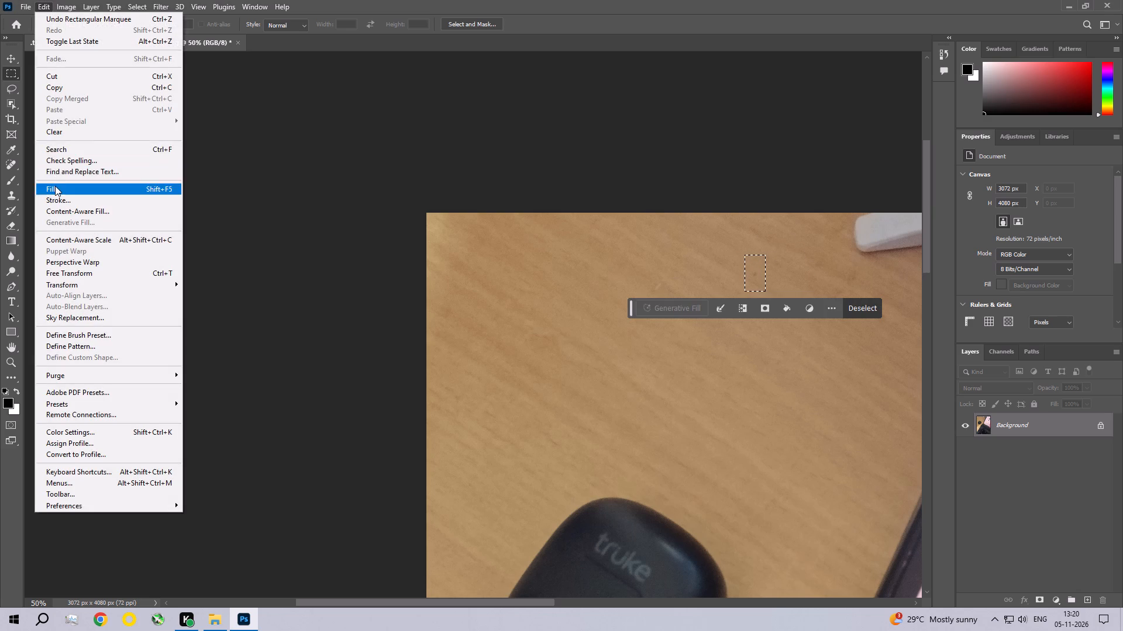
pyautogui.click(55, 186)
pyautogui.click(632, 154)
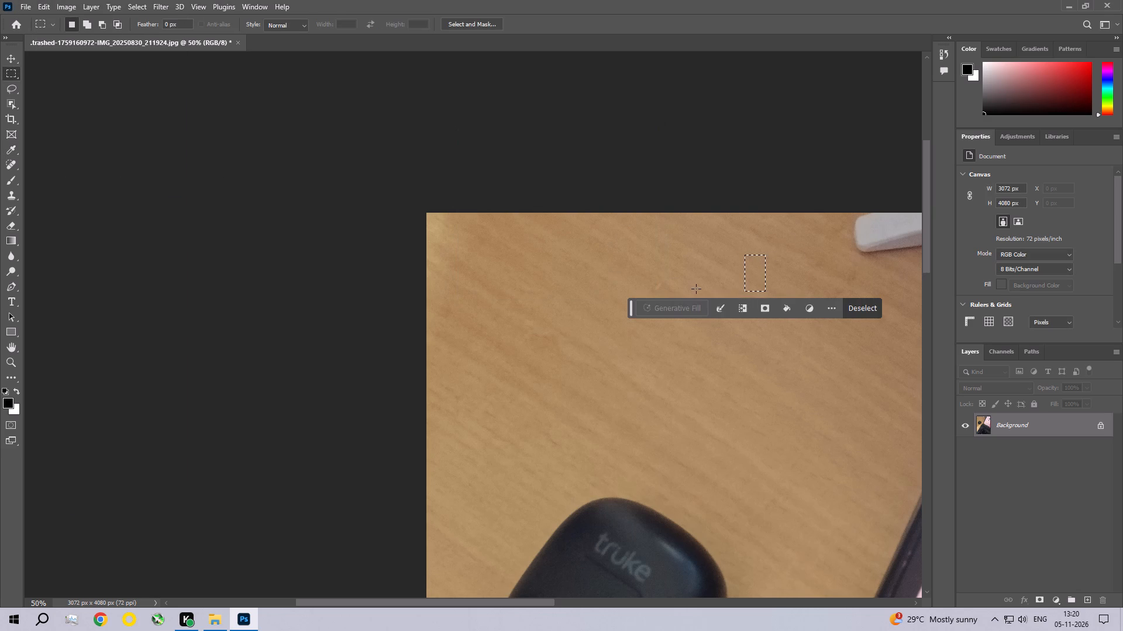
pyautogui.hotkey('ctrl', 'd')
# Check the desk for blemishes and Content-Aware fill a mark in an area about 70 by 175 px near the photo's top edge, above the earbud case.
pyautogui.press('space')
pyautogui.press('space')
pyautogui.press('space')
pyautogui.press('space')
pyautogui.press('space')
pyautogui.press('space')
pyautogui.press('space')
pyautogui.press('space')
pyautogui.press('space')
pyautogui.press('space')
pyautogui.press('space')
pyautogui.press('space')
pyautogui.press('space')
pyautogui.press('space')
pyautogui.press('space')
pyautogui.press('space')
pyautogui.press('space')
pyautogui.press('space')
pyautogui.press('space')
pyautogui.press('space')
pyautogui.moveTo(706, 329); pyautogui.dragTo(528, 277)
pyautogui.moveTo(724, 325); pyautogui.dragTo(622, 331)
pyautogui.moveTo(540, 340); pyautogui.dragTo(440, 248)
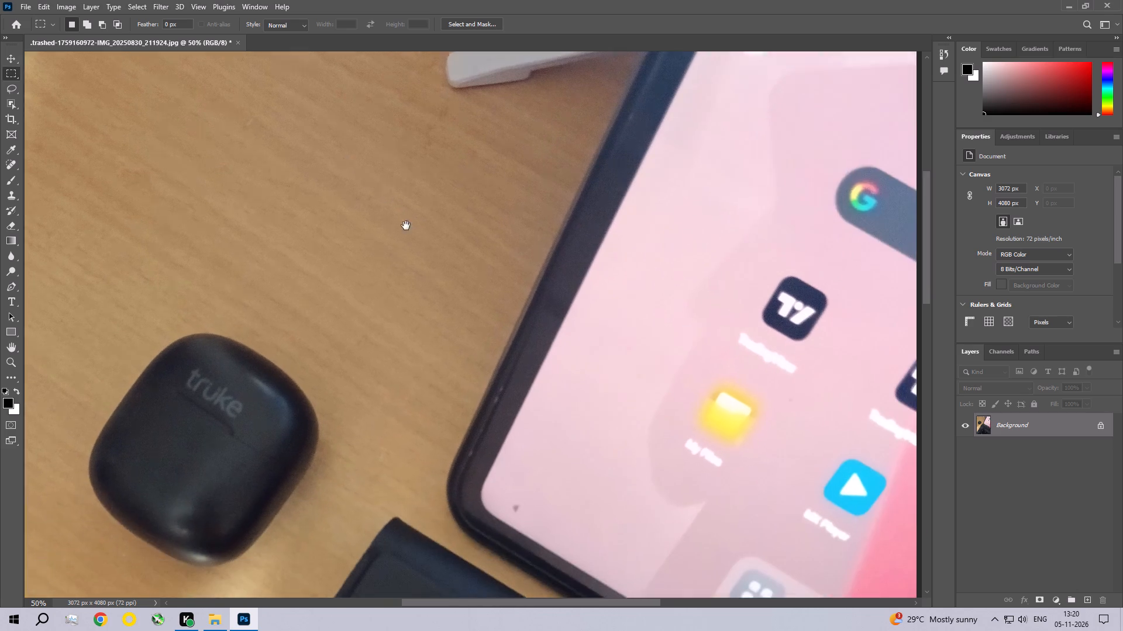
pyautogui.moveTo(500, 341); pyautogui.dragTo(621, 147)
pyautogui.moveTo(508, 220); pyautogui.dragTo(540, 280)
pyautogui.moveTo(460, 328); pyautogui.dragTo(515, 279)
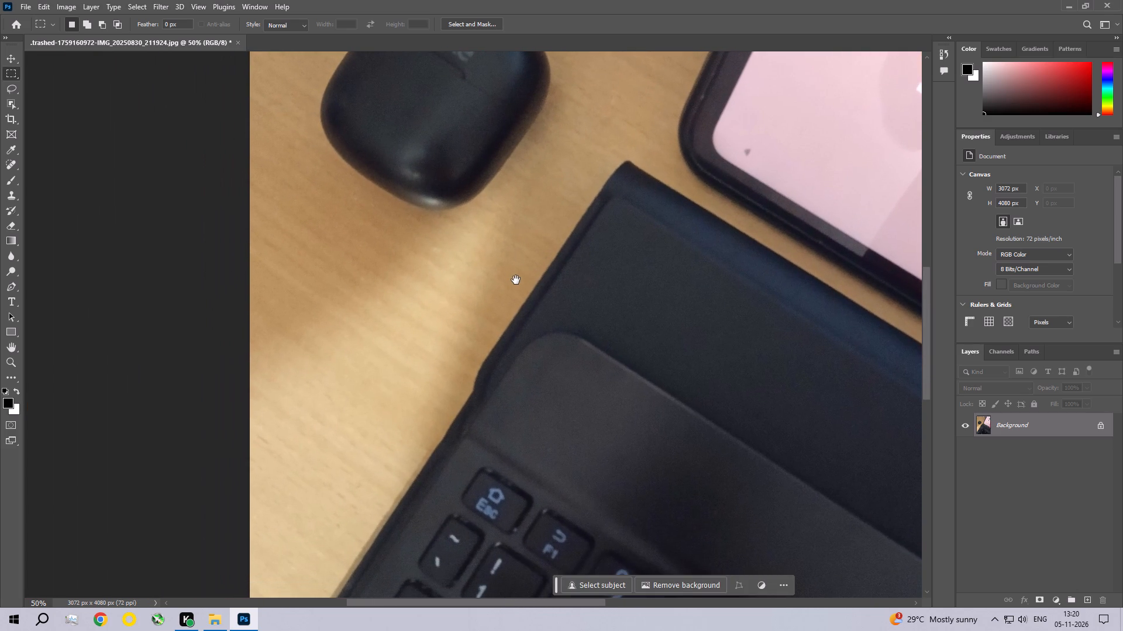
pyautogui.moveTo(528, 164); pyautogui.dragTo(526, 342)
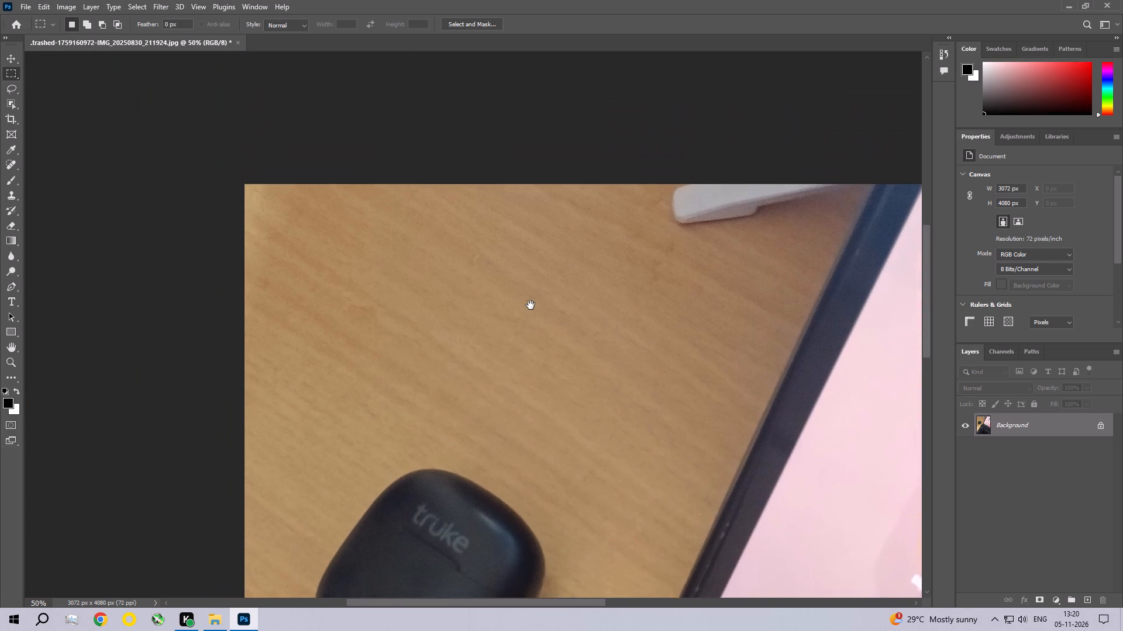
pyautogui.moveTo(640, 310); pyautogui.dragTo(569, 304)
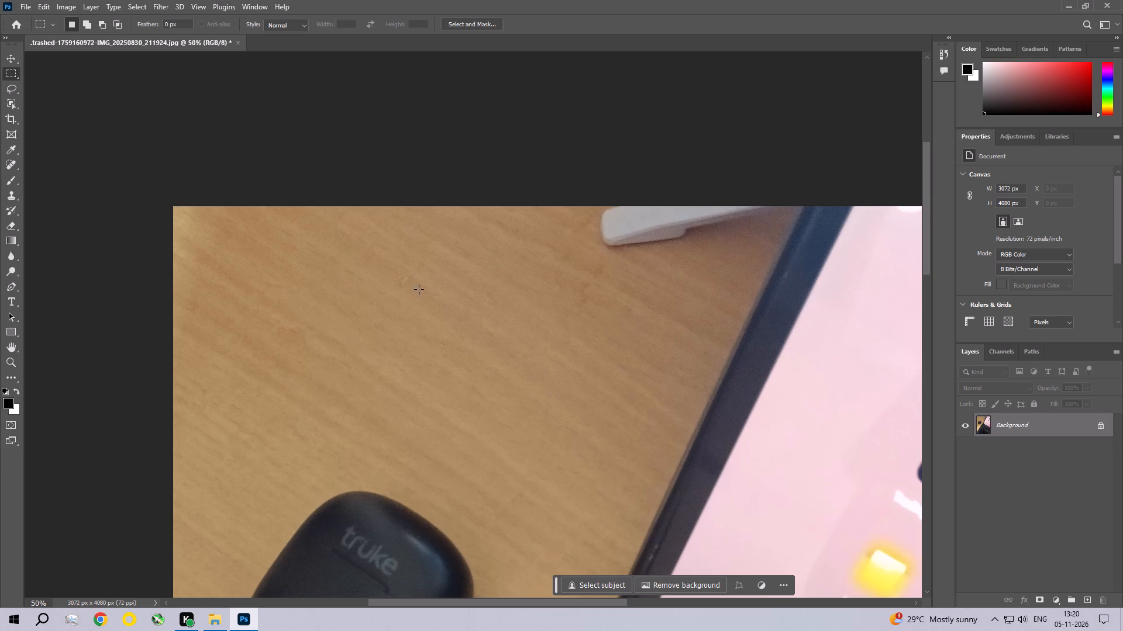
pyautogui.moveTo(394, 254); pyautogui.dragTo(414, 306)
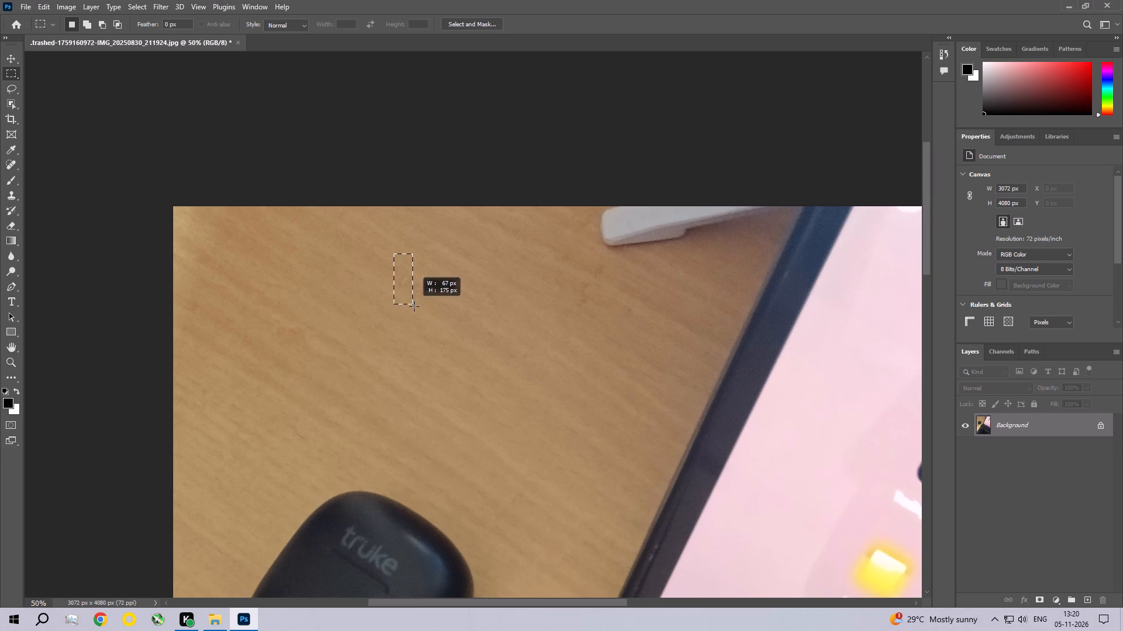
pyautogui.moveTo(414, 306); pyautogui.dragTo(415, 307)
pyautogui.click(35, 7)
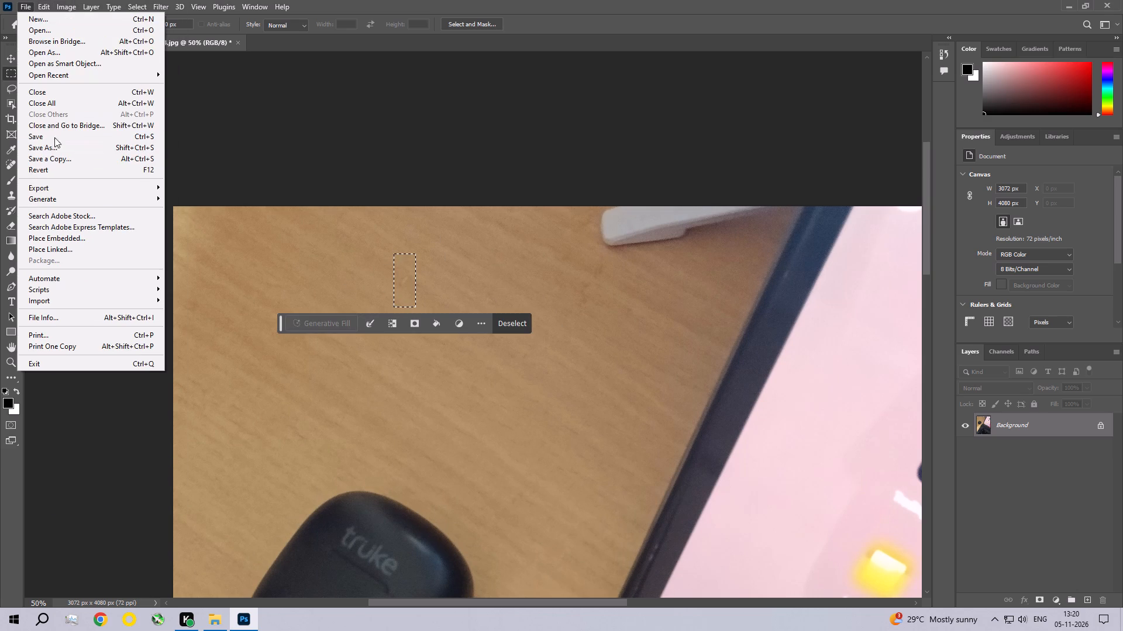
pyautogui.click(58, 186)
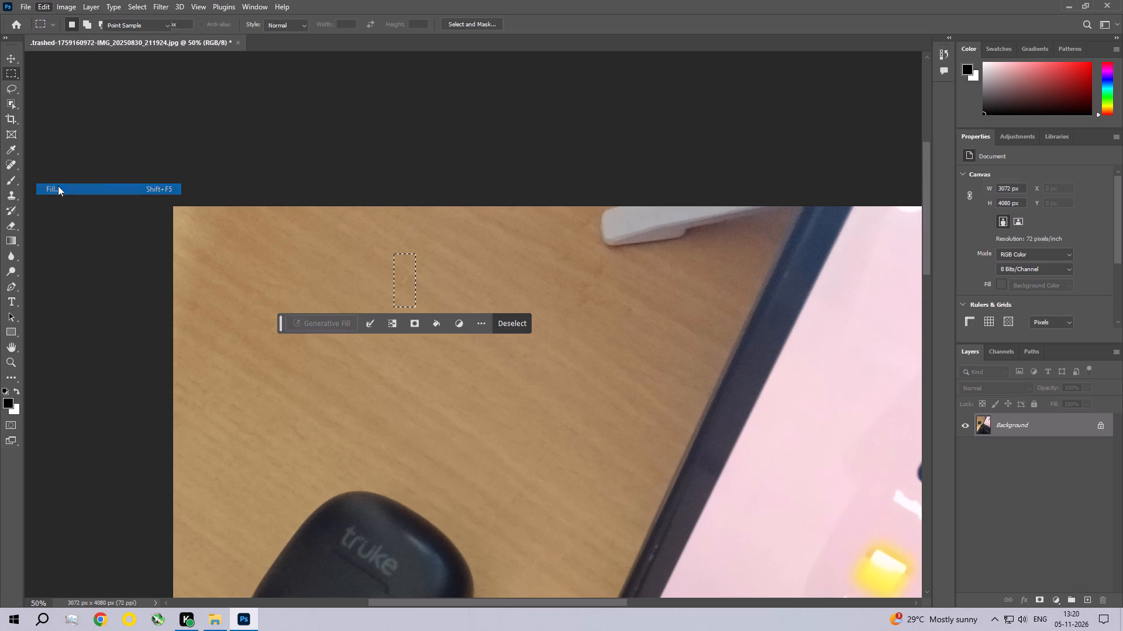
pyautogui.click(645, 156)
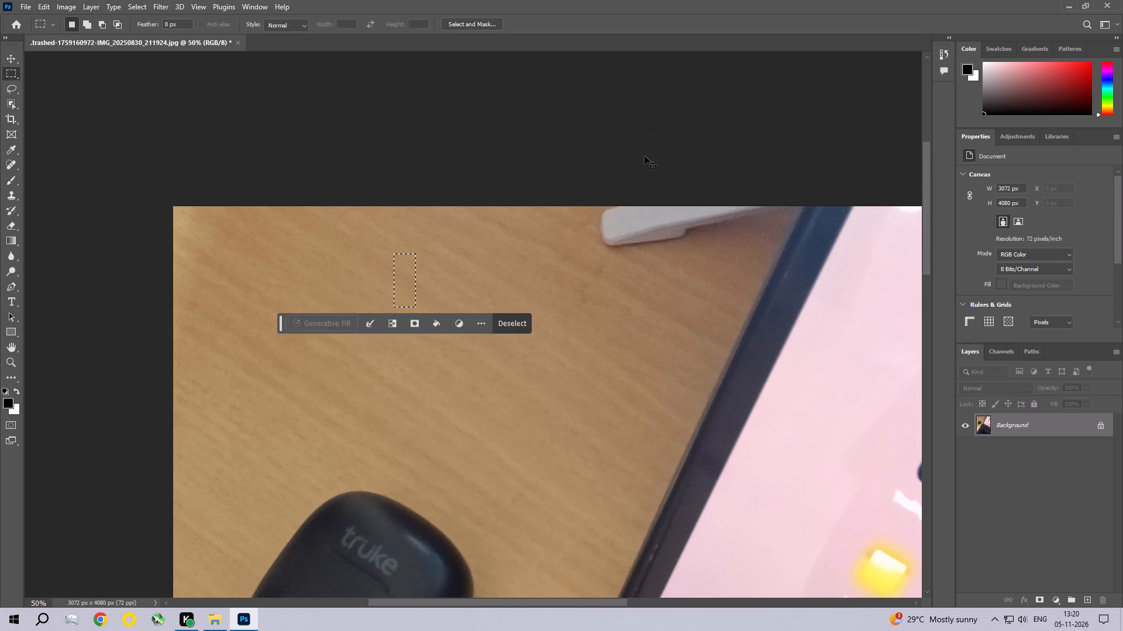
pyautogui.hotkey('ctrl', 'd')
pyautogui.hotkey('ctrl', '0')
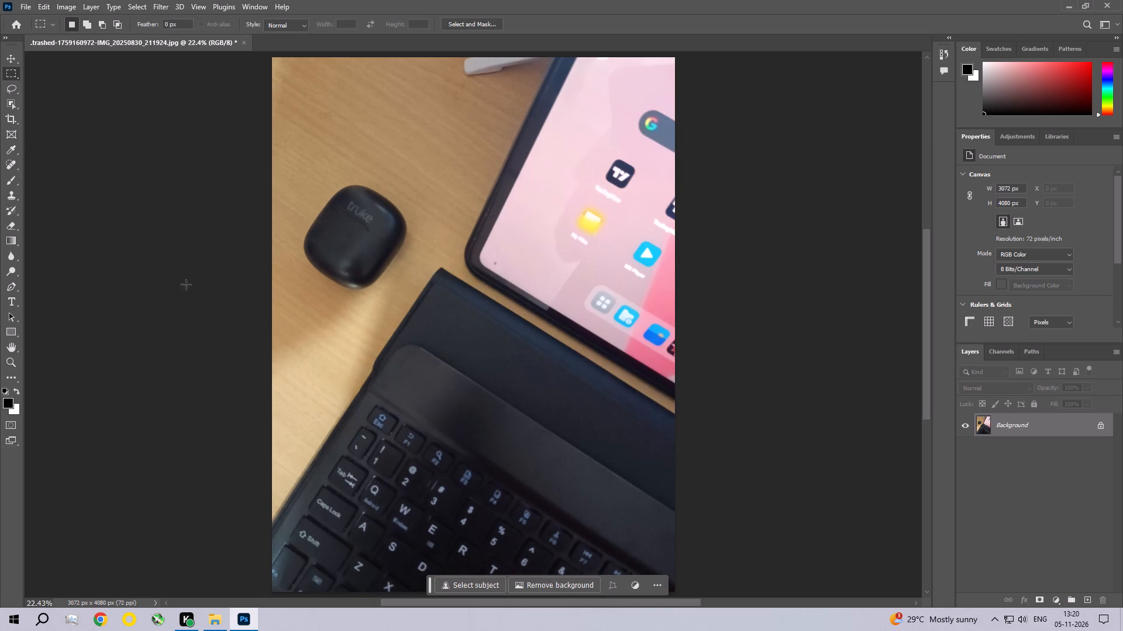
# In the Camera Raw Filter, set Exposure +0.05, Contrast +14, Highlights -19, Shadows +27, Whites -12 and Blacks +16.
pyautogui.click(160, 2)
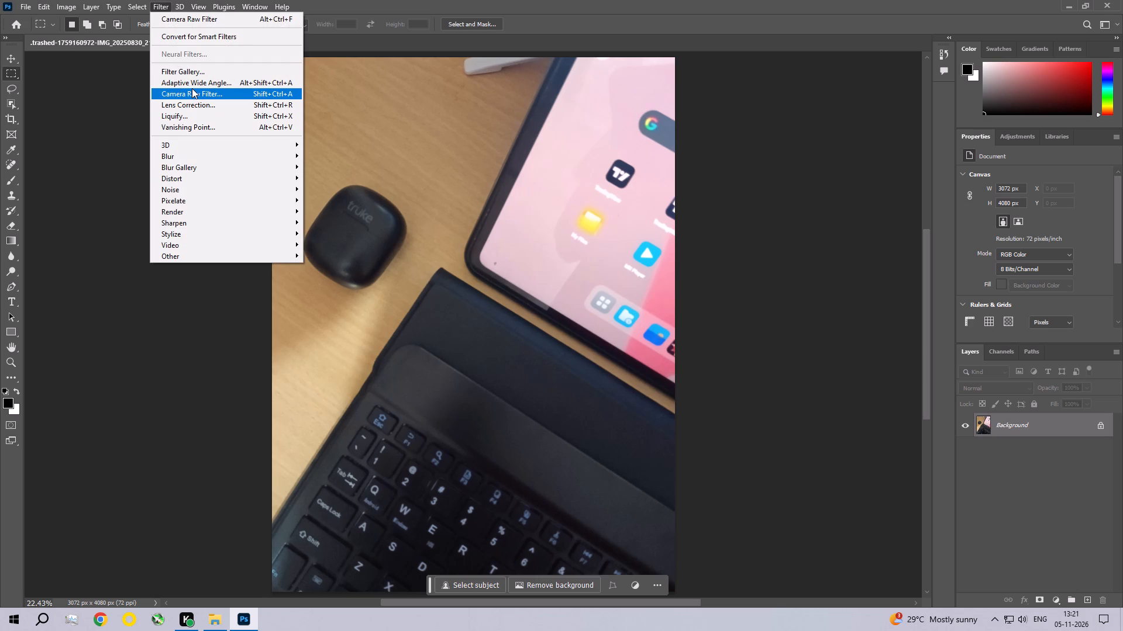
pyautogui.click(192, 88)
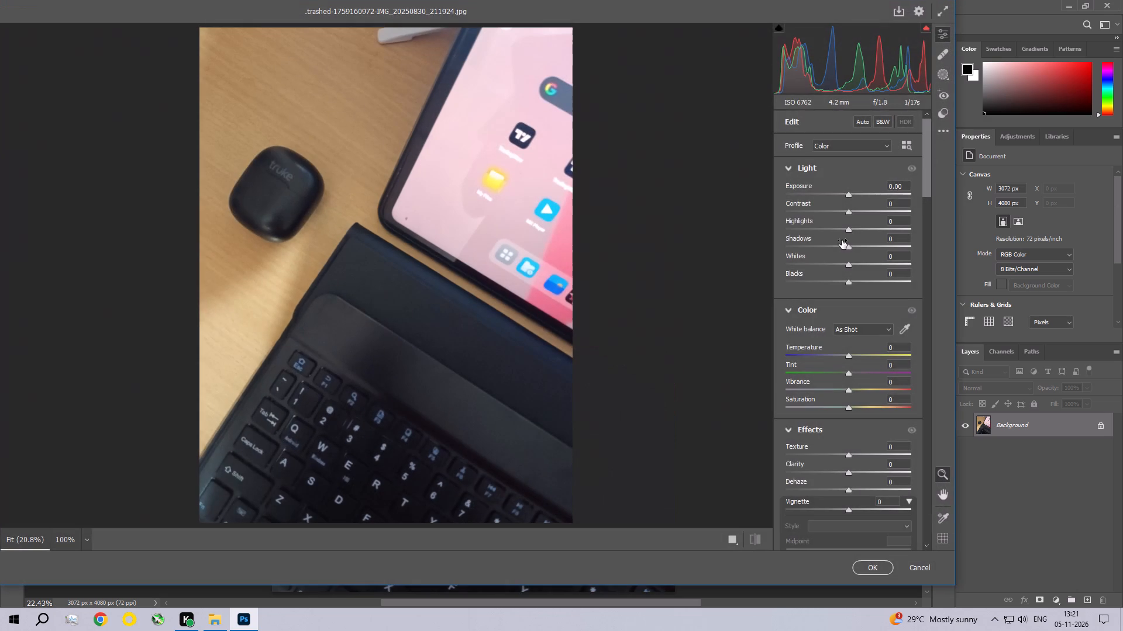
pyautogui.moveTo(849, 210); pyautogui.dragTo(857, 213)
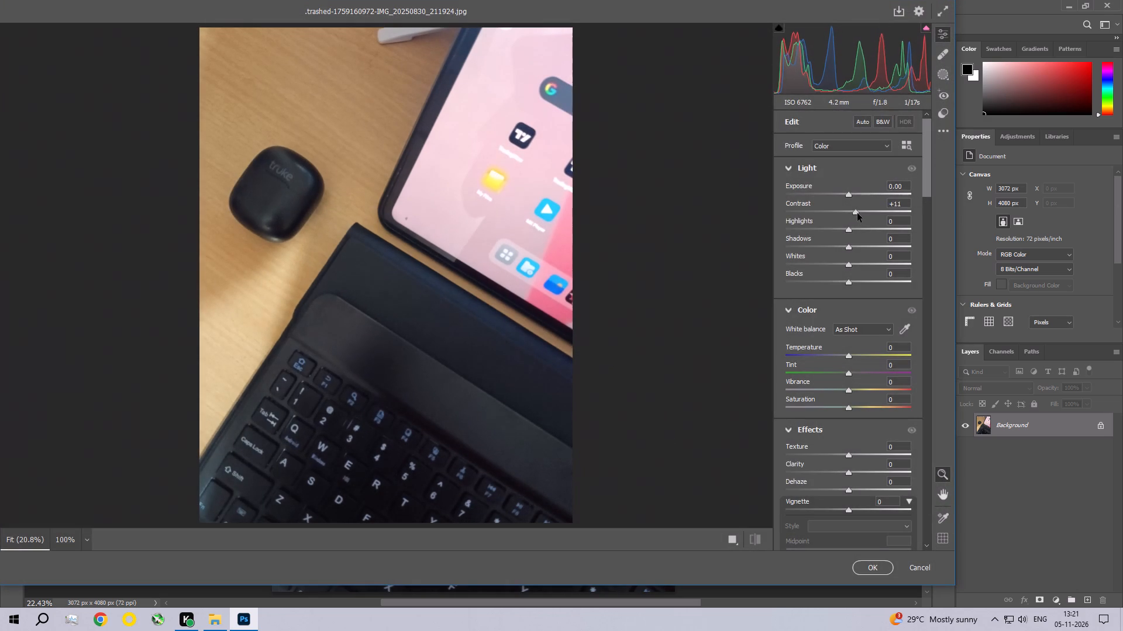
pyautogui.moveTo(857, 213); pyautogui.dragTo(858, 213)
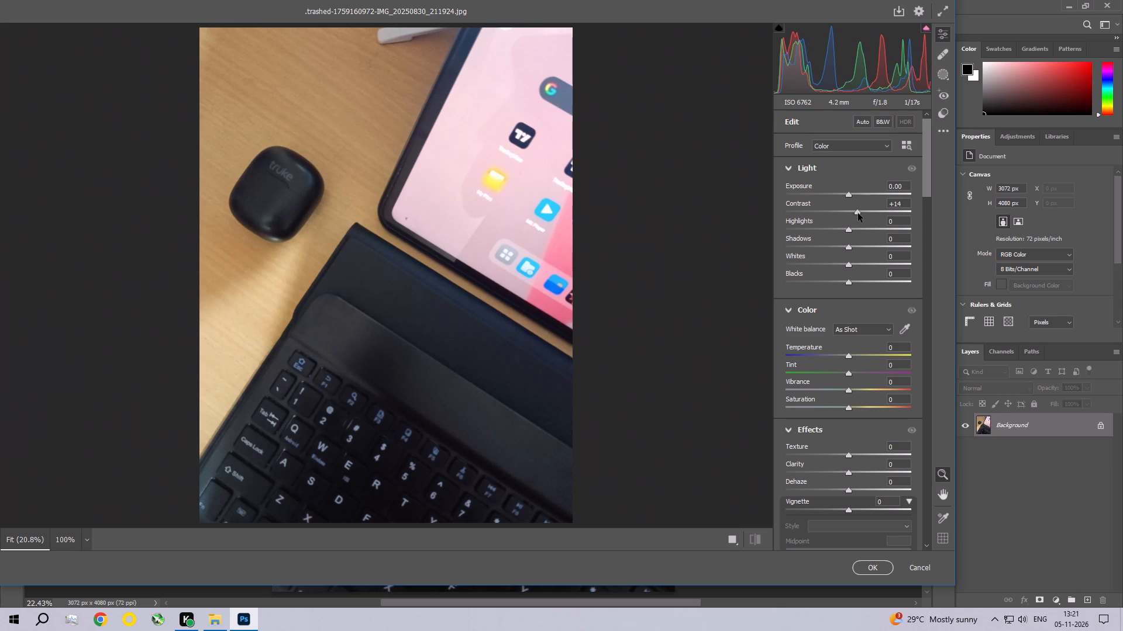
pyautogui.click(851, 196)
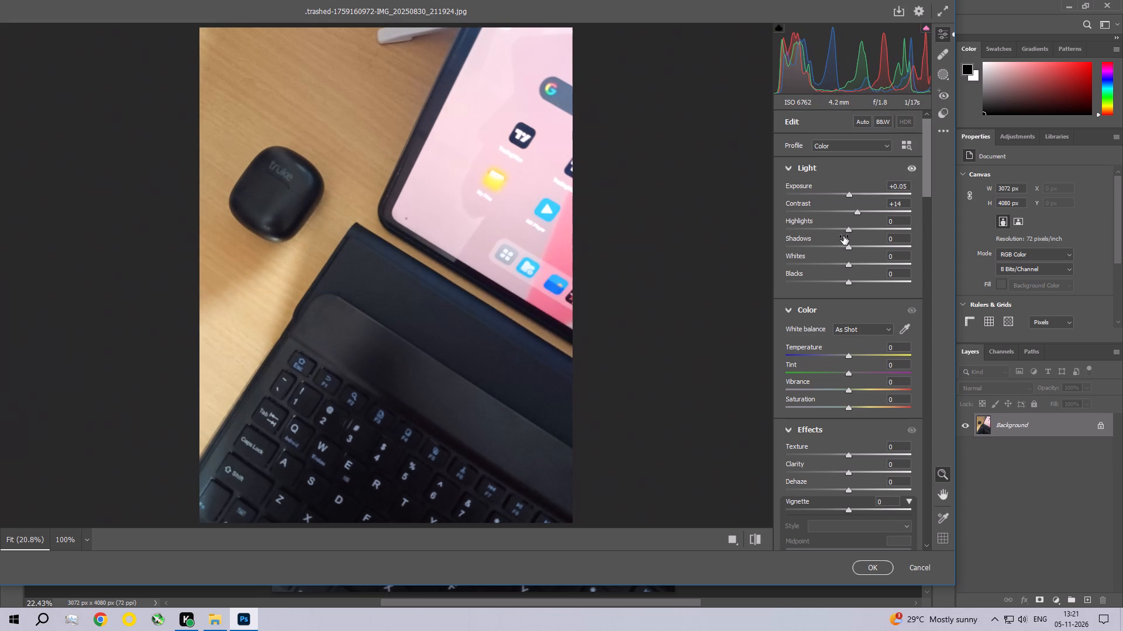
pyautogui.moveTo(847, 227); pyautogui.dragTo(835, 223)
pyautogui.moveTo(849, 248); pyautogui.dragTo(850, 248)
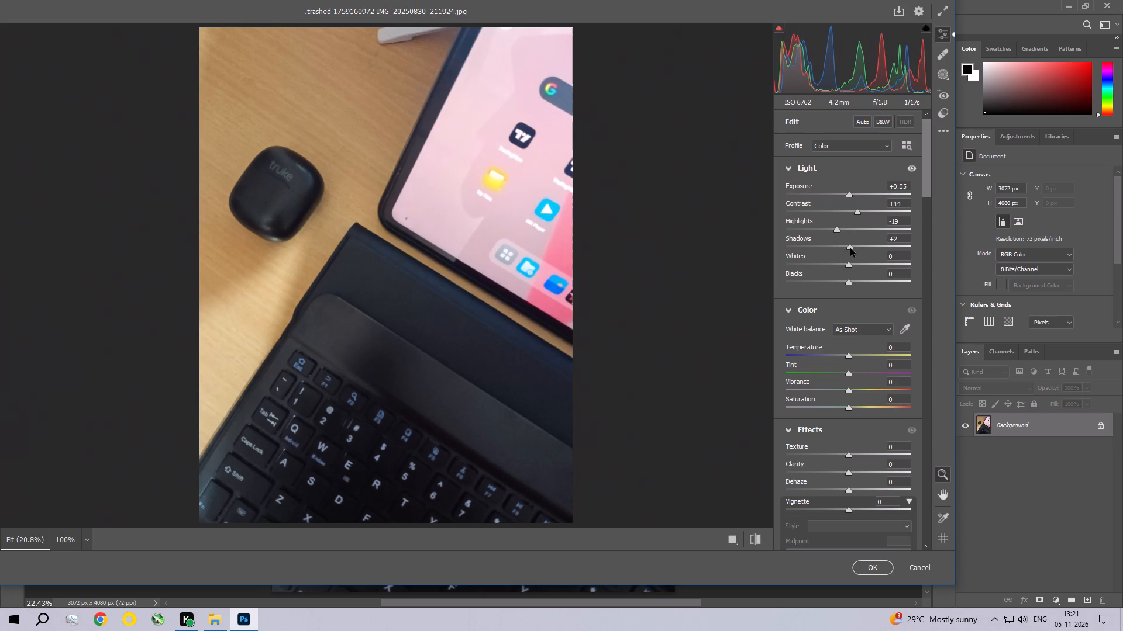
pyautogui.moveTo(850, 248); pyautogui.dragTo(866, 249)
pyautogui.moveTo(850, 264); pyautogui.dragTo(848, 264)
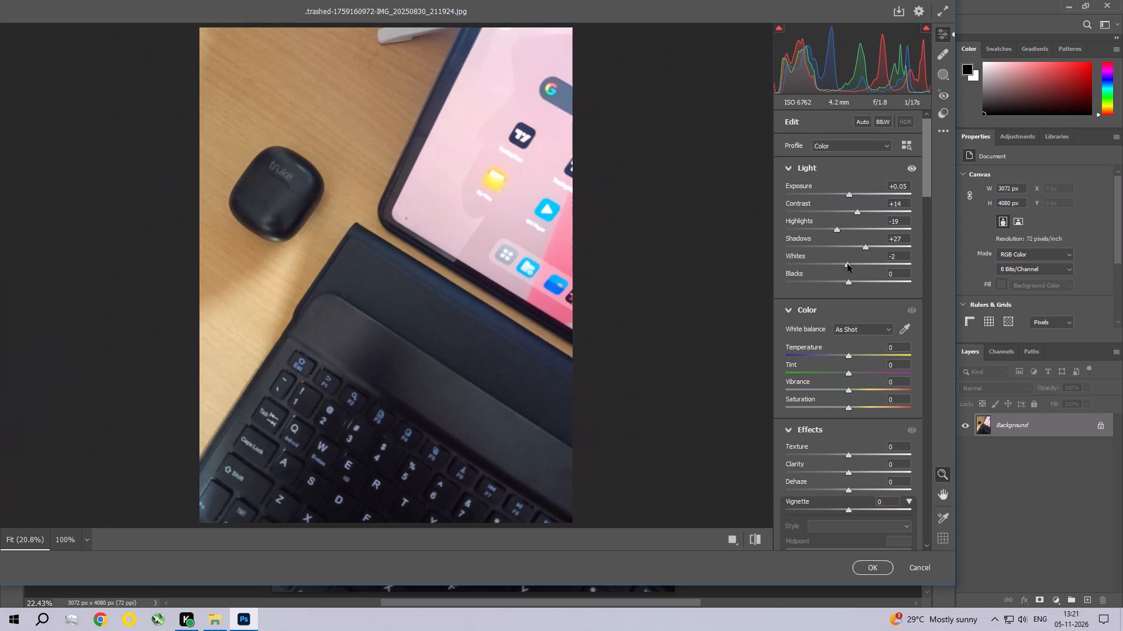
pyautogui.moveTo(848, 264); pyautogui.dragTo(843, 262)
pyautogui.moveTo(849, 284); pyautogui.dragTo(853, 284)
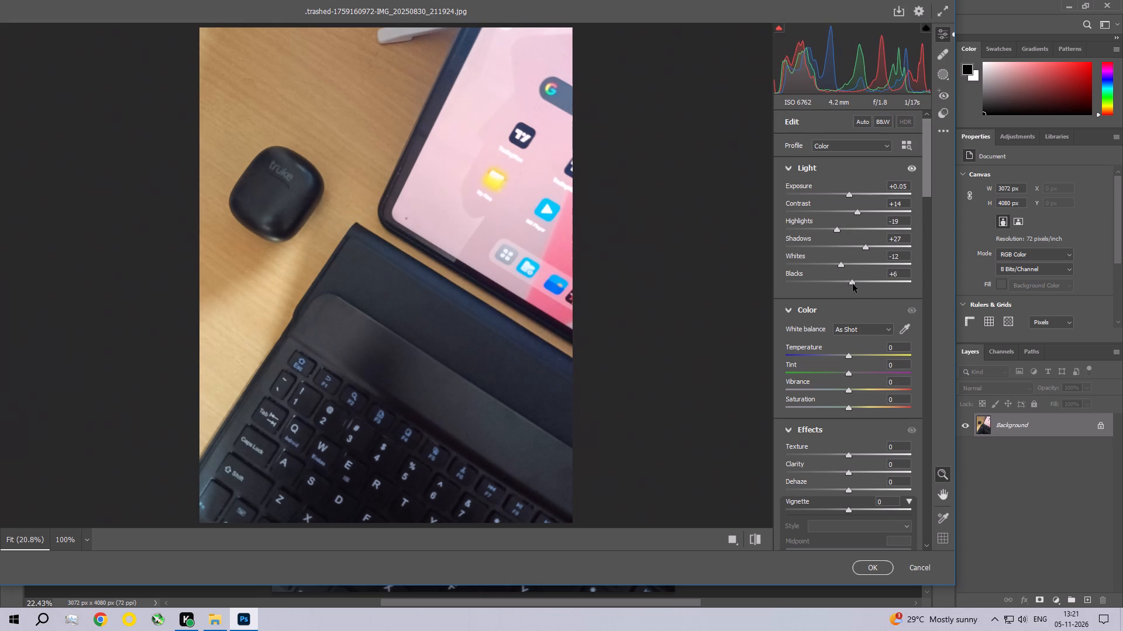
pyautogui.moveTo(853, 284); pyautogui.dragTo(847, 282)
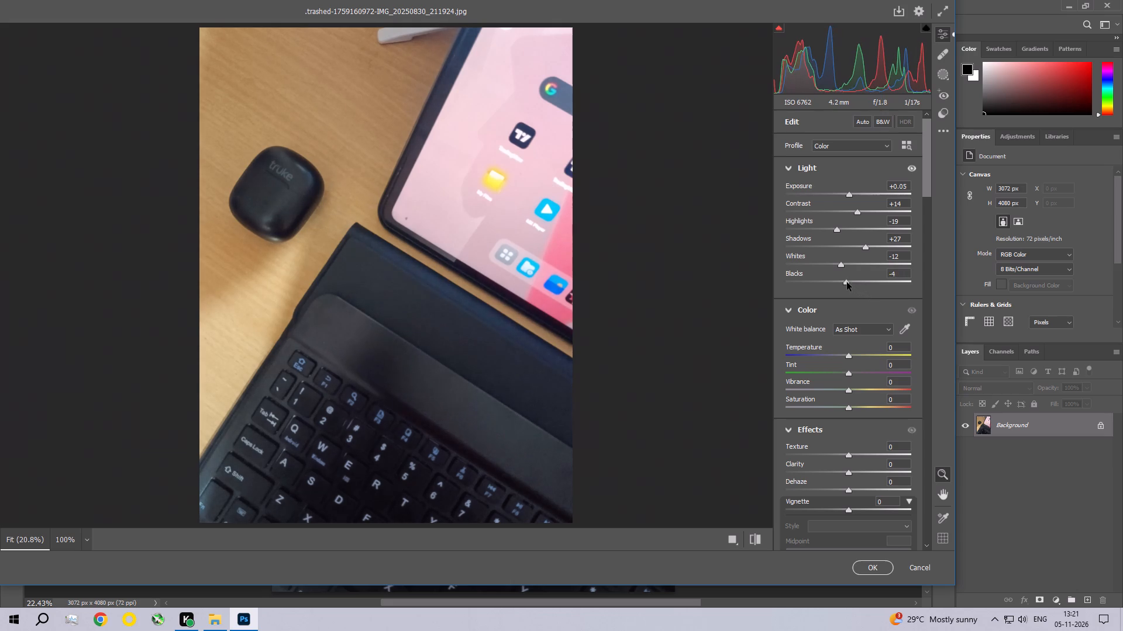
pyautogui.moveTo(847, 282); pyautogui.dragTo(859, 287)
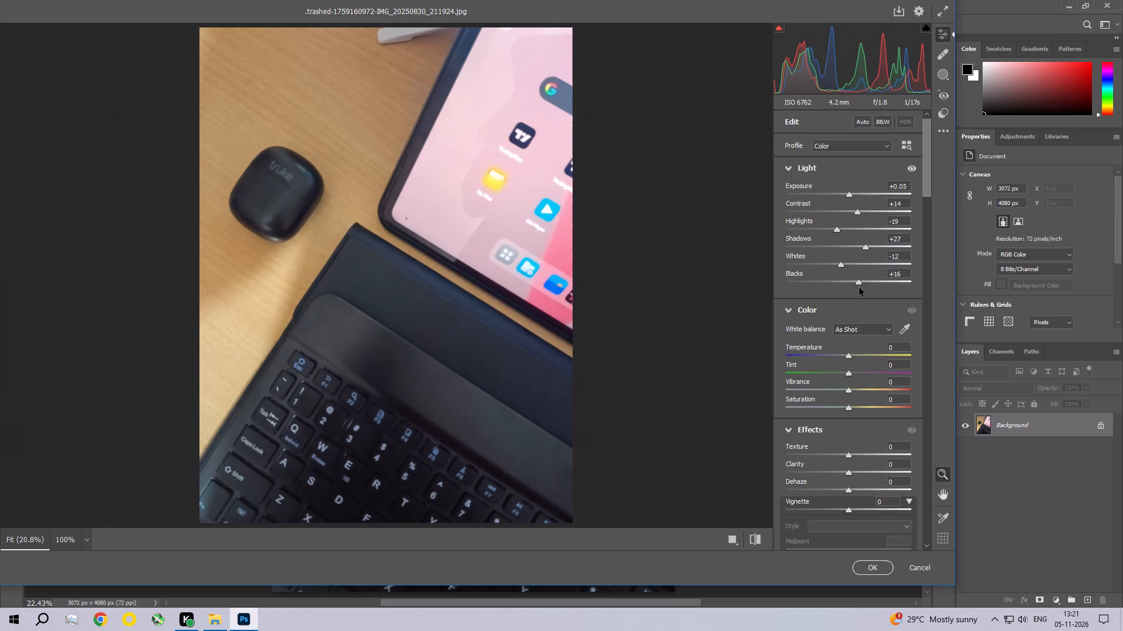
# Boost the photo's color in Camera Raw by setting Vibrance to +10 and Saturation to +3.
pyautogui.moveTo(923, 165); pyautogui.dragTo(923, 199)
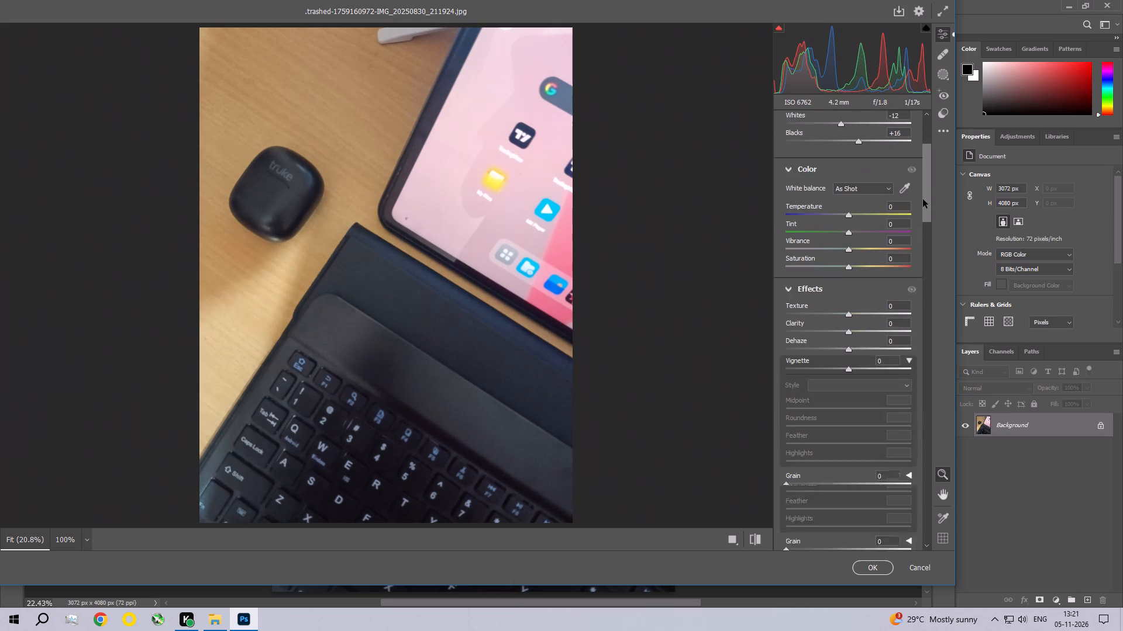
pyautogui.moveTo(923, 199); pyautogui.dragTo(923, 203)
pyautogui.click(849, 178)
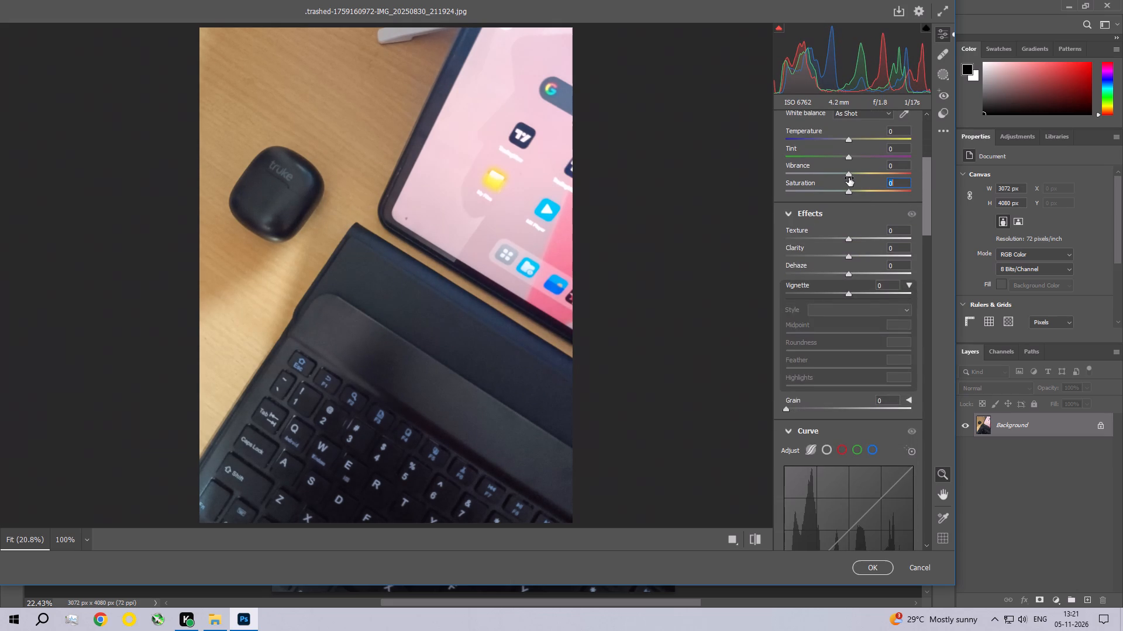
pyautogui.moveTo(849, 172); pyautogui.dragTo(855, 176)
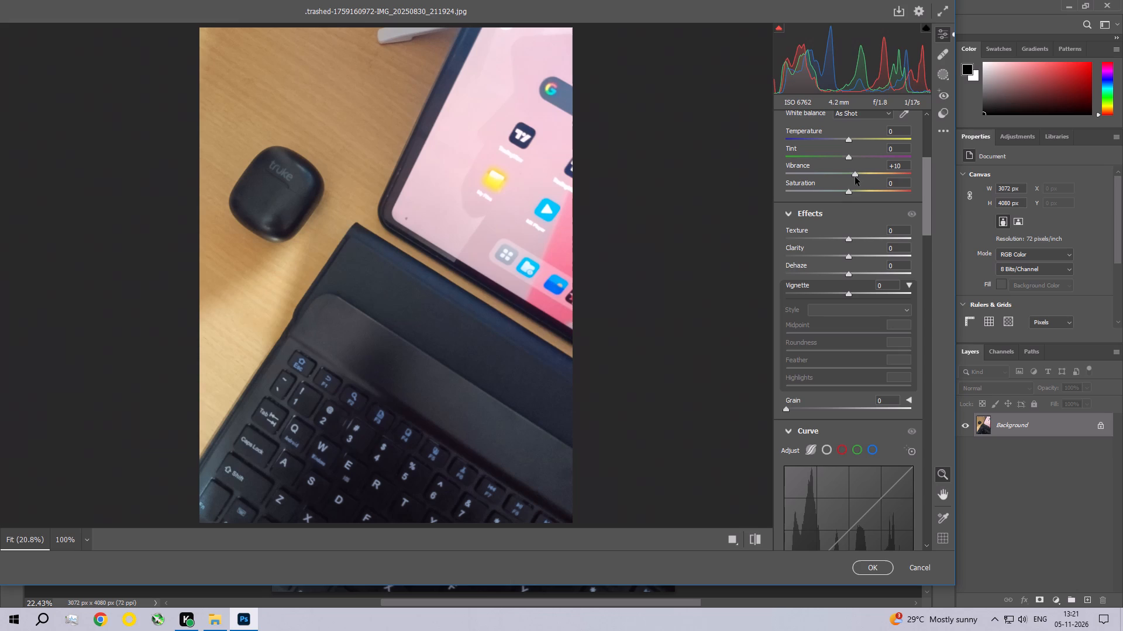
pyautogui.click(849, 191)
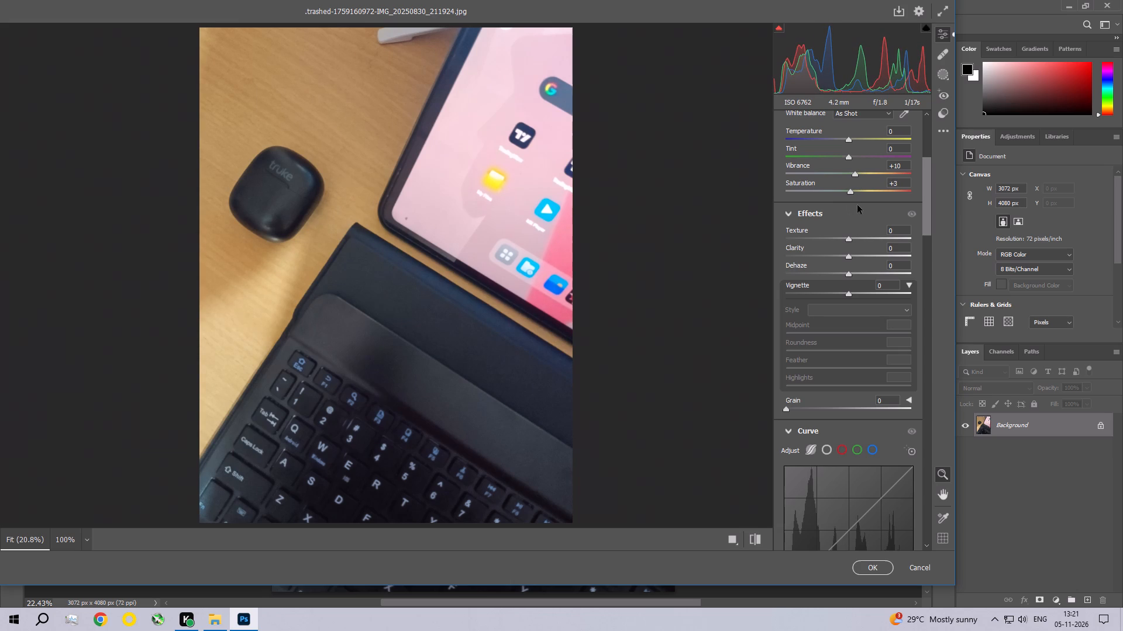
# Set the Camera Raw effects to Texture +8 and Clarity +7.
pyautogui.moveTo(926, 180); pyautogui.dragTo(928, 193)
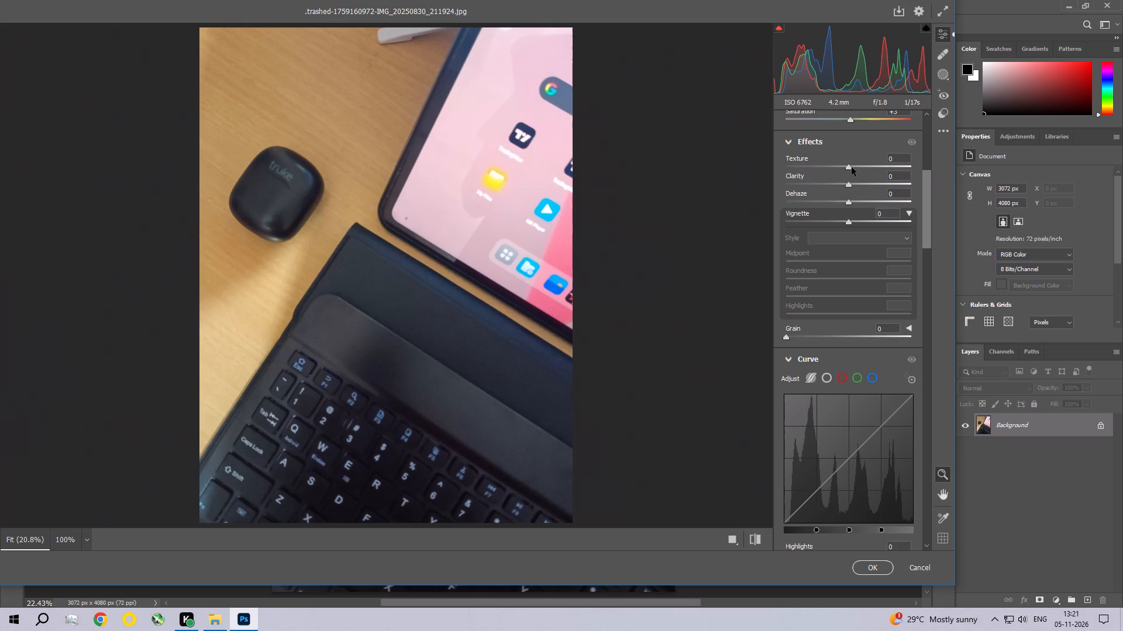
pyautogui.moveTo(852, 167); pyautogui.dragTo(857, 170)
pyautogui.click(850, 185)
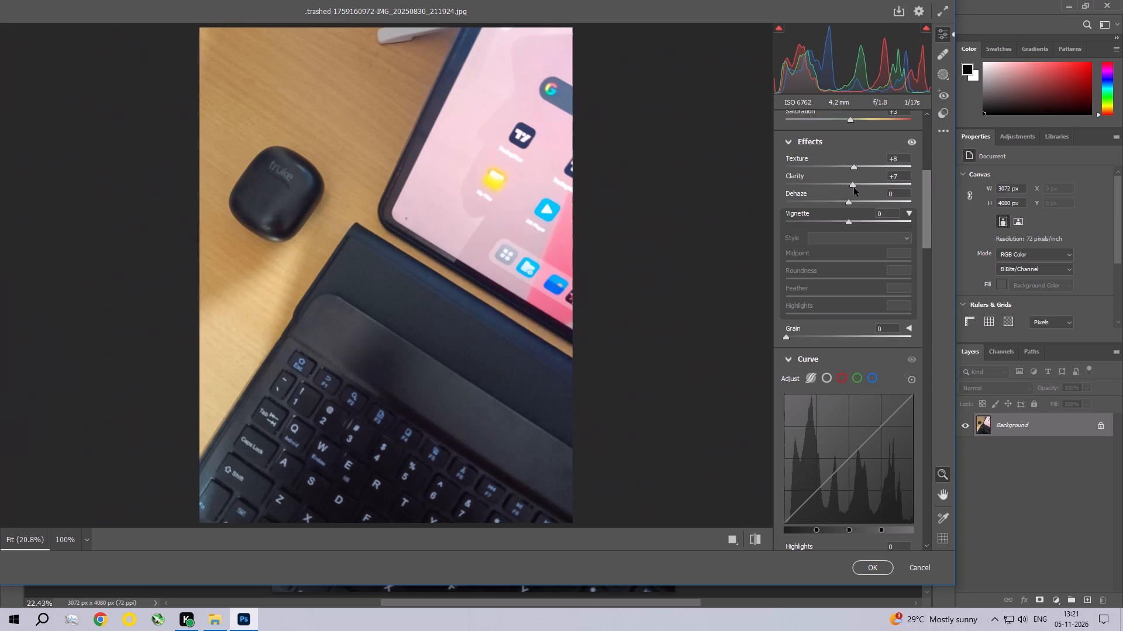
# Lower the Camera Raw parametric curve's Highlights to -27 and Lights to -18, and apply the filter to the photo.
pyautogui.moveTo(926, 186); pyautogui.dragTo(927, 204)
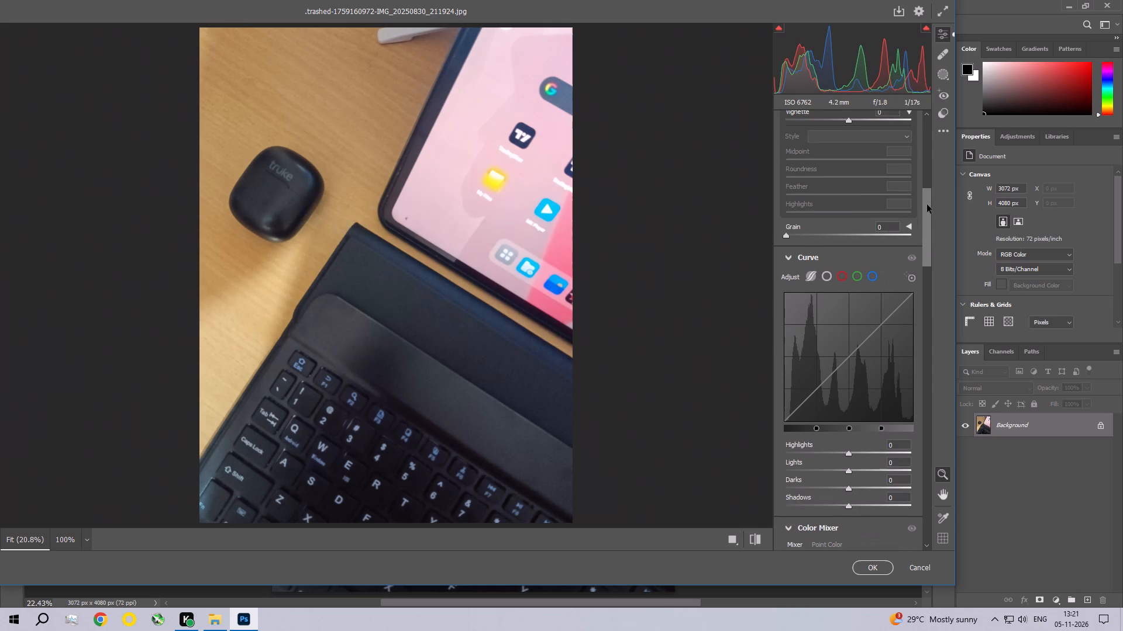
pyautogui.moveTo(927, 204); pyautogui.dragTo(924, 217)
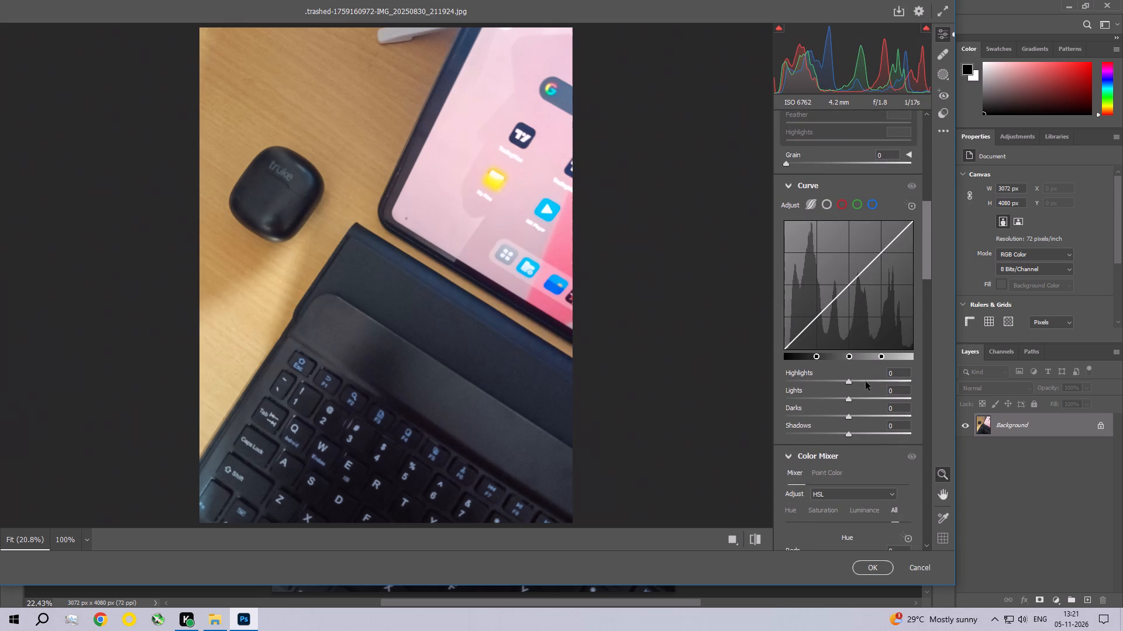
pyautogui.moveTo(848, 381); pyautogui.dragTo(835, 379)
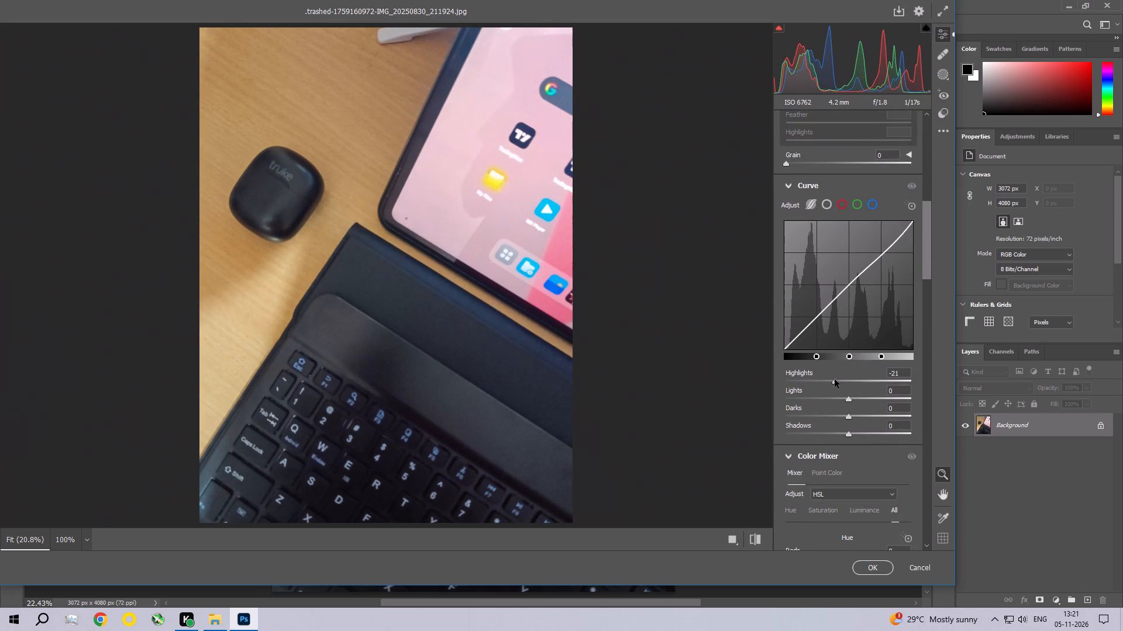
pyautogui.moveTo(835, 379); pyautogui.dragTo(831, 379)
pyautogui.moveTo(848, 400); pyautogui.dragTo(840, 394)
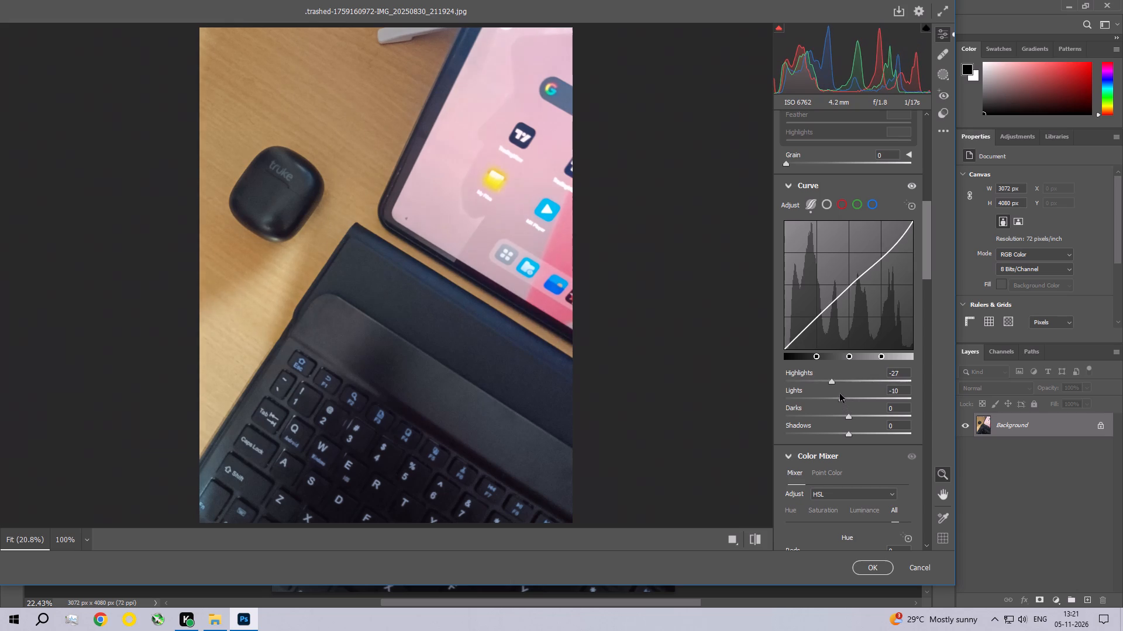
pyautogui.moveTo(840, 394); pyautogui.dragTo(837, 394)
pyautogui.moveTo(924, 234); pyautogui.dragTo(924, 240)
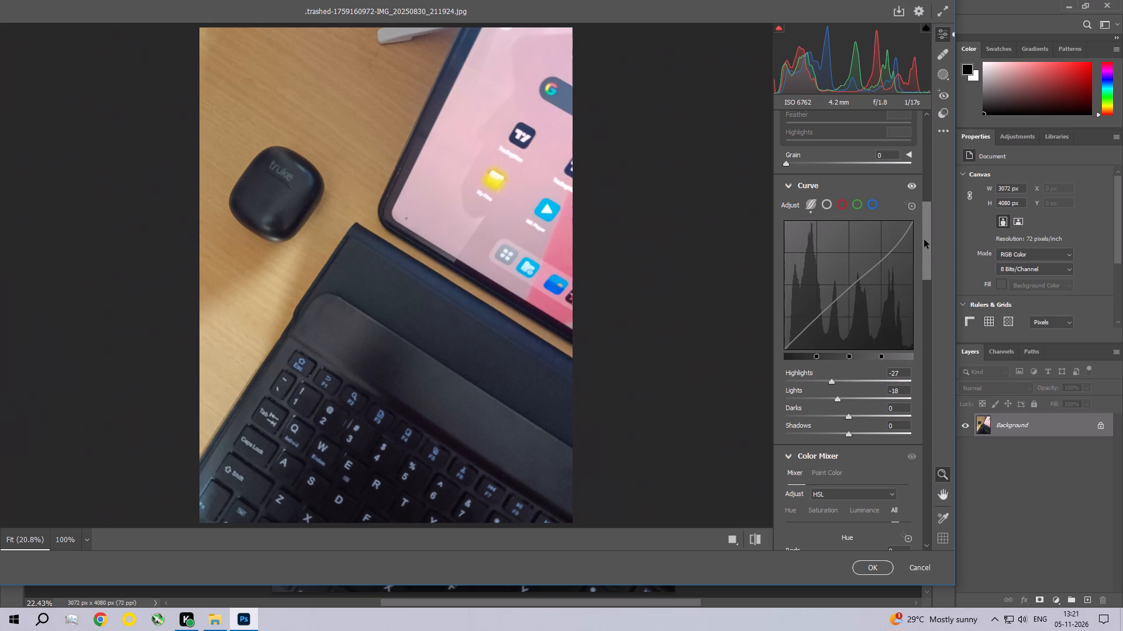
pyautogui.moveTo(924, 240); pyautogui.dragTo(915, 336)
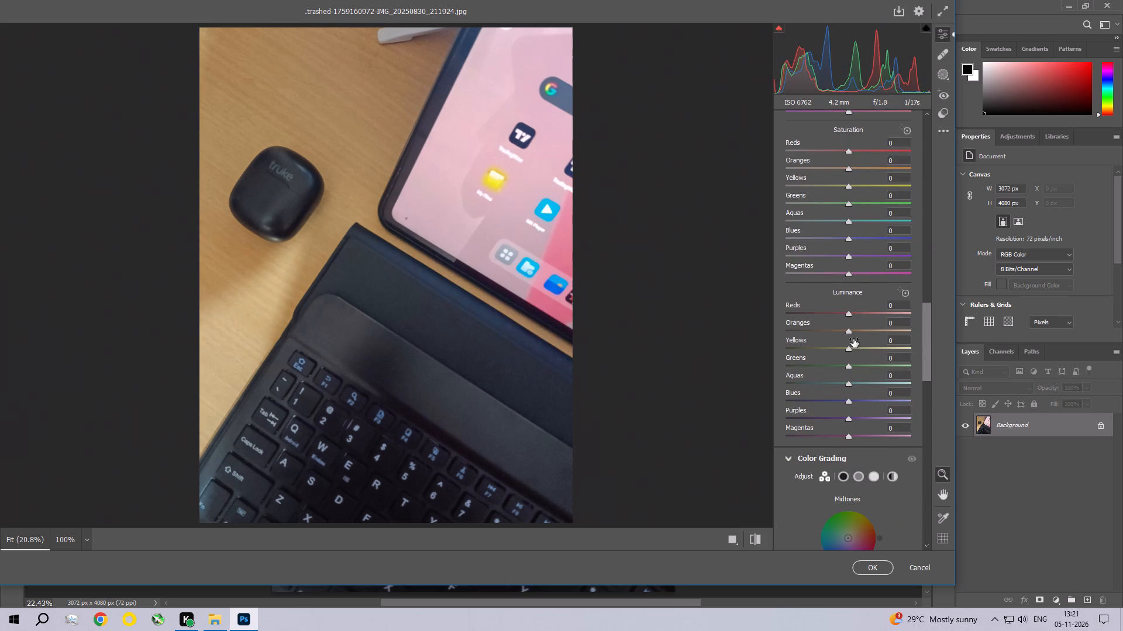
pyautogui.moveTo(928, 321); pyautogui.dragTo(925, 389)
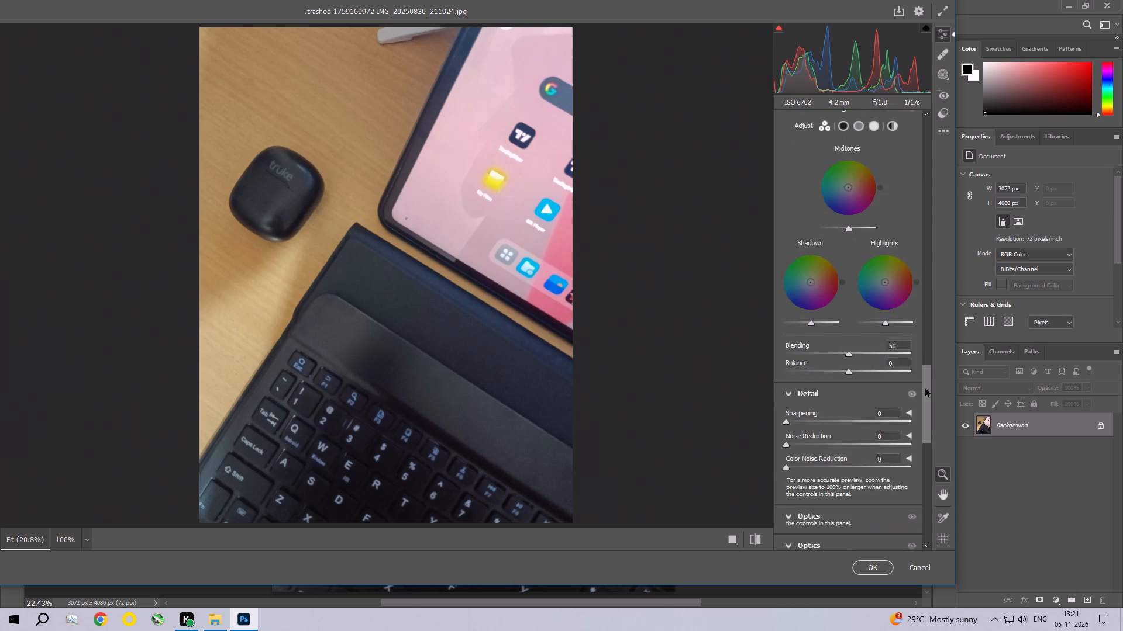
pyautogui.moveTo(925, 389); pyautogui.dragTo(915, 493)
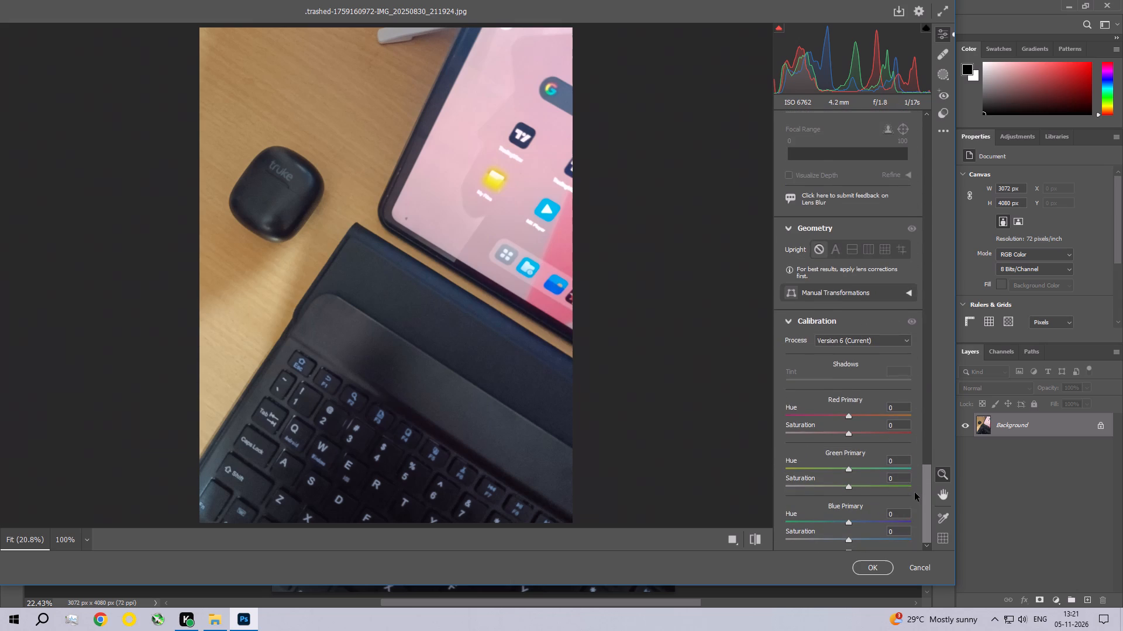
pyautogui.moveTo(915, 493); pyautogui.dragTo(915, 501)
pyautogui.click(864, 575)
pyautogui.click(869, 565)
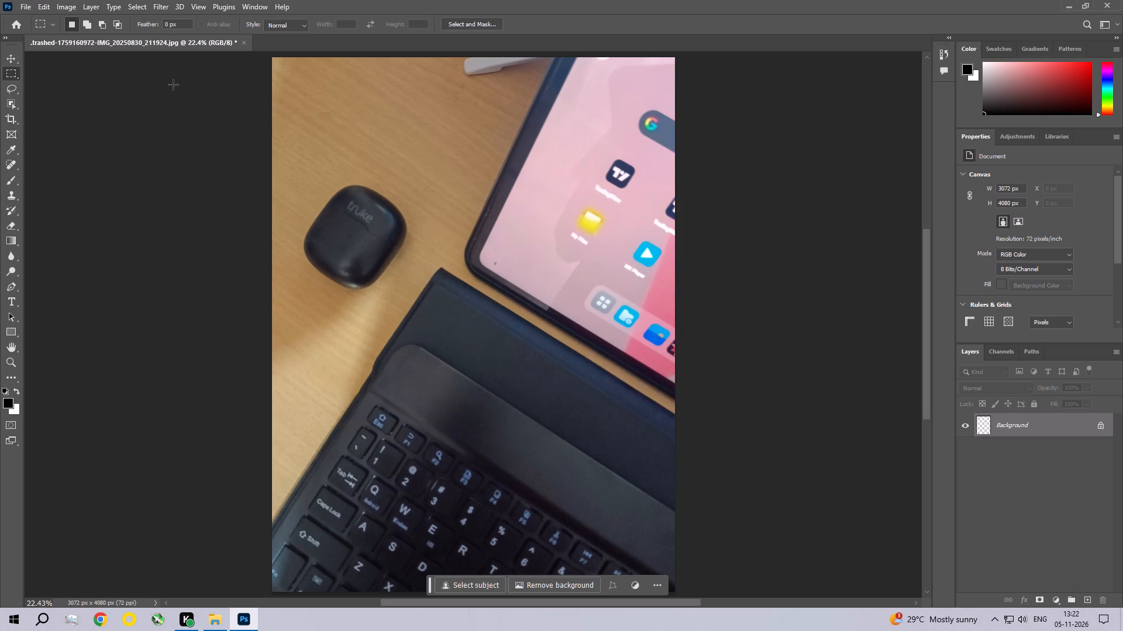
# Apply an Exposure adjustment to the desk photo with the Offset set to 0.0040.
pyautogui.click(66, 6)
pyautogui.click(75, 32)
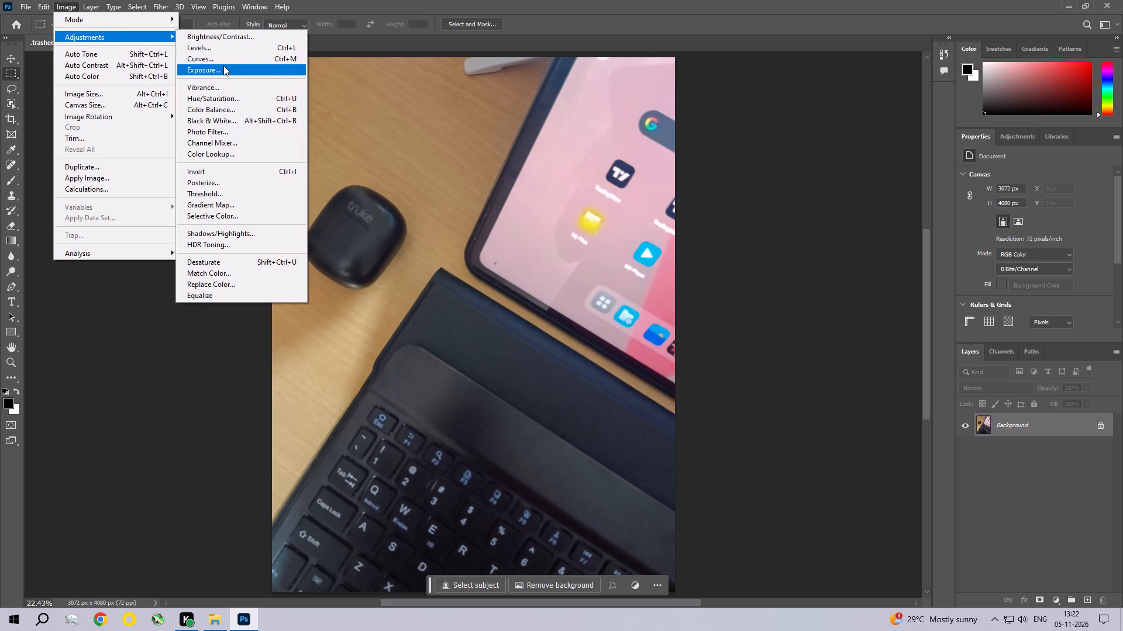
pyautogui.click(223, 65)
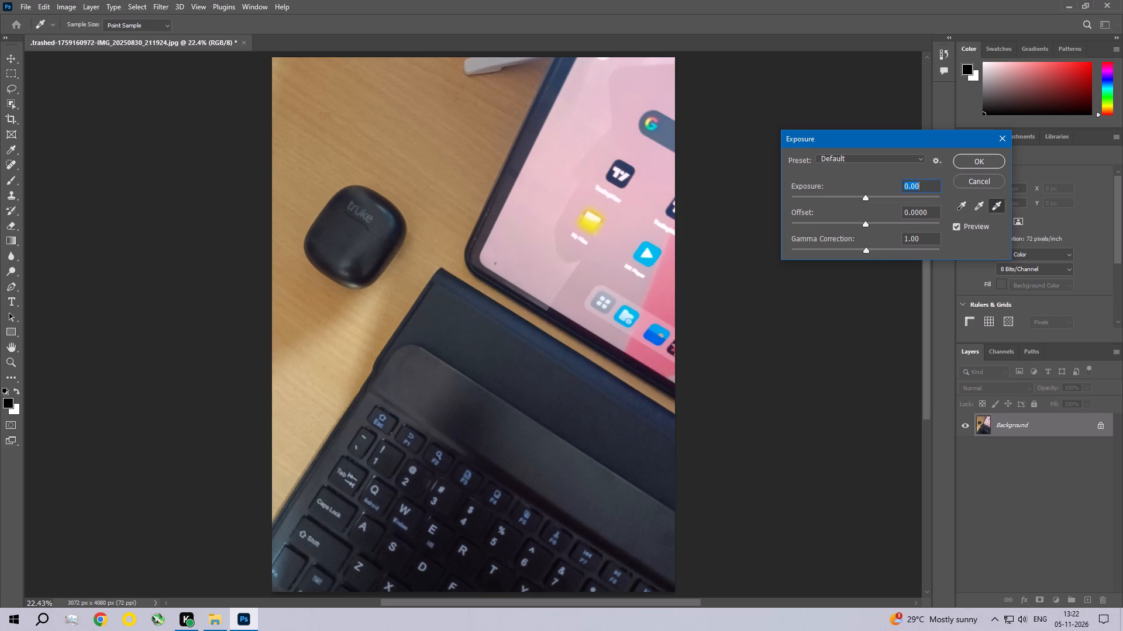
pyautogui.click(932, 212)
pyautogui.press('BackSpace')
pyautogui.press('BackSpace')
pyautogui.write('40')
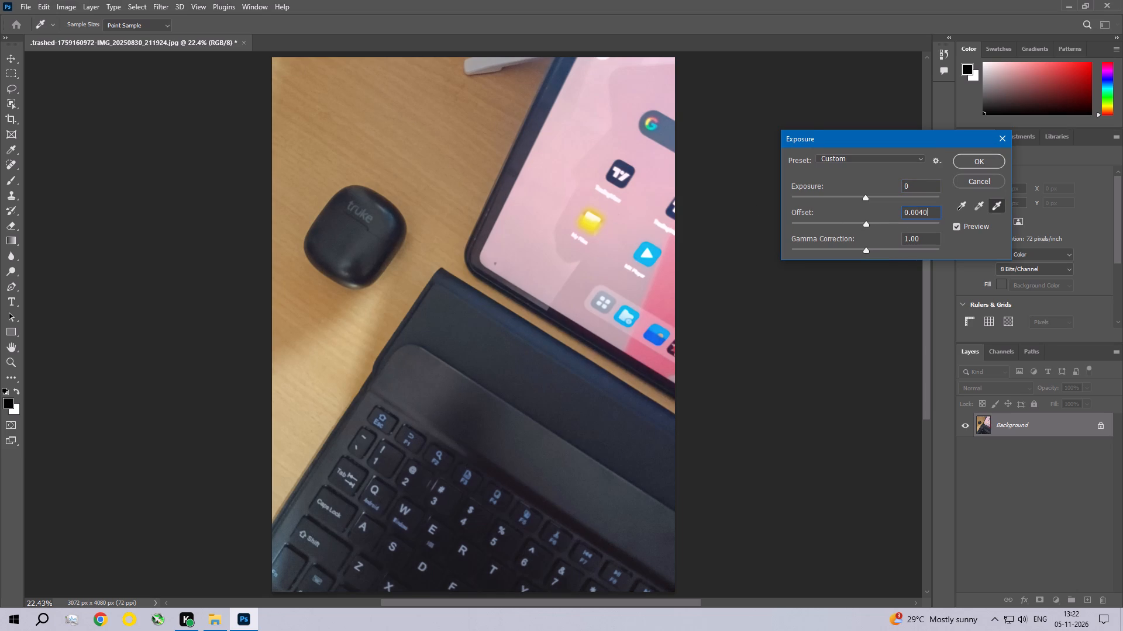
pyautogui.press('Return')
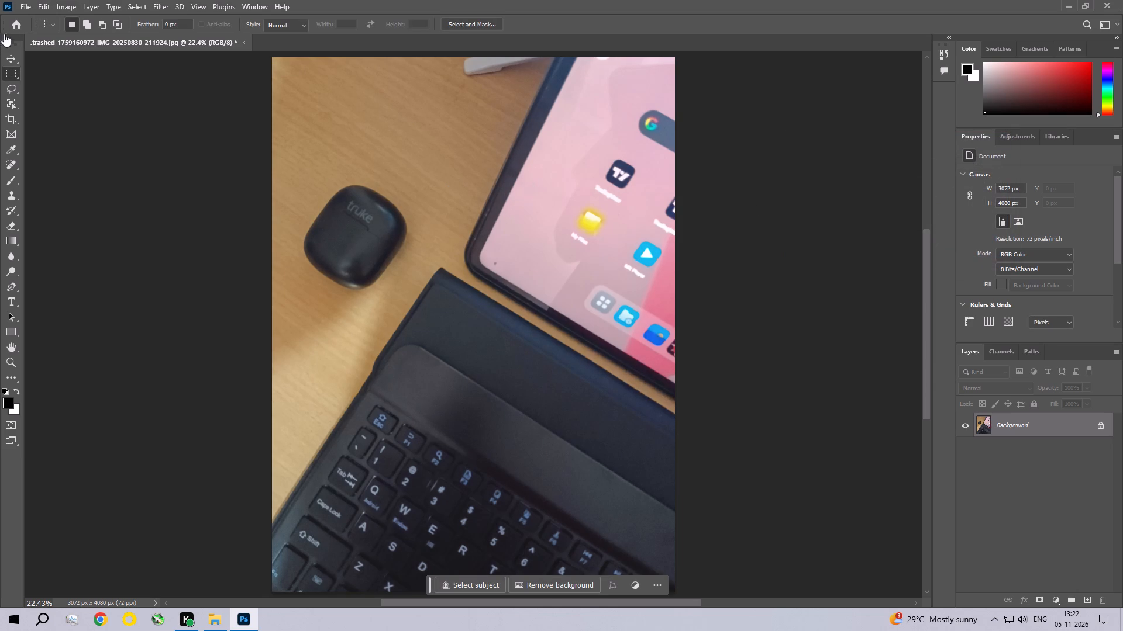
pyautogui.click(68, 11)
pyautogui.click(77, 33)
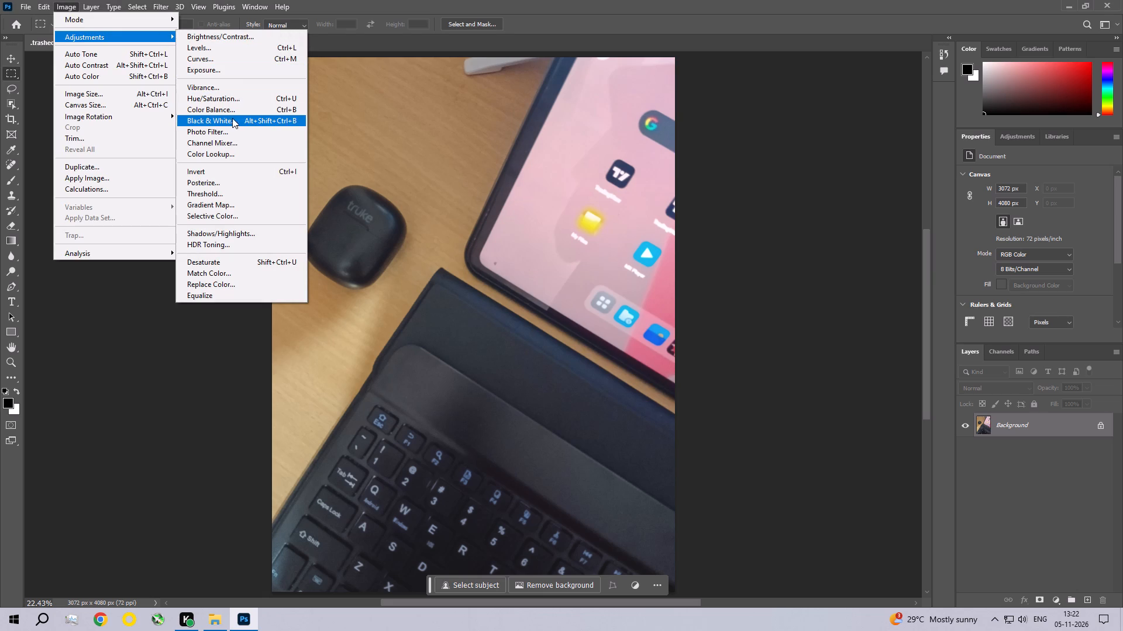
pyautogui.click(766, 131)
# Save the desk photo as a JPEG at maximum quality 12, close it and return to the RAW folder in File Explorer.
pyautogui.hotkey('ctrl', 's')
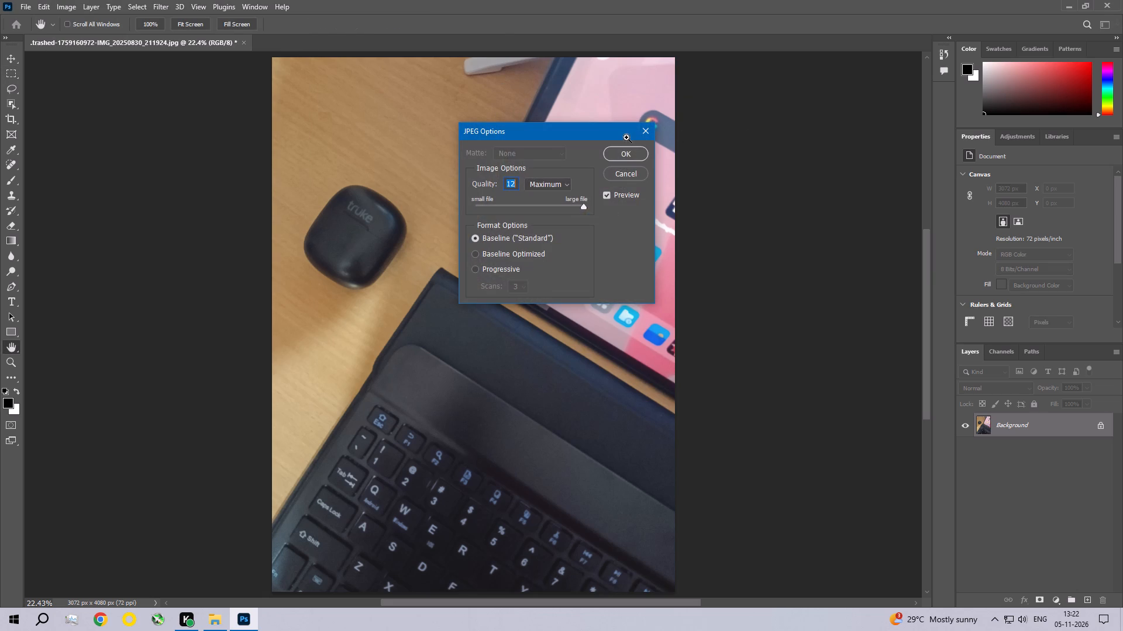
pyautogui.click(627, 152)
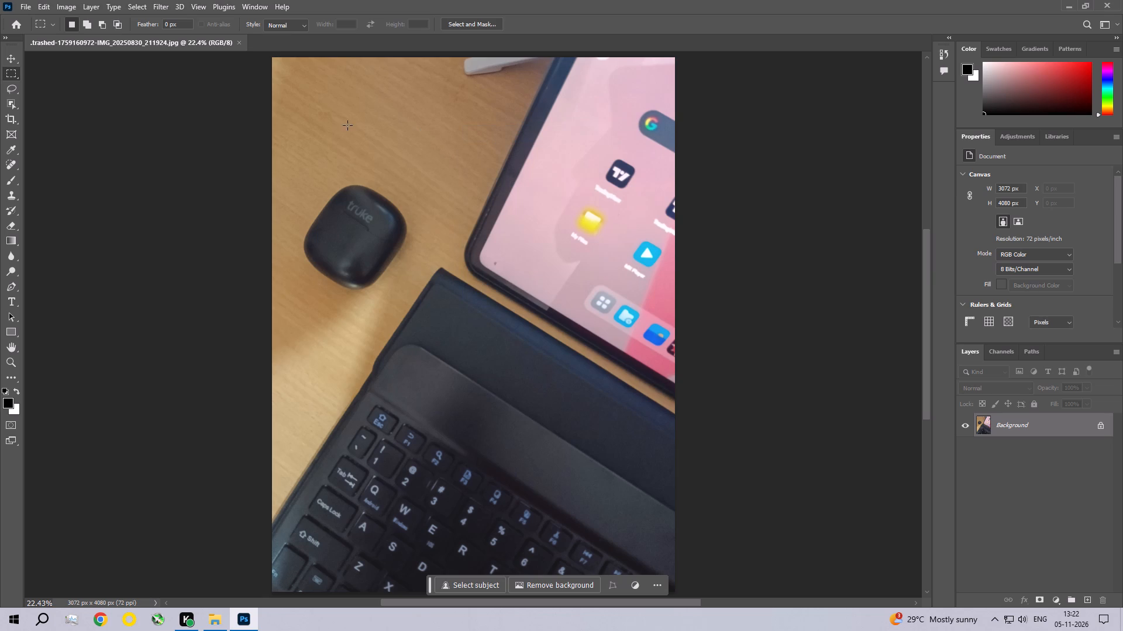
pyautogui.click(240, 39)
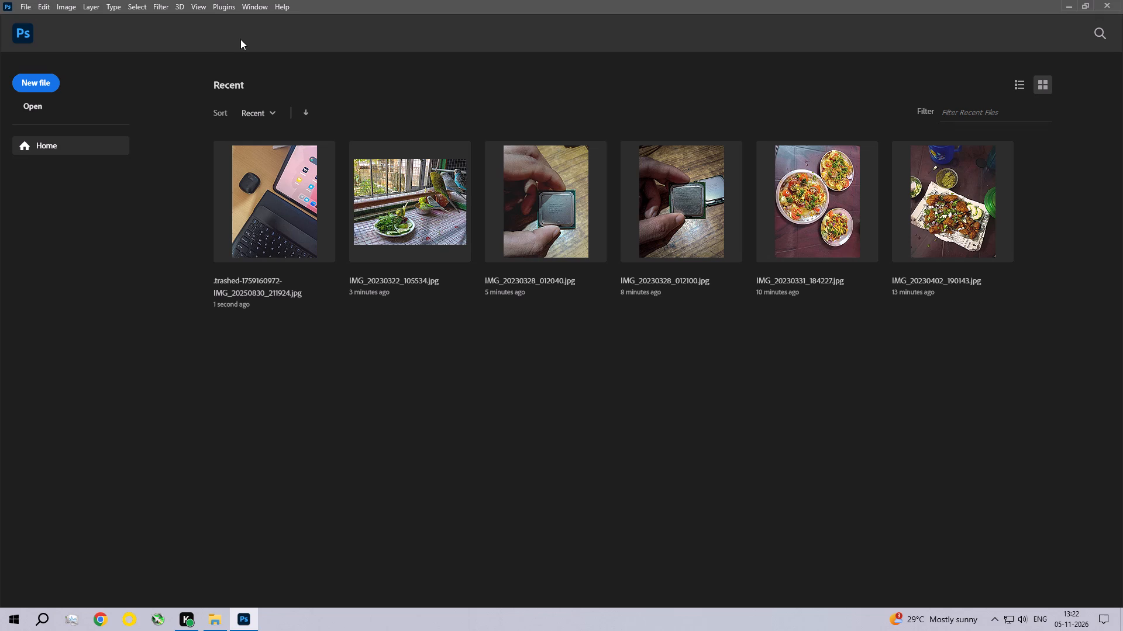
pyautogui.click(1073, 2)
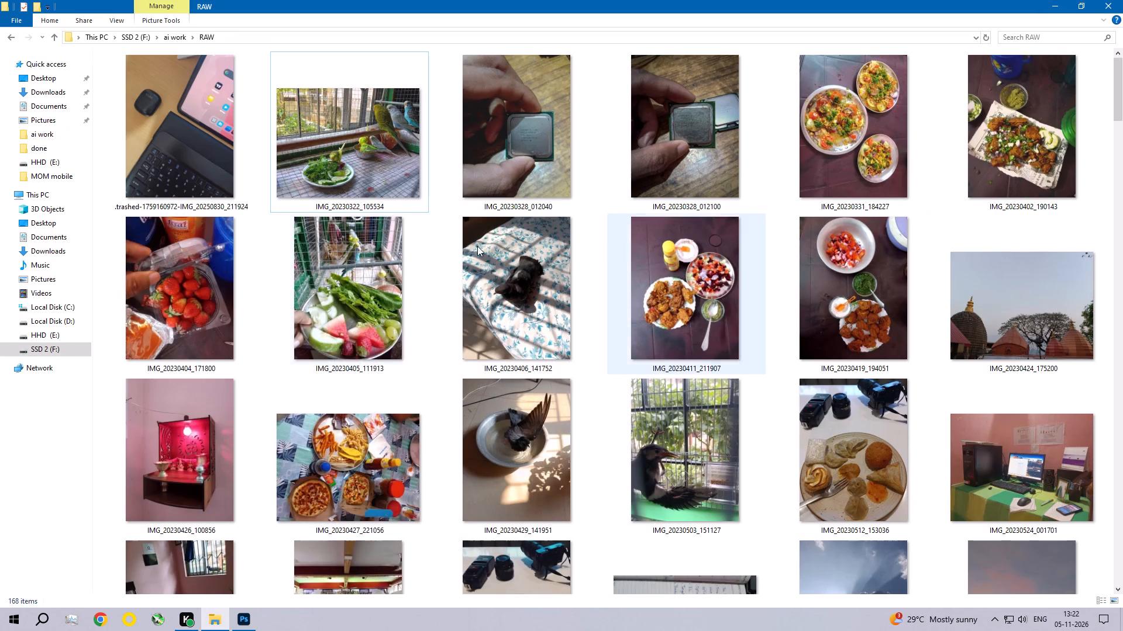
# Open the six photos from IMG_20230404_171800 through IMG_20230424_175200 in Photoshop.
pyautogui.click(157, 294)
pyautogui.keyDown('shift'); pyautogui.click(1019, 313); pyautogui.keyUp('shift')
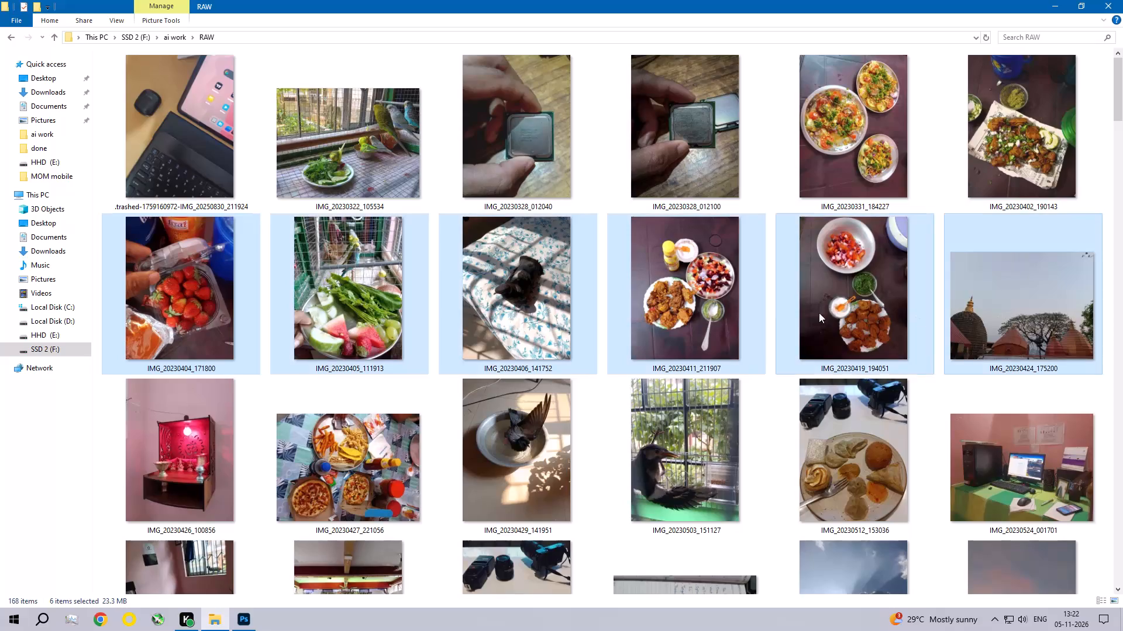
pyautogui.moveTo(182, 300); pyautogui.dragTo(416, 302)
pyautogui.hotkey('alt', 'Tab')
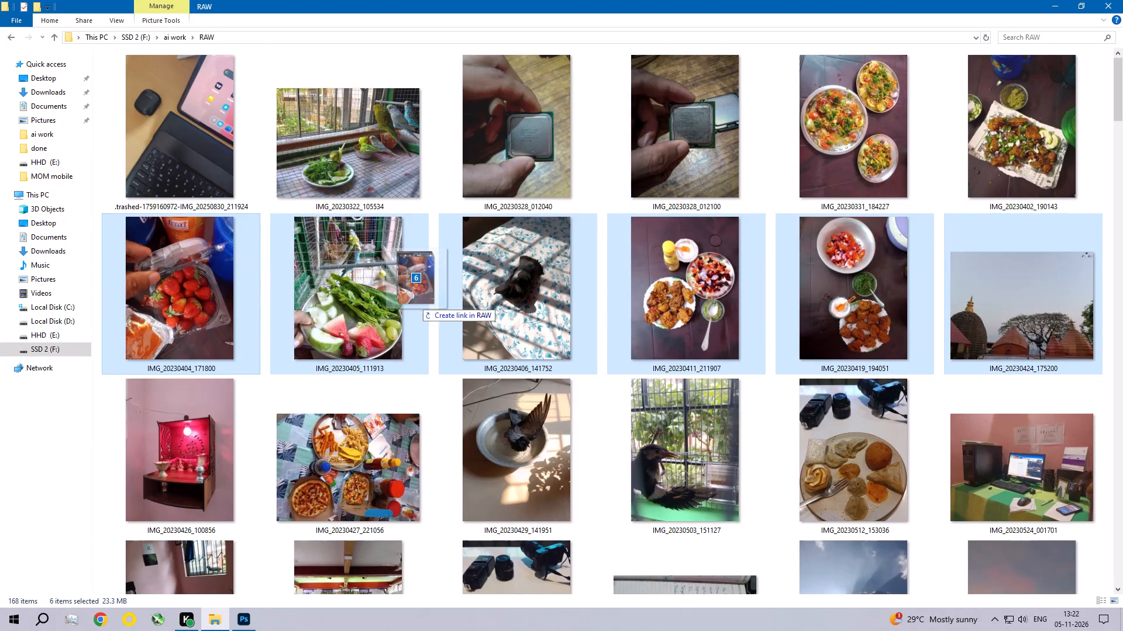
pyautogui.moveTo(416, 302); pyautogui.dragTo(579, 437)
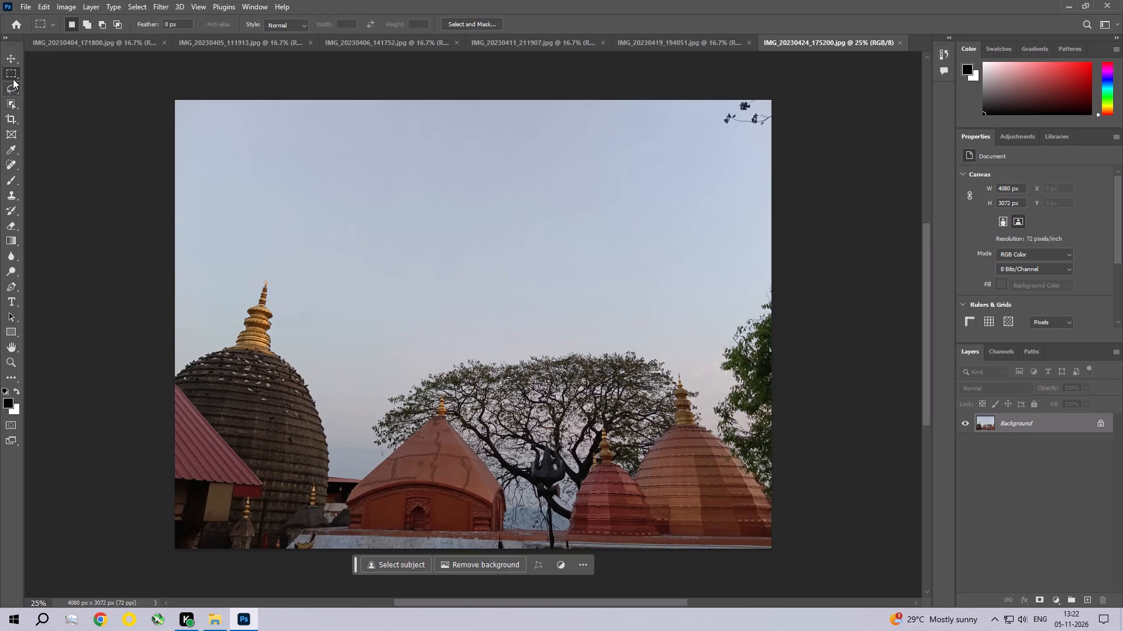
# Remove the twigs in the temple photo's upper-right sky corner with a rectangular selection and a Content-Aware fill.
pyautogui.moveTo(701, 140); pyautogui.dragTo(760, 113)
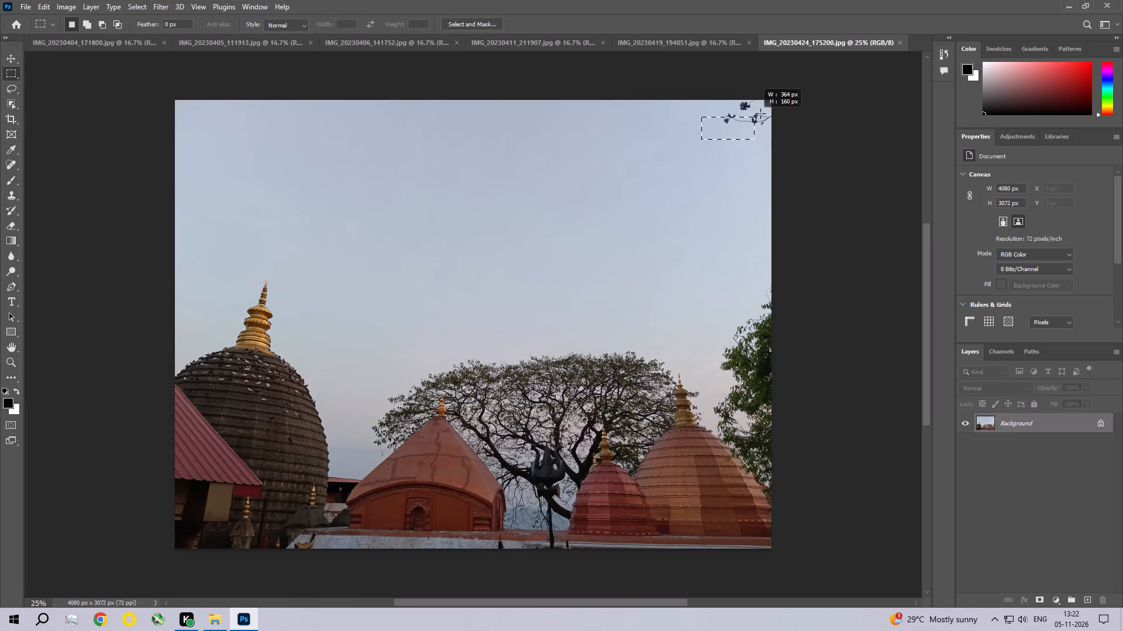
pyautogui.moveTo(760, 113); pyautogui.dragTo(797, 96)
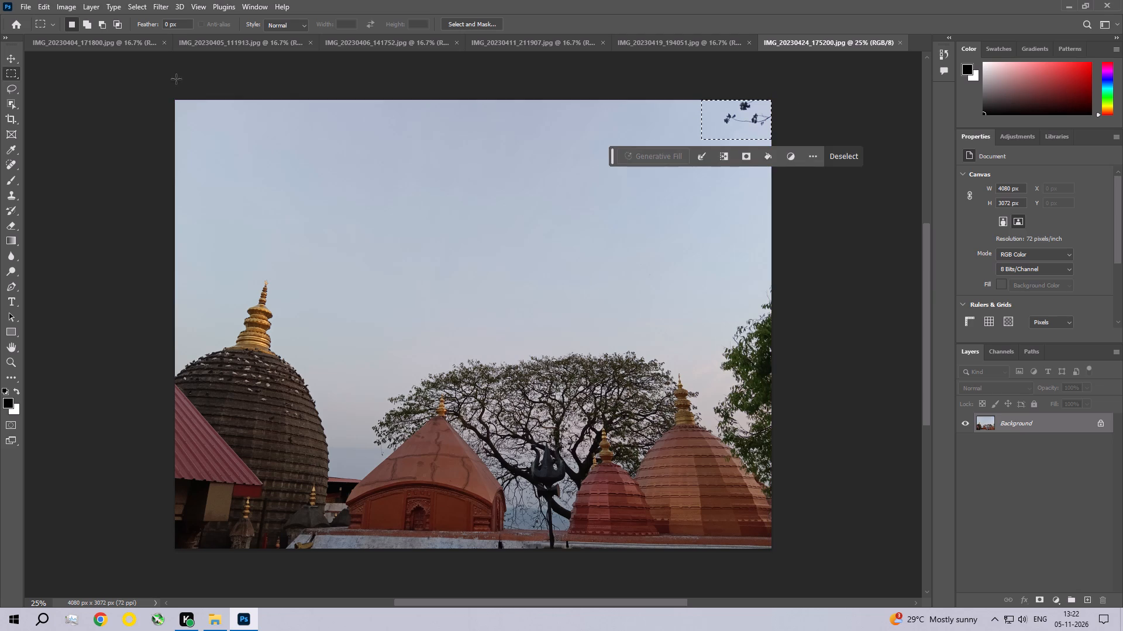
pyautogui.click(51, 6)
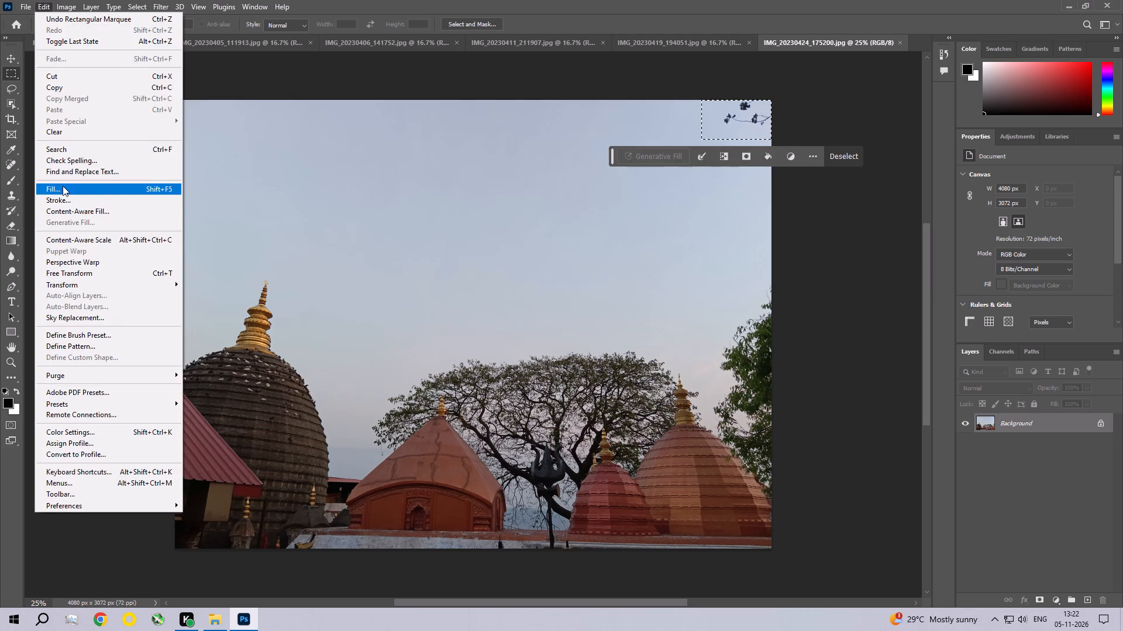
pyautogui.click(63, 186)
pyautogui.click(619, 154)
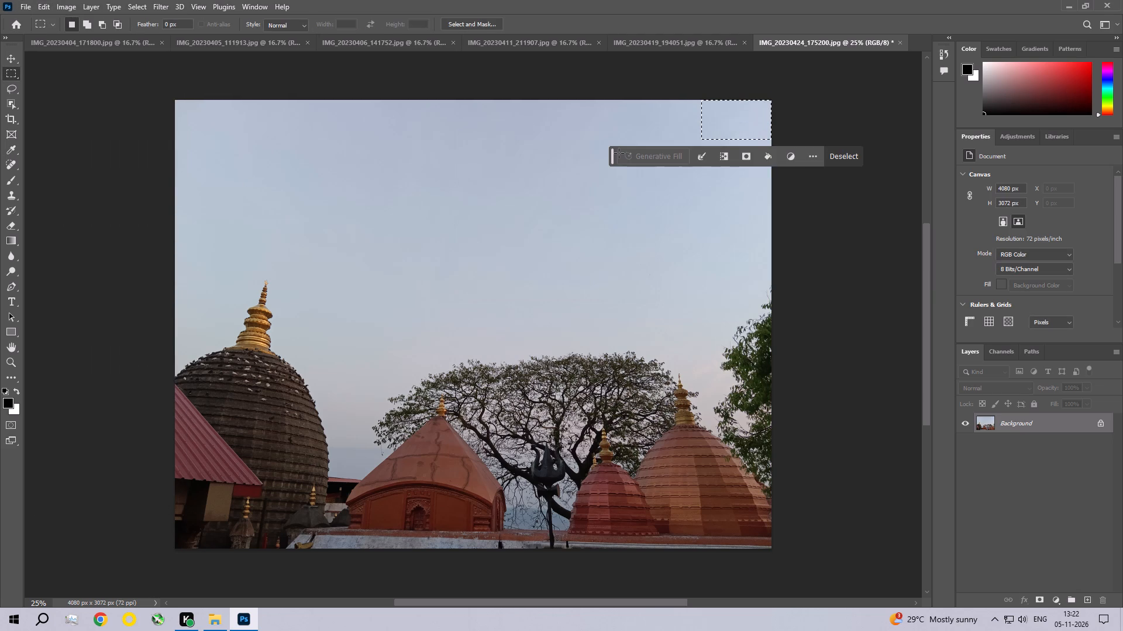
# Content-Aware fill a small rectangular sky patch about 224 px wide near the temple photo's top edge, and clear the selection.
pyautogui.moveTo(539, 117); pyautogui.dragTo(571, 108)
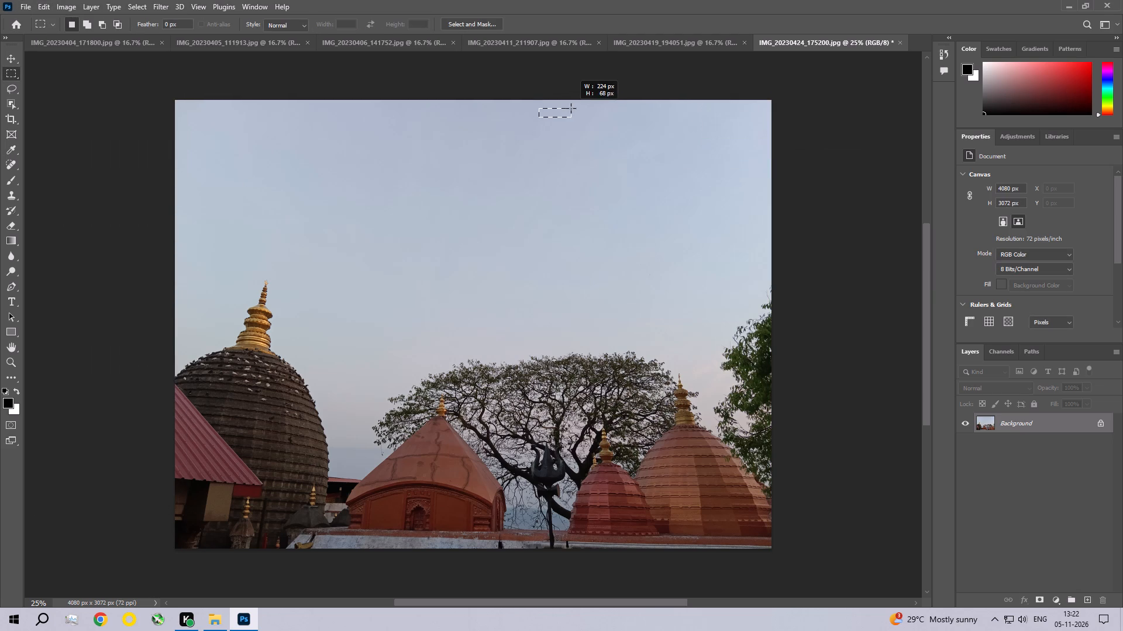
pyautogui.moveTo(571, 108); pyautogui.dragTo(571, 108)
pyautogui.click(49, 0)
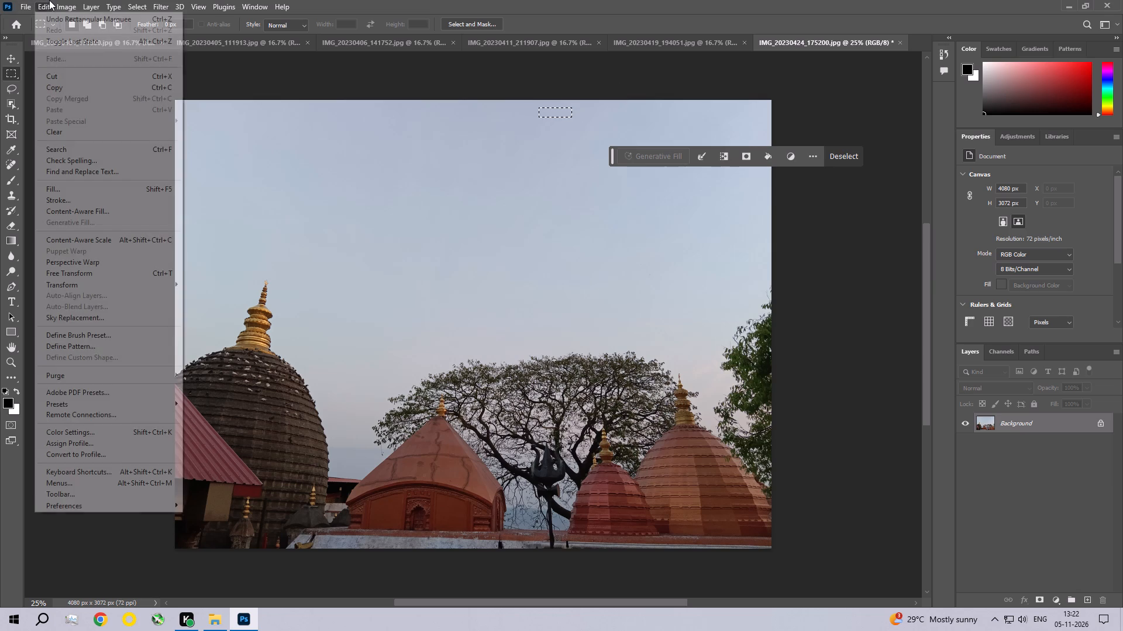
pyautogui.click(75, 188)
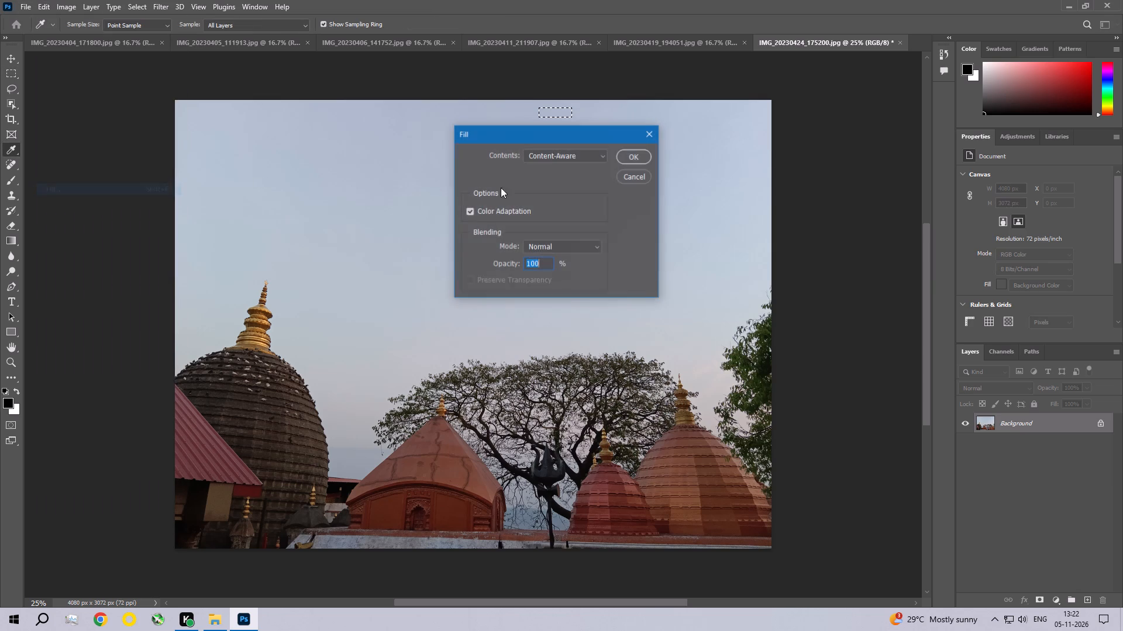
pyautogui.click(631, 155)
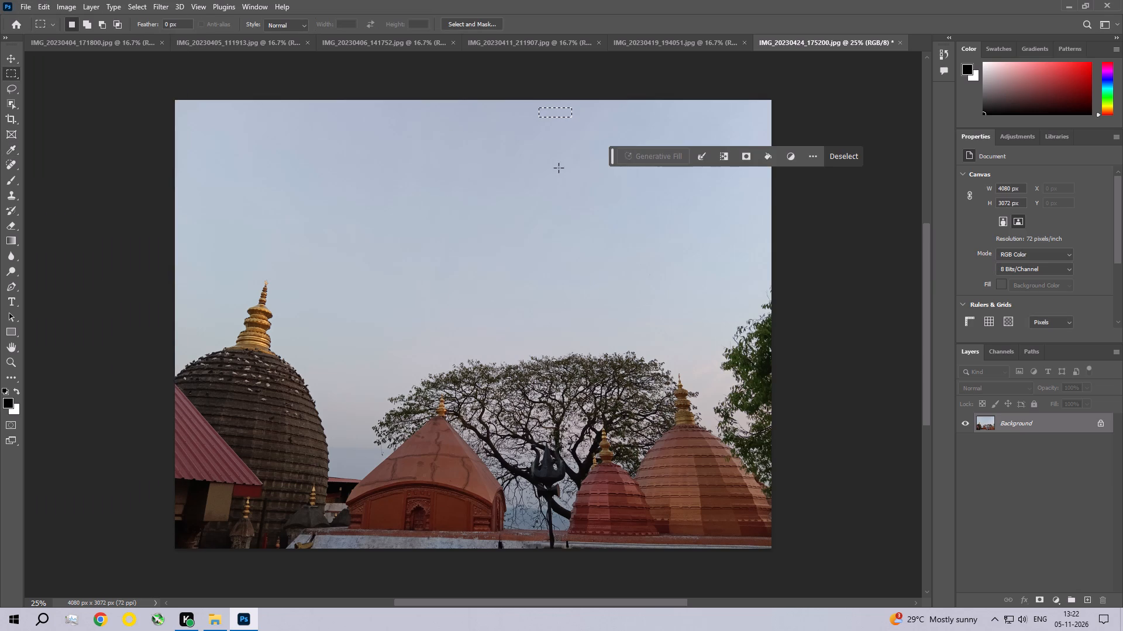
pyautogui.hotkey('ctrl', 'd')
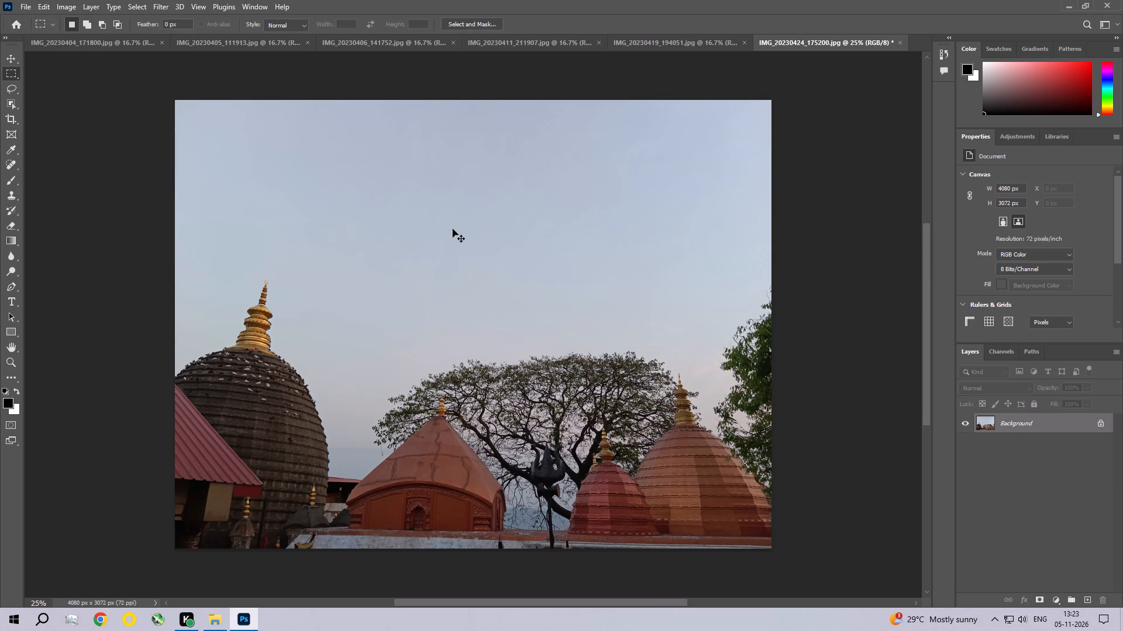
# Examine the temple photo's sky, domes, tree and trident up close for flaws, and return to the full image.
pyautogui.press('space')
pyautogui.keyDown('ctrl'); pyautogui.click(336, 236); pyautogui.keyUp('ctrl')
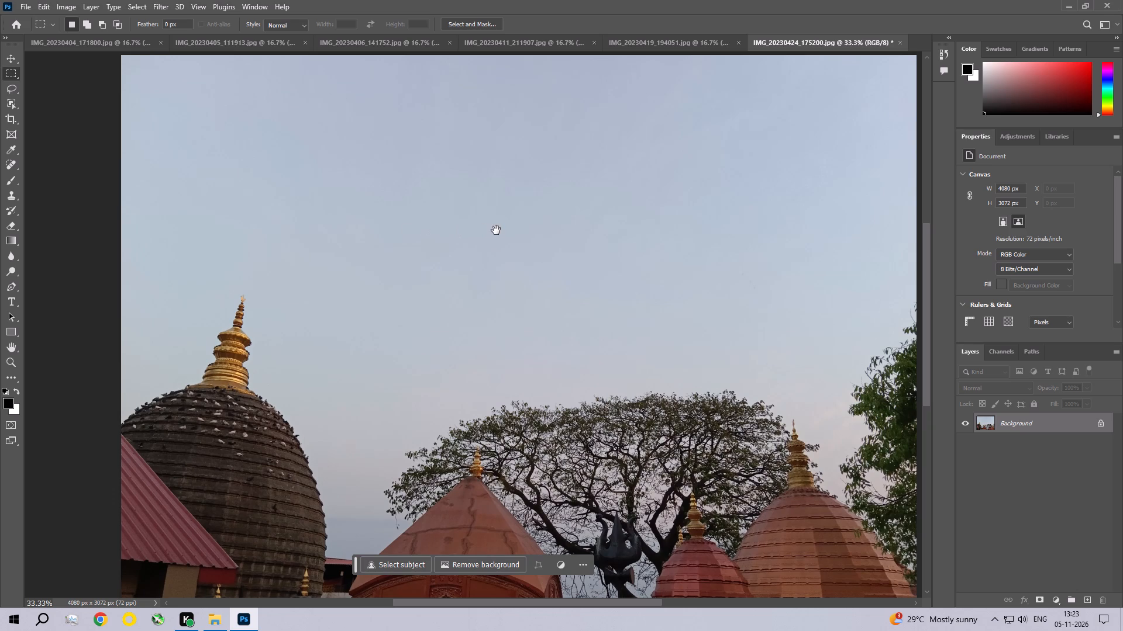
pyautogui.moveTo(557, 284); pyautogui.dragTo(605, 262)
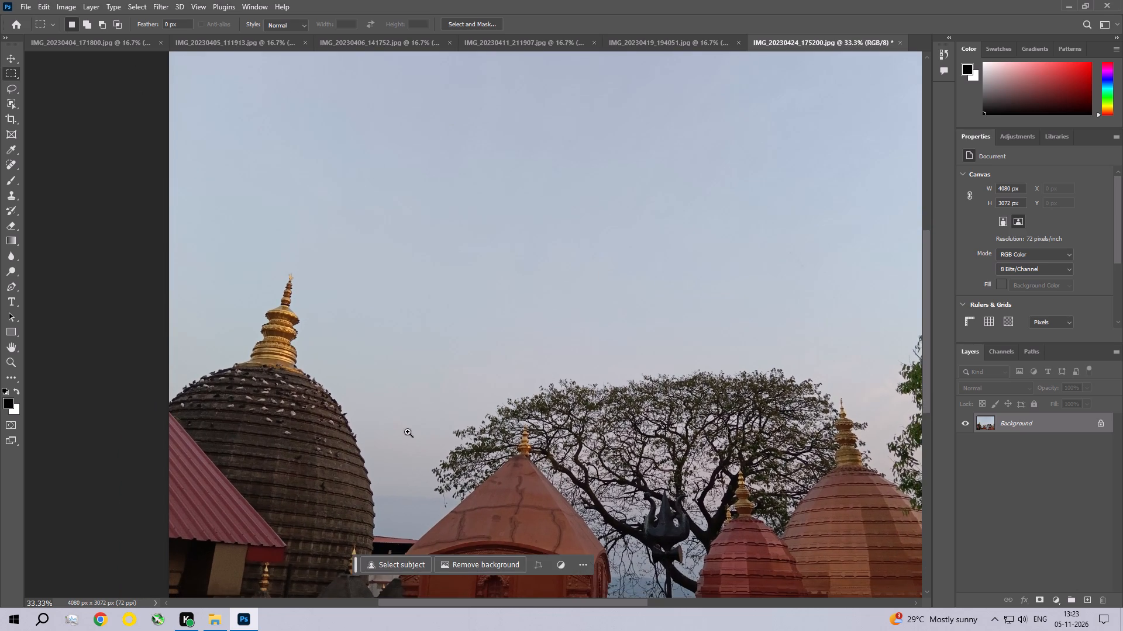
pyautogui.keyDown('ctrl'); pyautogui.click(408, 432); pyautogui.keyUp('ctrl')
pyautogui.keyDown('ctrl'); pyautogui.click(407, 432); pyautogui.keyUp('ctrl')
pyautogui.moveTo(501, 426); pyautogui.dragTo(237, 244)
pyautogui.moveTo(345, 253); pyautogui.dragTo(353, 273)
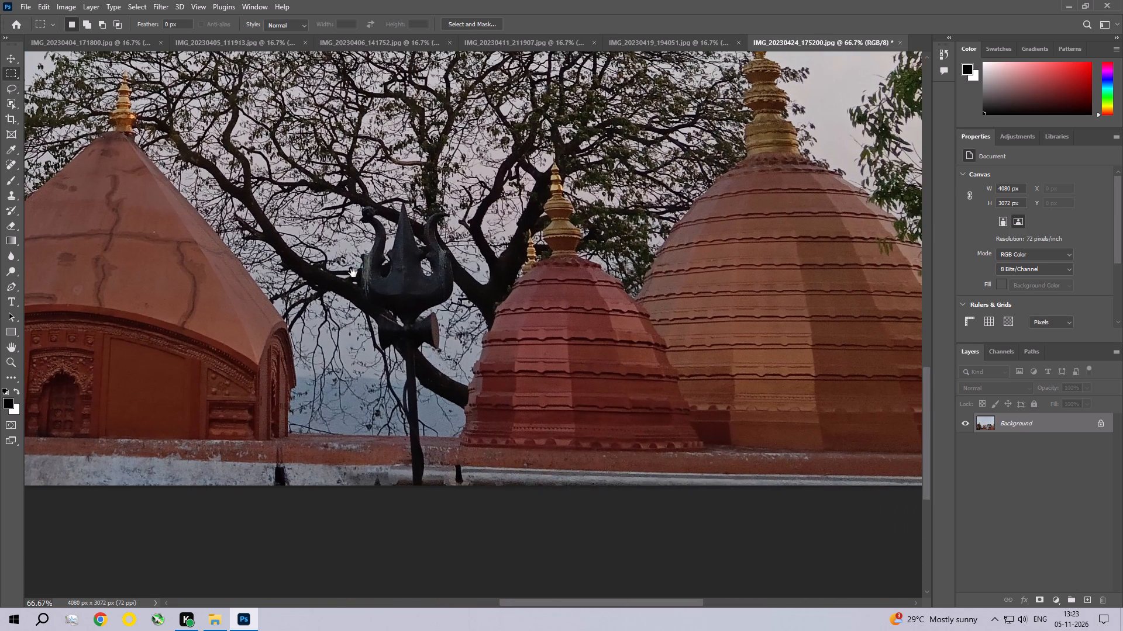
pyautogui.moveTo(353, 273); pyautogui.dragTo(356, 280)
pyautogui.hotkey('ctrl', '0')
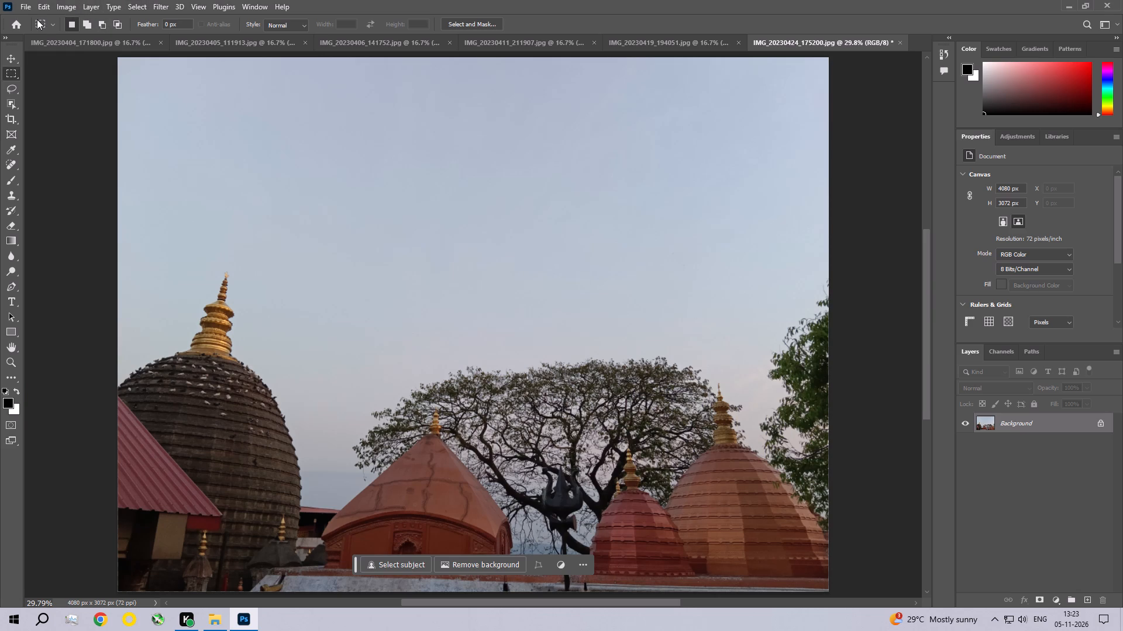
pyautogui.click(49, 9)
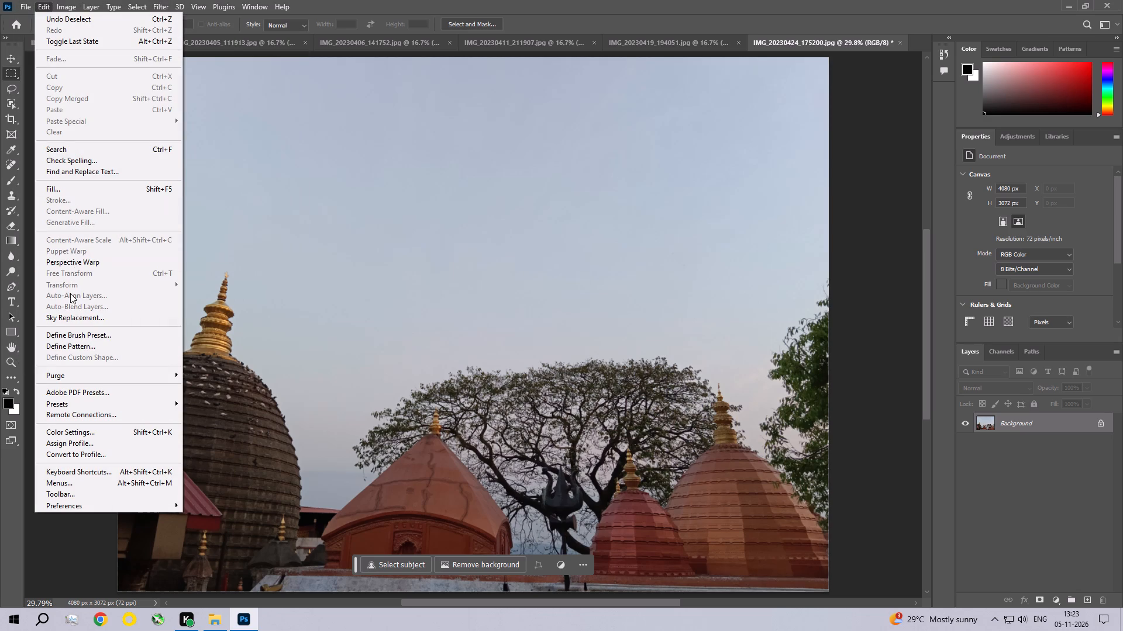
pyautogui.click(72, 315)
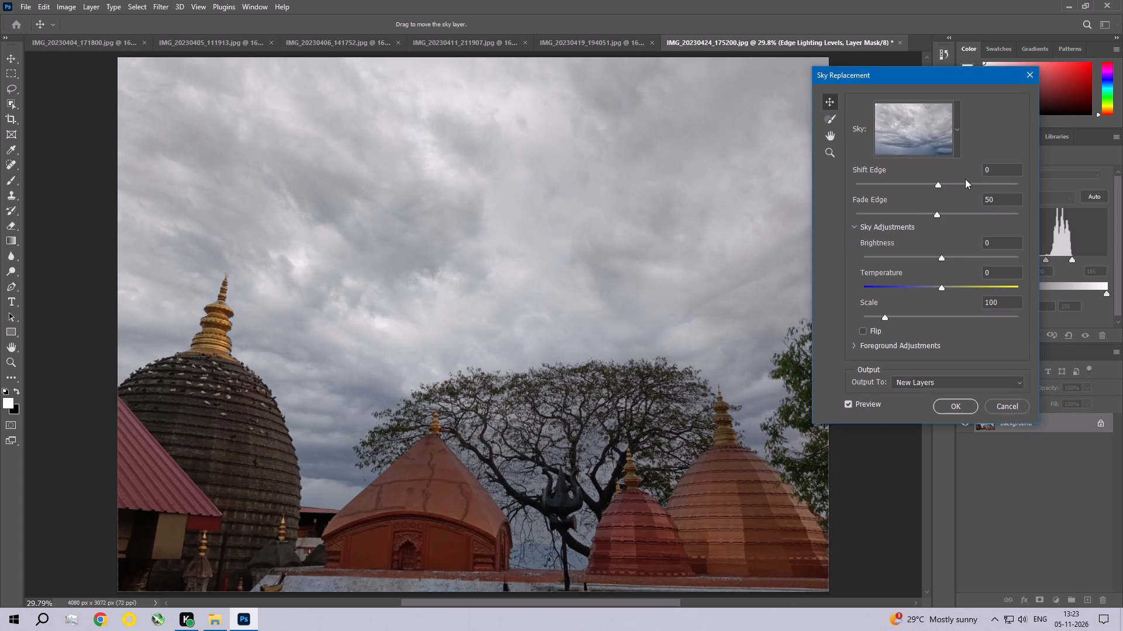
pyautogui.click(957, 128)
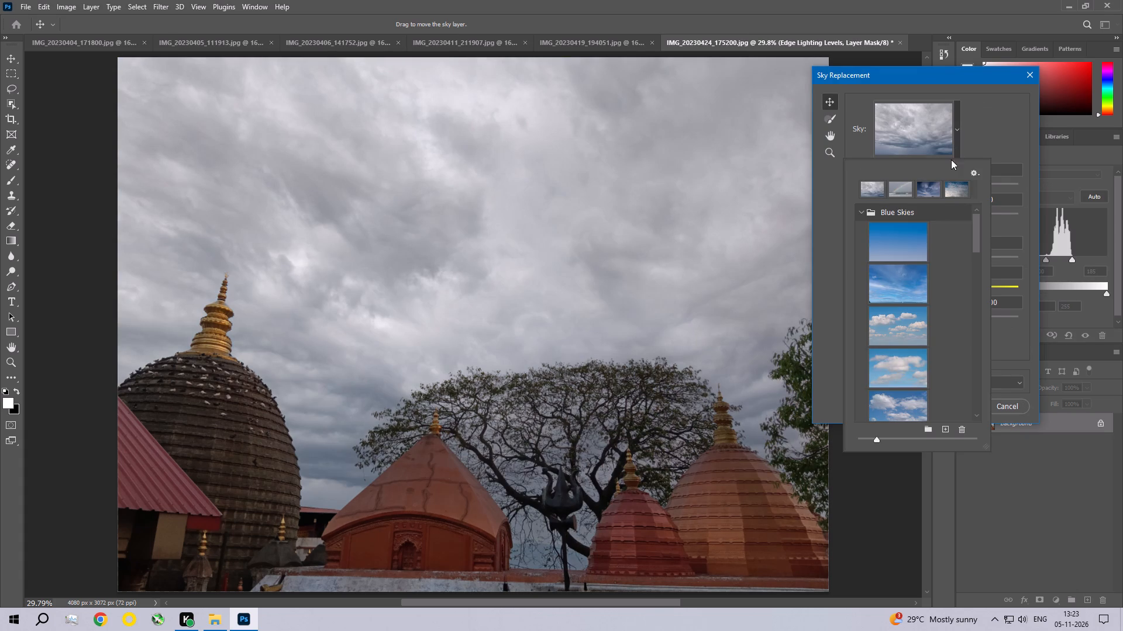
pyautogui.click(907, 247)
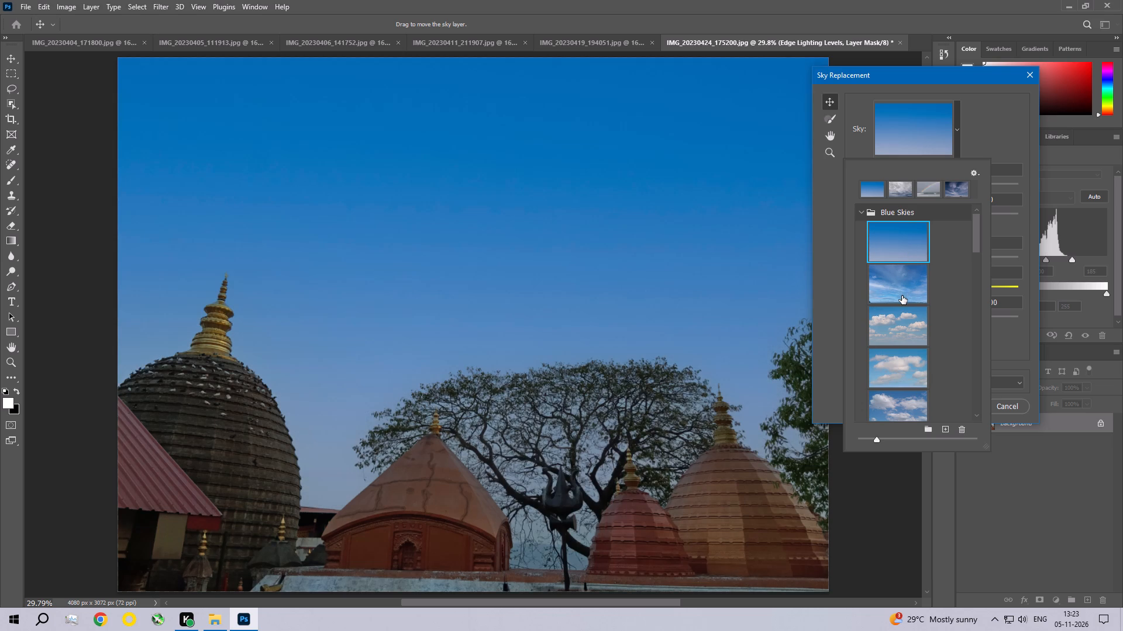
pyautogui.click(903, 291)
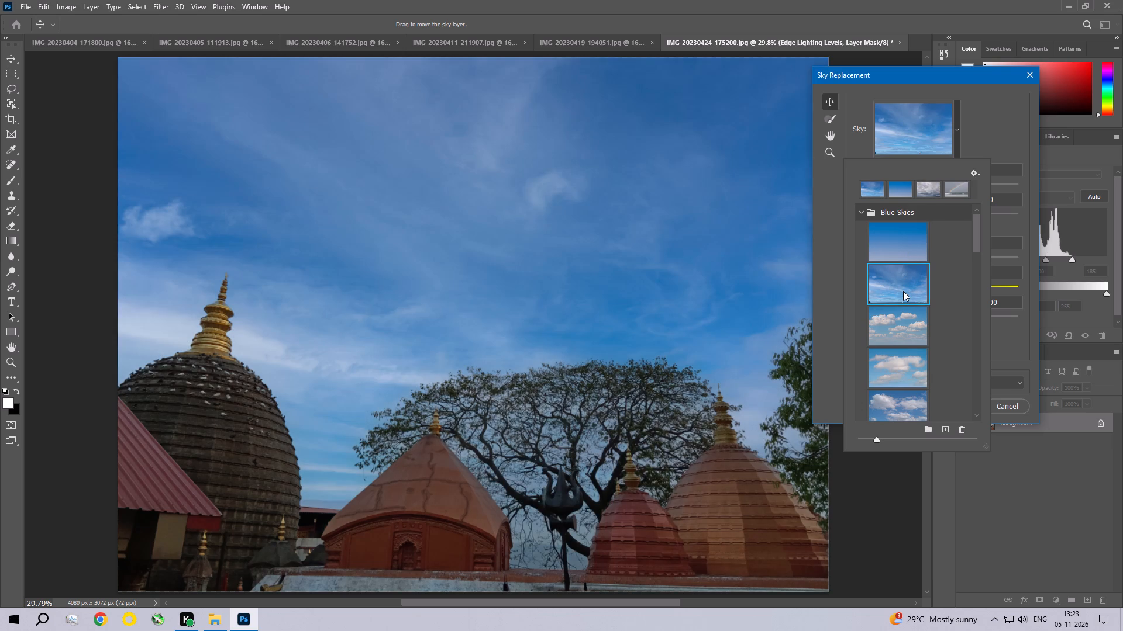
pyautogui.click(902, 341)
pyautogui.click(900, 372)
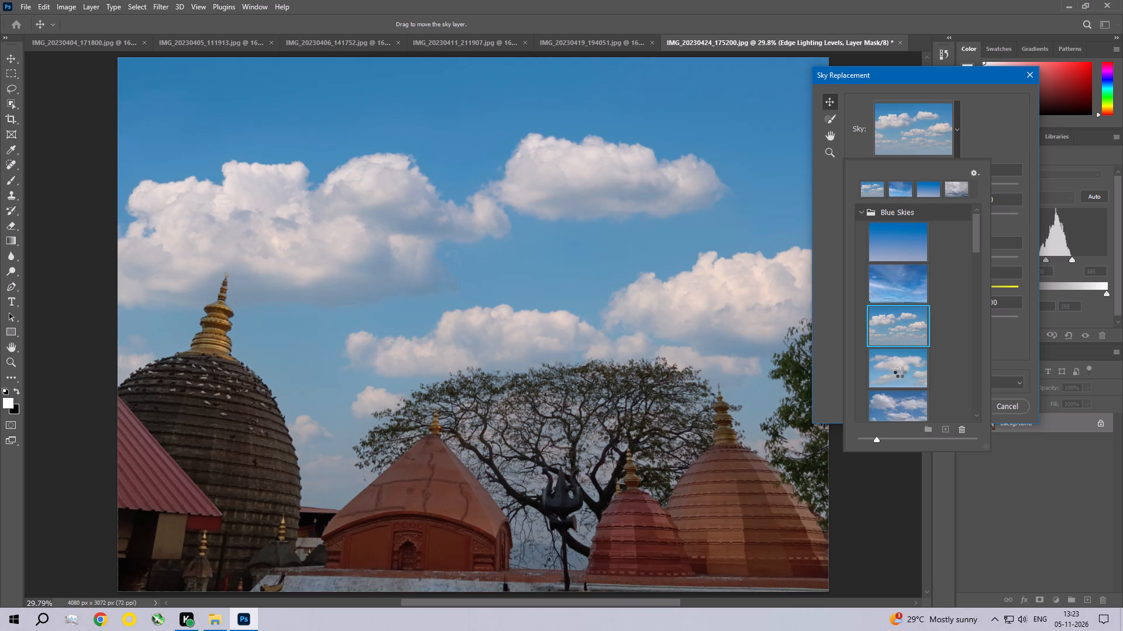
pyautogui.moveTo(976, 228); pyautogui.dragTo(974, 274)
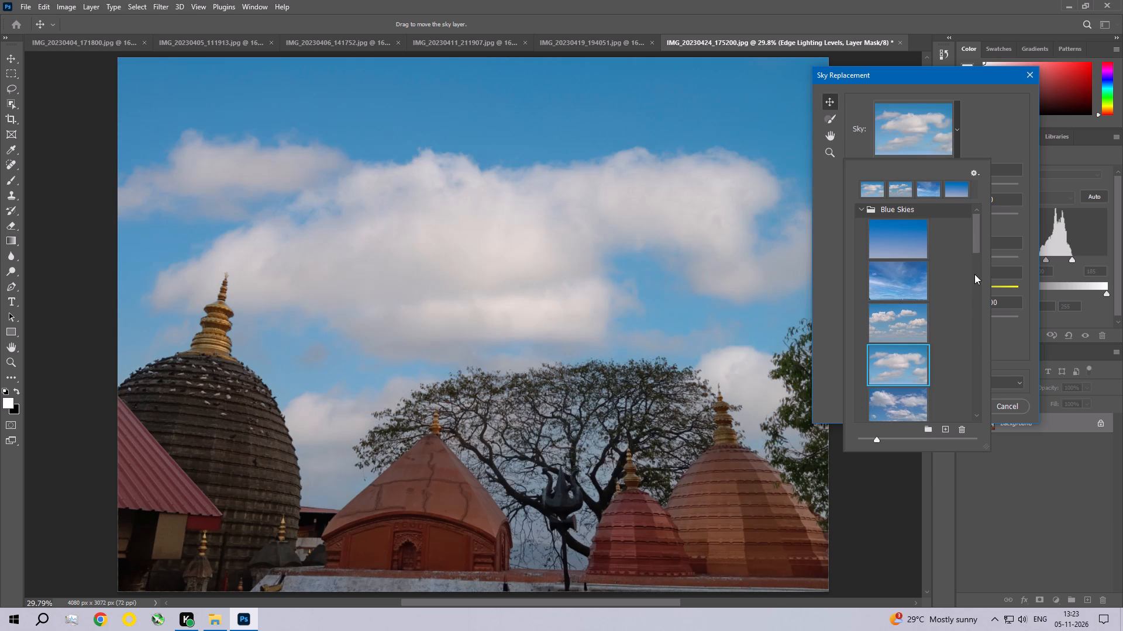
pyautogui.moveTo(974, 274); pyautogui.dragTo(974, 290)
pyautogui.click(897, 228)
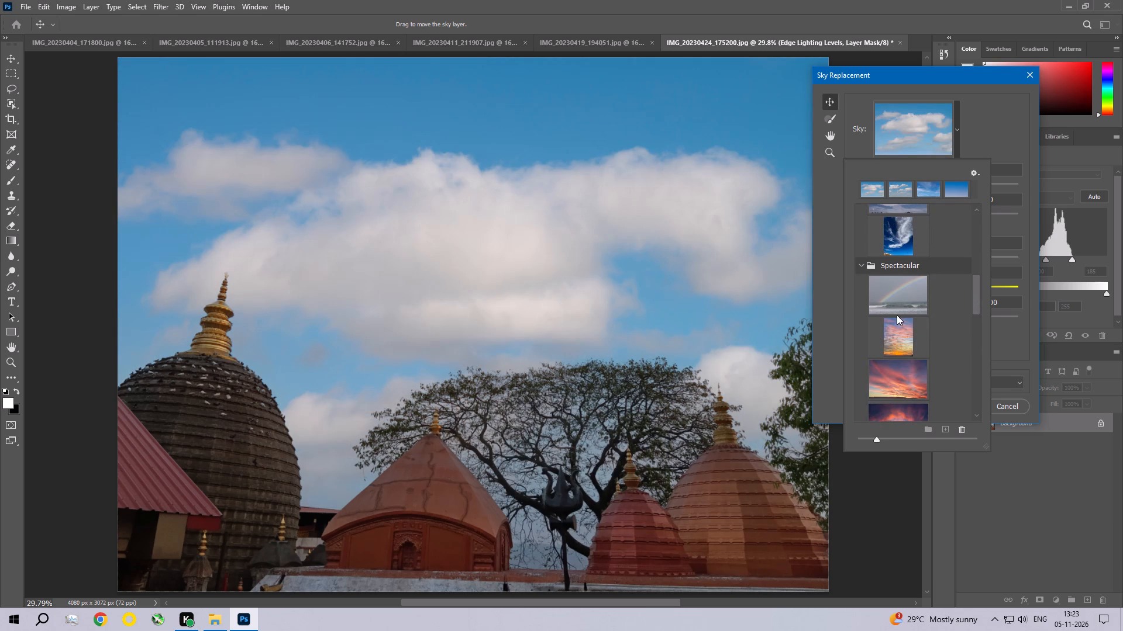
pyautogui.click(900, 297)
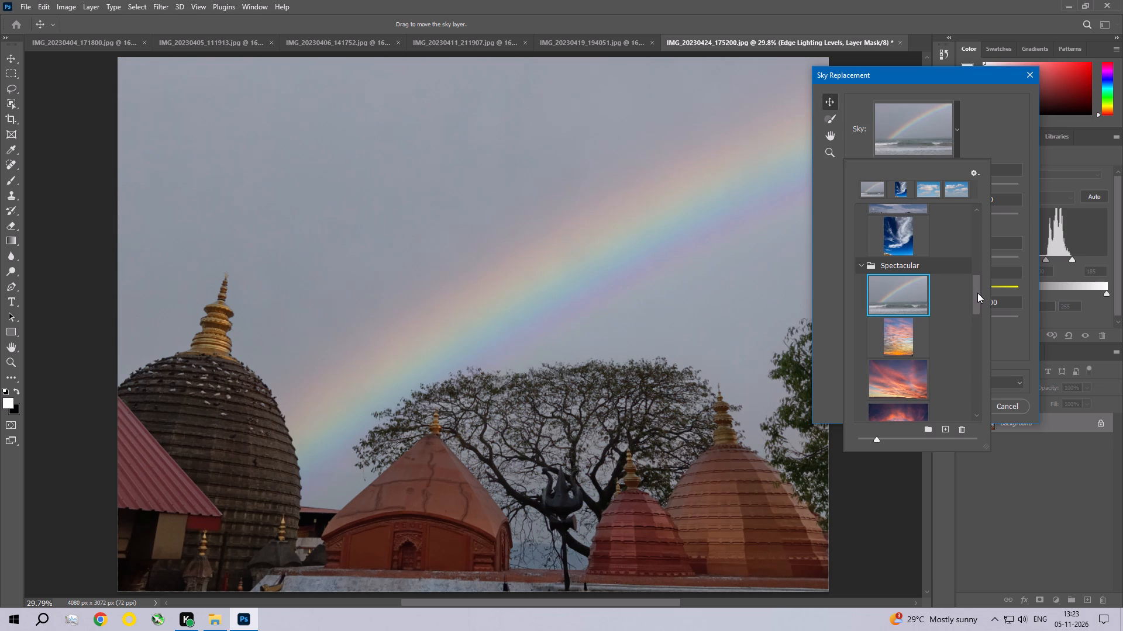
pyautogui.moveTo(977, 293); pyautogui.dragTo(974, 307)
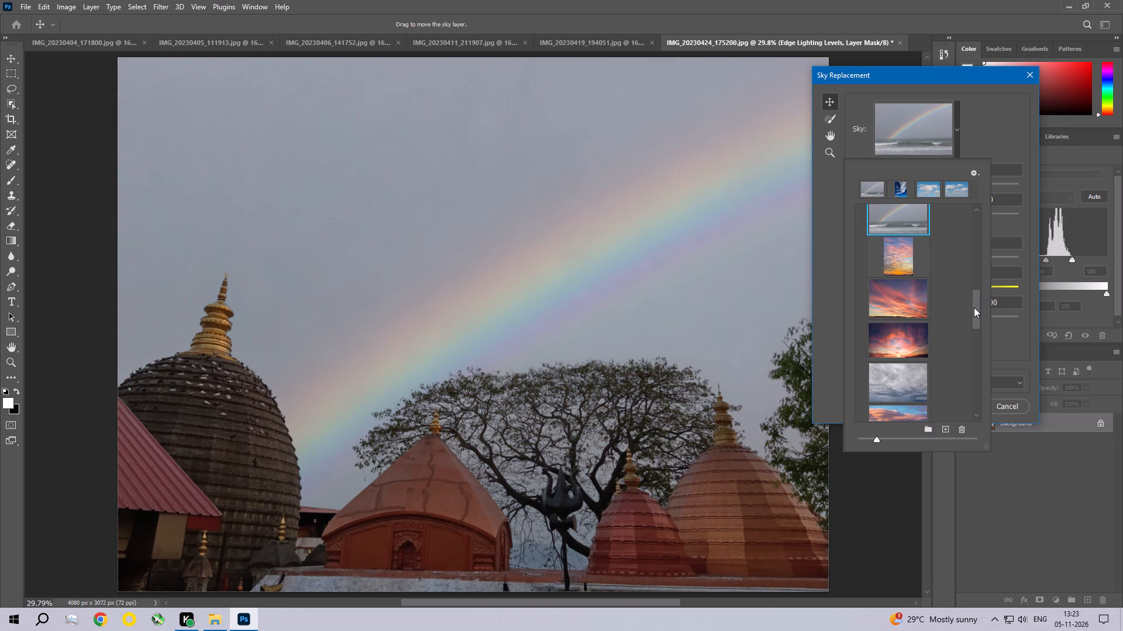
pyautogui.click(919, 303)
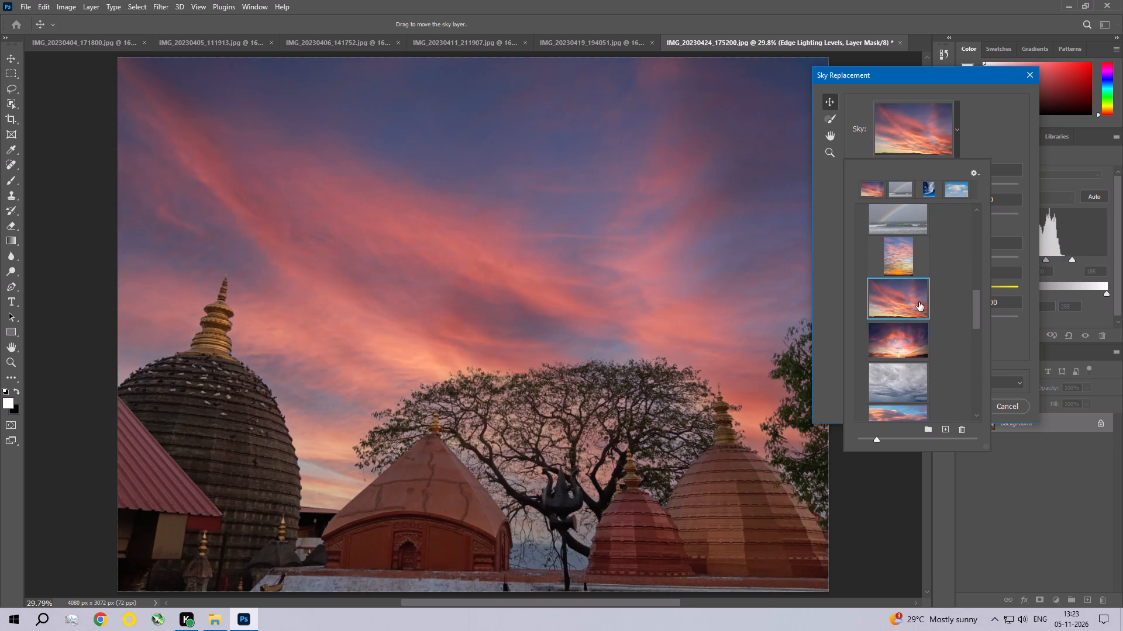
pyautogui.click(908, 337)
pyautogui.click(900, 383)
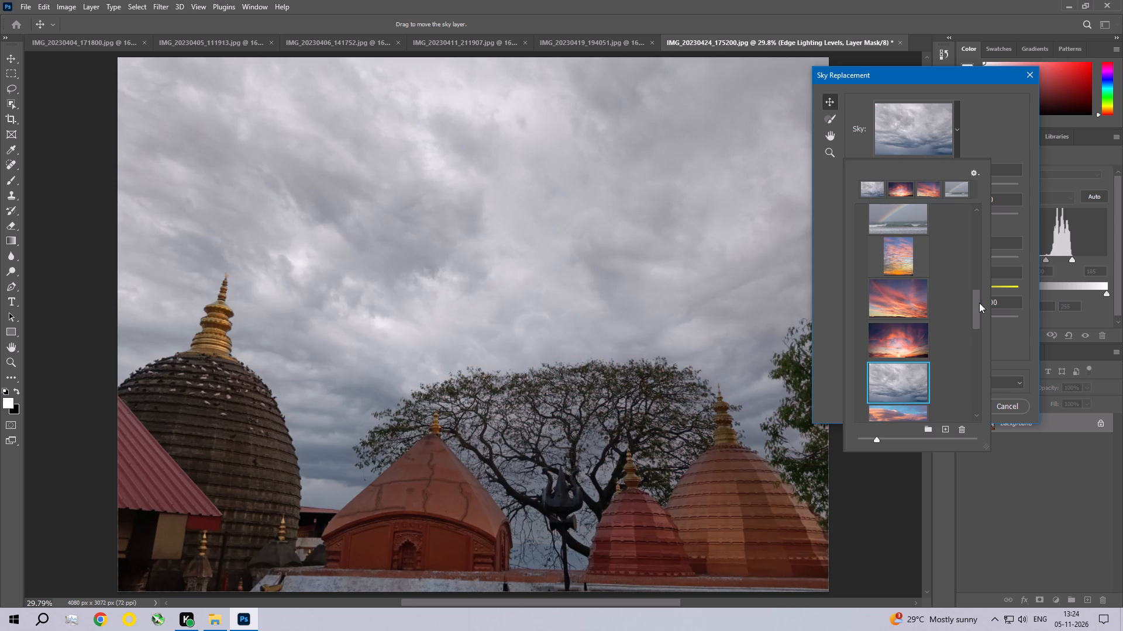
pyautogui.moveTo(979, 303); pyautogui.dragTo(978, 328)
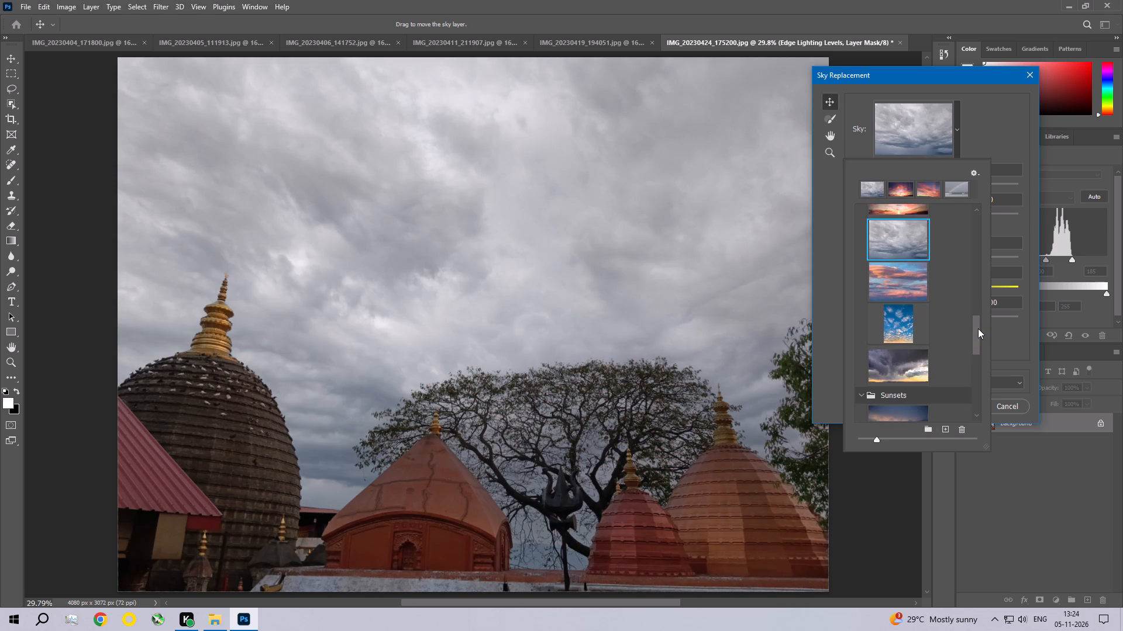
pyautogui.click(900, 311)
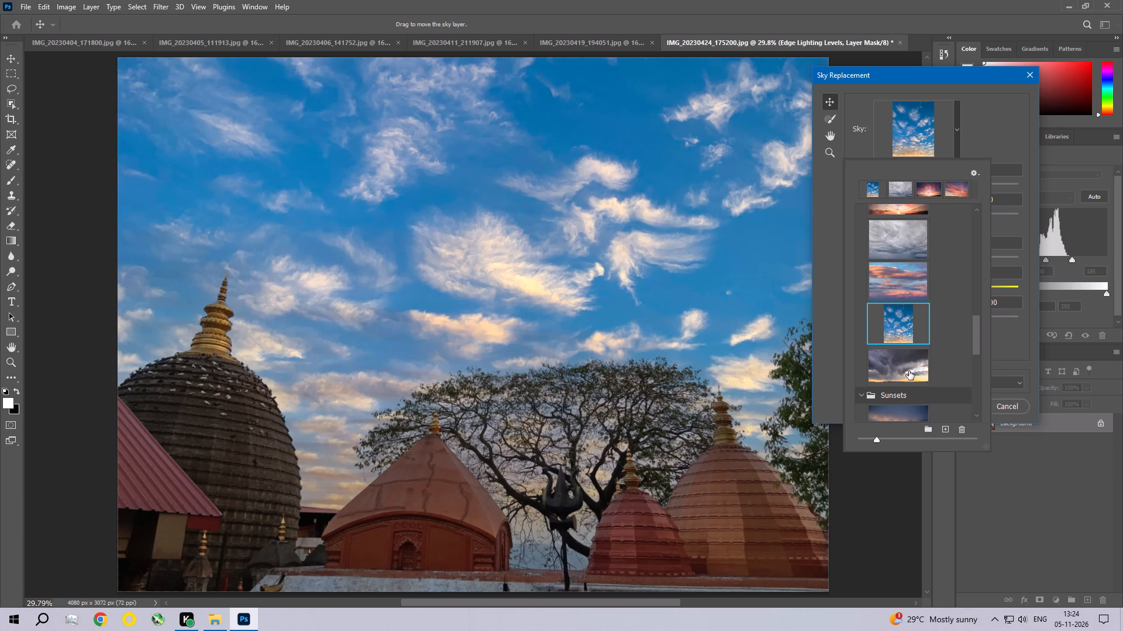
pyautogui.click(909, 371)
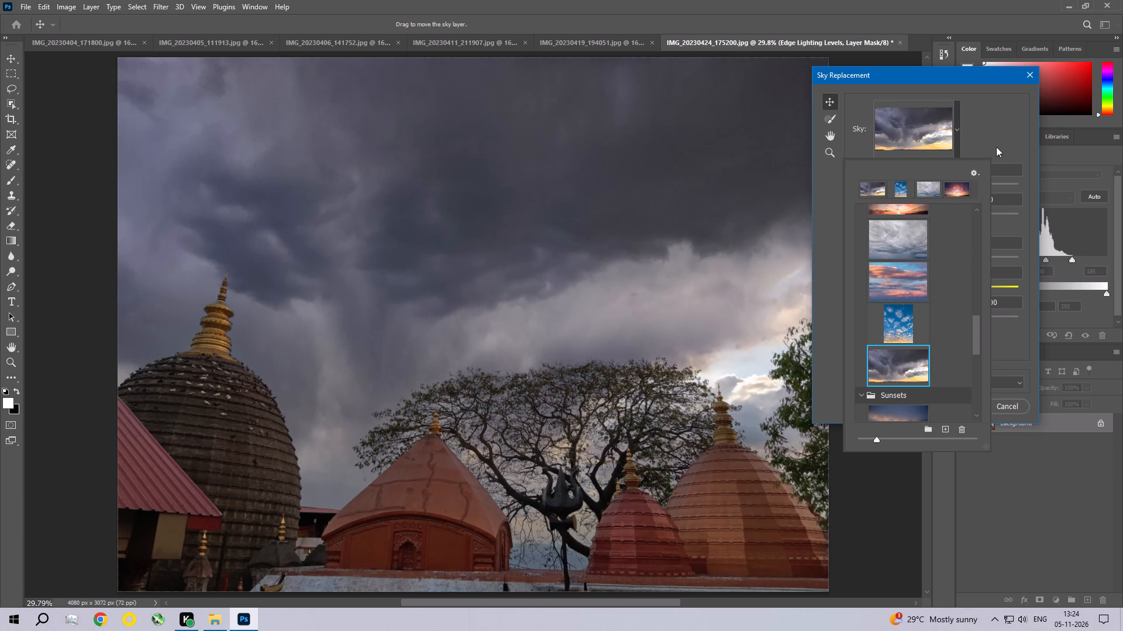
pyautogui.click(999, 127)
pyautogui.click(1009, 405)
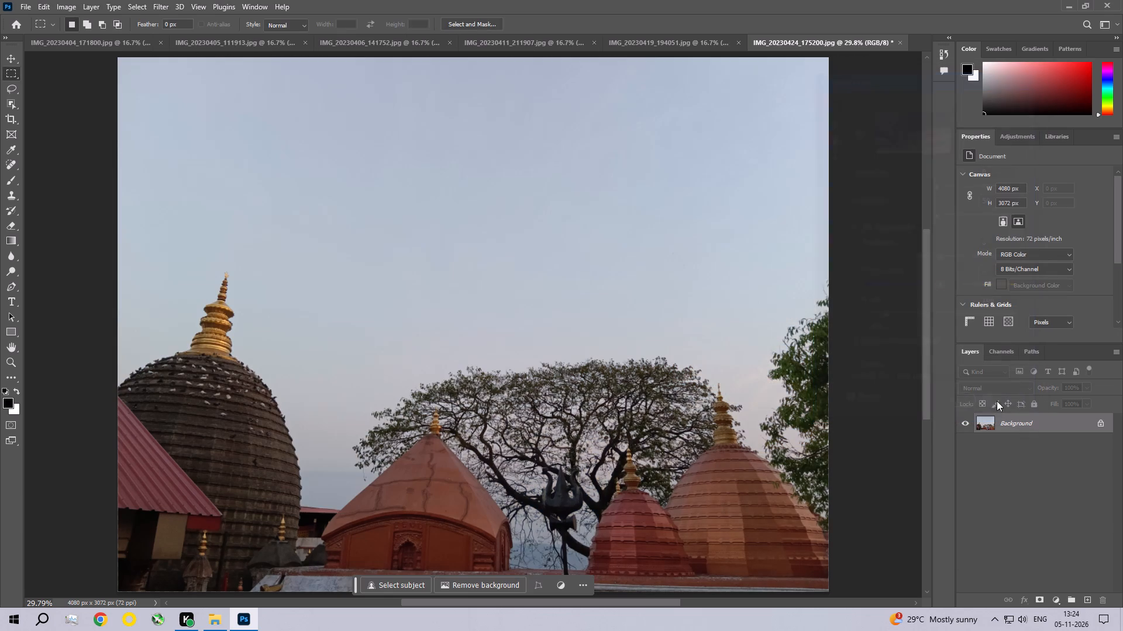
# In the Camera Raw Filter, set the temple photo's Exposure +0.20, Contrast +18, Highlights -12, Shadows +14, Whites -12 and Blacks +14.
pyautogui.click(61, 0)
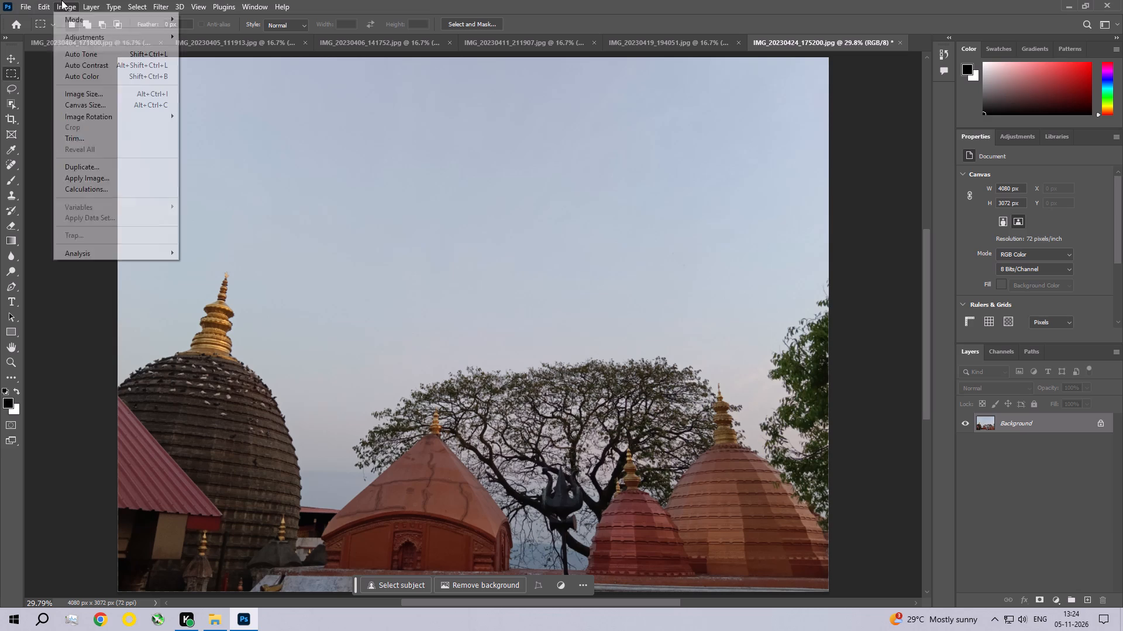
pyautogui.click(87, 39)
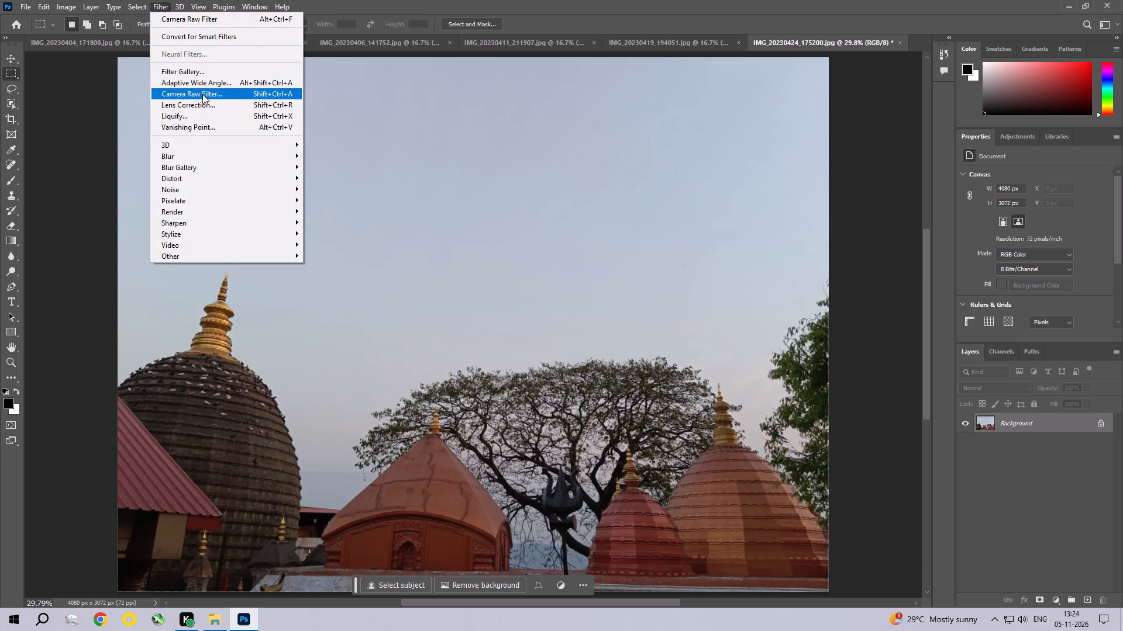
pyautogui.click(204, 92)
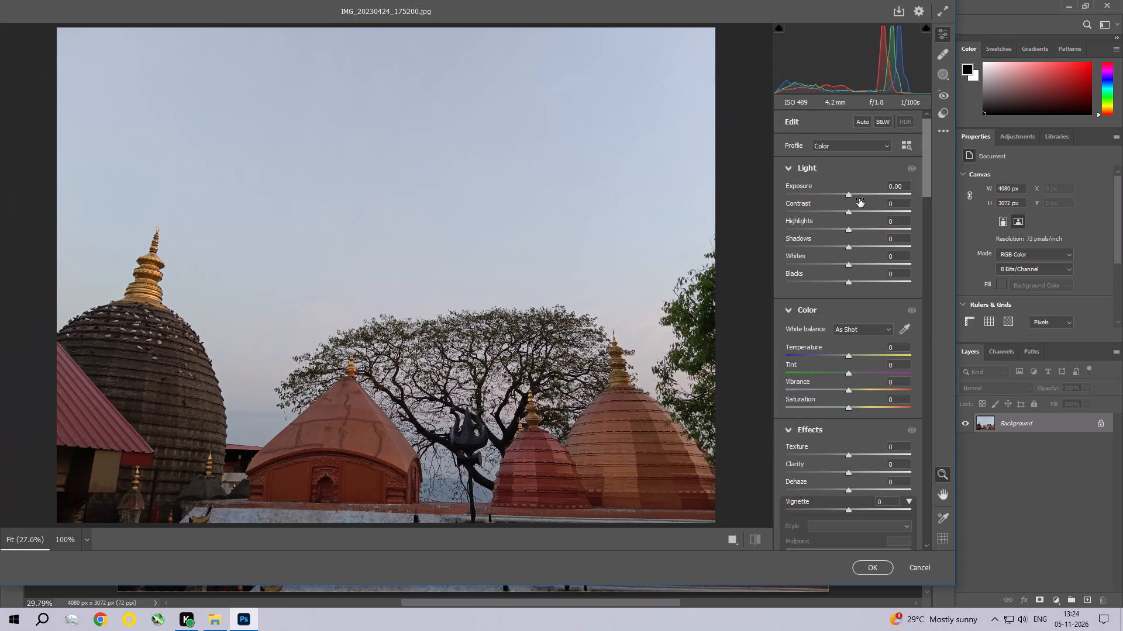
pyautogui.click(850, 194)
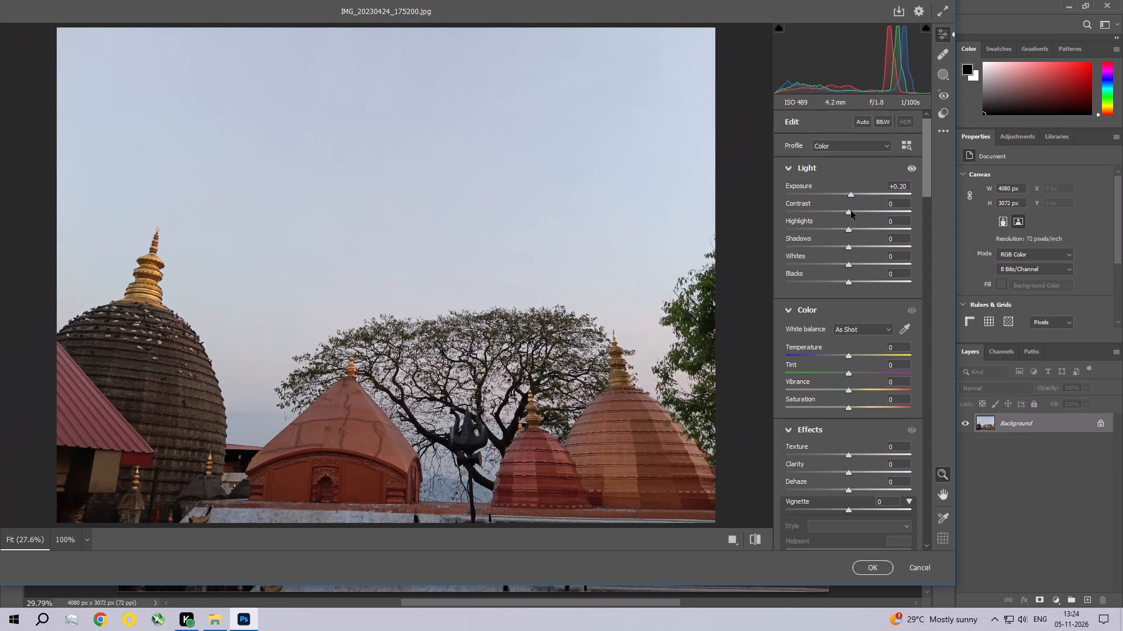
pyautogui.moveTo(851, 211); pyautogui.dragTo(862, 215)
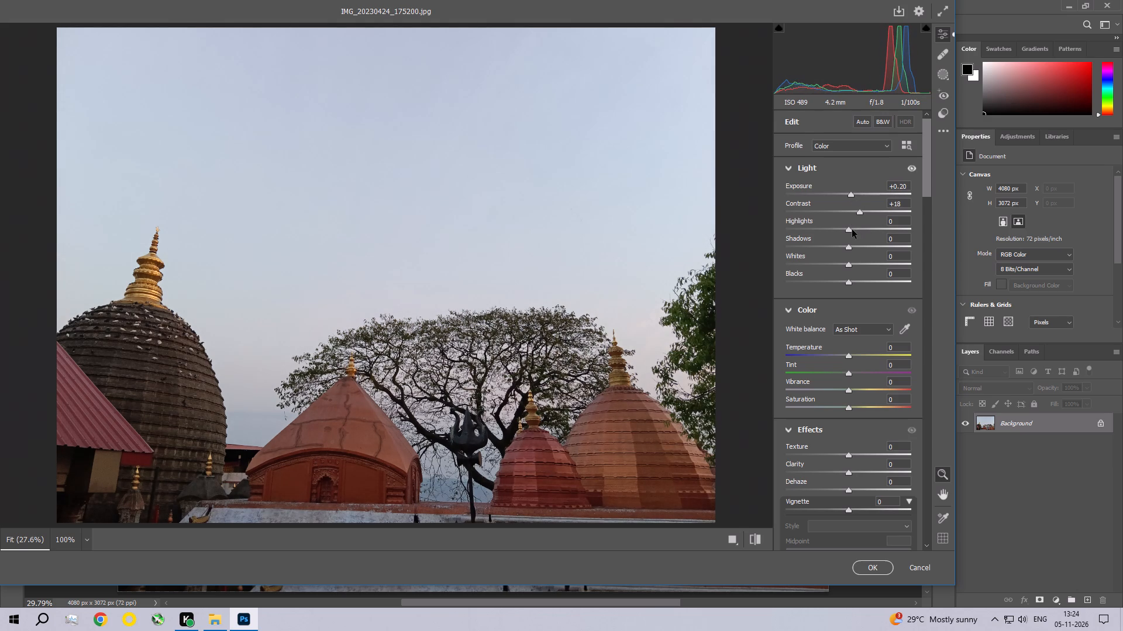
pyautogui.moveTo(852, 230); pyautogui.dragTo(840, 228)
pyautogui.moveTo(849, 247); pyautogui.dragTo(849, 247)
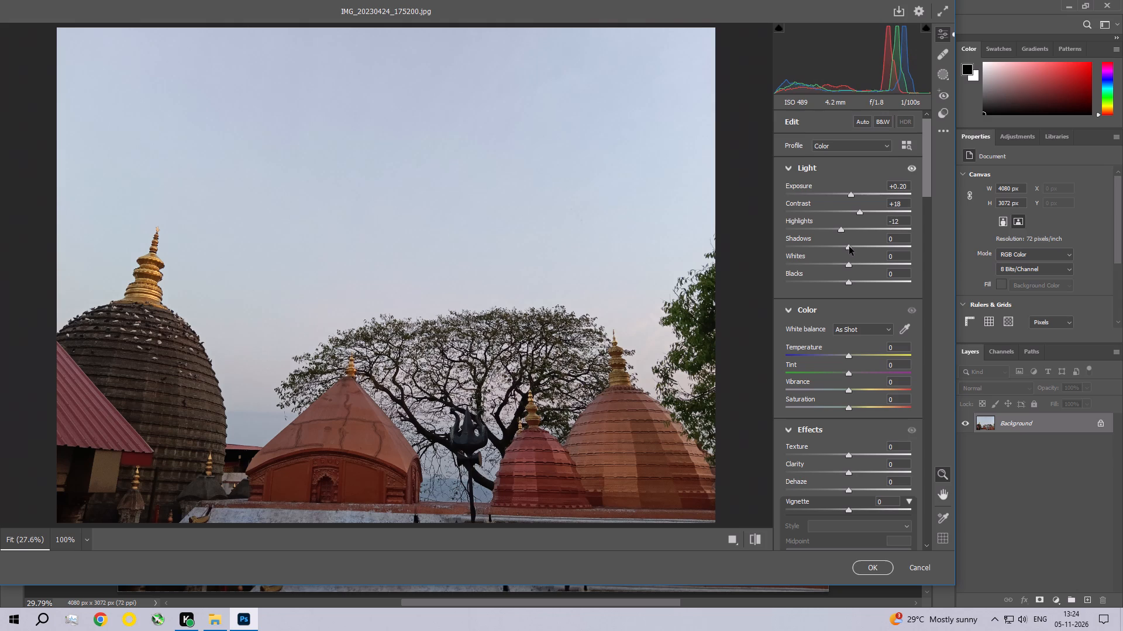
pyautogui.moveTo(849, 247); pyautogui.dragTo(857, 251)
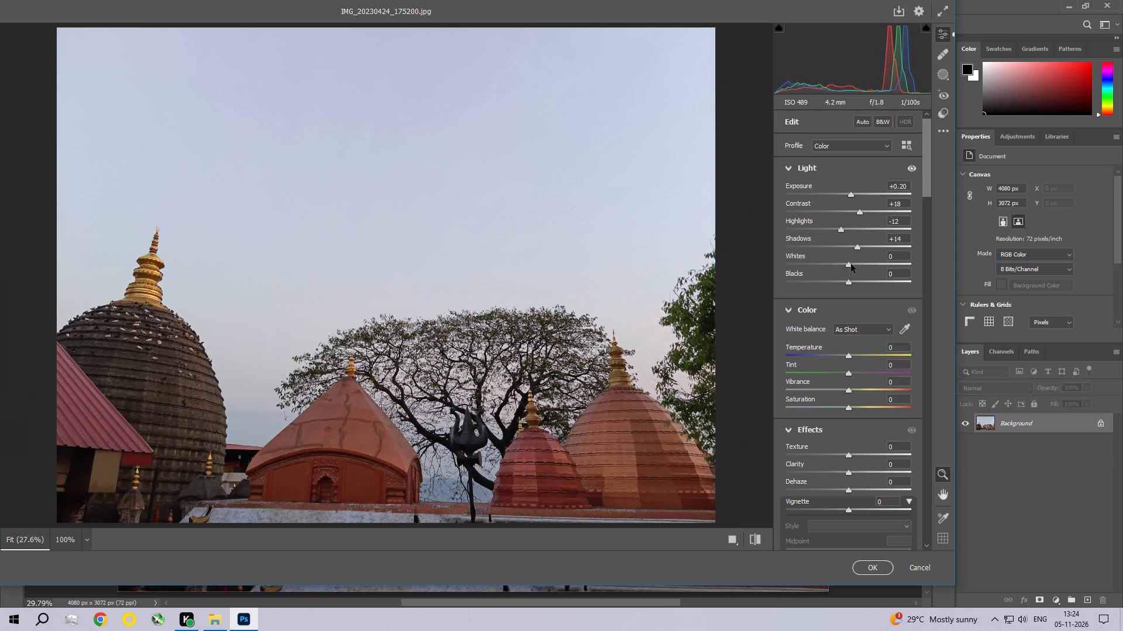
pyautogui.moveTo(850, 264); pyautogui.dragTo(842, 260)
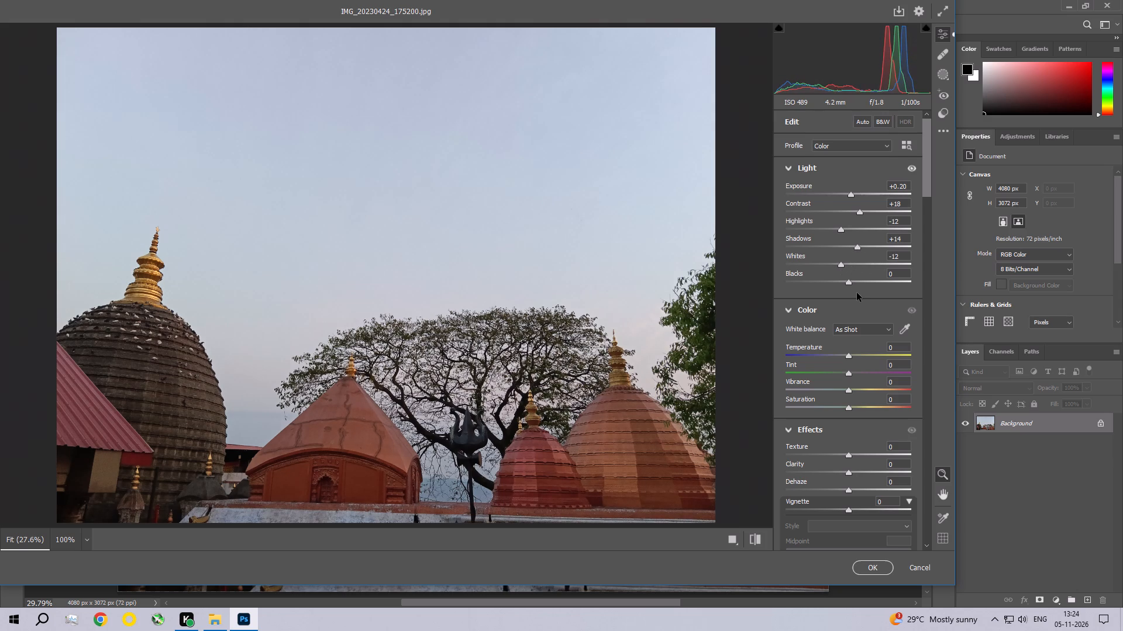
pyautogui.moveTo(849, 281); pyautogui.dragTo(862, 283)
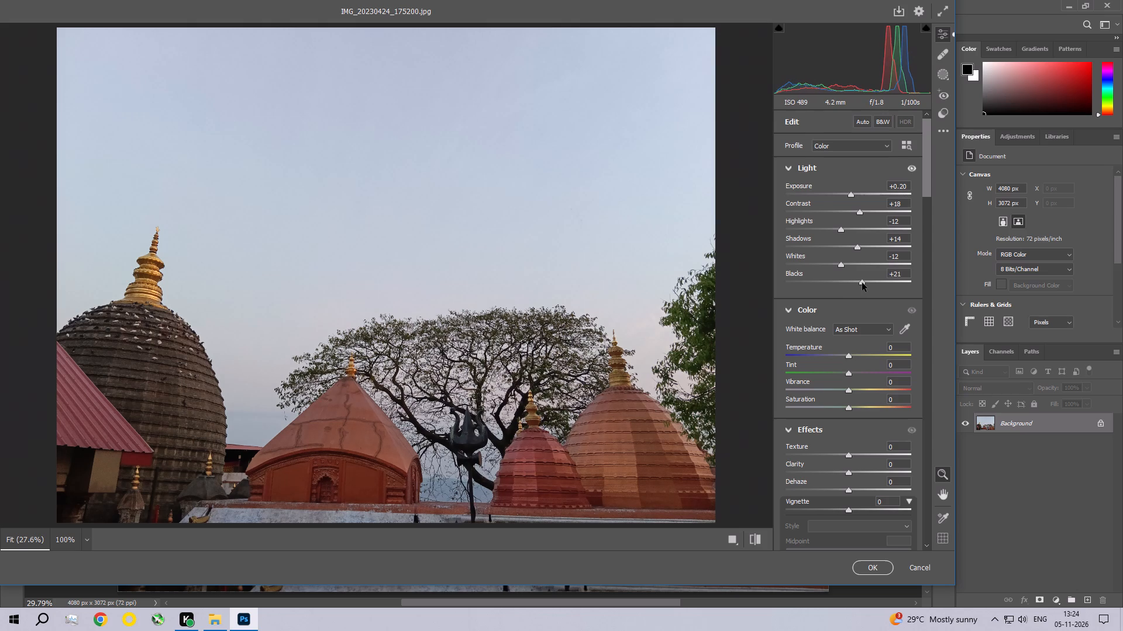
pyautogui.moveTo(862, 283); pyautogui.dragTo(857, 282)
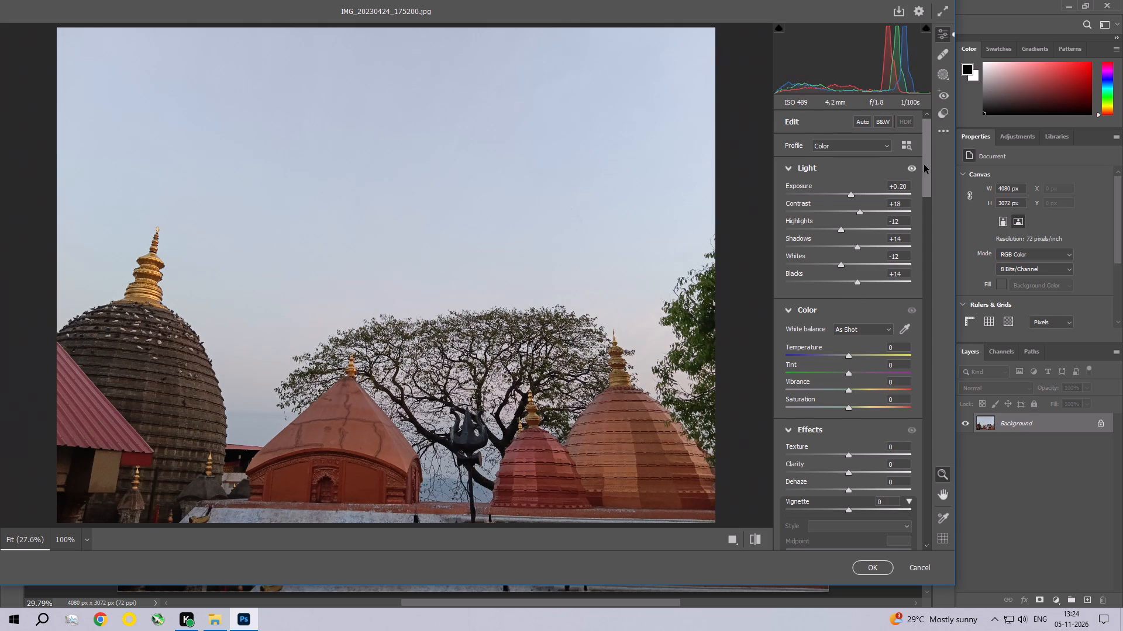
# Adjust the temple photo's parametric curve to Highlights -18 and Lights +11.
pyautogui.moveTo(924, 165); pyautogui.dragTo(927, 204)
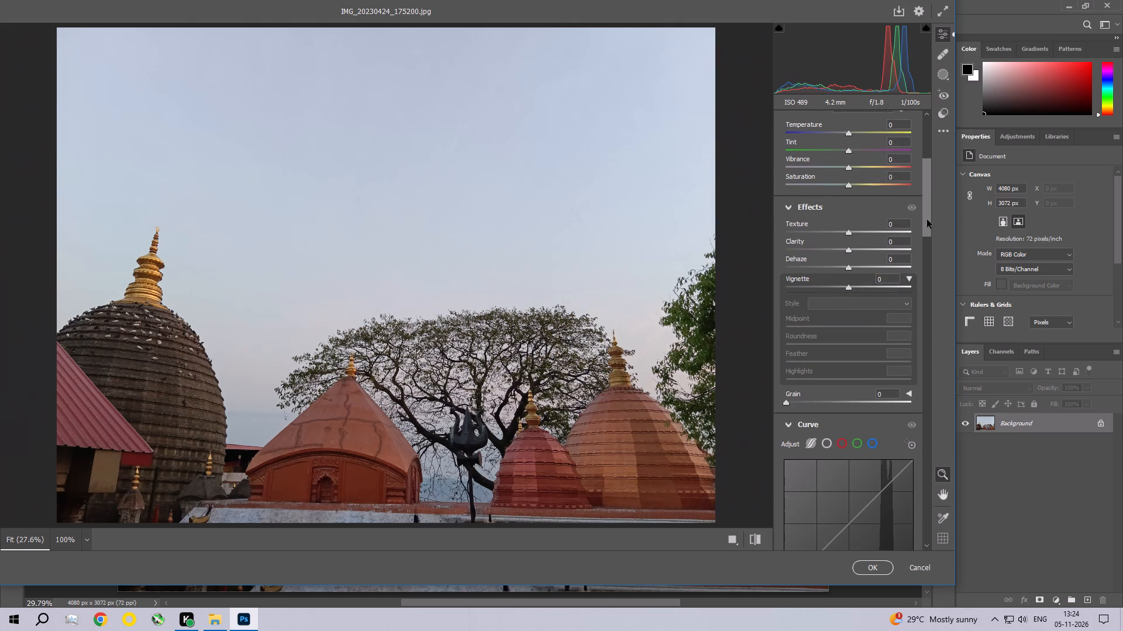
pyautogui.moveTo(926, 218); pyautogui.dragTo(914, 288)
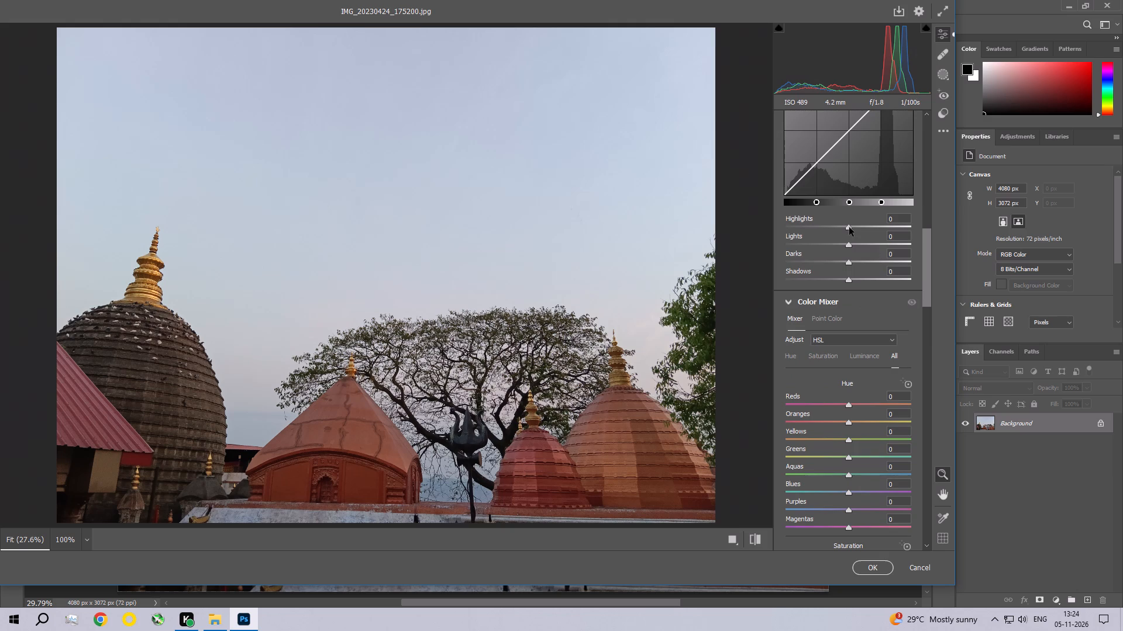
pyautogui.moveTo(849, 227); pyautogui.dragTo(838, 226)
pyautogui.moveTo(849, 244); pyautogui.dragTo(850, 244)
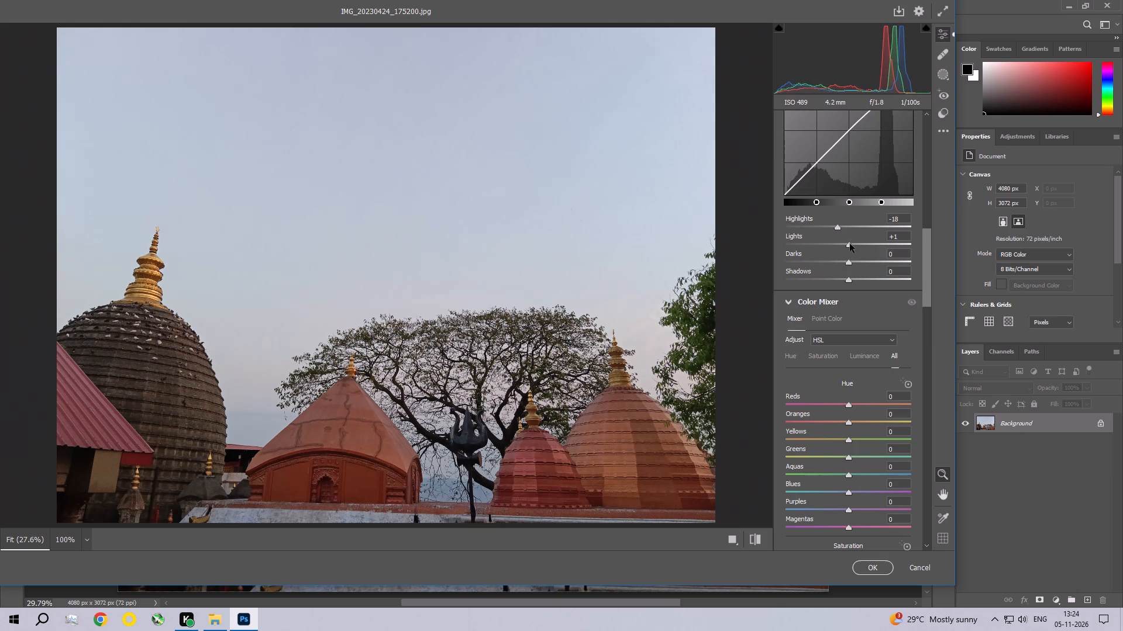
pyautogui.moveTo(850, 244); pyautogui.dragTo(856, 248)
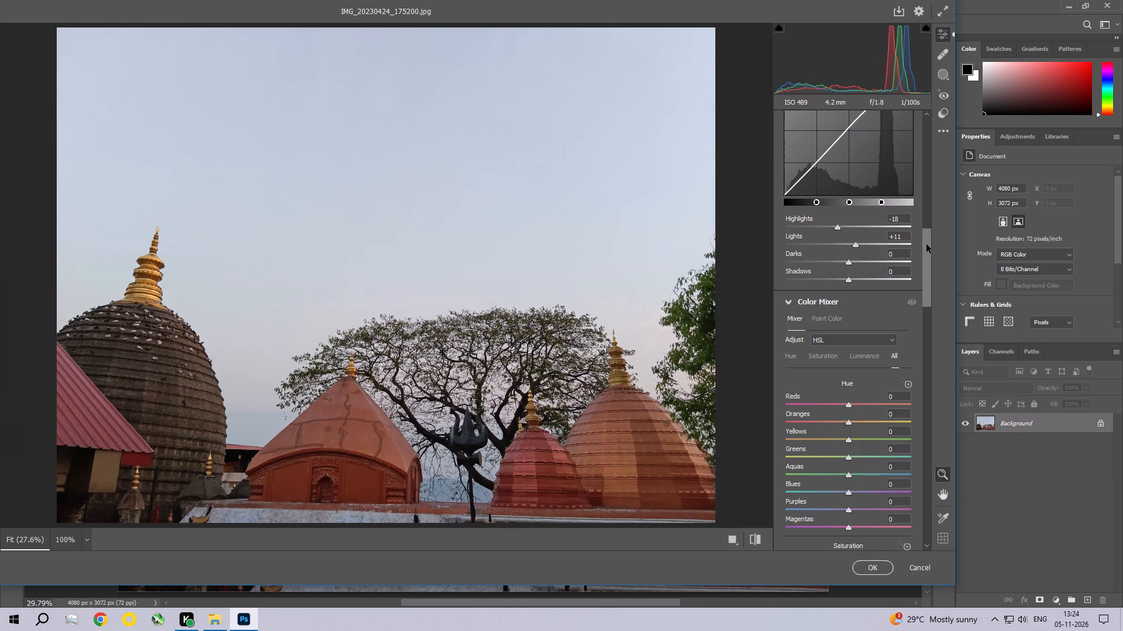
# Set the temple photo's detail adjustments to Sharpening 11 and Noise Reduction 7.
pyautogui.moveTo(926, 244); pyautogui.dragTo(942, 412)
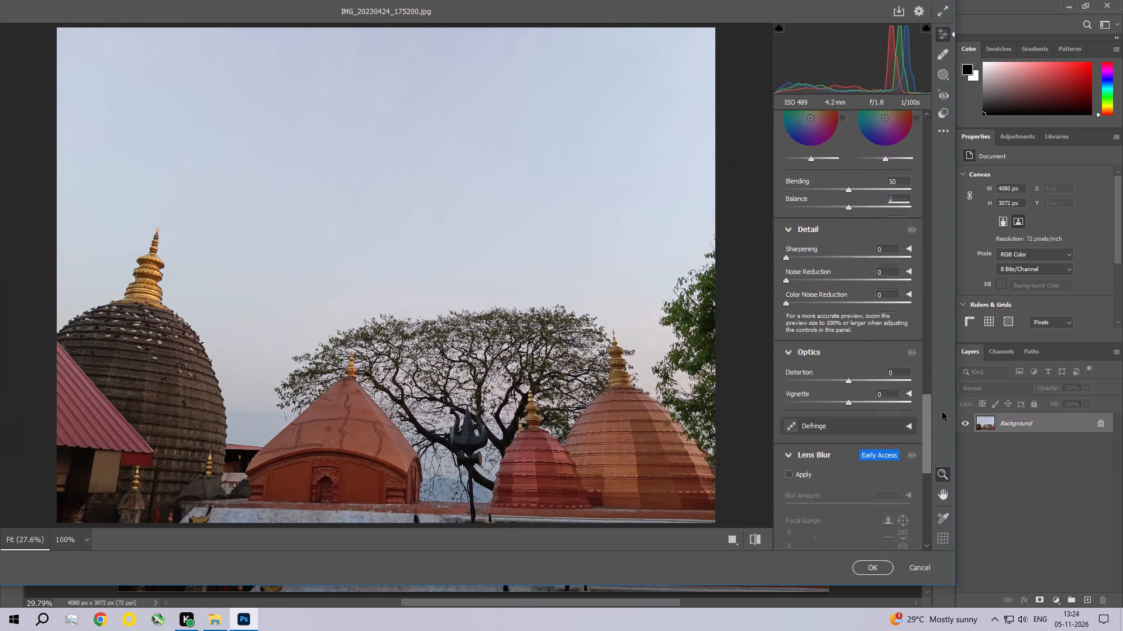
pyautogui.moveTo(942, 412); pyautogui.dragTo(943, 414)
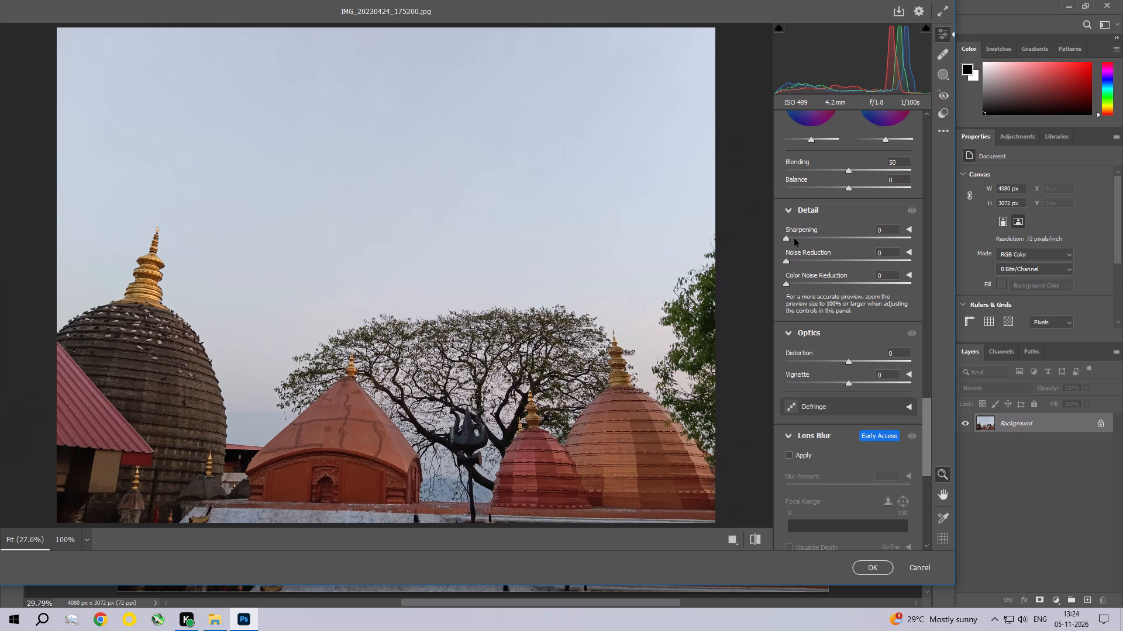
pyautogui.click(794, 238)
pyautogui.click(794, 262)
pyautogui.click(800, 285)
# Set the Color Mixer saturation to Reds +15, Oranges +13, Yellows +30 and Greens +16.
pyautogui.moveTo(926, 442); pyautogui.dragTo(940, 340)
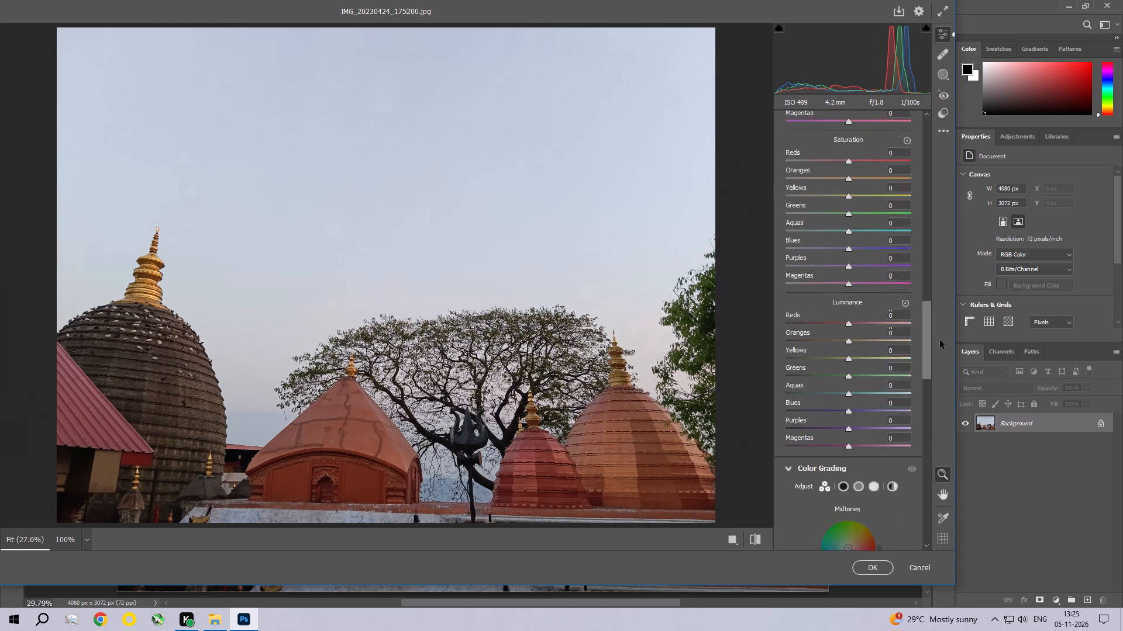
pyautogui.moveTo(940, 340); pyautogui.dragTo(941, 337)
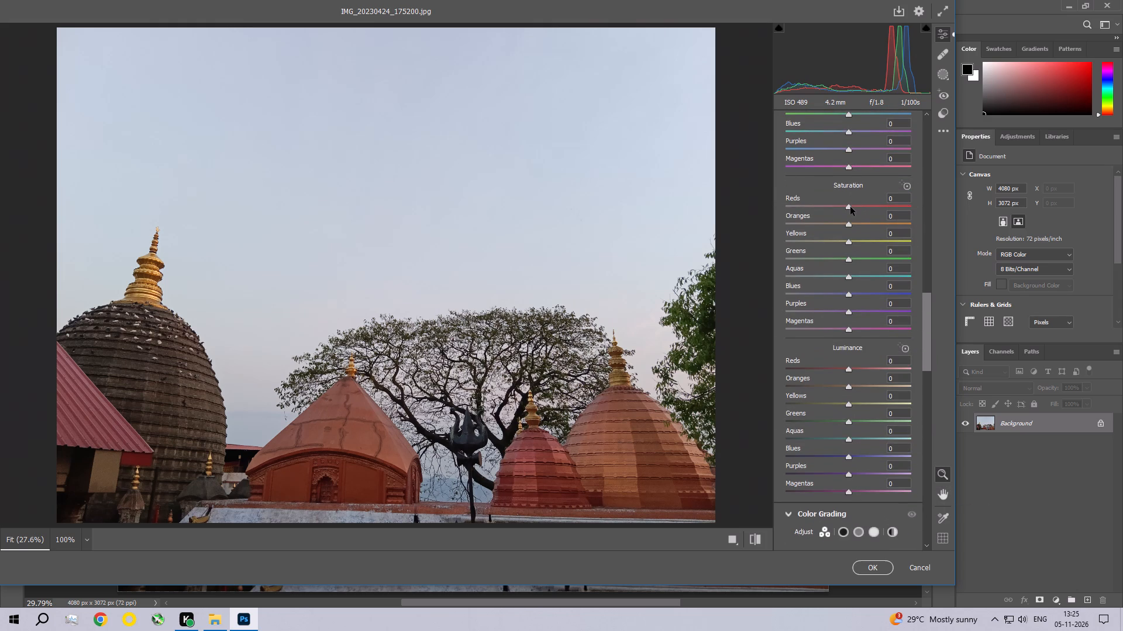
pyautogui.moveTo(850, 207); pyautogui.dragTo(860, 213)
pyautogui.moveTo(849, 226); pyautogui.dragTo(857, 228)
pyautogui.moveTo(847, 259); pyautogui.dragTo(857, 264)
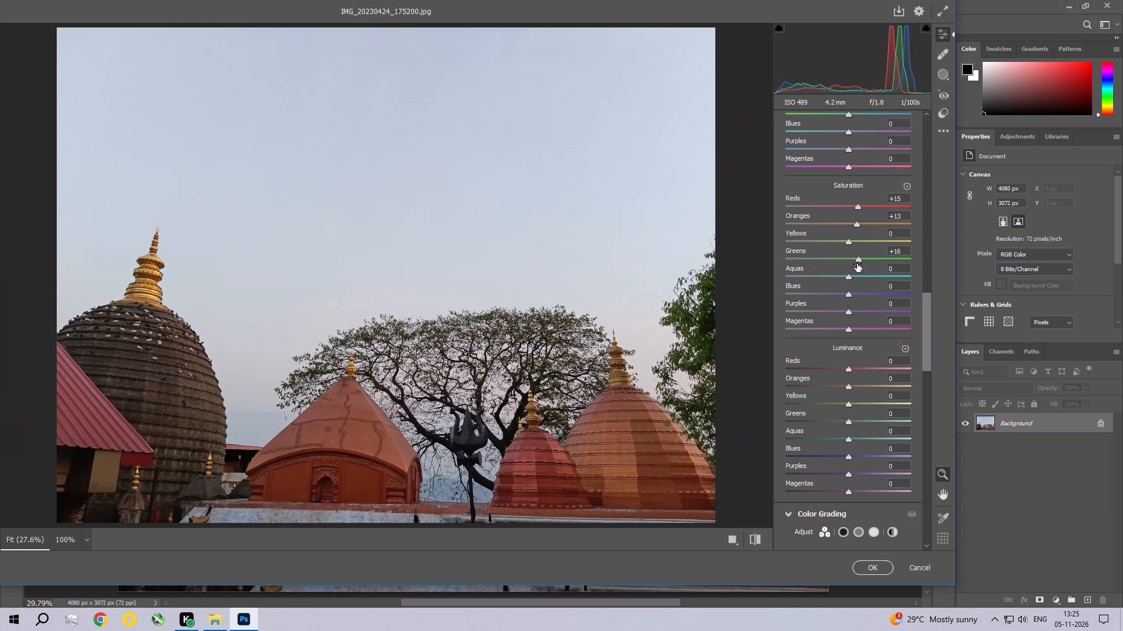
pyautogui.moveTo(849, 241); pyautogui.dragTo(862, 247)
pyautogui.moveTo(862, 247); pyautogui.dragTo(864, 248)
pyautogui.moveTo(864, 248); pyautogui.dragTo(868, 250)
# Intensify the red and orange domes and roof by setting the Reds and Oranges saturation to +67 each.
pyautogui.moveTo(860, 206); pyautogui.dragTo(877, 217)
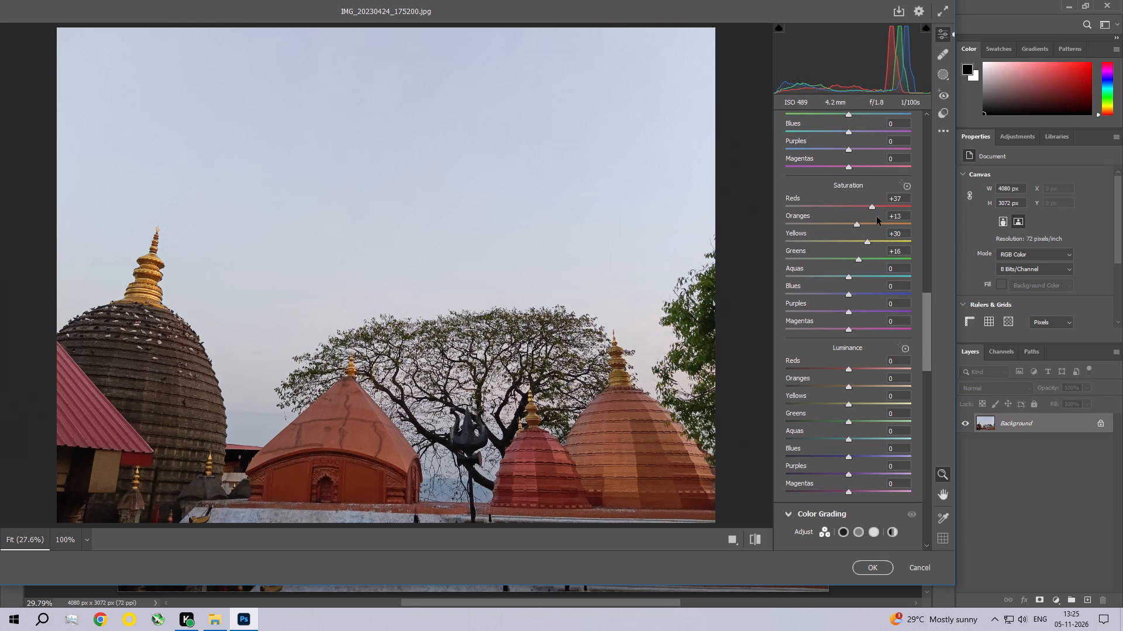
pyautogui.moveTo(877, 217); pyautogui.dragTo(929, 235)
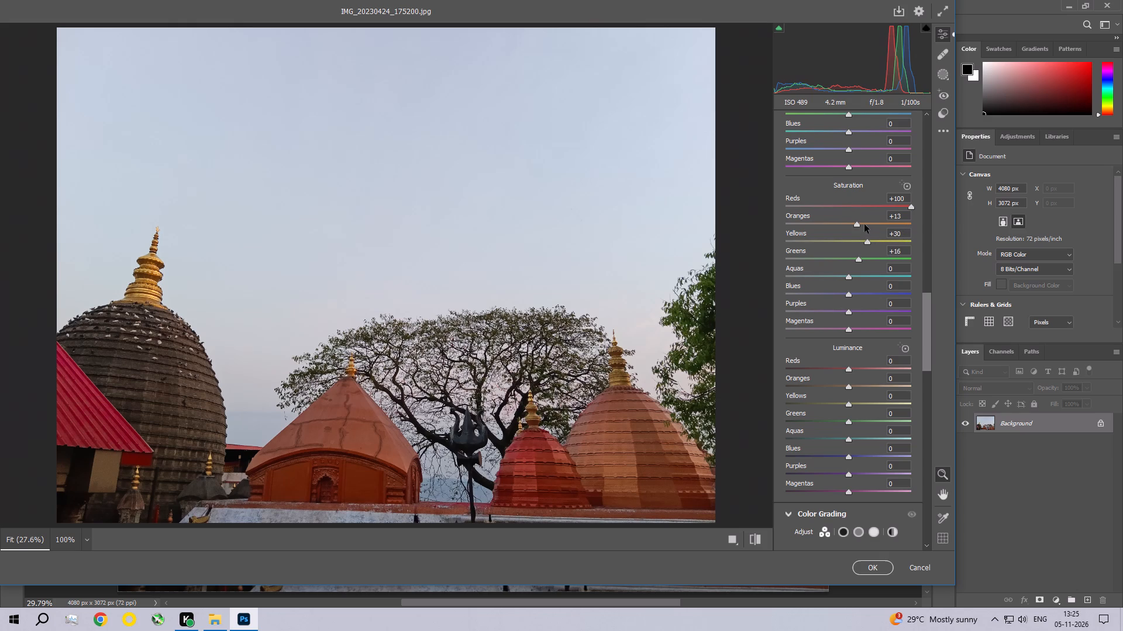
pyautogui.moveTo(863, 224); pyautogui.dragTo(924, 240)
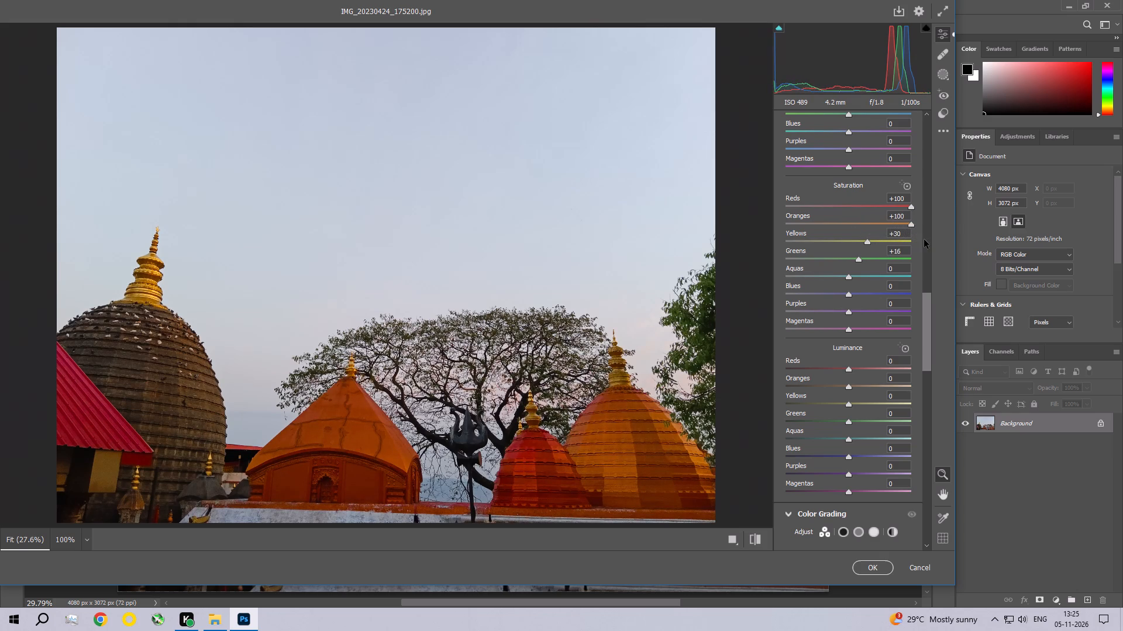
pyautogui.moveTo(924, 240); pyautogui.dragTo(887, 231)
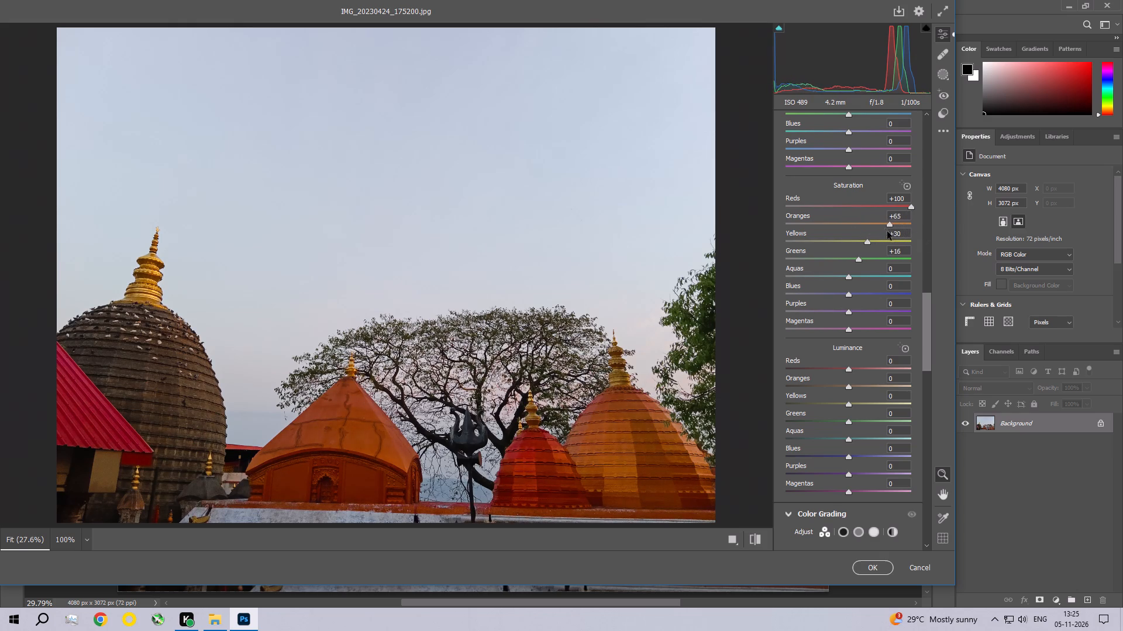
pyautogui.moveTo(887, 231); pyautogui.dragTo(890, 234)
pyautogui.moveTo(906, 209); pyautogui.dragTo(890, 207)
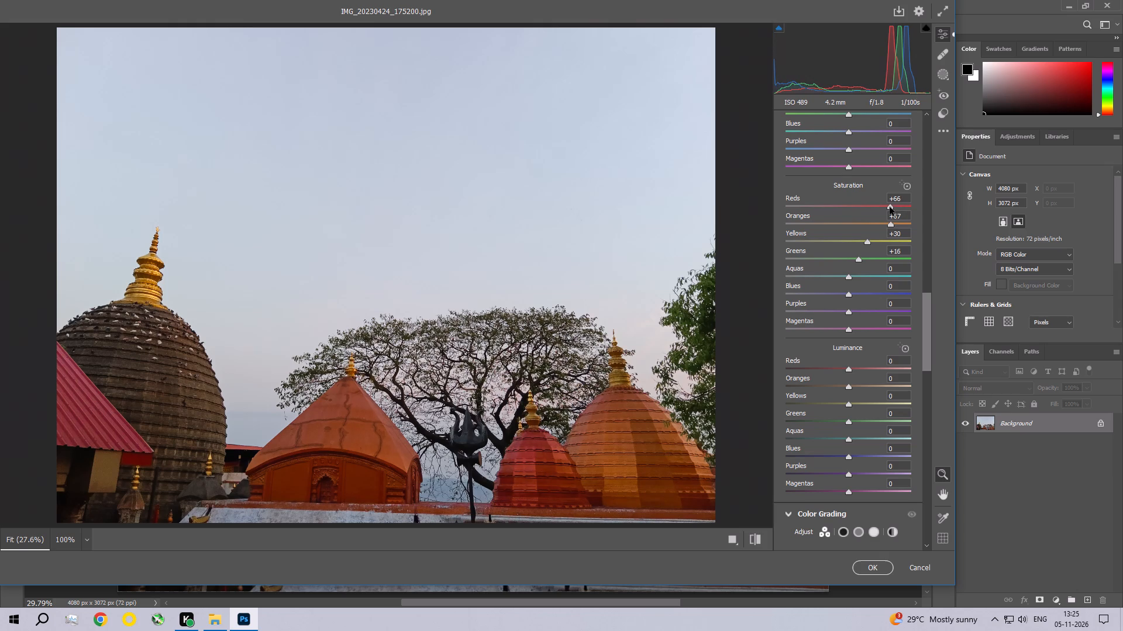
pyautogui.moveTo(890, 207); pyautogui.dragTo(890, 207)
# Strengthen the foliage and sky colours by setting the saturation to Greens +67, Aquas +58 and Blues +51.
pyautogui.moveTo(859, 259); pyautogui.dragTo(881, 260)
pyautogui.moveTo(881, 260); pyautogui.dragTo(891, 262)
pyautogui.moveTo(847, 276); pyautogui.dragTo(856, 279)
pyautogui.moveTo(856, 279); pyautogui.dragTo(883, 286)
pyautogui.moveTo(851, 294); pyautogui.dragTo(884, 310)
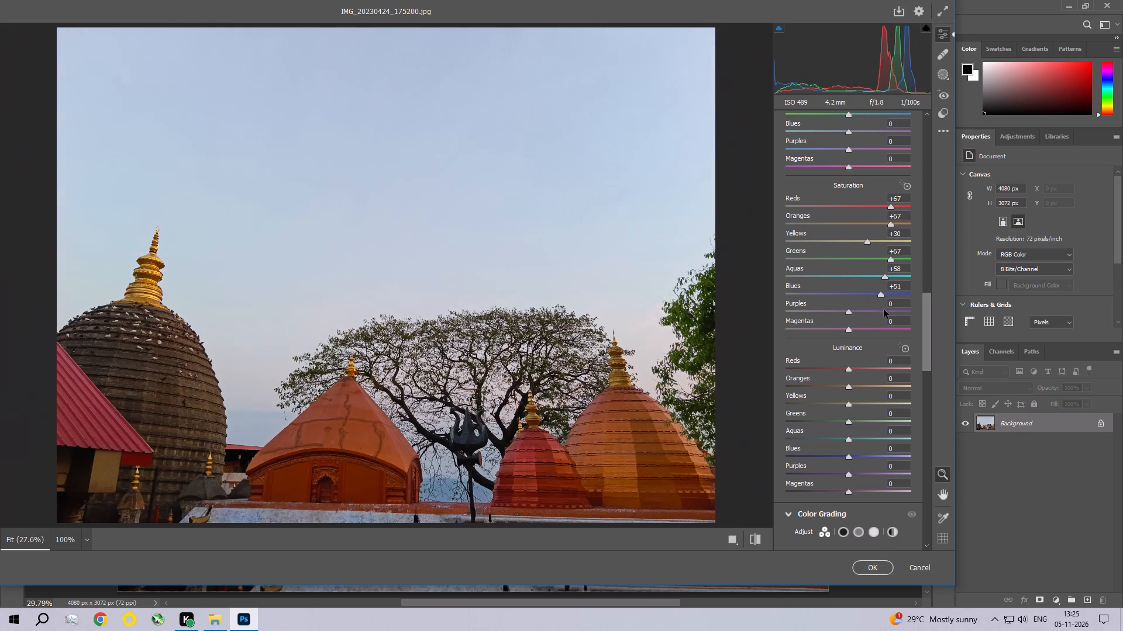
# Boost the temple photo's overall colour by setting Vibrance to +47 and Saturation to +98.
pyautogui.moveTo(884, 310); pyautogui.dragTo(888, 310)
pyautogui.moveTo(929, 331); pyautogui.dragTo(926, 279)
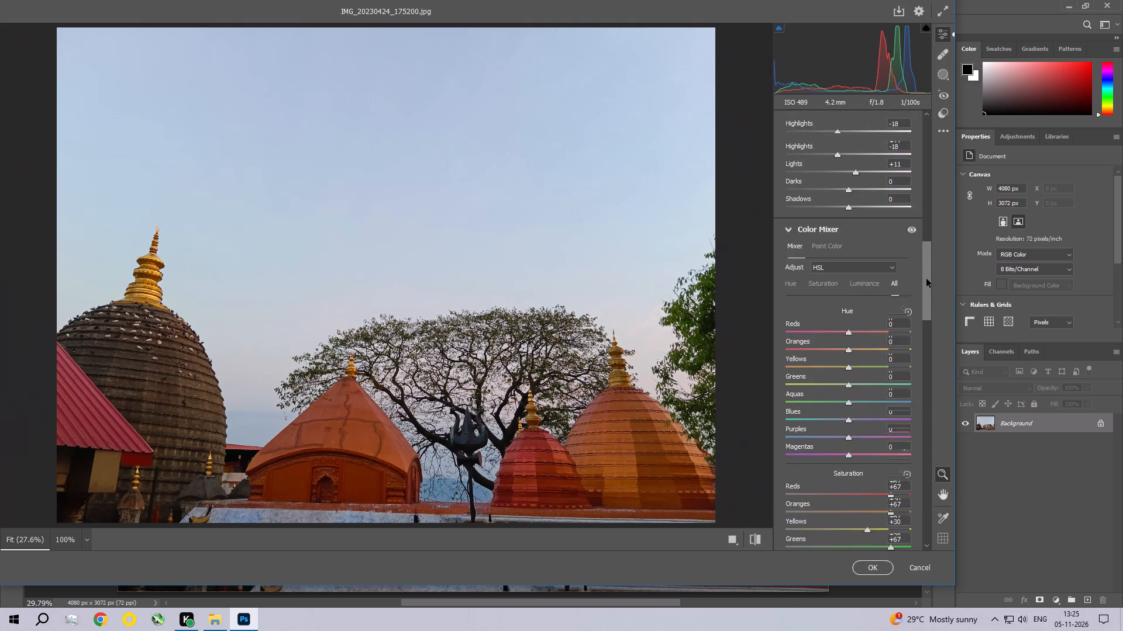
pyautogui.moveTo(926, 279); pyautogui.dragTo(926, 275)
pyautogui.moveTo(925, 274); pyautogui.dragTo(924, 216)
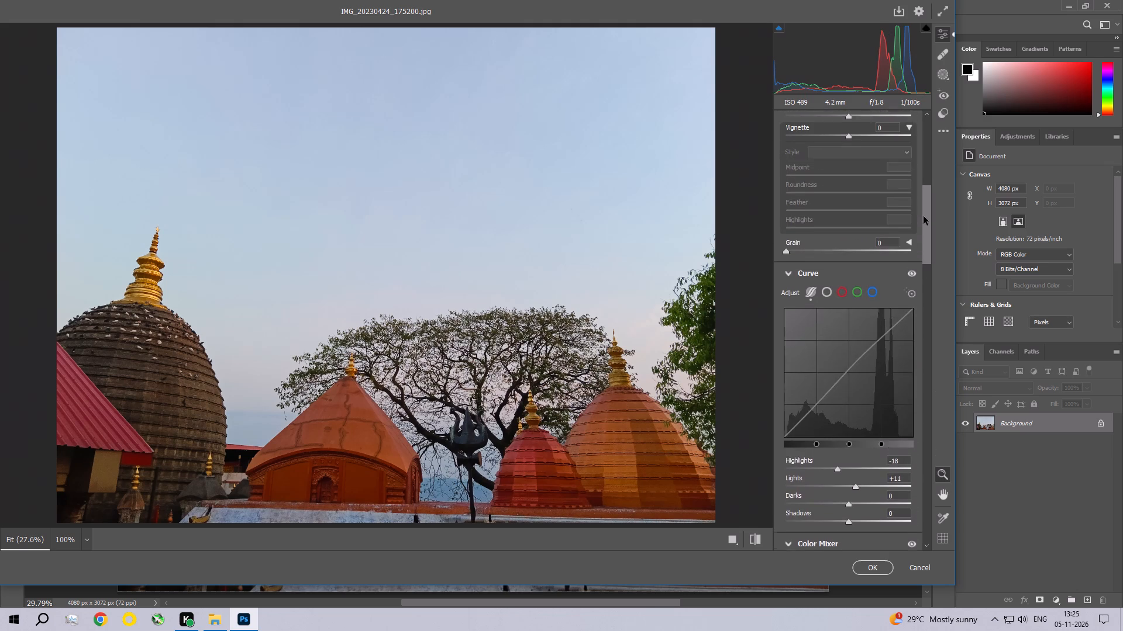
pyautogui.moveTo(924, 216); pyautogui.dragTo(924, 185)
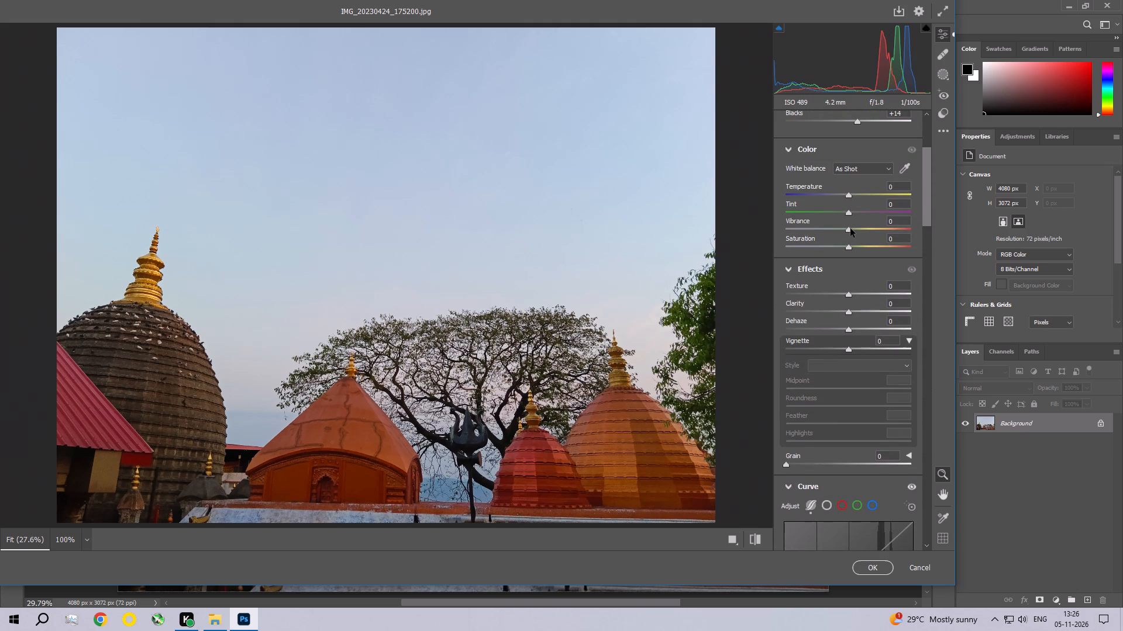
pyautogui.moveTo(850, 228); pyautogui.dragTo(857, 230)
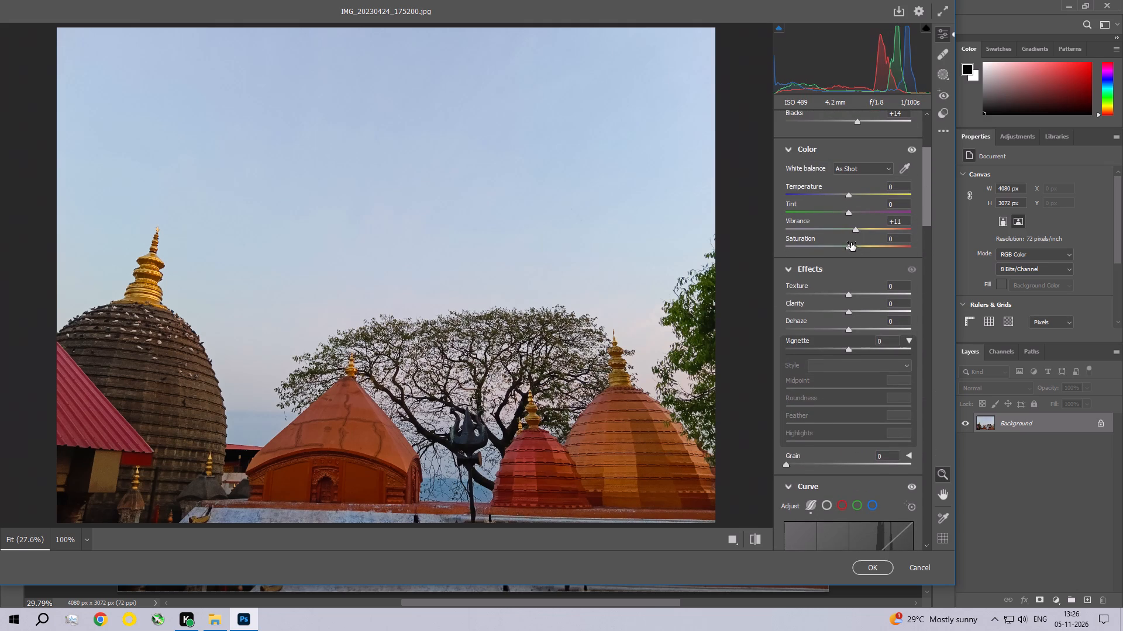
pyautogui.moveTo(856, 230); pyautogui.dragTo(873, 232)
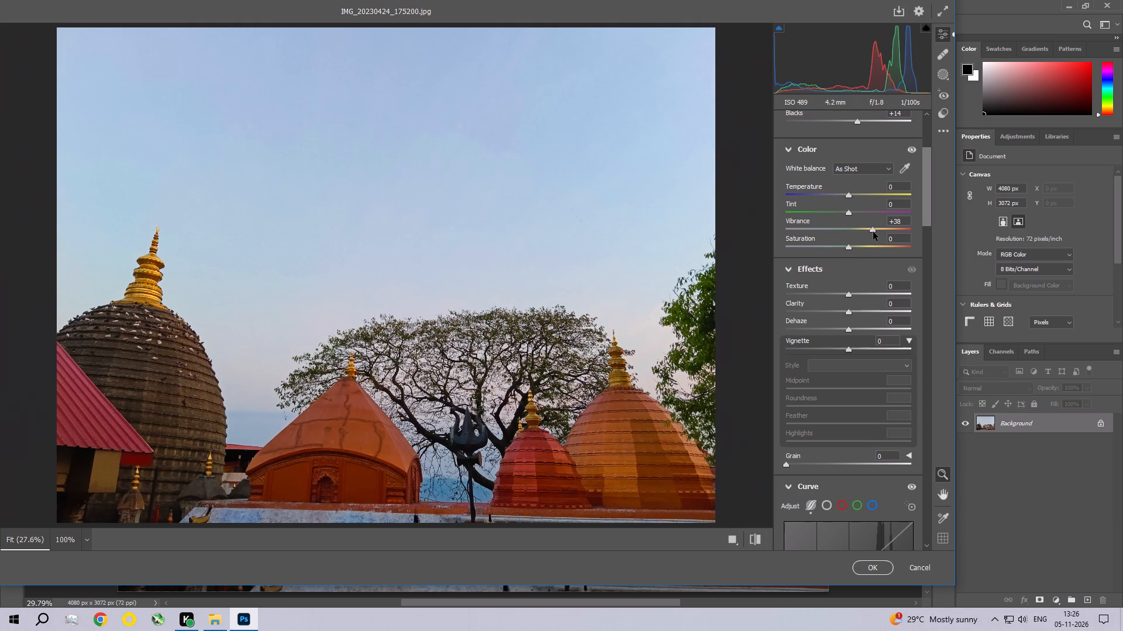
pyautogui.moveTo(873, 232); pyautogui.dragTo(879, 234)
pyautogui.moveTo(863, 245); pyautogui.dragTo(869, 244)
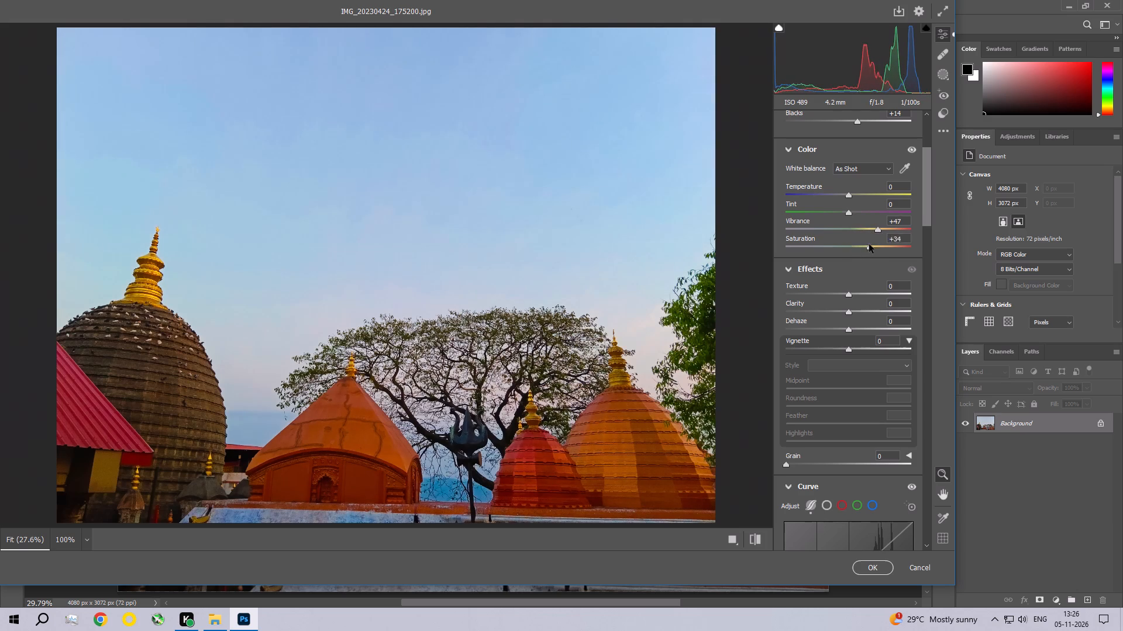
pyautogui.moveTo(869, 244); pyautogui.dragTo(882, 252)
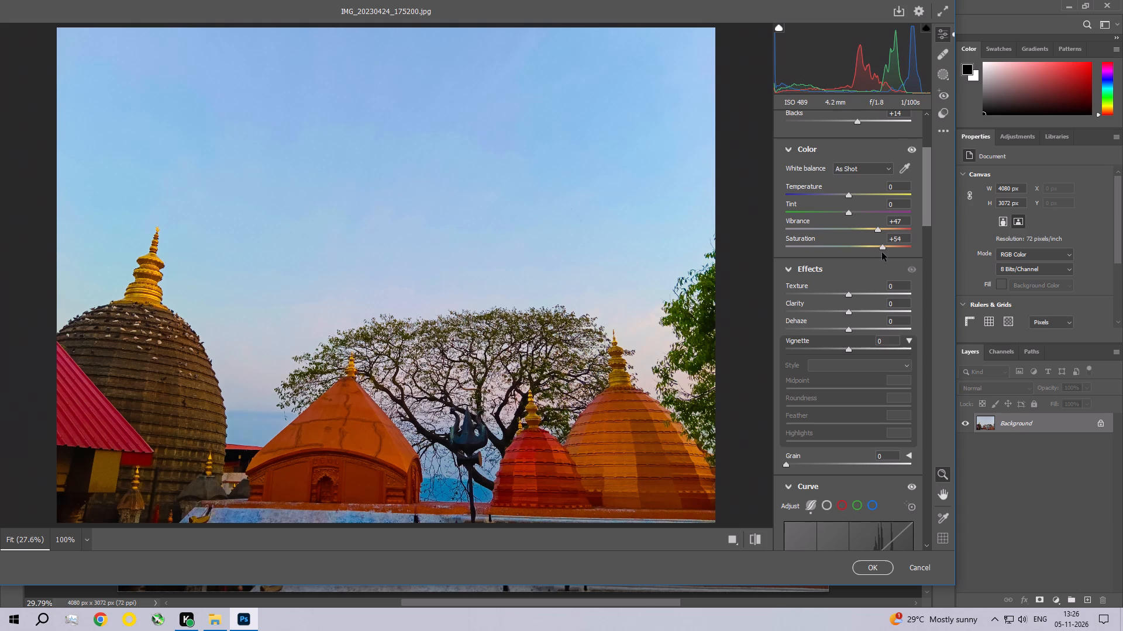
pyautogui.moveTo(882, 252); pyautogui.dragTo(874, 249)
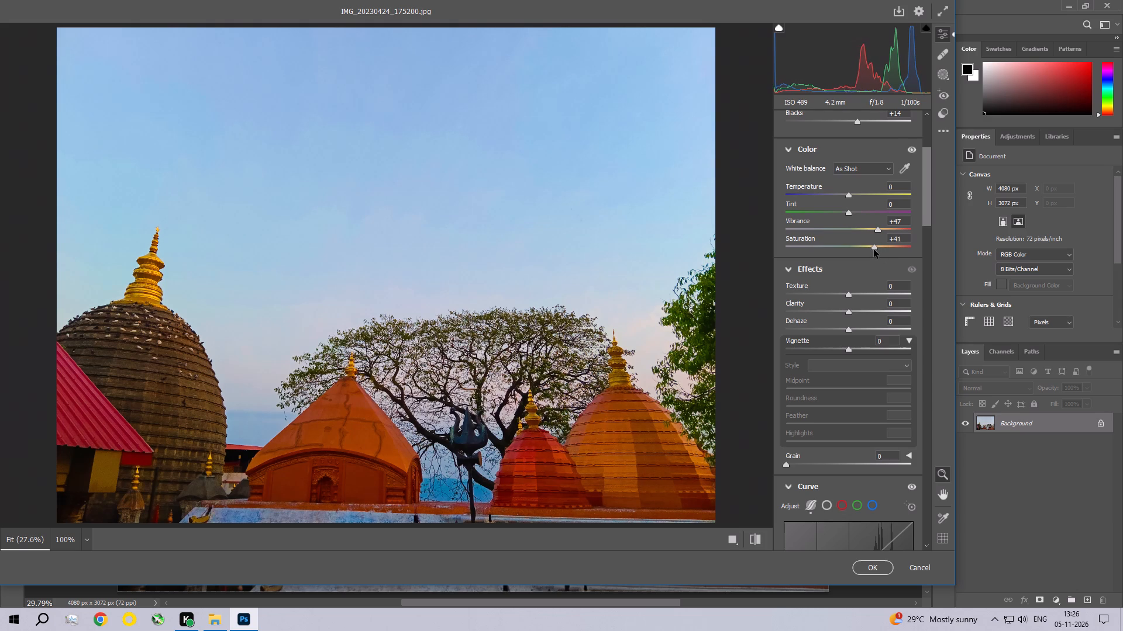
pyautogui.moveTo(874, 249); pyautogui.dragTo(895, 251)
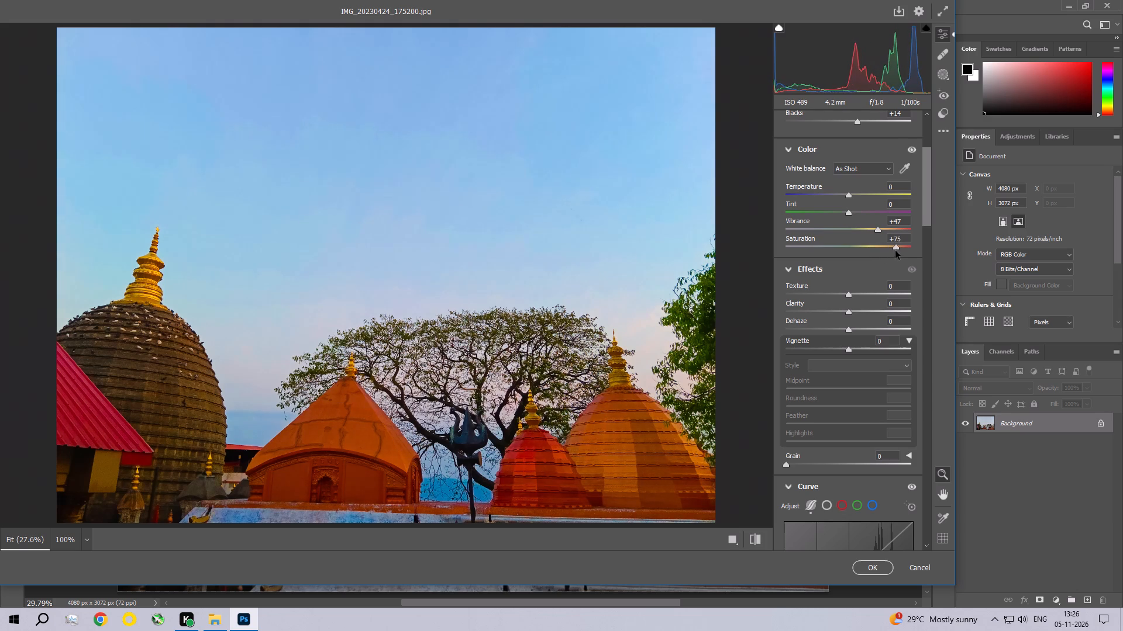
pyautogui.moveTo(895, 251); pyautogui.dragTo(930, 254)
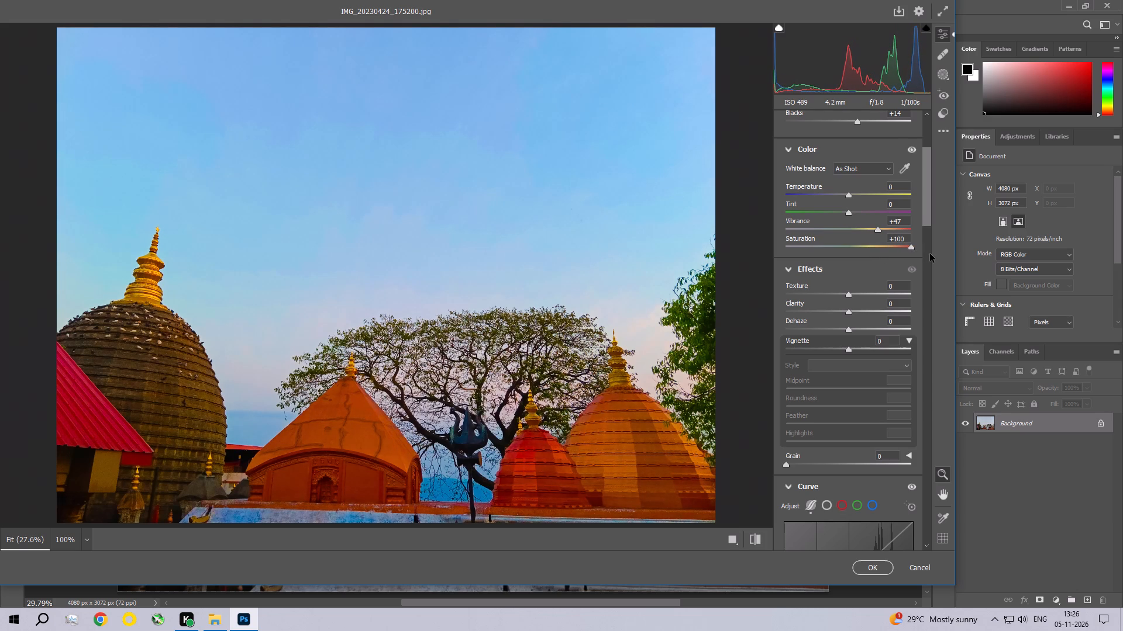
pyautogui.moveTo(930, 254); pyautogui.dragTo(929, 254)
pyautogui.moveTo(929, 254); pyautogui.dragTo(910, 254)
pyautogui.moveTo(910, 254); pyautogui.dragTo(910, 254)
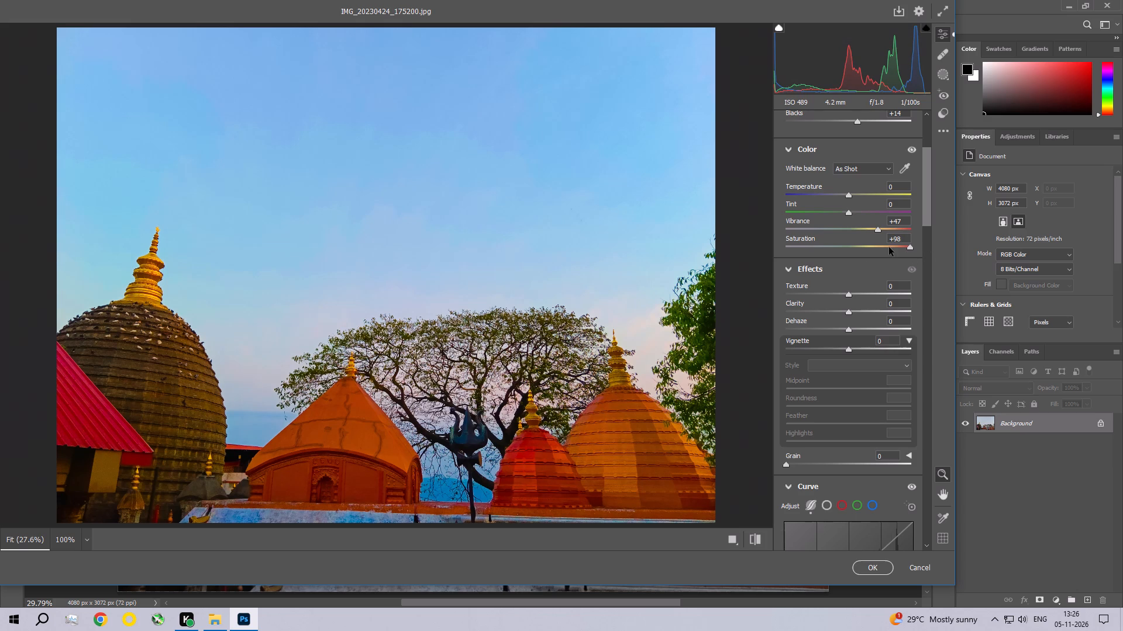
# Try the temple photo's Vibrance at +100, and settle it at +46.
pyautogui.moveTo(880, 229); pyautogui.dragTo(919, 236)
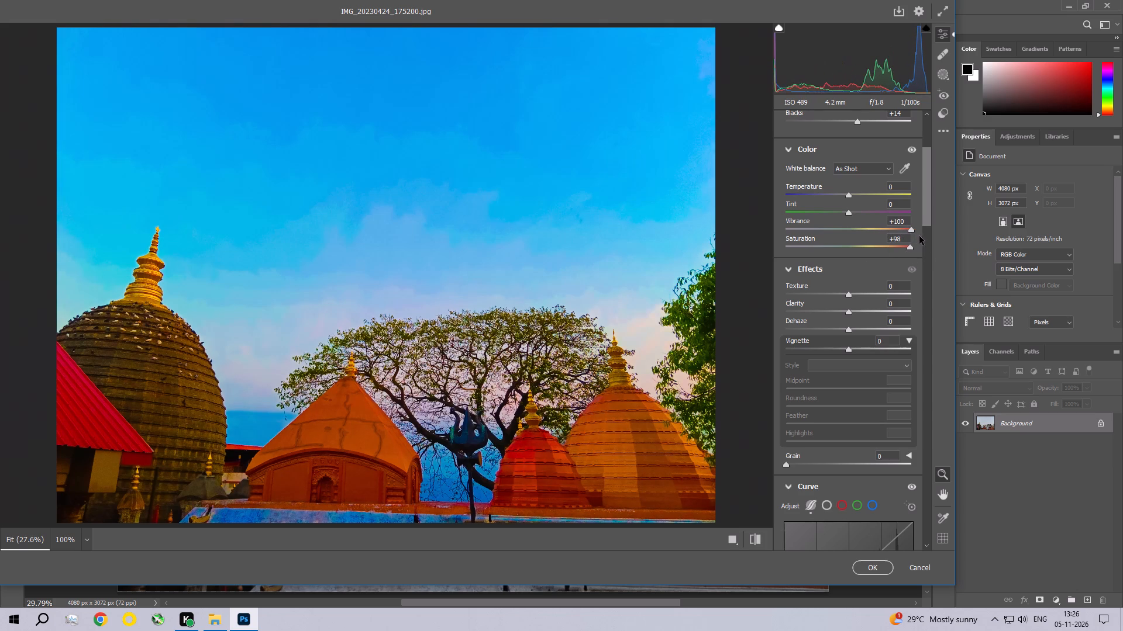
pyautogui.moveTo(919, 236); pyautogui.dragTo(925, 237)
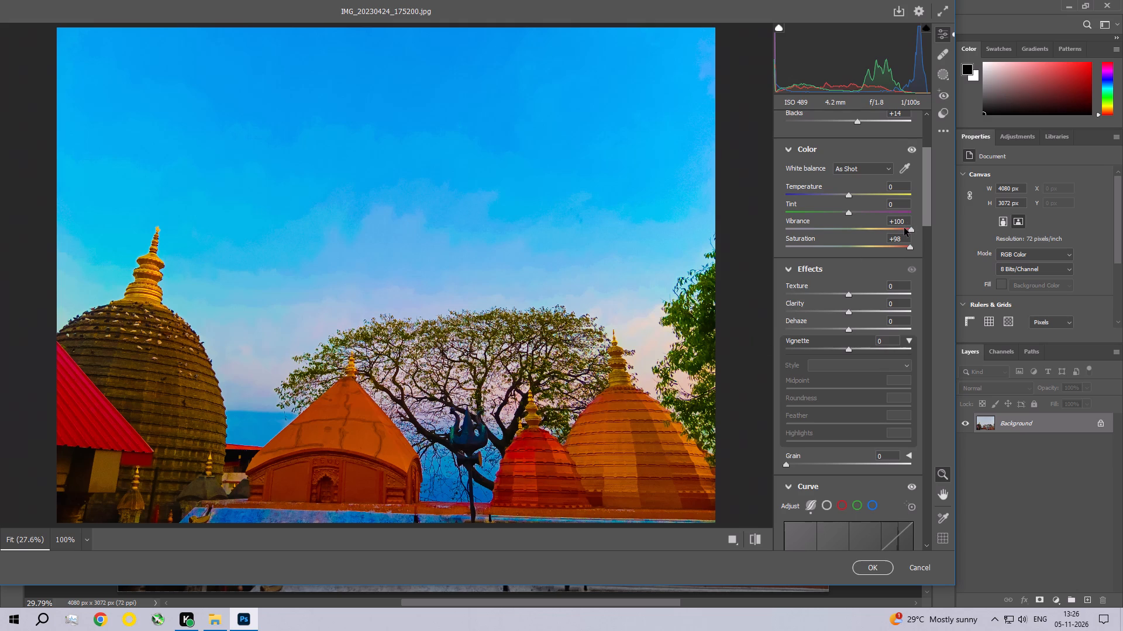
pyautogui.moveTo(904, 228); pyautogui.dragTo(891, 229)
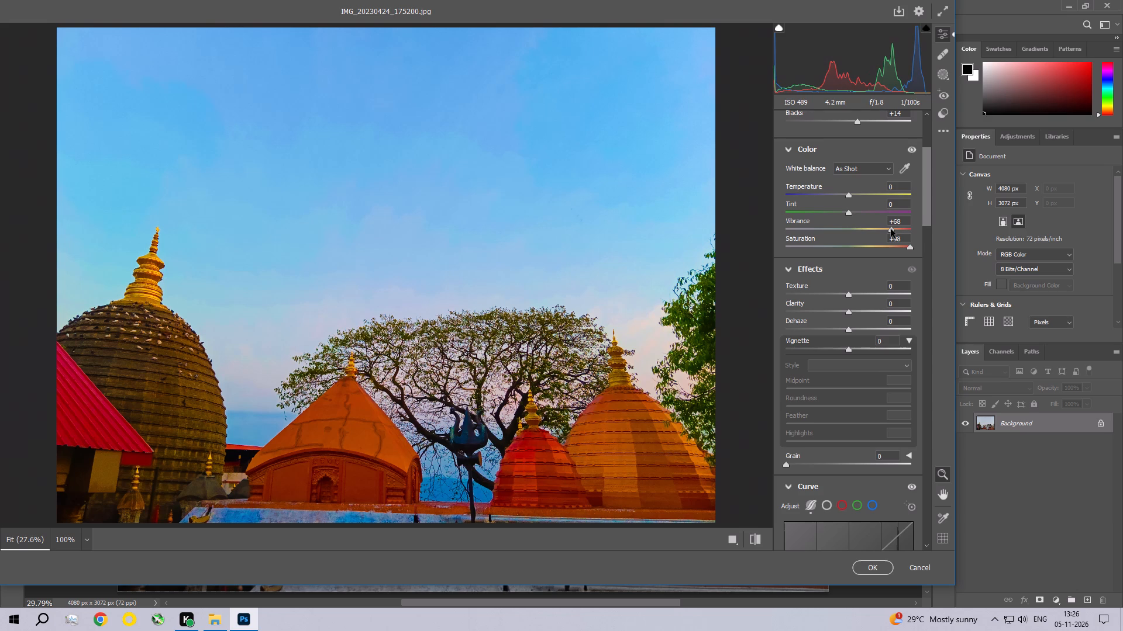
pyautogui.moveTo(891, 229); pyautogui.dragTo(877, 226)
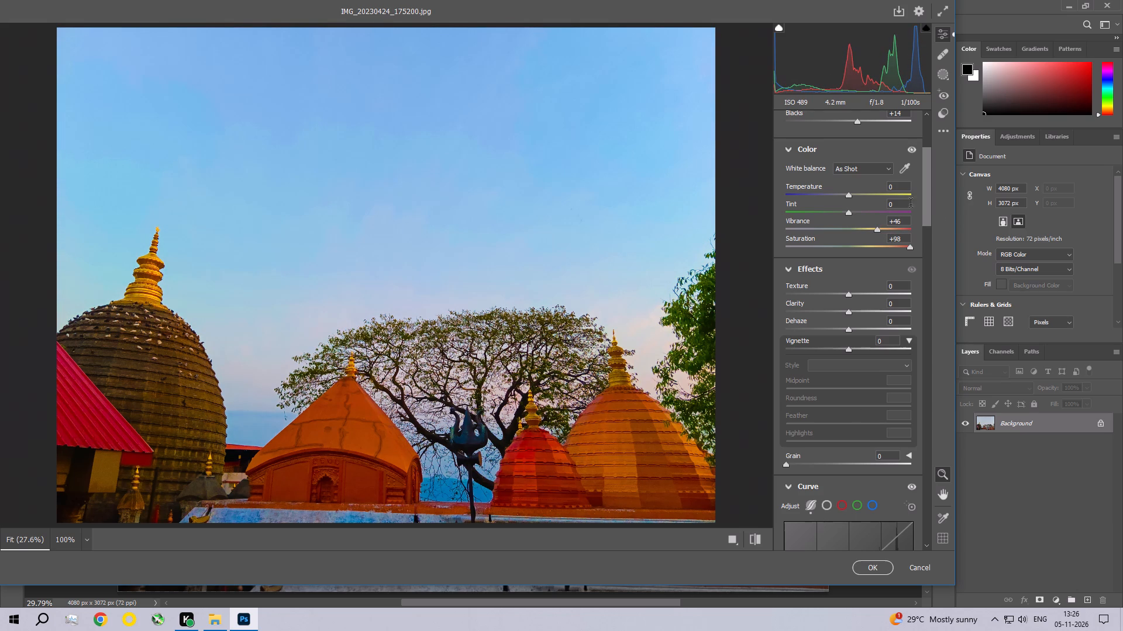
# Browse the Camera Raw profiles and apply the Artistic 05 profile to the temple photo.
pyautogui.moveTo(925, 199); pyautogui.dragTo(943, 123)
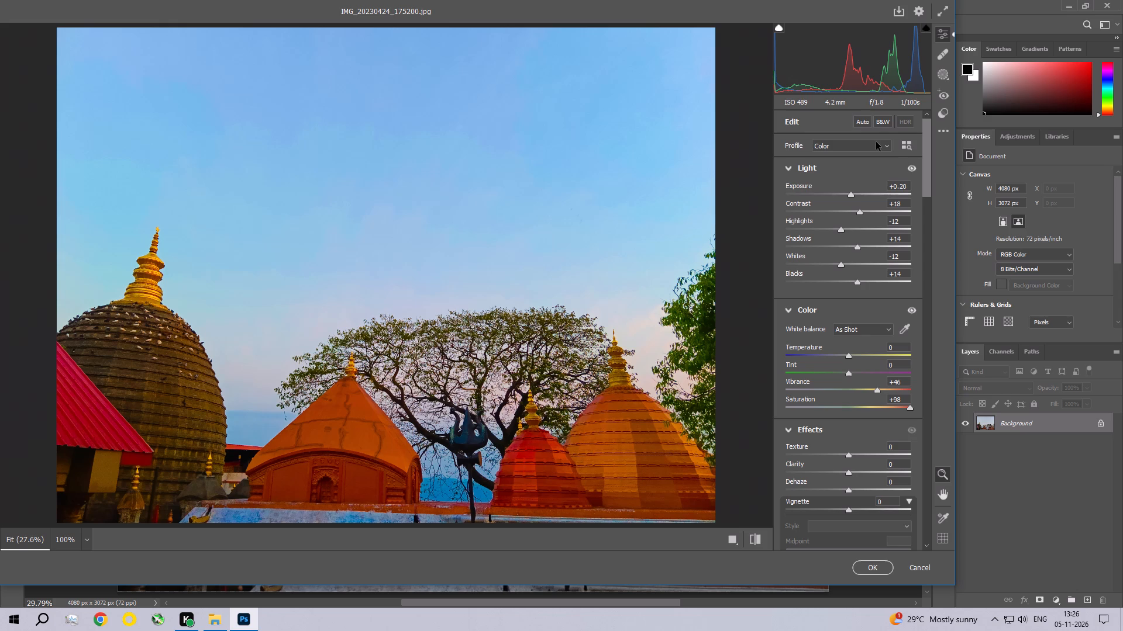
pyautogui.click(876, 143)
pyautogui.click(870, 181)
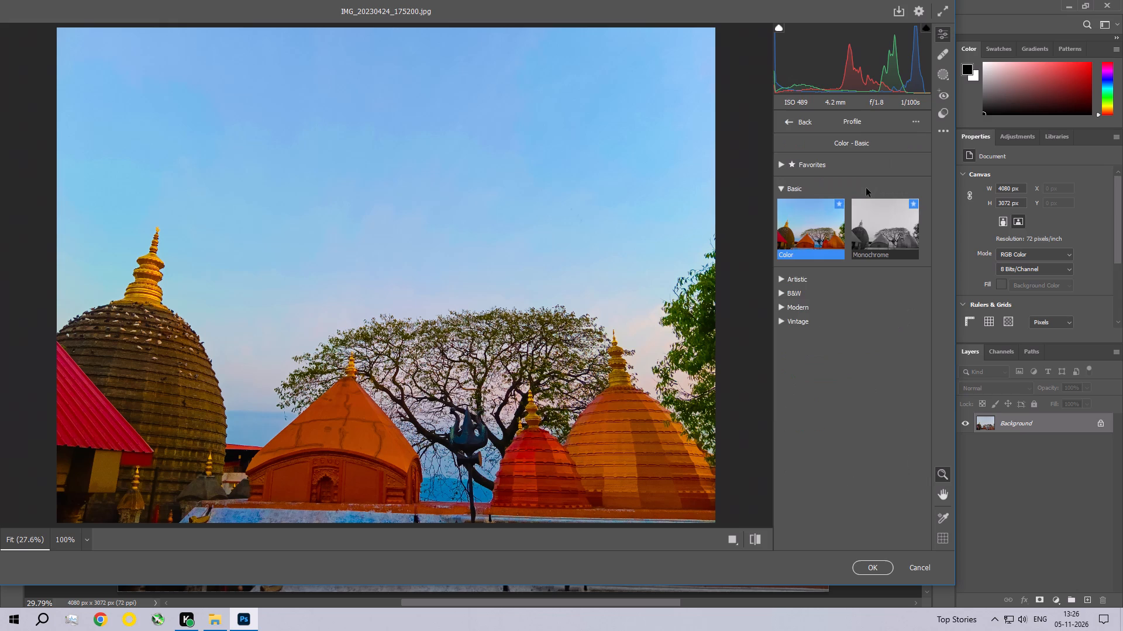
pyautogui.click(793, 280)
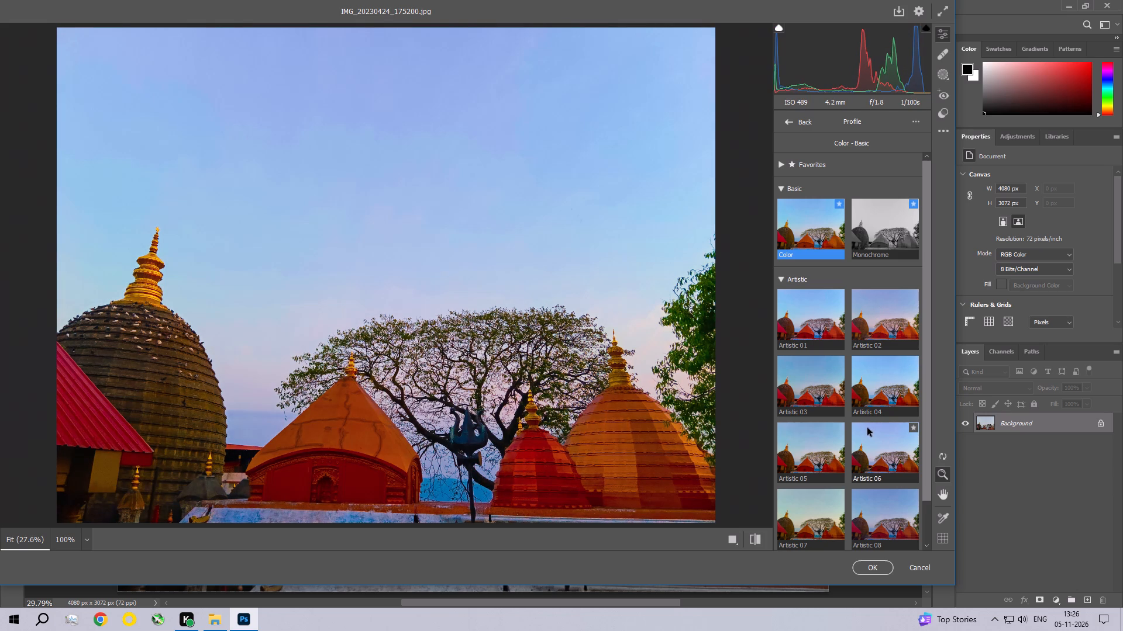
pyautogui.click(807, 443)
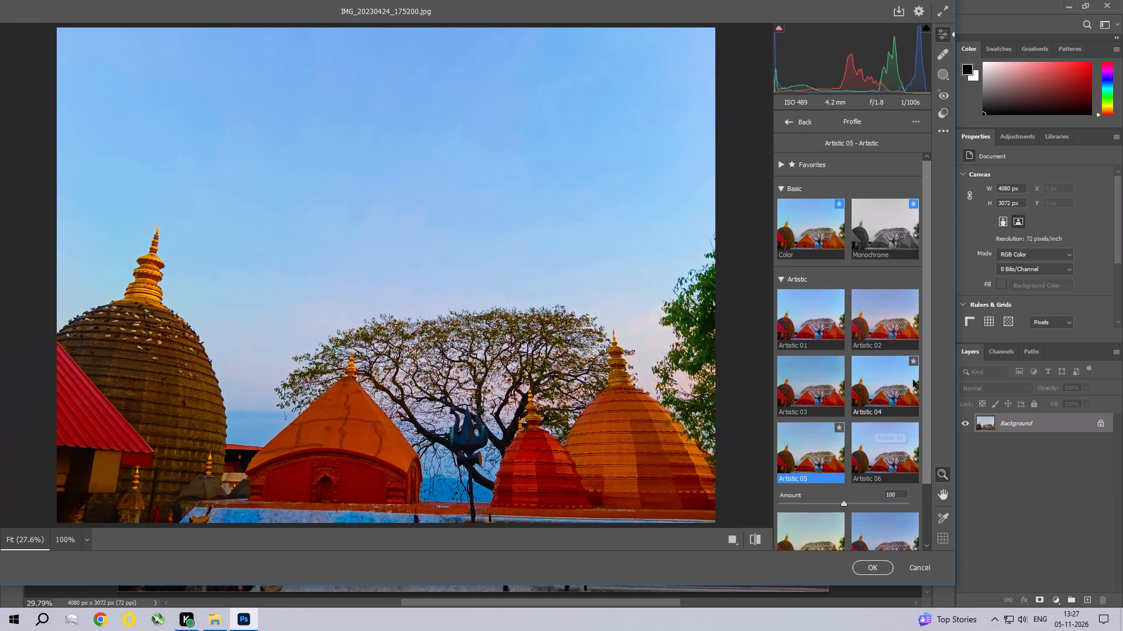
# Look through the B&W and Modern profile groups for alternative looks for the temple photo.
pyautogui.moveTo(923, 360); pyautogui.dragTo(924, 493)
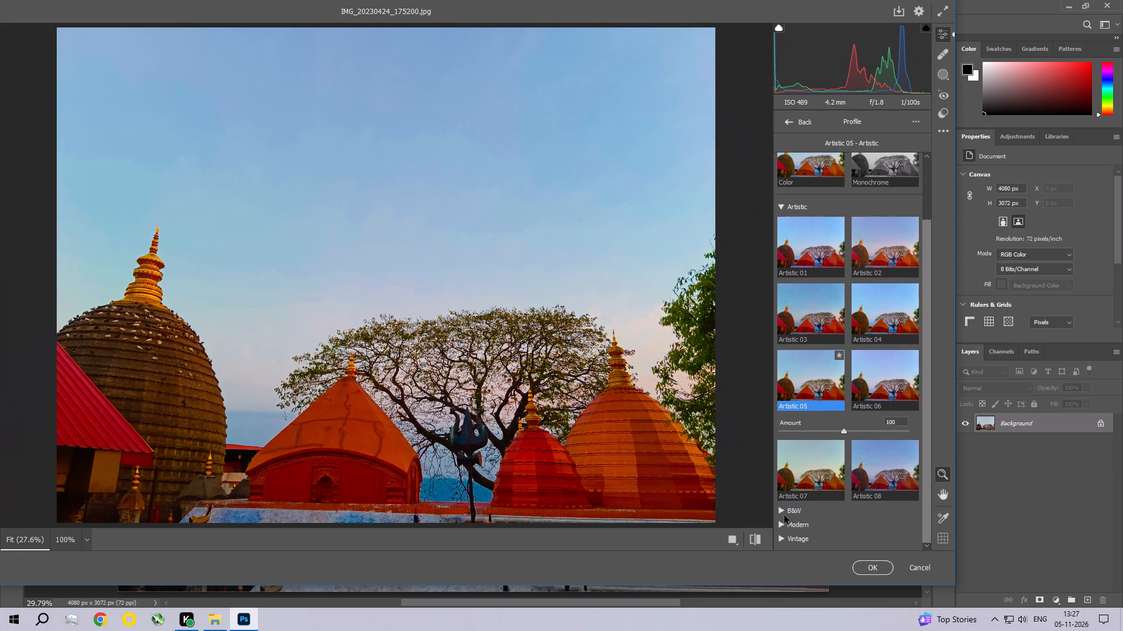
pyautogui.click(787, 515)
pyautogui.scroll(-1, 806, 508)
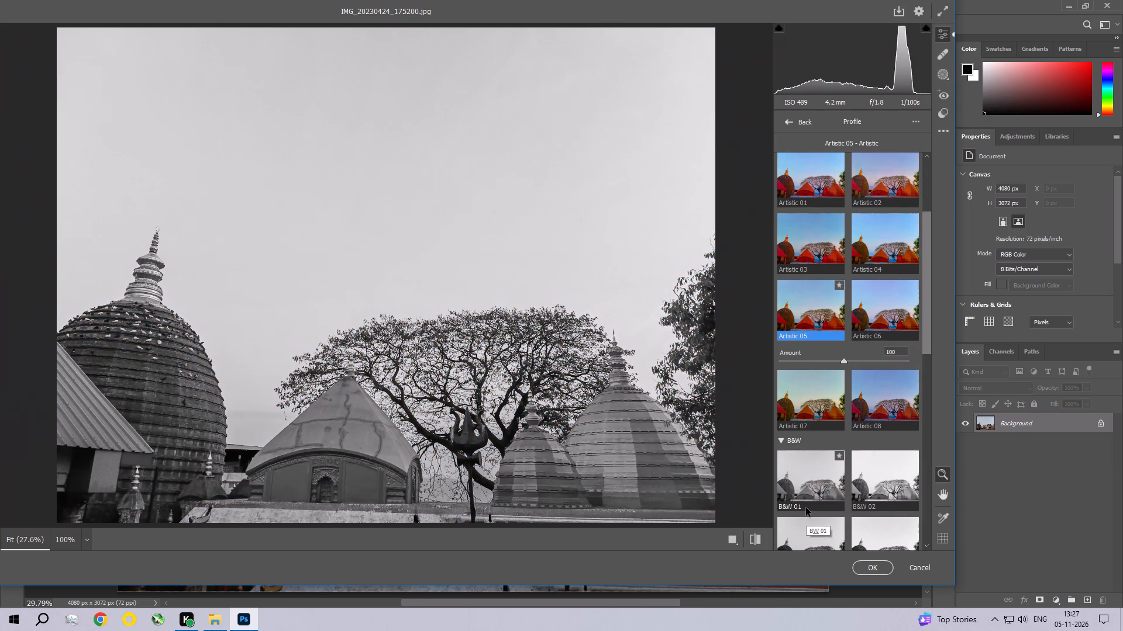
pyautogui.scroll(-1, 806, 508)
pyautogui.scroll(4, 806, 508)
pyautogui.scroll(-10, 806, 507)
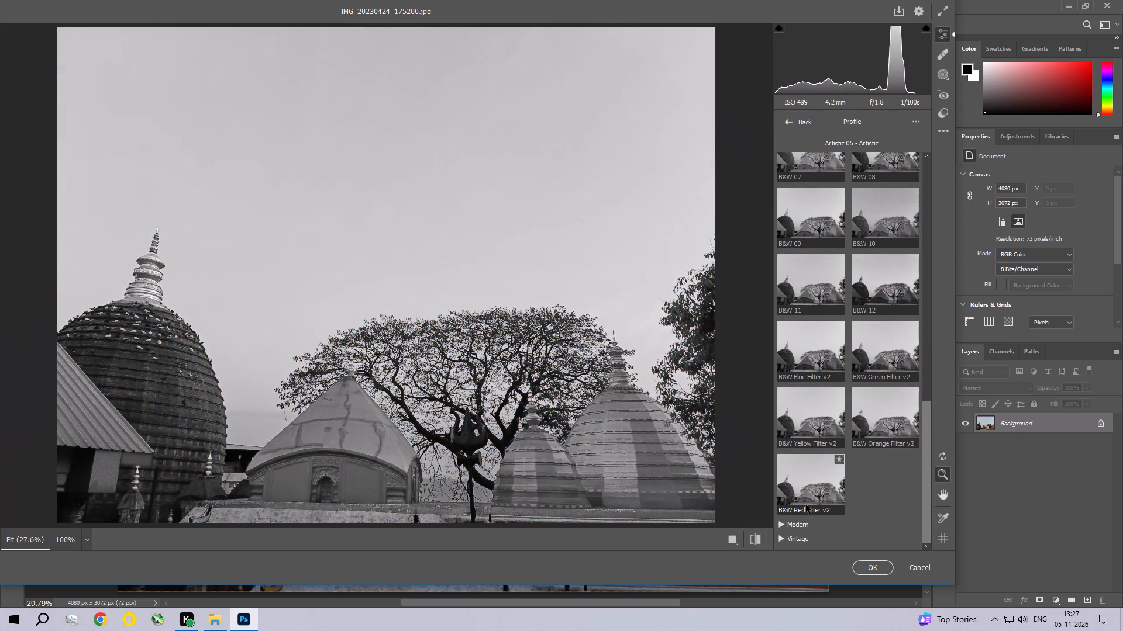
pyautogui.scroll(-1, 806, 501)
pyautogui.click(793, 523)
pyautogui.scroll(-1, 793, 522)
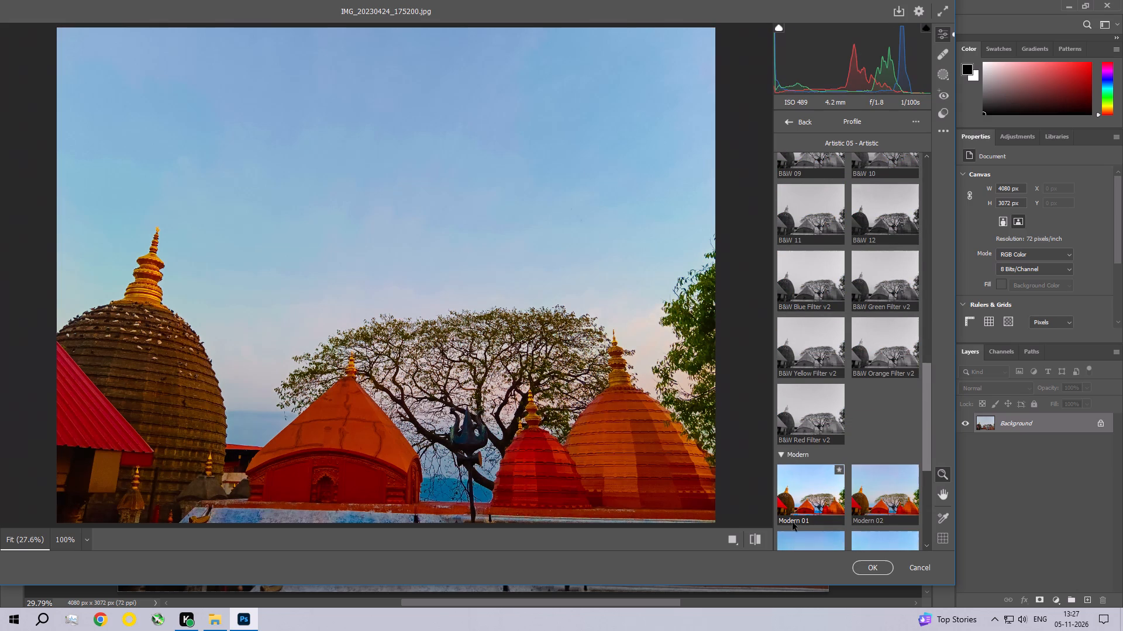
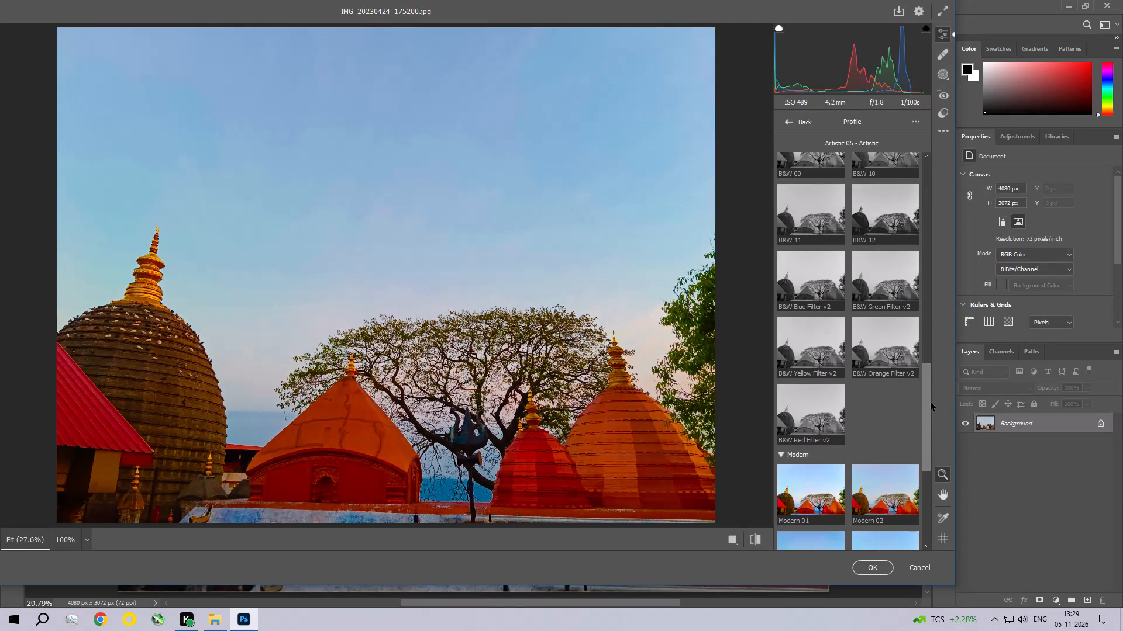
# Apply the Modern 04 profile to the temple photo and commit the Camera Raw edits.
pyautogui.moveTo(925, 398); pyautogui.dragTo(931, 481)
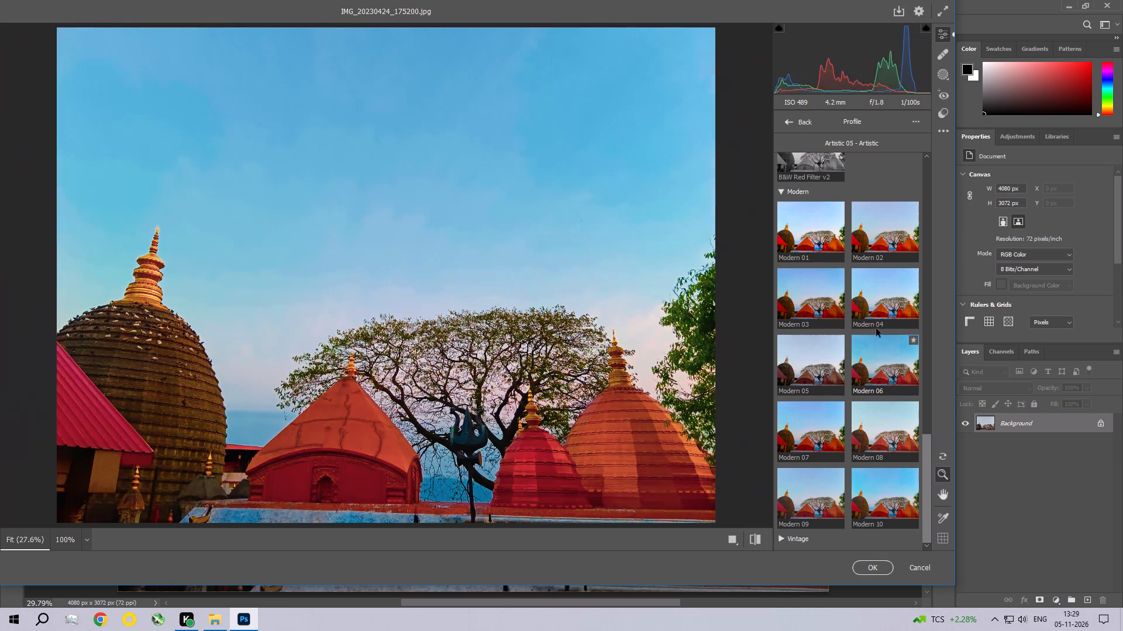
pyautogui.click(887, 303)
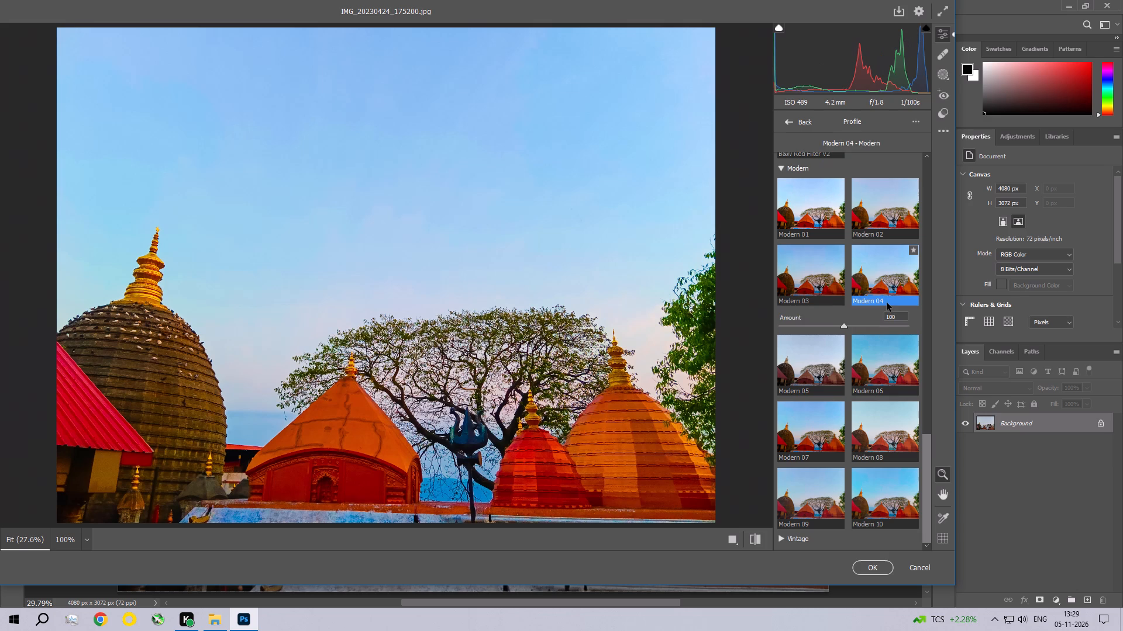
pyautogui.click(887, 303)
pyautogui.click(873, 571)
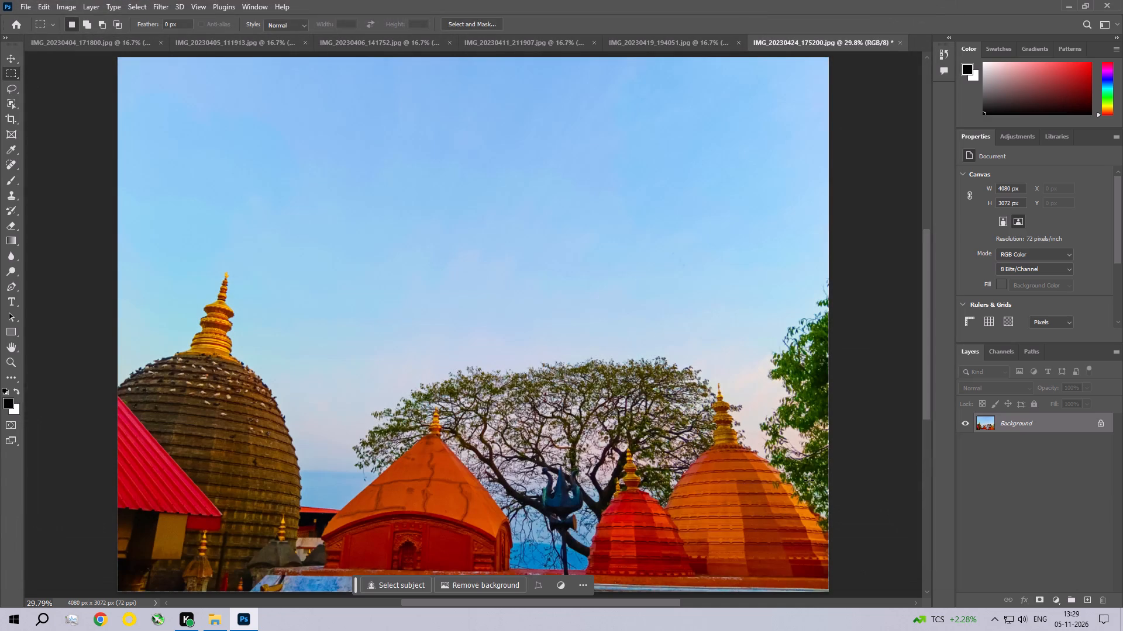
# Inspect the tree canopy and temple spires up close, and return to the whole photo.
pyautogui.hotkey('ctrl', 'space')
pyautogui.hotkey('ctrl', 'space')
pyautogui.hotkey('ctrl', 'space')
pyautogui.hotkey('ctrl', 'space')
pyautogui.hotkey('ctrl', 'space')
pyautogui.hotkey('ctrl', 'space')
pyautogui.hotkey('ctrl', 'space')
pyautogui.hotkey('ctrl', 'space')
pyautogui.hotkey('ctrl', 'space')
pyautogui.hotkey('ctrl', 'space')
pyautogui.hotkey('ctrl', 'space')
pyautogui.hotkey('ctrl', 'space')
pyautogui.hotkey('ctrl', 'space')
pyautogui.hotkey('ctrl', 'space')
pyautogui.hotkey('ctrl', 'space')
pyautogui.hotkey('ctrl', 'space')
pyautogui.hotkey('ctrl', 'space')
pyautogui.hotkey('ctrl', 'space')
pyautogui.hotkey('ctrl', 'space')
pyautogui.hotkey('ctrl', 'space')
pyautogui.keyDown('ctrl'); pyautogui.click(585, 420); pyautogui.keyUp('ctrl')
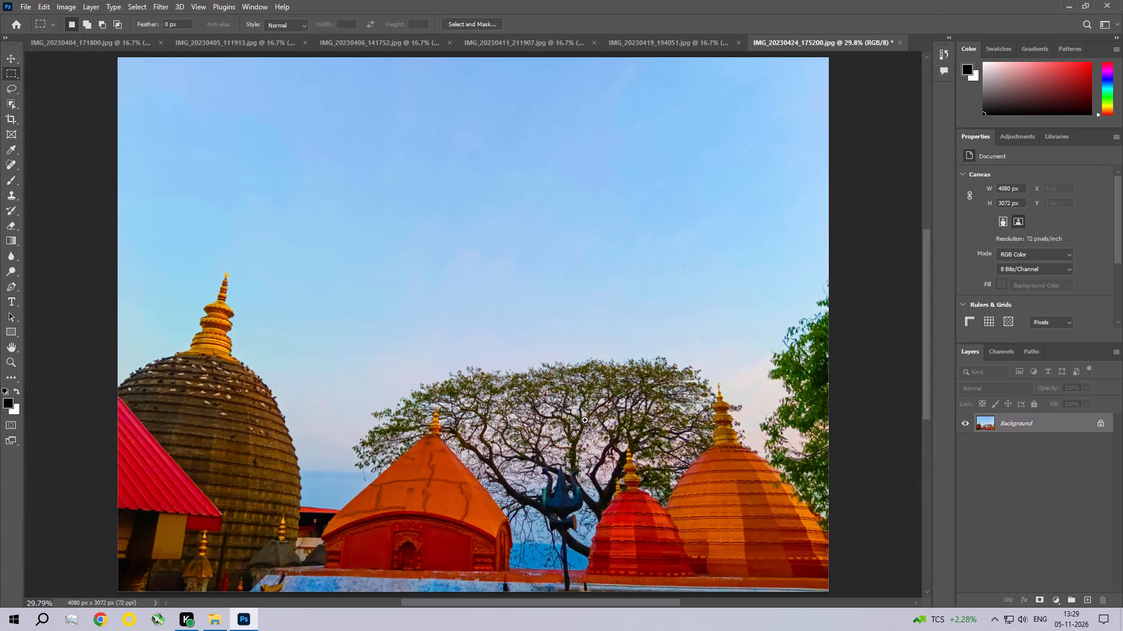
pyautogui.keyDown('ctrl'); pyautogui.click(585, 420); pyautogui.keyUp('ctrl')
pyautogui.keyDown('ctrl'); pyautogui.click(585, 420); pyautogui.keyUp('ctrl')
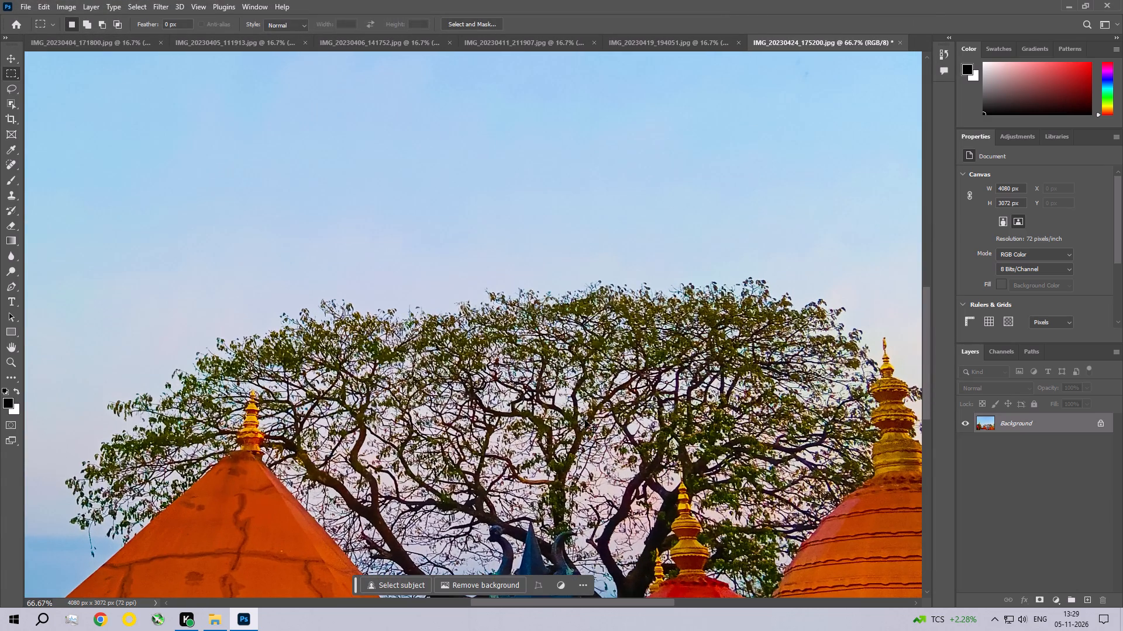
pyautogui.hotkey('ctrl', '0')
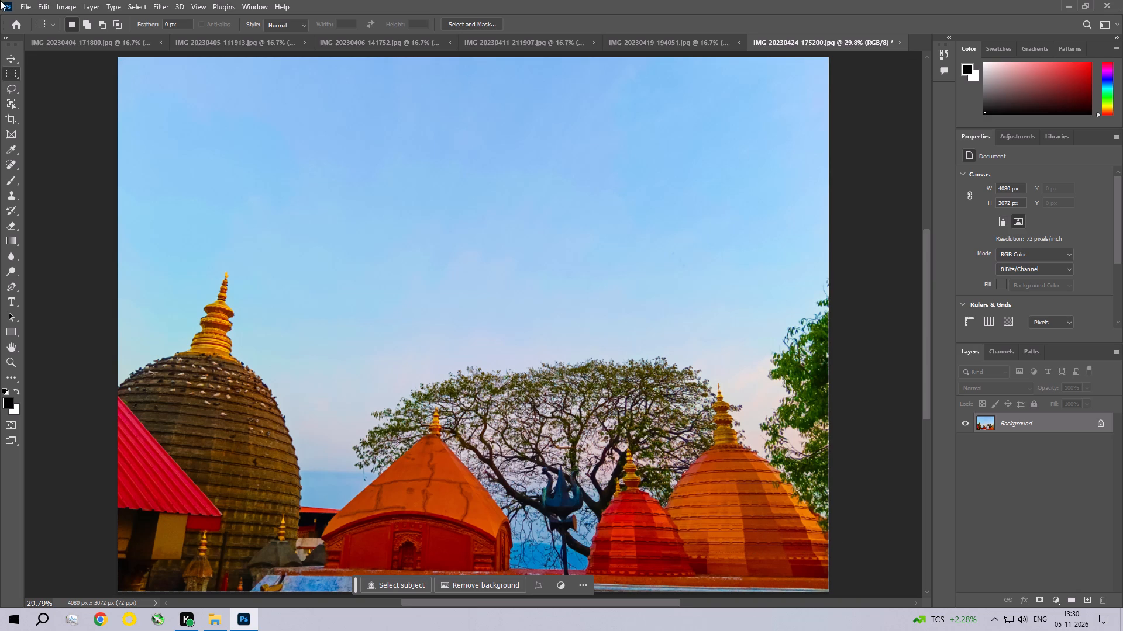
# Apply a Photo Filter to the temple photo using Warming Filter (85) at 45% density.
pyautogui.click(64, 5)
pyautogui.click(74, 33)
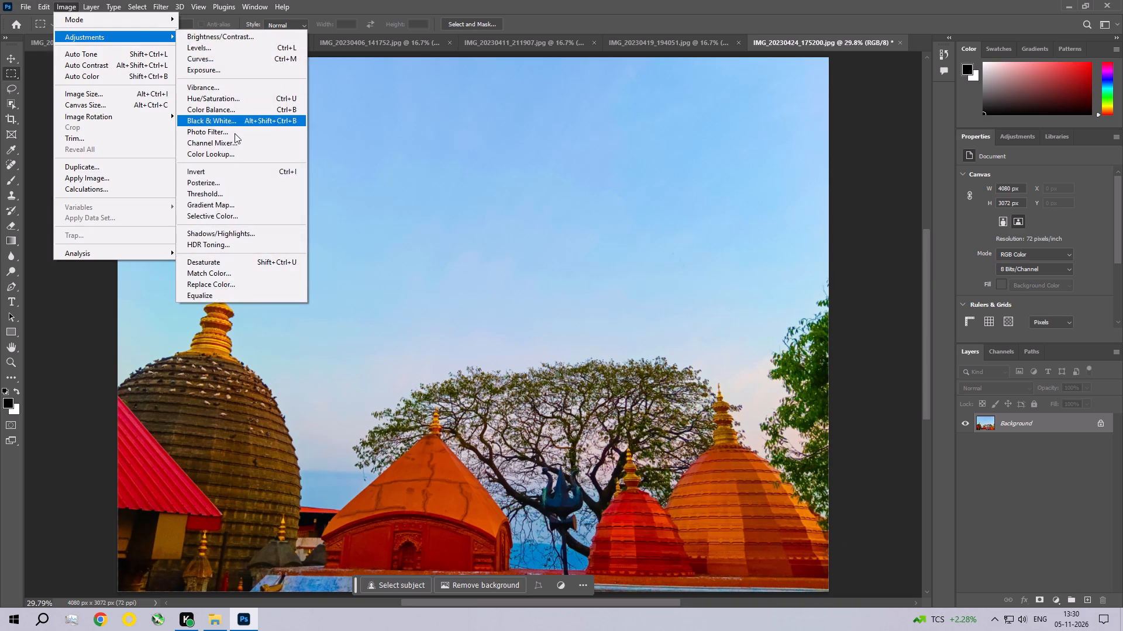
pyautogui.click(235, 133)
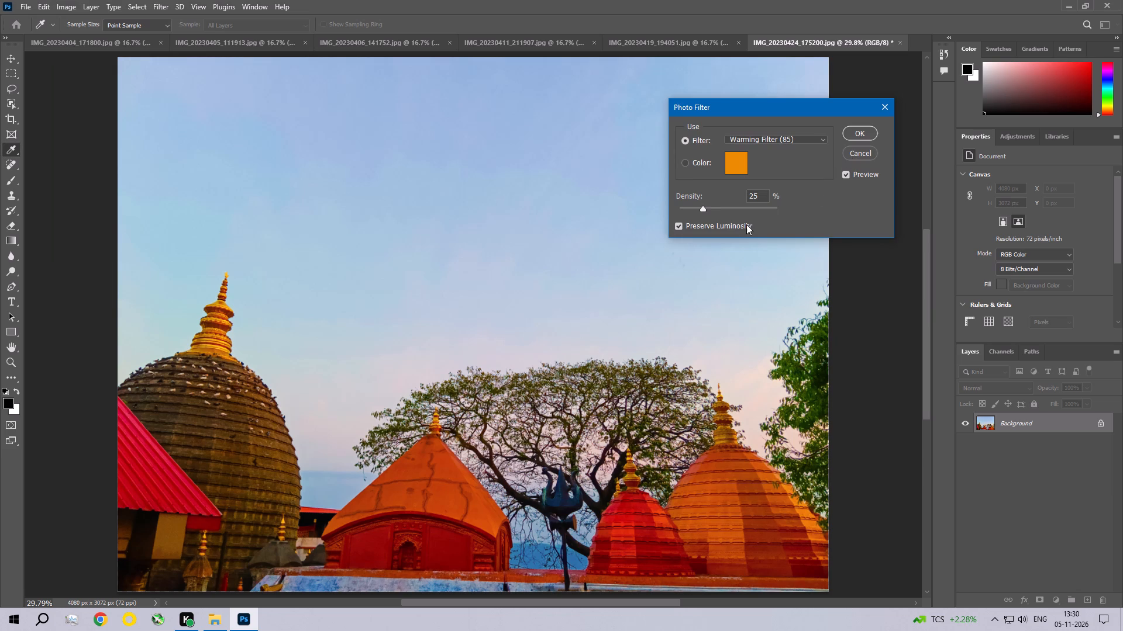
pyautogui.moveTo(705, 206); pyautogui.dragTo(729, 210)
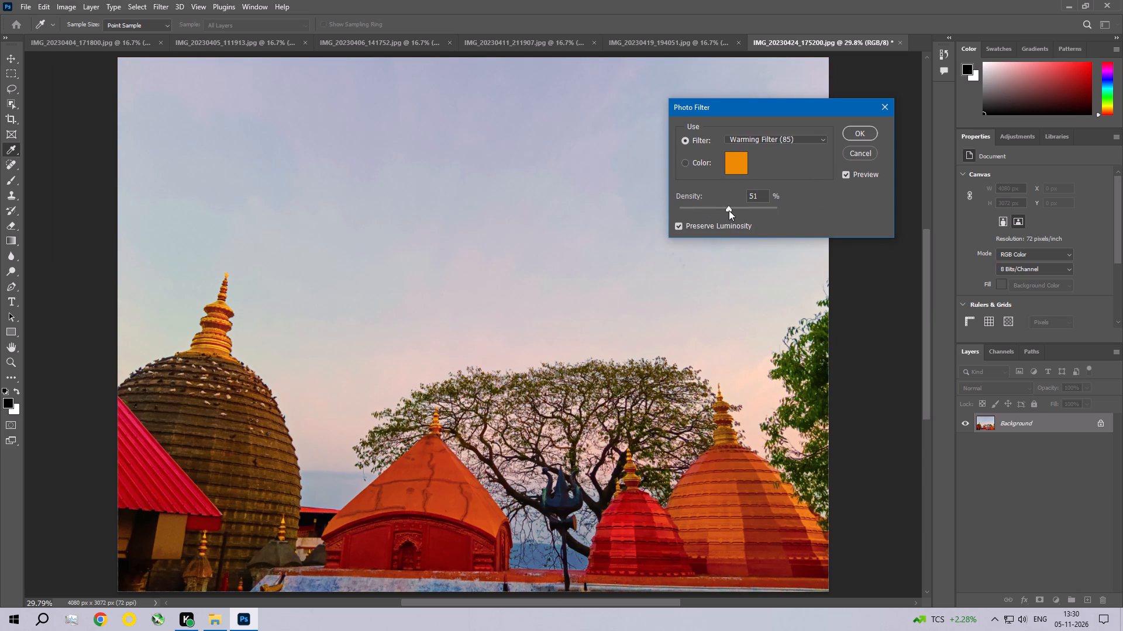
pyautogui.moveTo(729, 210); pyautogui.dragTo(720, 211)
pyautogui.moveTo(720, 211); pyautogui.dragTo(723, 211)
pyautogui.click(864, 133)
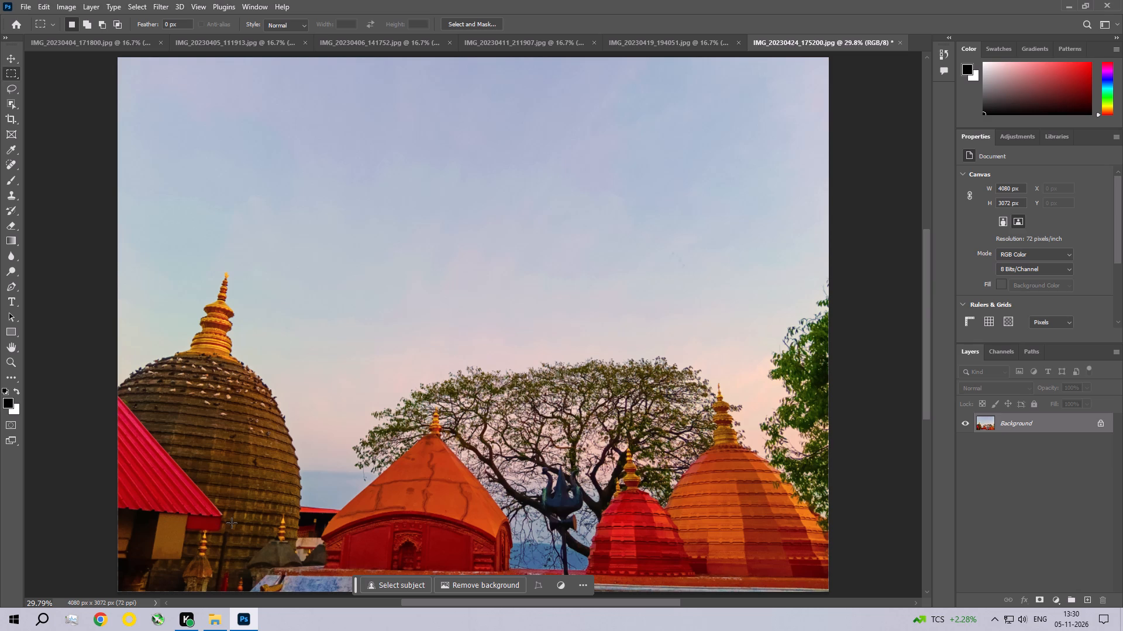
# Apply an Exposure adjustment to the temple photo with Offset set to 0.0100.
pyautogui.click(66, 6)
pyautogui.click(71, 31)
pyautogui.click(275, 70)
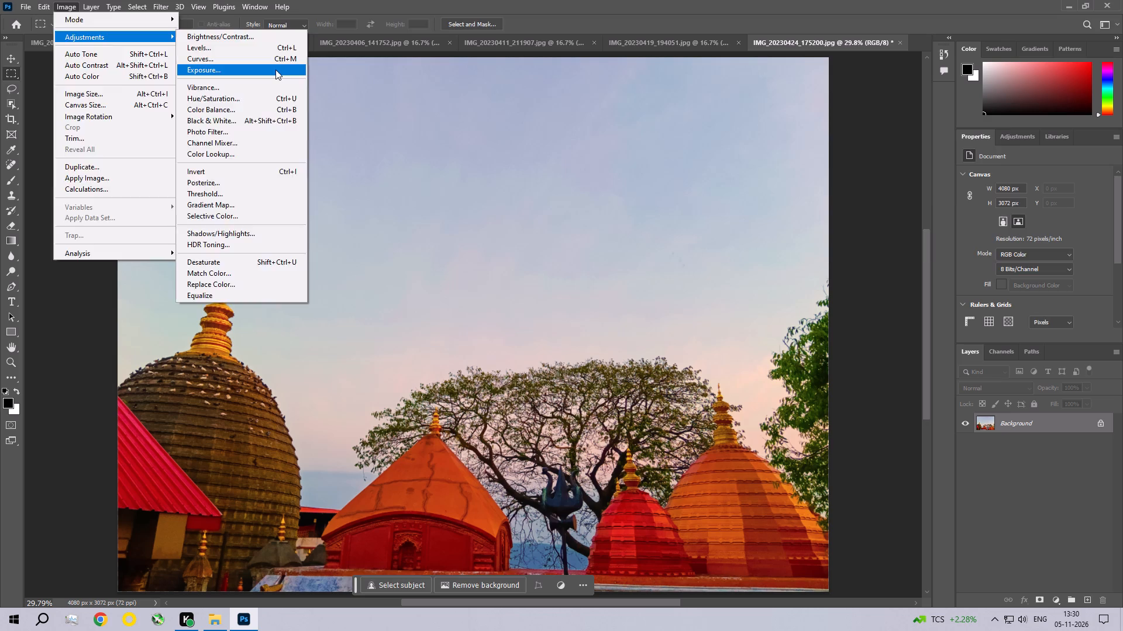
pyautogui.click(930, 209)
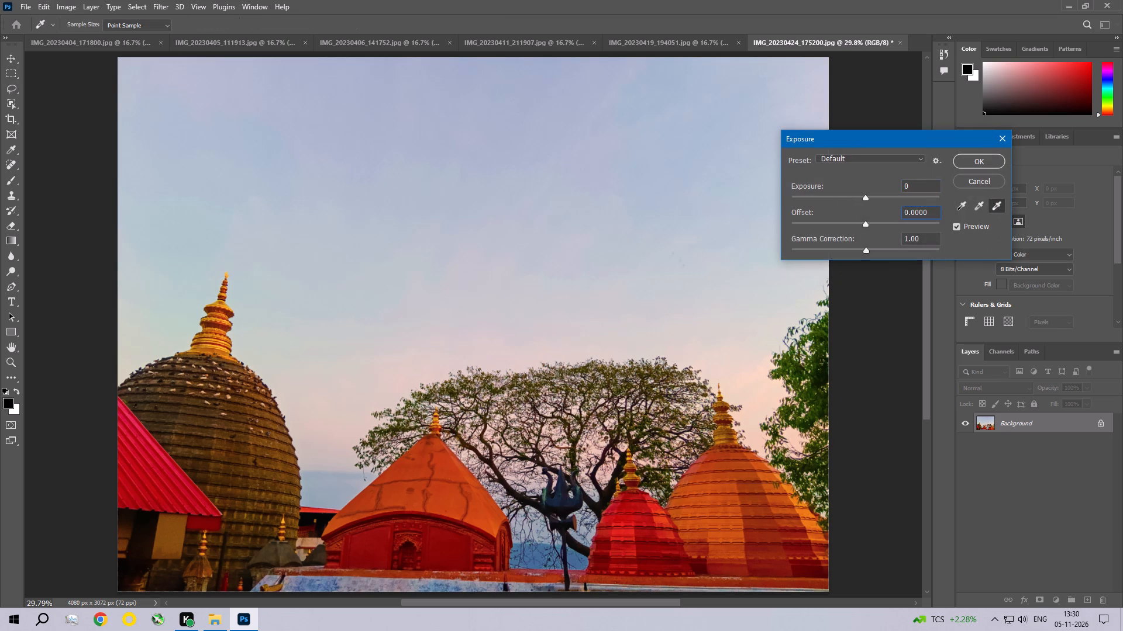
pyautogui.press('BackSpace')
pyautogui.press('BackSpace')
pyautogui.press('BackSpace')
pyautogui.press('1')
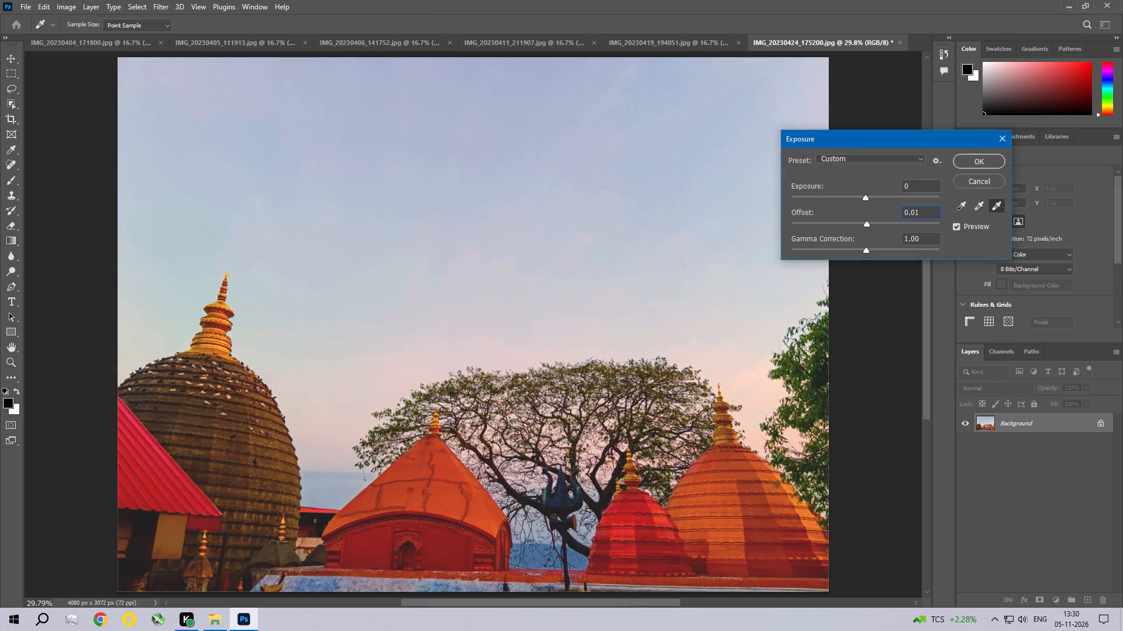
pyautogui.write('00')
pyautogui.press('Return')
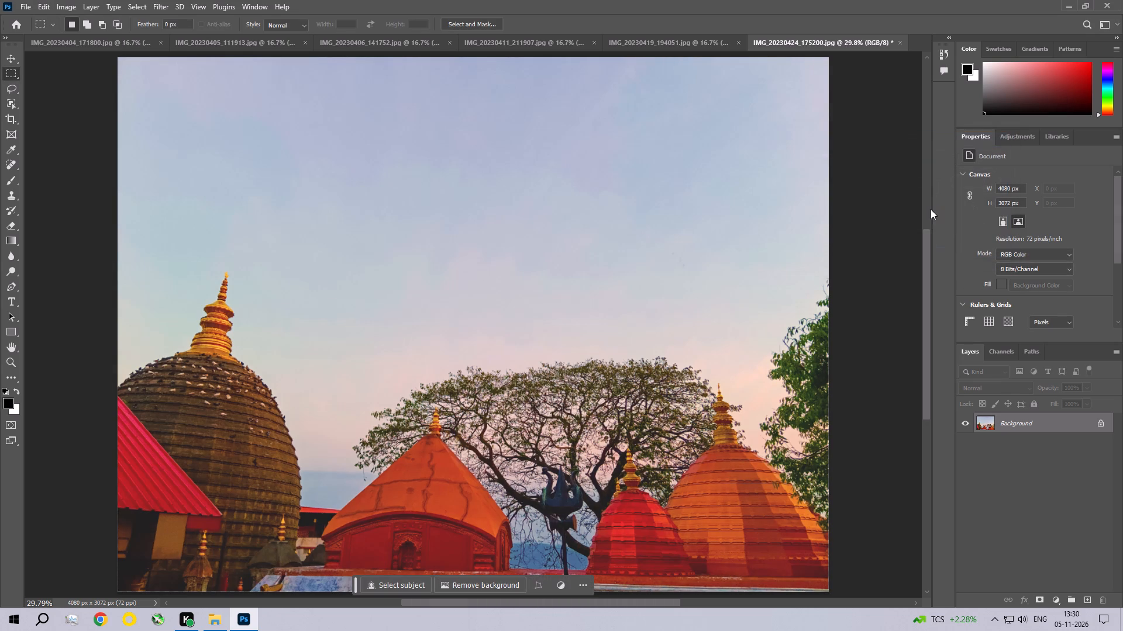
# Examine the orange roof and tree up close, and return to the whole photo.
pyautogui.hotkey('ctrl', 'space')
pyautogui.hotkey('ctrl', 'space')
pyautogui.hotkey('ctrl', 'space')
pyautogui.hotkey('ctrl', 'space')
pyautogui.hotkey('ctrl', 'space')
pyautogui.hotkey('ctrl', 'space')
pyautogui.hotkey('ctrl', 'space')
pyautogui.hotkey('ctrl', 'space')
pyautogui.hotkey('ctrl', 'space')
pyautogui.hotkey('ctrl', 'space')
pyautogui.hotkey('ctrl', 'space')
pyautogui.hotkey('ctrl', 'space')
pyautogui.hotkey('ctrl', 'space')
pyautogui.hotkey('ctrl', 'space')
pyautogui.hotkey('ctrl', 'space')
pyautogui.hotkey('ctrl', 'space')
pyautogui.hotkey('ctrl', 'space')
pyautogui.hotkey('ctrl', 'space')
pyautogui.hotkey('ctrl', 'space')
pyautogui.hotkey('ctrl', 'space')
pyautogui.keyDown('ctrl'); pyautogui.doubleClick(481, 457); pyautogui.keyUp('ctrl')
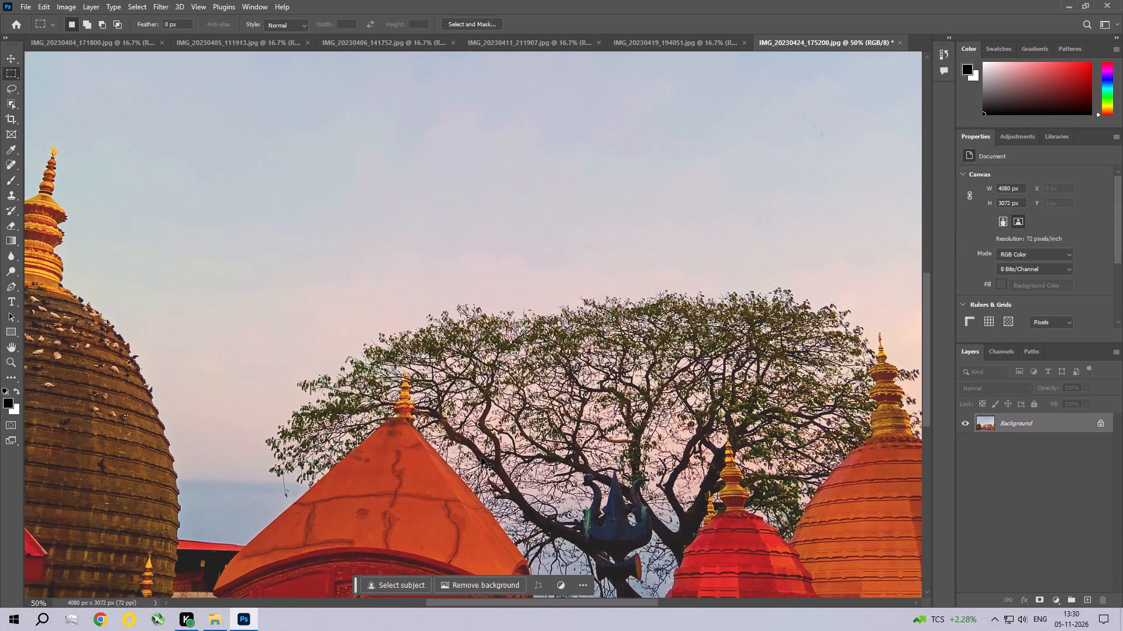
pyautogui.hotkey('ctrl', '0')
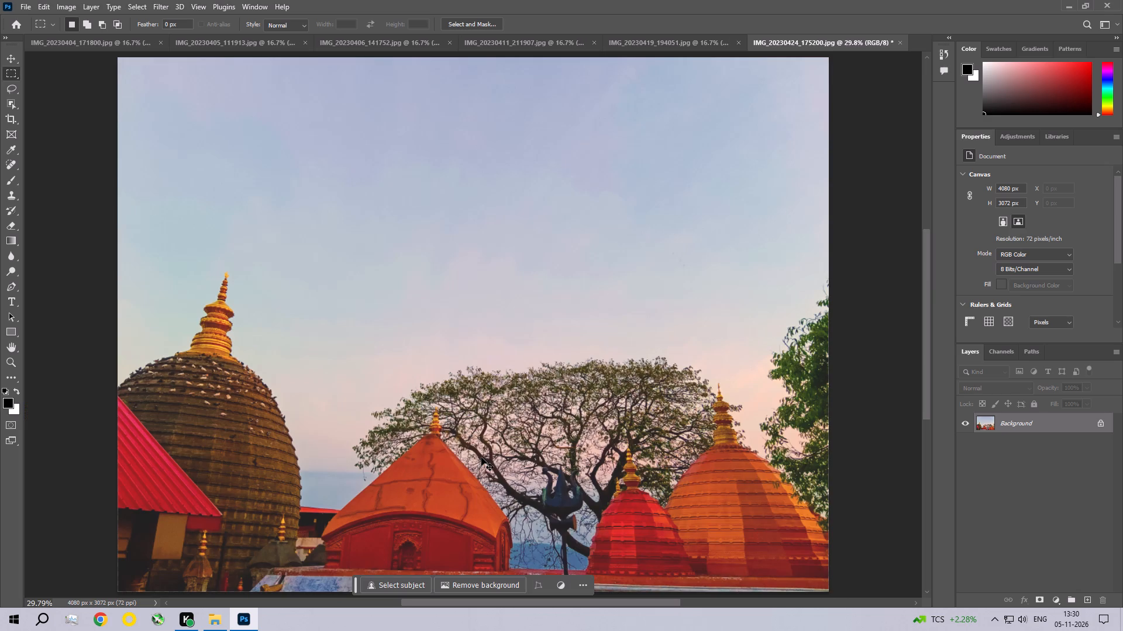
# Save the temple photo as a Baseline ("Standard") JPEG at Maximum quality 12.
pyautogui.hotkey('ctrl', 's')
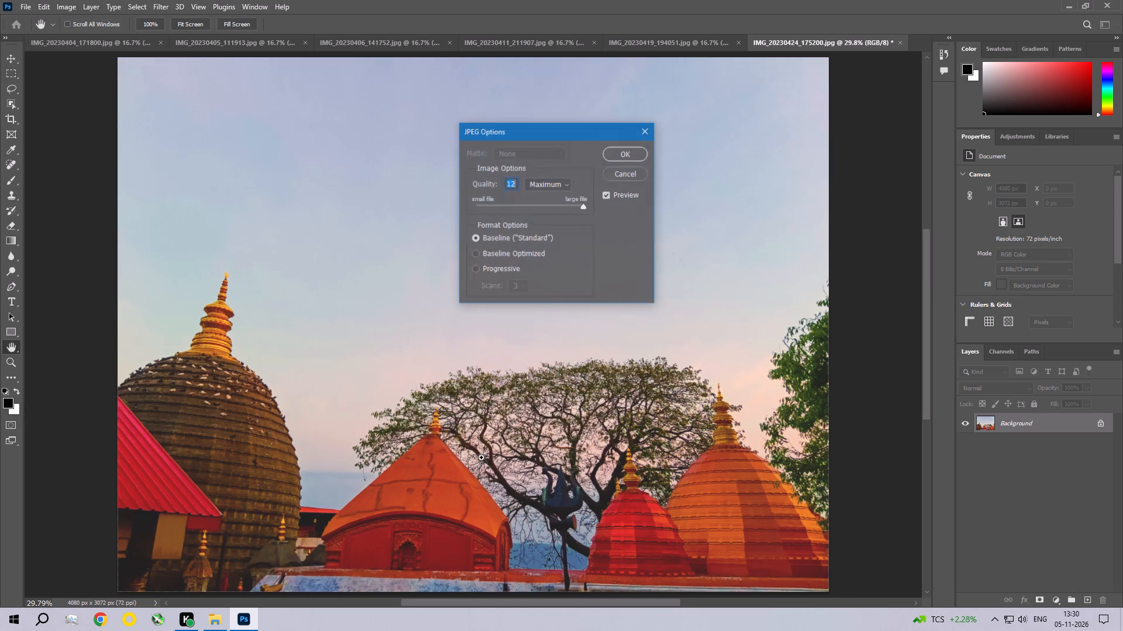
pyautogui.click(635, 151)
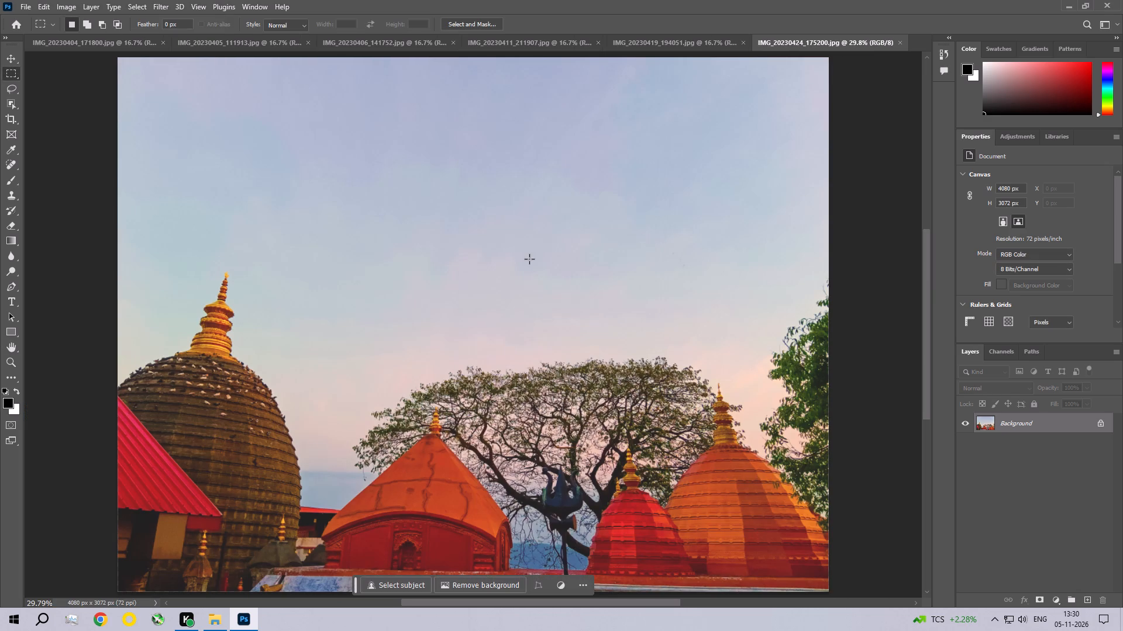
# Remove the round dark stain at the middle of the central orange roof with a Content-Aware fill.
pyautogui.hotkey('ctrl', 'space')
pyautogui.hotkey('ctrl', 'space')
pyautogui.hotkey('ctrl', 'space')
pyautogui.hotkey('ctrl', 'space')
pyautogui.hotkey('ctrl', 'space')
pyautogui.hotkey('ctrl', 'space')
pyautogui.hotkey('ctrl', 'space')
pyautogui.hotkey('ctrl', 'space')
pyautogui.hotkey('ctrl', 'space')
pyautogui.hotkey('ctrl', 'space')
pyautogui.hotkey('ctrl', 'space')
pyautogui.hotkey('ctrl', 'space')
pyautogui.hotkey('ctrl', 'space')
pyautogui.hotkey('ctrl', 'space')
pyautogui.hotkey('ctrl', 'space')
pyautogui.hotkey('ctrl', 'space')
pyautogui.hotkey('ctrl', 'space')
pyautogui.hotkey('ctrl', 'space')
pyautogui.hotkey('ctrl', 'space')
pyautogui.hotkey('ctrl', 'space')
pyautogui.keyDown('ctrl'); pyautogui.doubleClick(371, 483); pyautogui.keyUp('ctrl')
pyautogui.keyDown('ctrl'); pyautogui.click(371, 483); pyautogui.keyUp('ctrl')
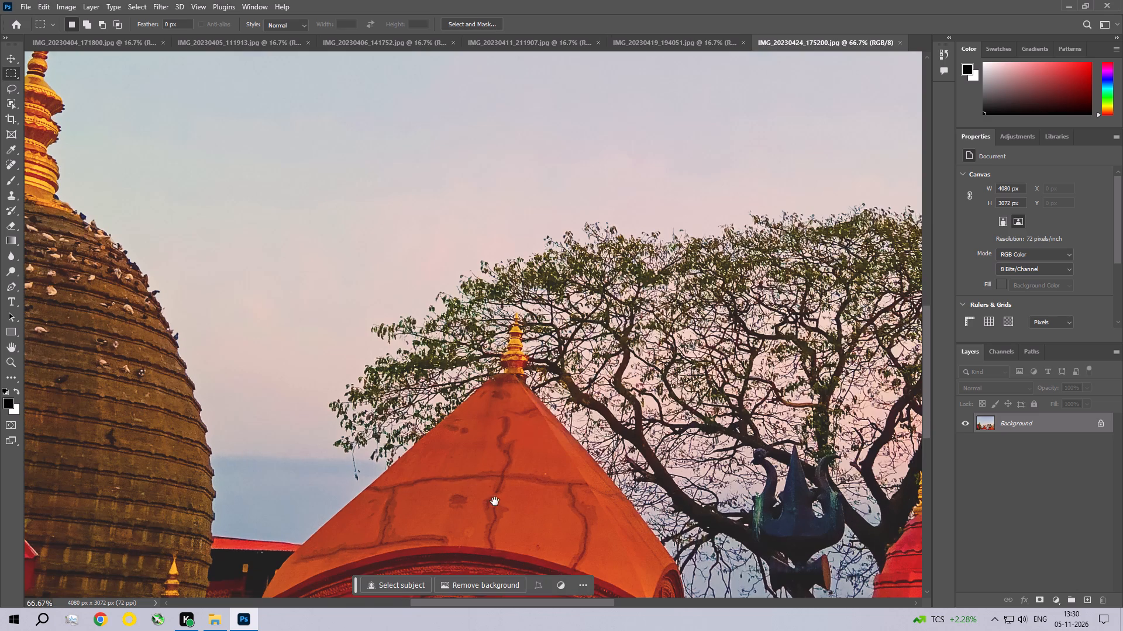
pyautogui.keyDown('ctrl'); pyautogui.click(492, 491); pyautogui.keyUp('ctrl')
pyautogui.moveTo(492, 491); pyautogui.dragTo(523, 421)
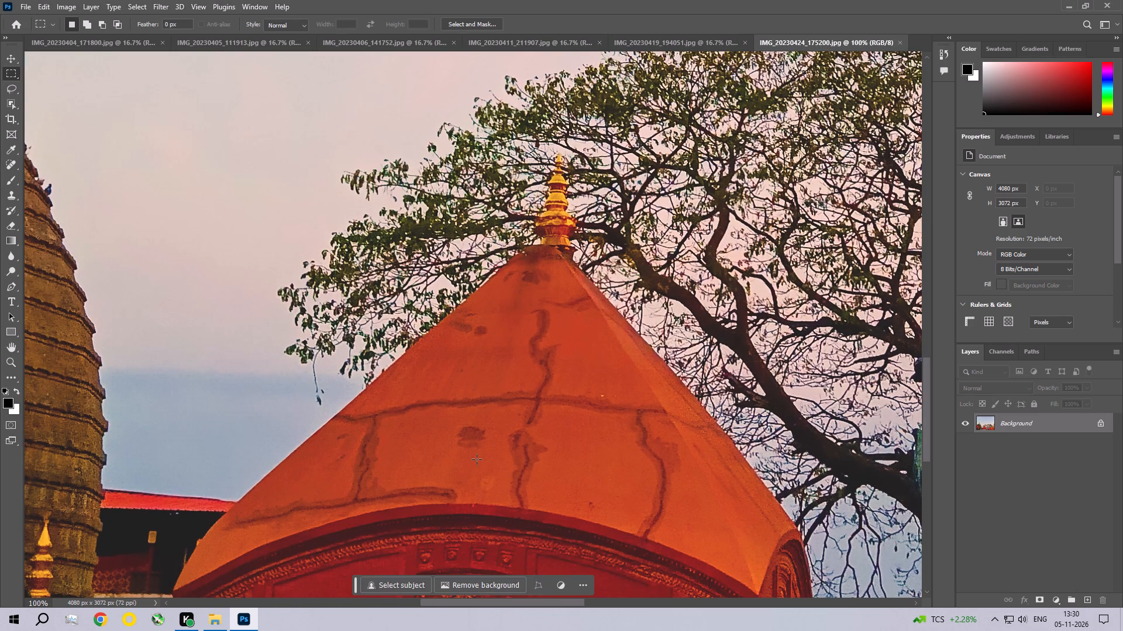
pyautogui.moveTo(446, 415); pyautogui.dragTo(495, 453)
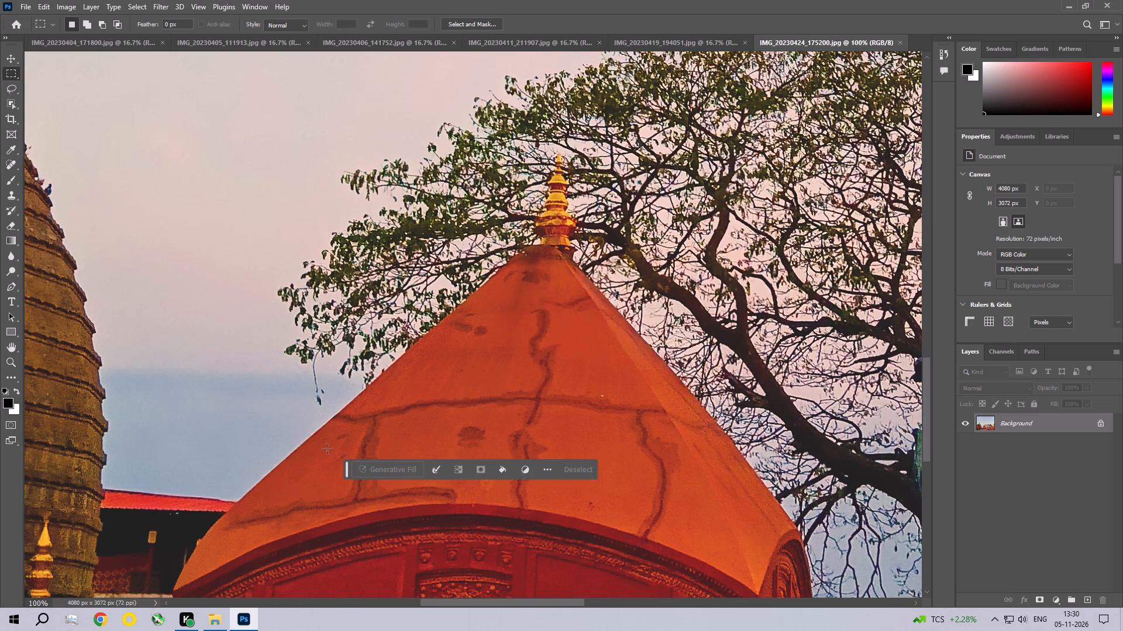
pyautogui.click(42, 1)
pyautogui.click(80, 189)
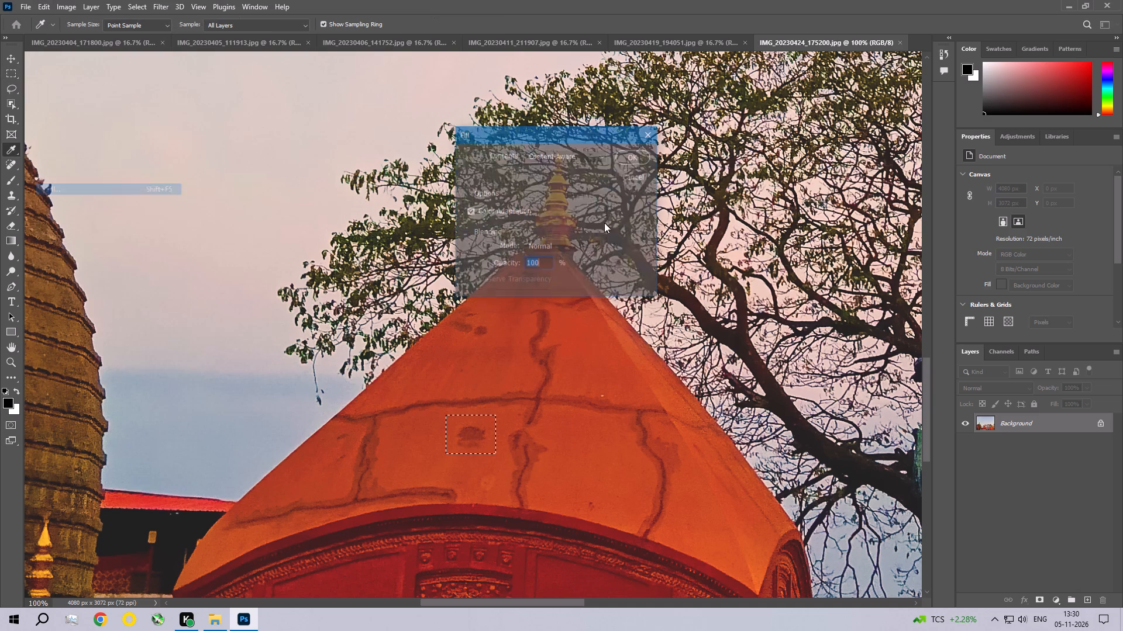
pyautogui.click(643, 153)
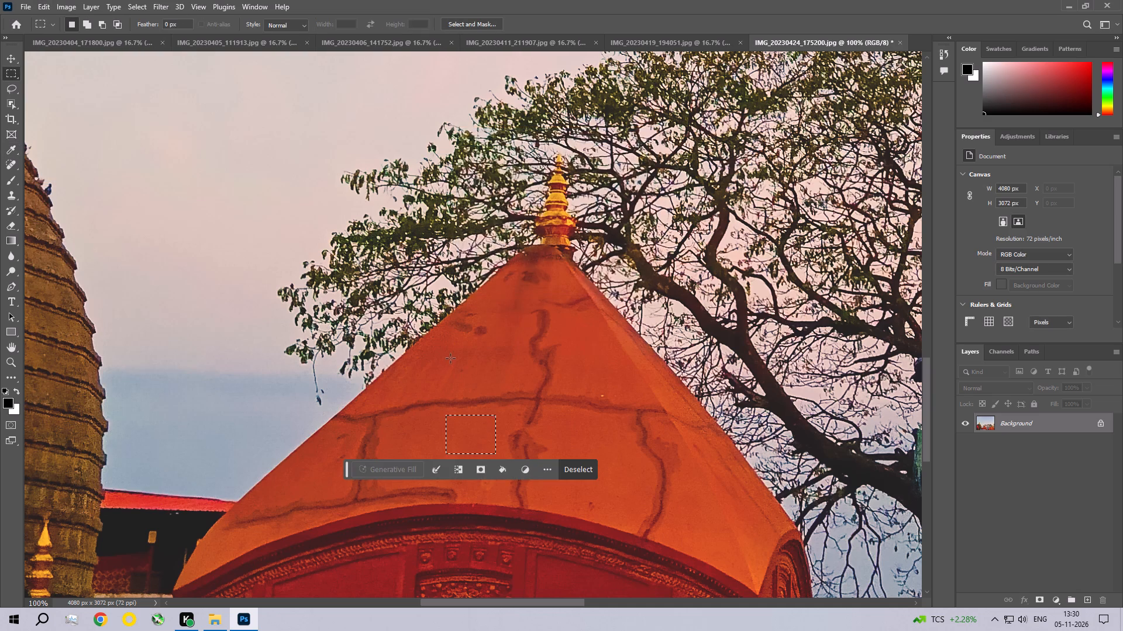
# Remove the top section of the vertical crack below the orange roof's spire with a Content-Aware fill, and deselect.
pyautogui.moveTo(522, 301); pyautogui.dragTo(537, 312)
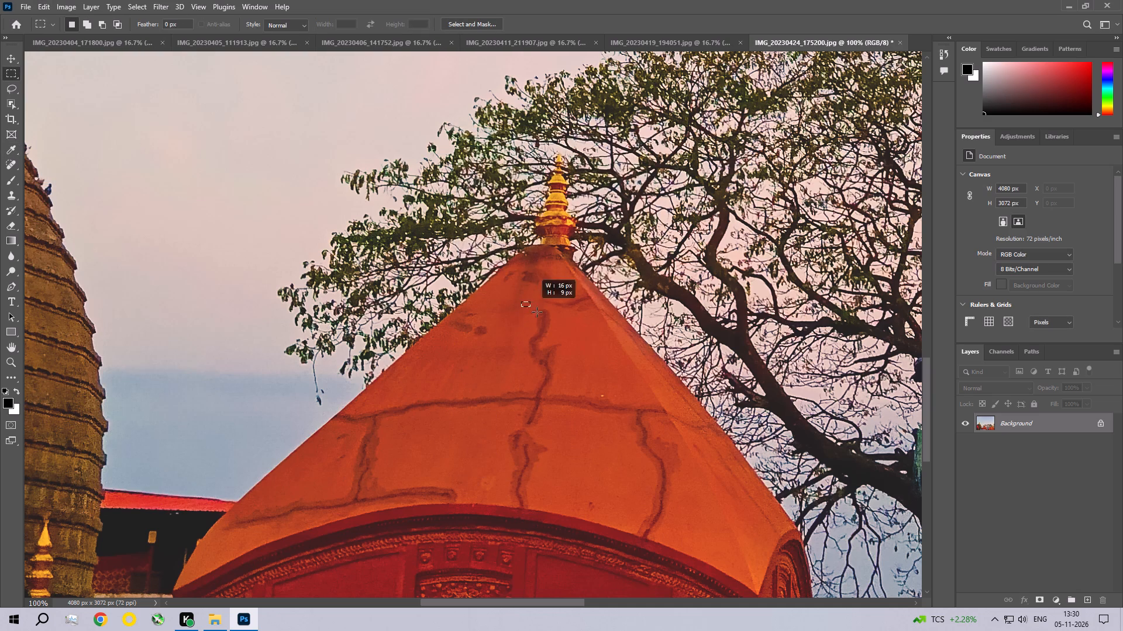
pyautogui.moveTo(537, 312); pyautogui.dragTo(561, 354)
pyautogui.click(43, 2)
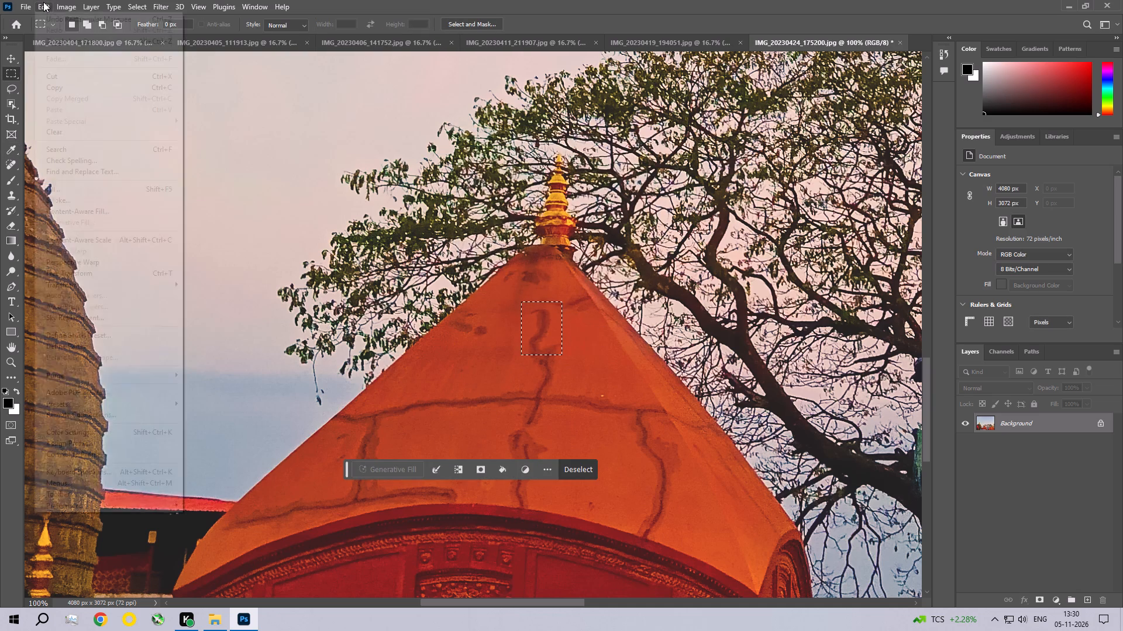
pyautogui.click(74, 187)
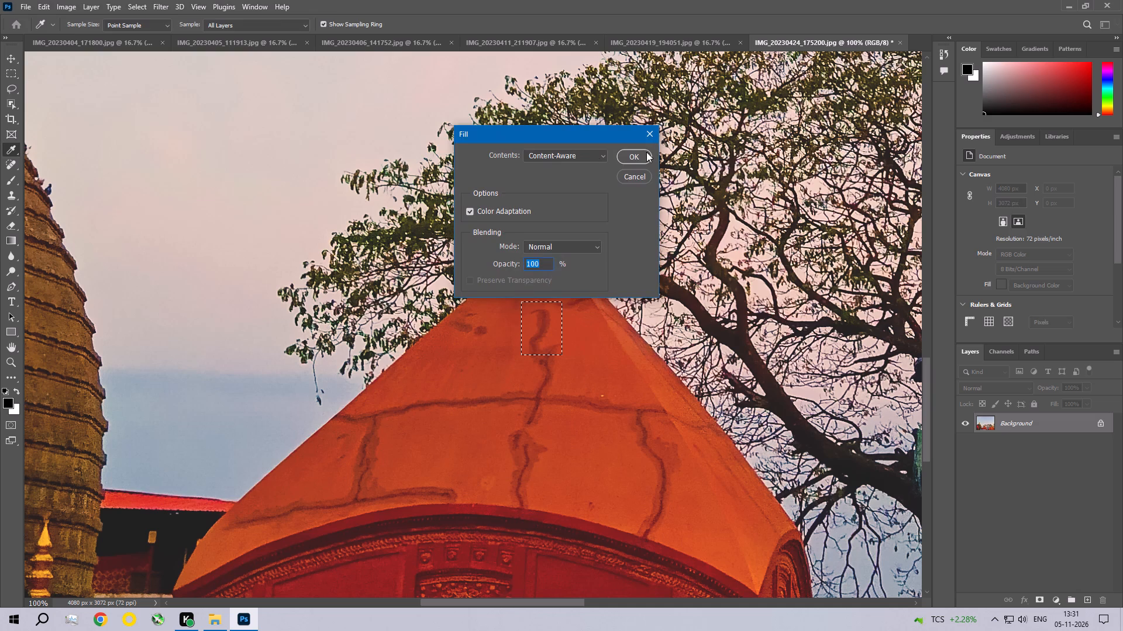
pyautogui.click(646, 152)
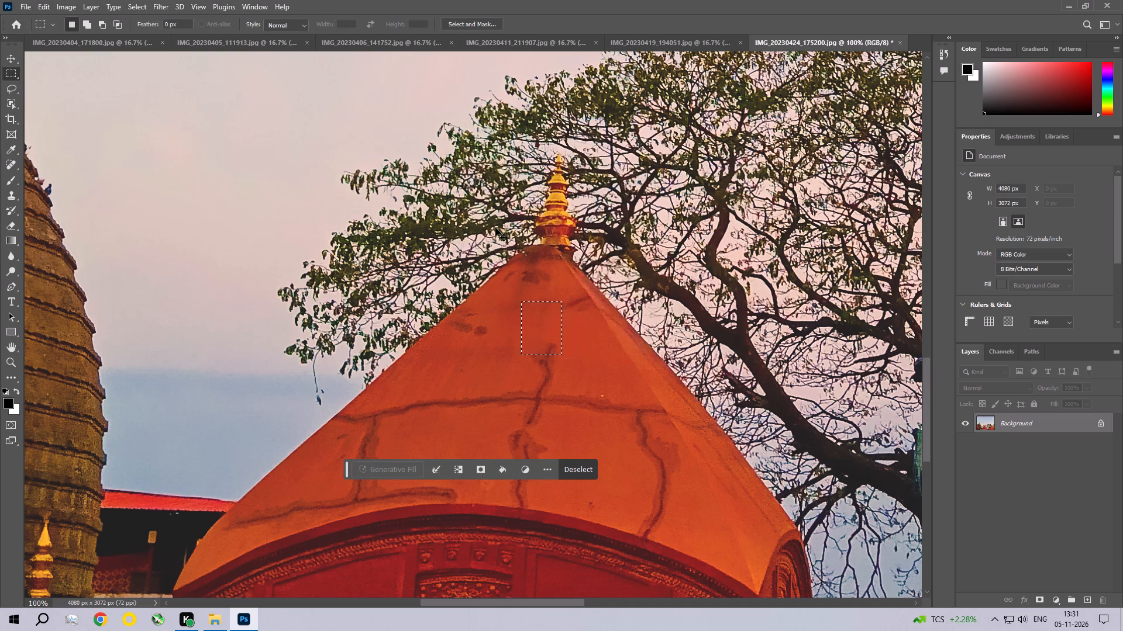
pyautogui.hotkey('ctrl', 'd')
# Remove the next section of the vertical crack, just above the roof's horizontal crack, with a Content-Aware fill, and deselect.
pyautogui.moveTo(526, 332); pyautogui.dragTo(565, 390)
pyautogui.click(42, 6)
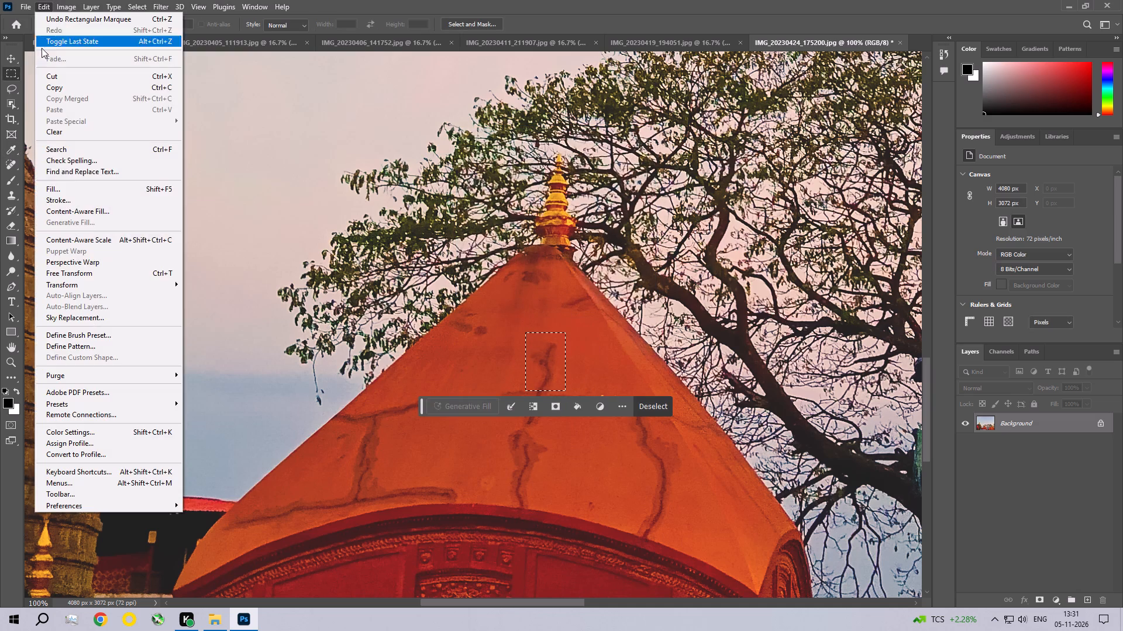
pyautogui.click(43, 194)
pyautogui.click(623, 151)
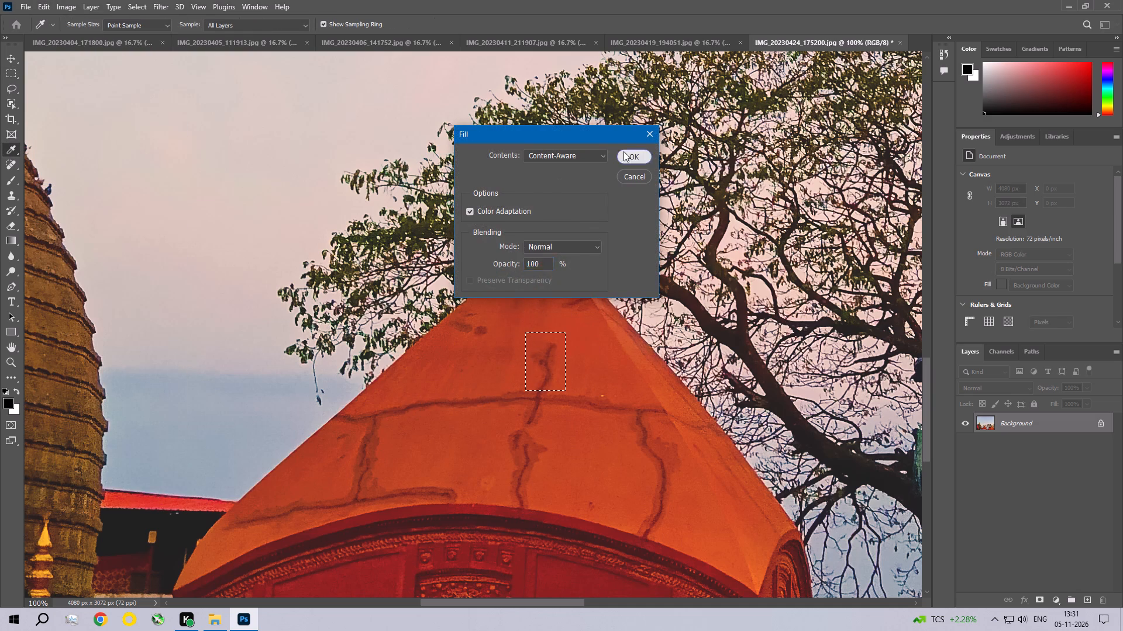
pyautogui.hotkey('ctrl', 'd')
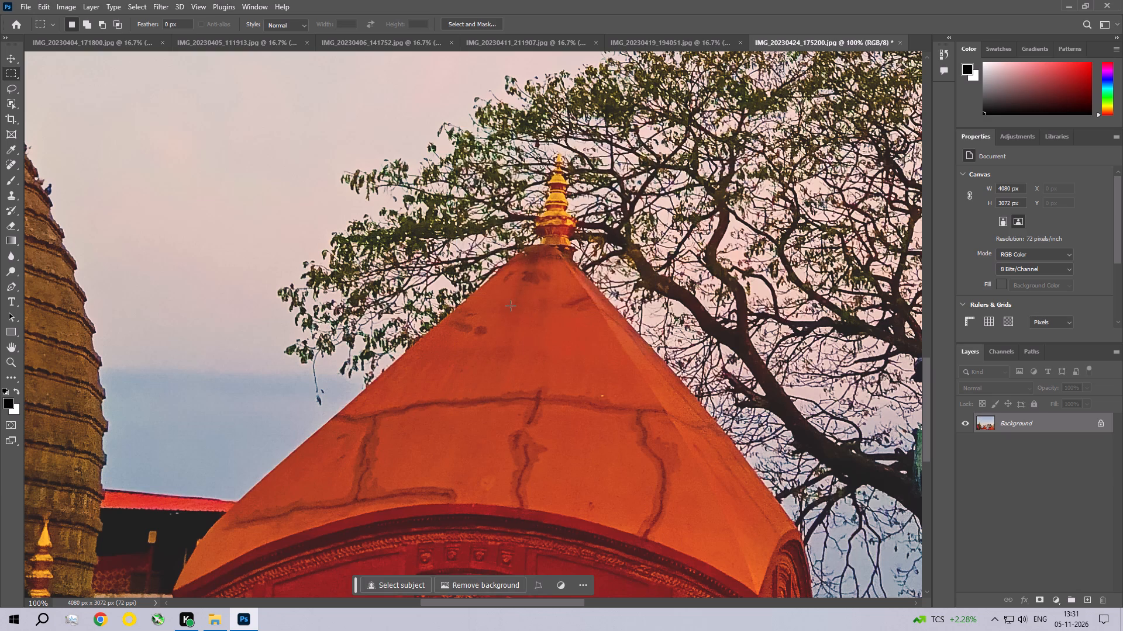
# Remove the pair of dark spots near the roof's upper left edge with a Content-Aware fill, and deselect.
pyautogui.moveTo(501, 310); pyautogui.dragTo(449, 346)
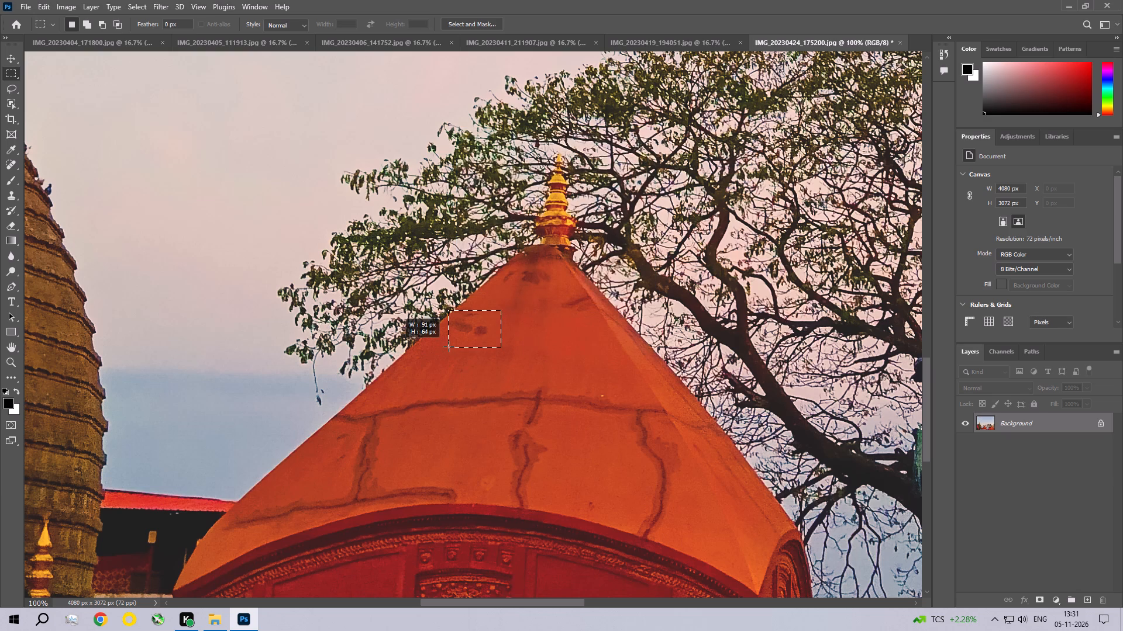
pyautogui.moveTo(449, 346); pyautogui.dragTo(456, 351)
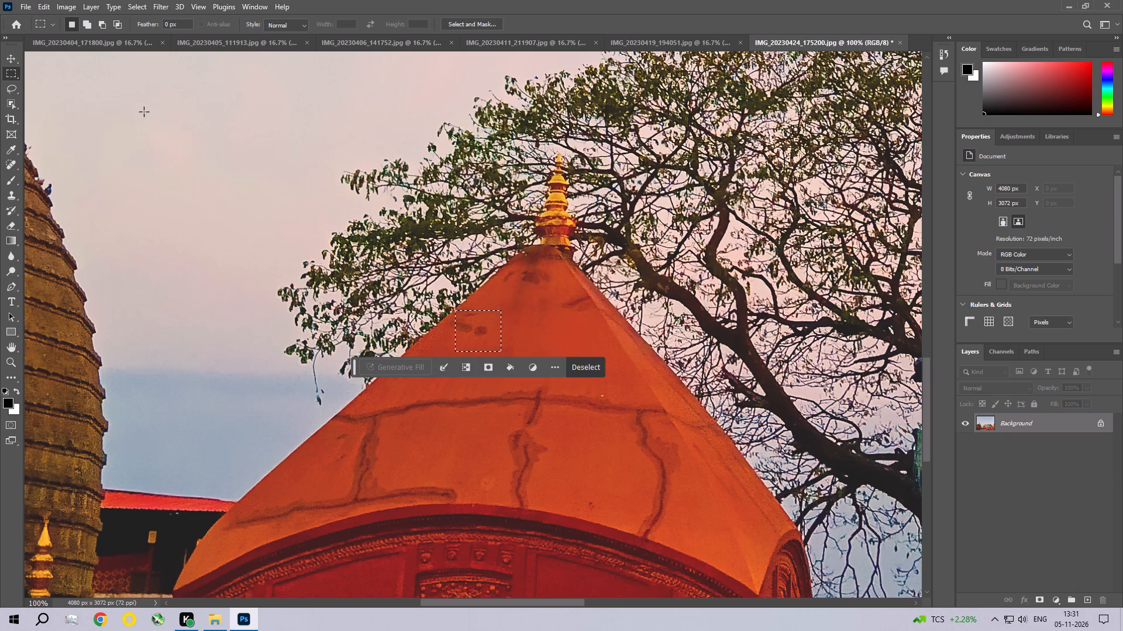
pyautogui.click(39, 8)
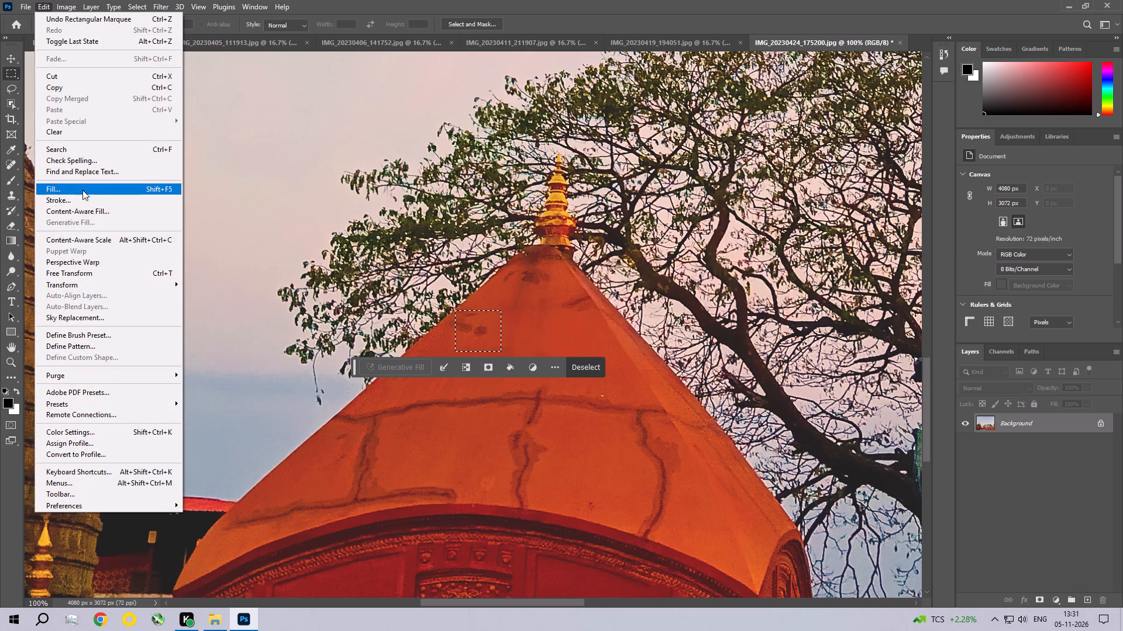
pyautogui.click(83, 188)
pyautogui.click(645, 158)
pyautogui.hotkey('ctrl', 'd')
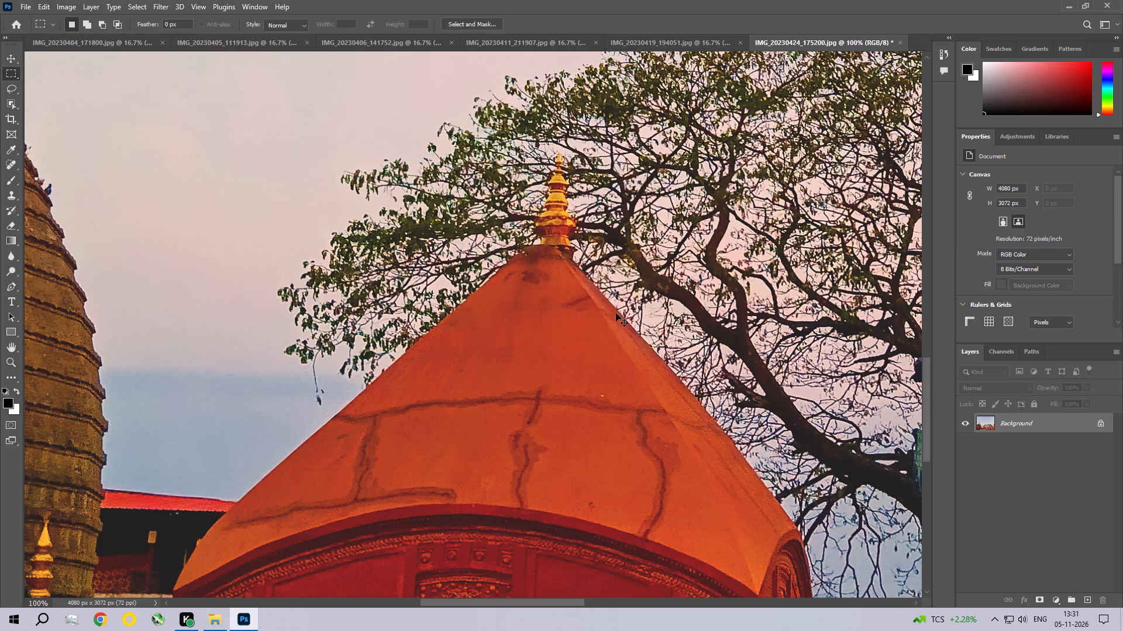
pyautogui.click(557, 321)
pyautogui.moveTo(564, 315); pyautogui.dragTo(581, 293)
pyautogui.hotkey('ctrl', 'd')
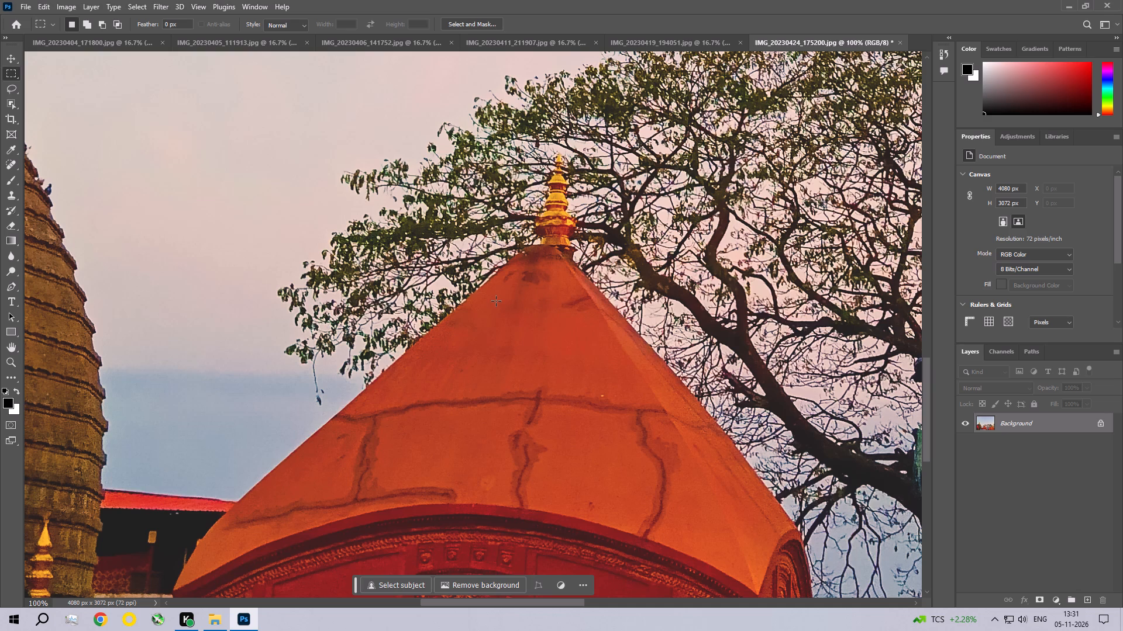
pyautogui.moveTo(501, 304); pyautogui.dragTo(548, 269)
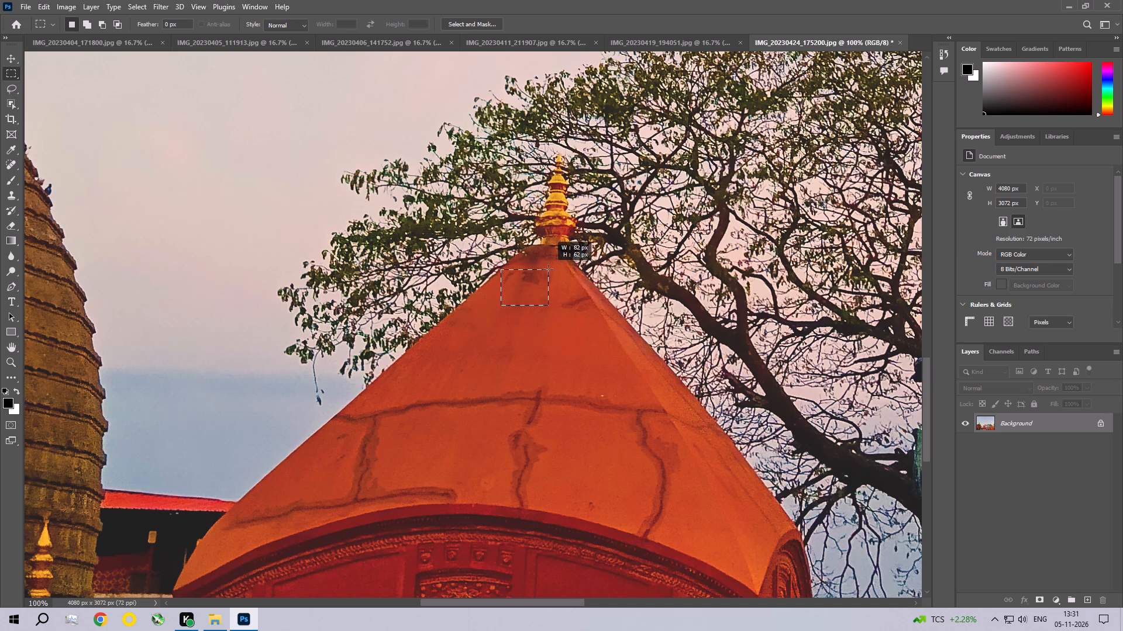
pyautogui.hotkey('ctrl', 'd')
# Remove the dark stain on the roof just below the golden spire with a Content-Aware fill, and deselect.
pyautogui.moveTo(504, 307); pyautogui.dragTo(556, 269)
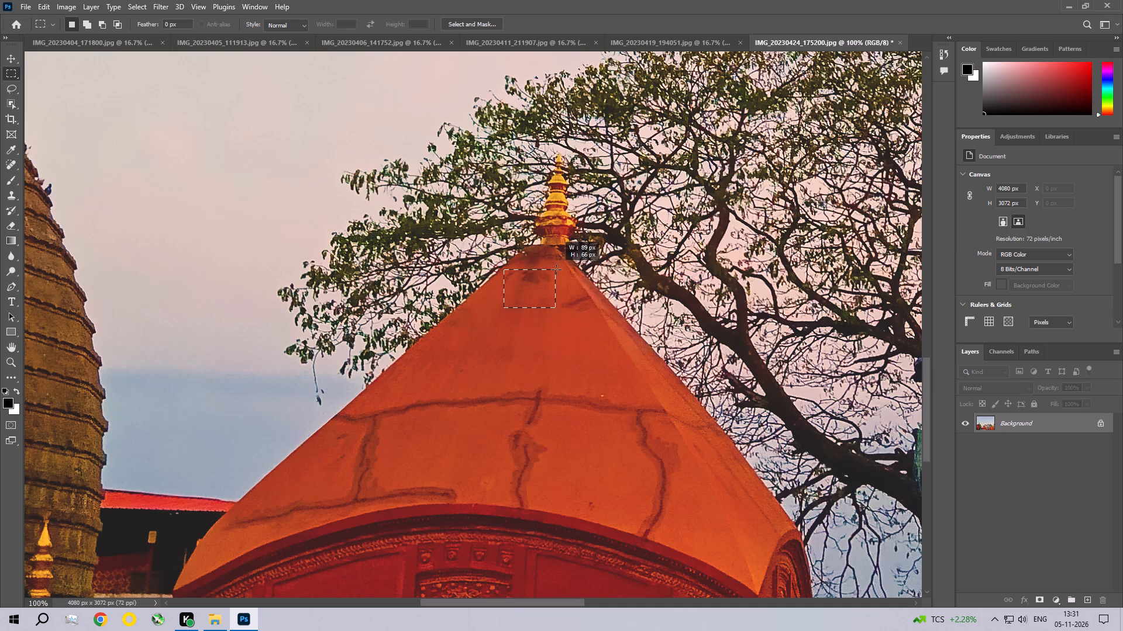
pyautogui.moveTo(556, 269); pyautogui.dragTo(558, 269)
pyautogui.click(525, 295)
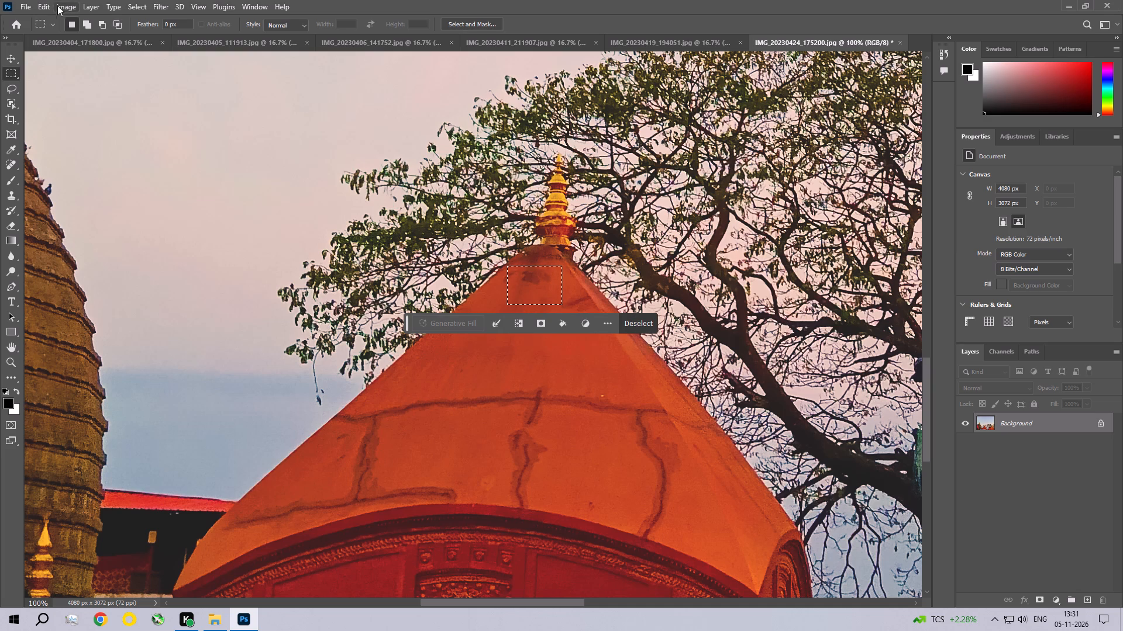
pyautogui.click(43, 0)
pyautogui.click(57, 184)
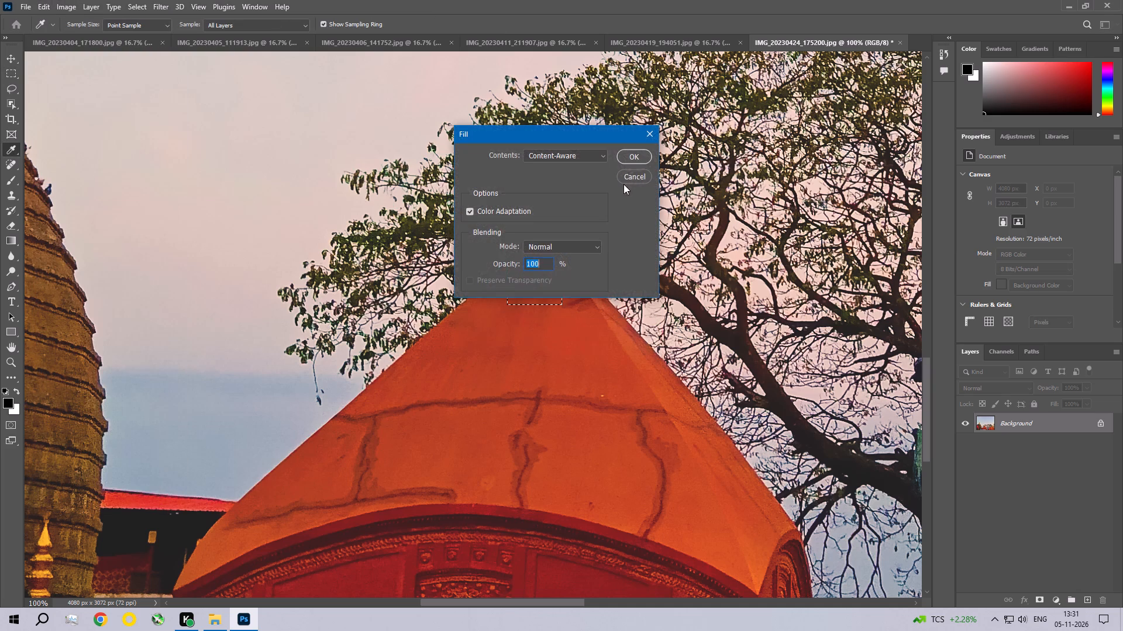
pyautogui.click(629, 153)
pyautogui.hotkey('ctrl', 'd')
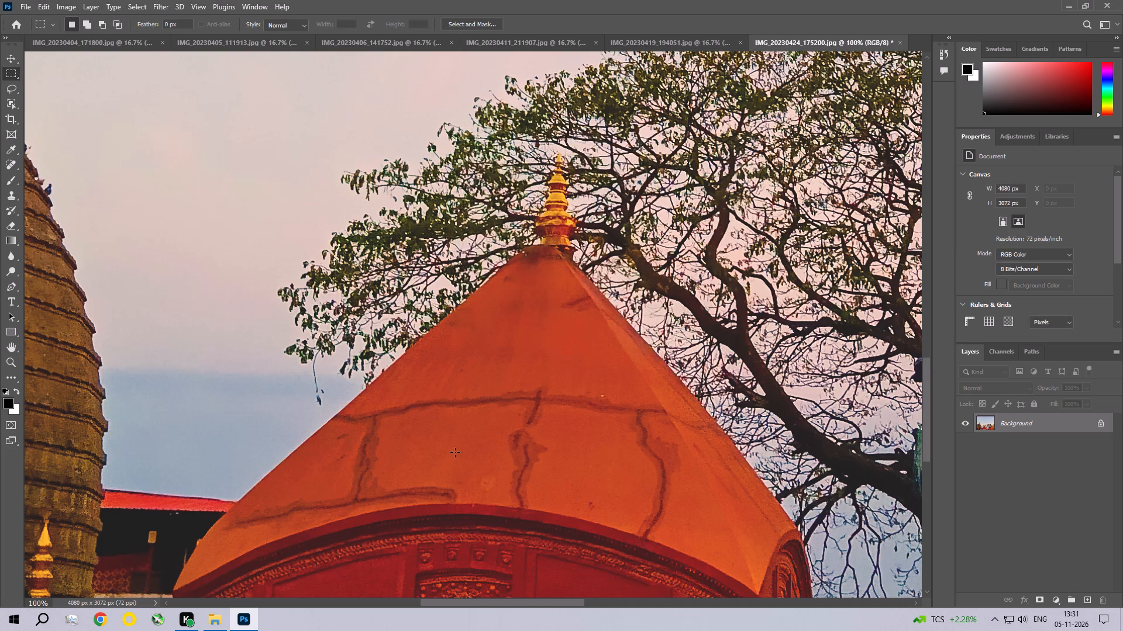
# Remove the faint blemish on the lower roof, just left of the central vertical crack, with a Content-Aware fill, and deselect.
pyautogui.moveTo(464, 459); pyautogui.dragTo(503, 497)
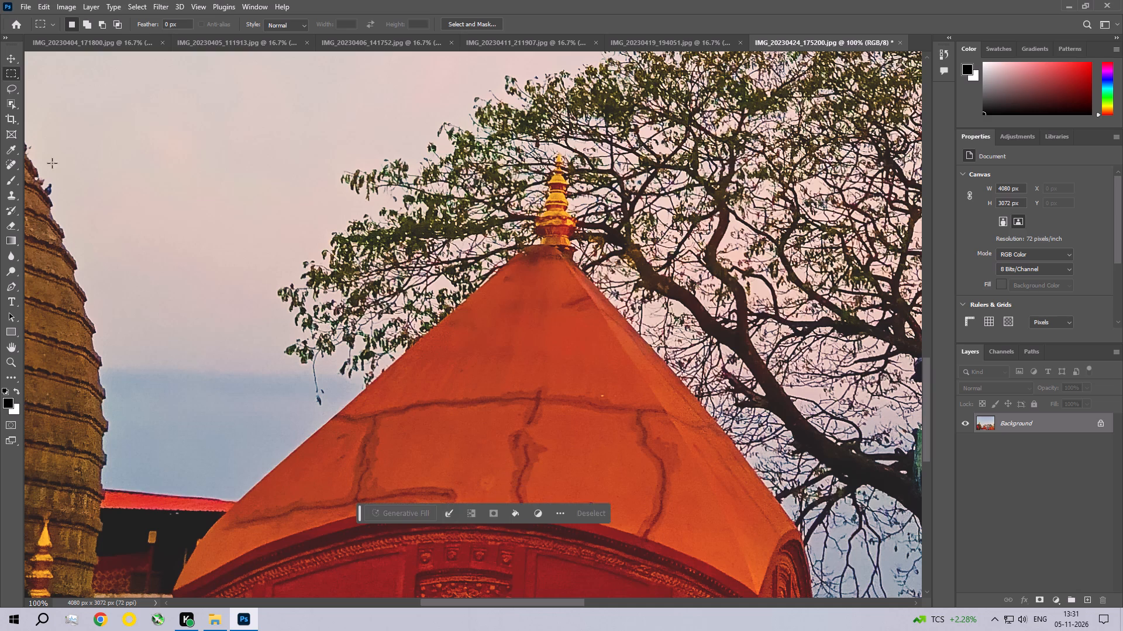
pyautogui.click(42, 4)
pyautogui.click(58, 193)
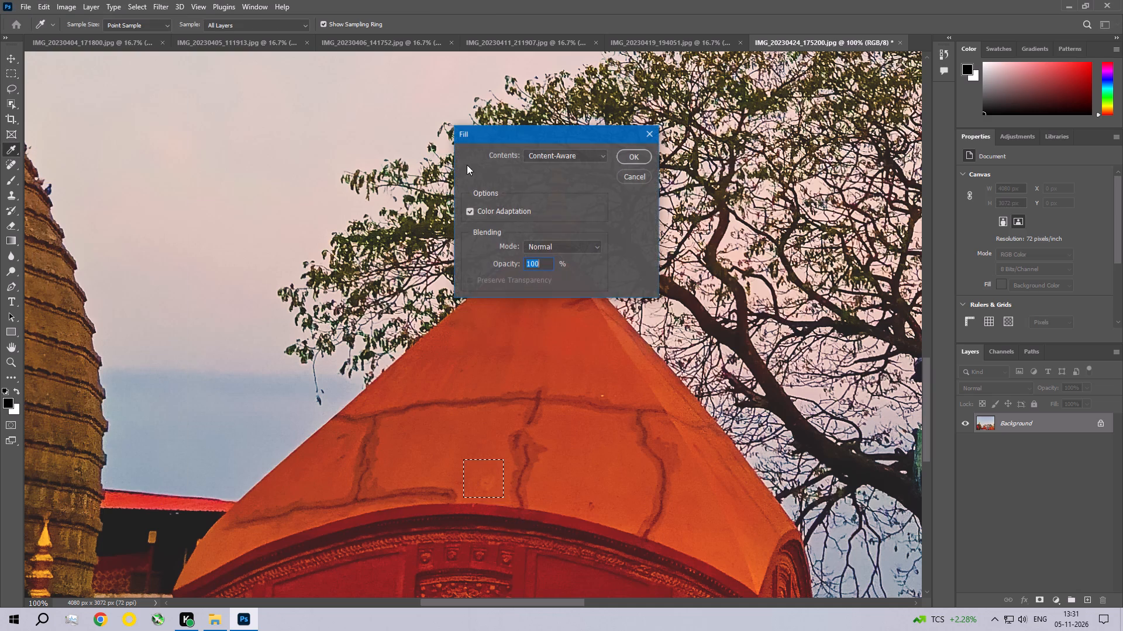
pyautogui.click(634, 150)
pyautogui.hotkey('ctrl', 'd')
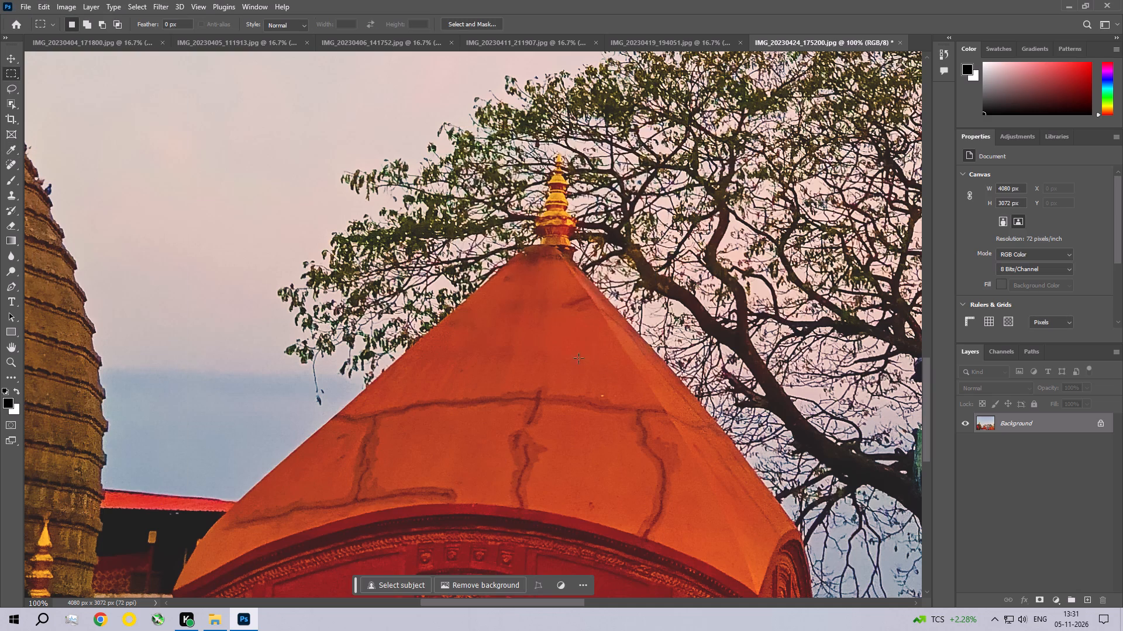
# Remove the wide middle section of the central vertical crack, below the horizontal crack, with a Content-Aware fill, and deselect.
pyautogui.moveTo(497, 421); pyautogui.dragTo(555, 469)
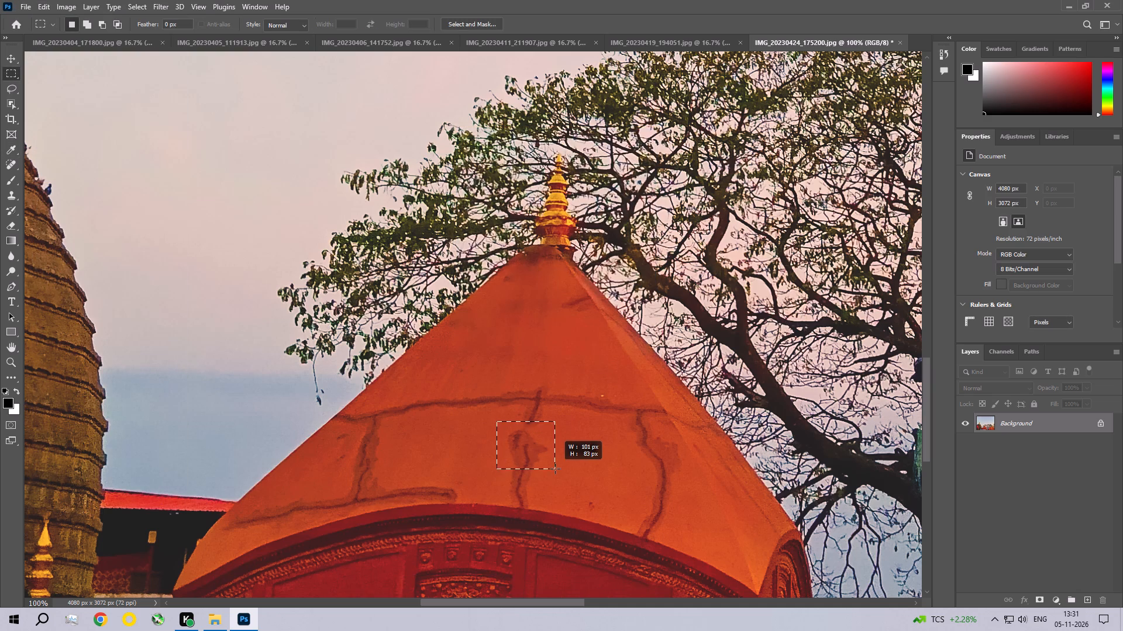
pyautogui.moveTo(555, 469); pyautogui.dragTo(557, 471)
pyautogui.click(40, 6)
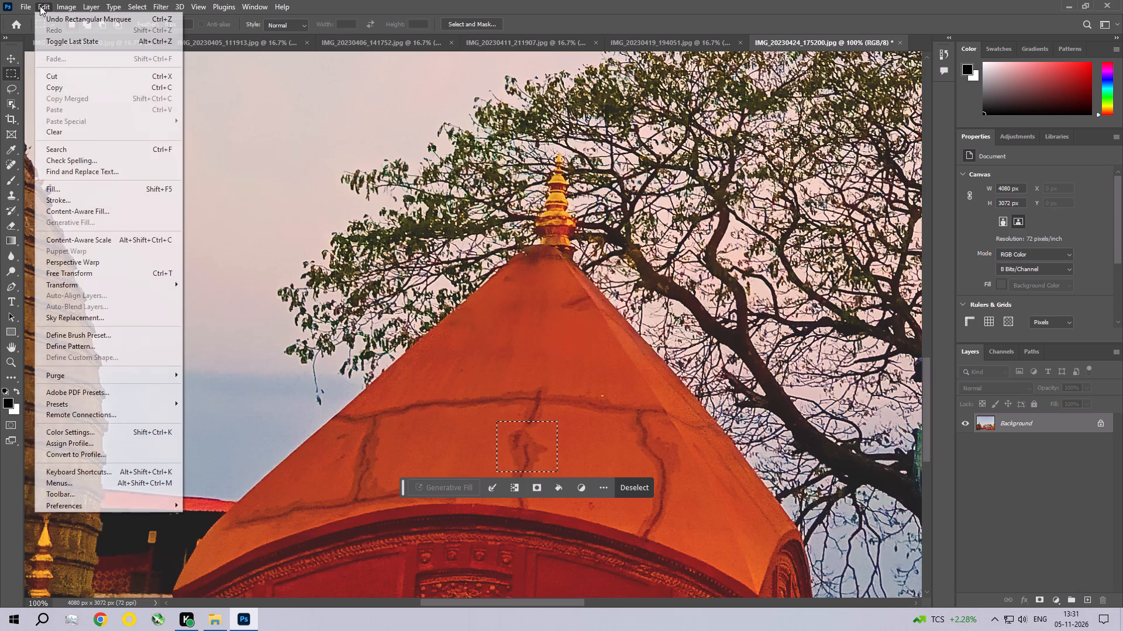
pyautogui.click(81, 191)
pyautogui.click(631, 154)
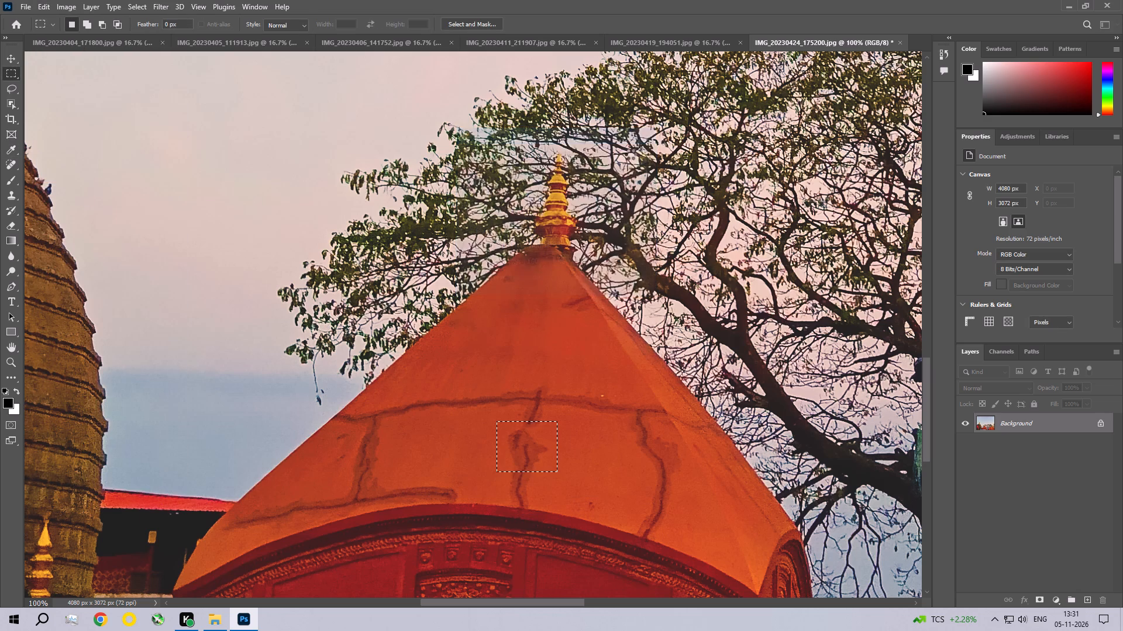
pyautogui.hotkey('ctrl', 'd')
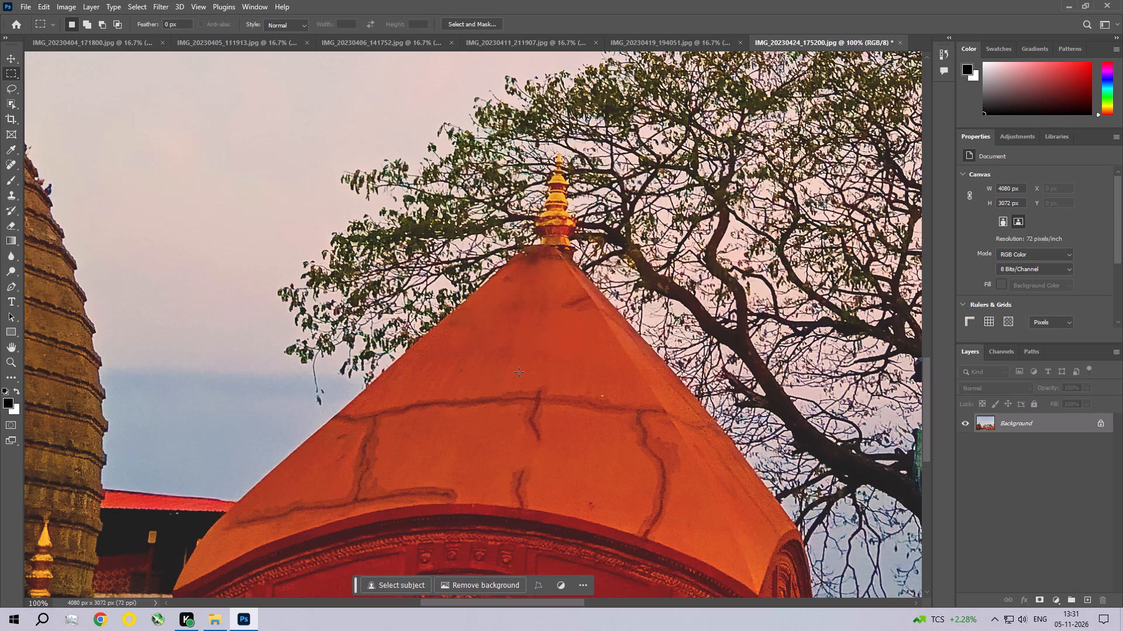
# Remove the part of the central vertical crack that crosses the horizontal crack with a Content-Aware fill, and deselect.
pyautogui.moveTo(517, 372); pyautogui.dragTo(555, 423)
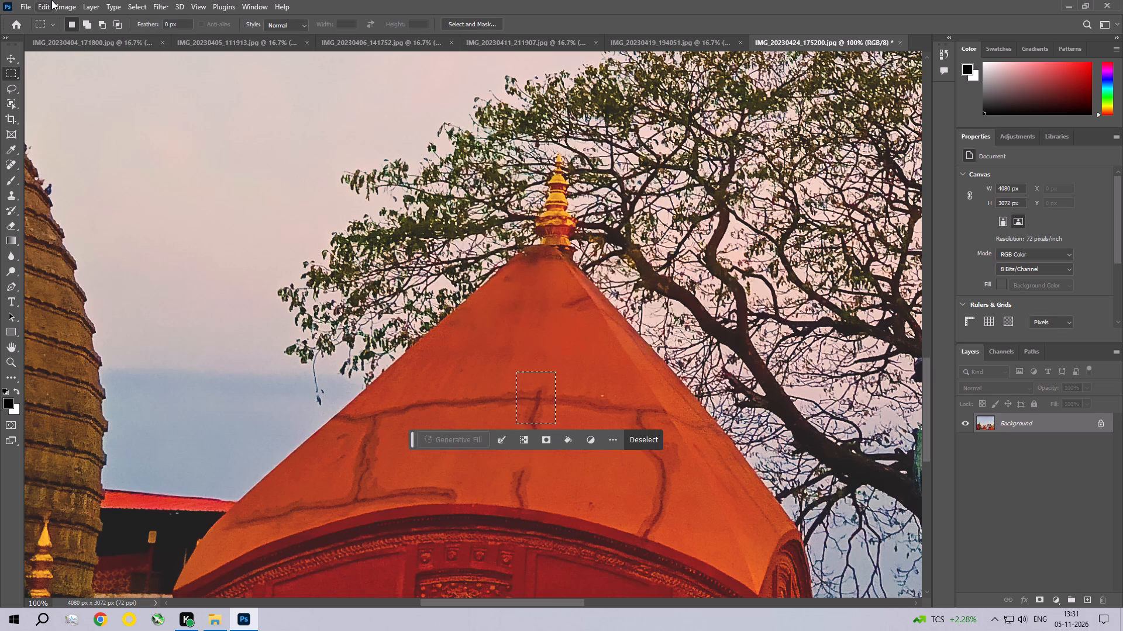
pyautogui.click(51, 0)
pyautogui.click(64, 186)
pyautogui.click(635, 156)
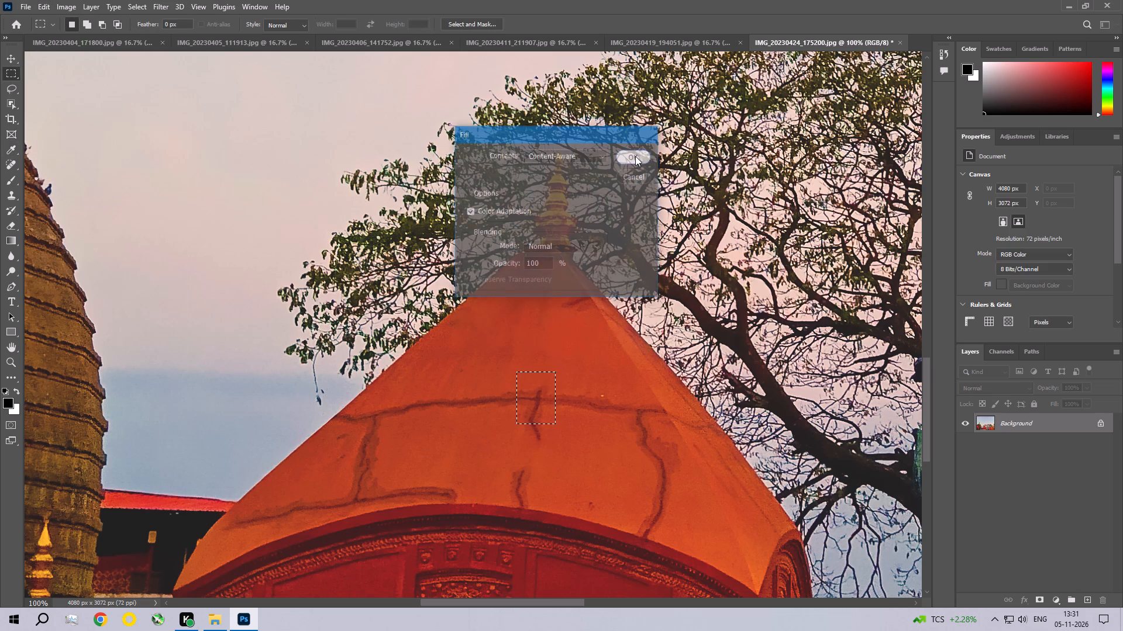
pyautogui.hotkey('ctrl', 'd')
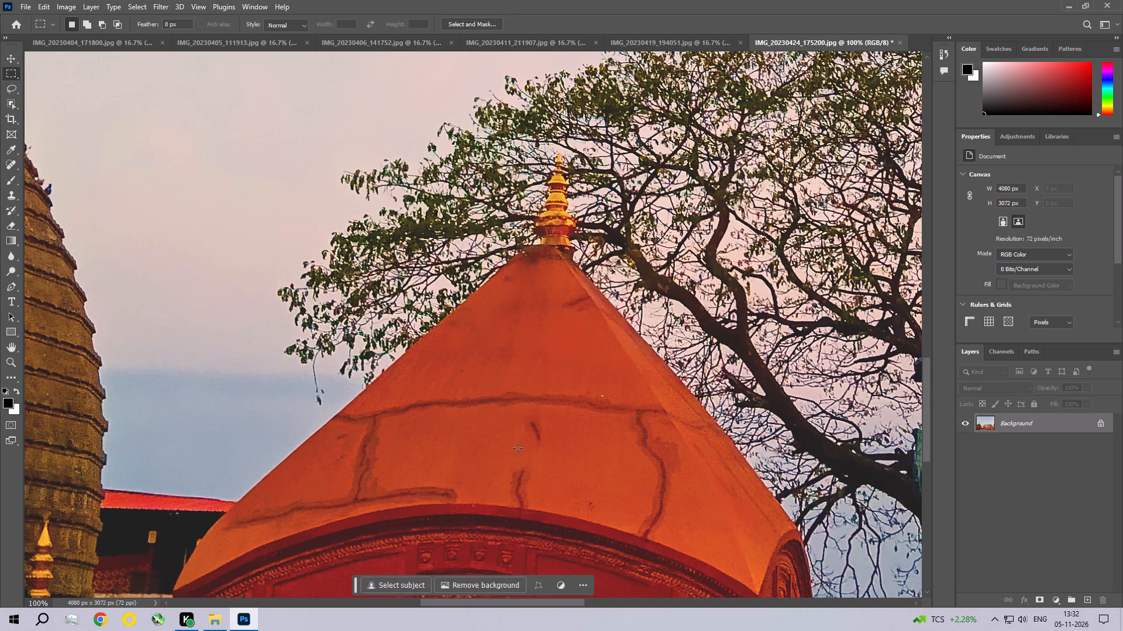
# Remove the short leftover crack fragment just below the middle of the horizontal crack with a Content-Aware fill, and deselect.
pyautogui.moveTo(517, 448); pyautogui.dragTo(555, 414)
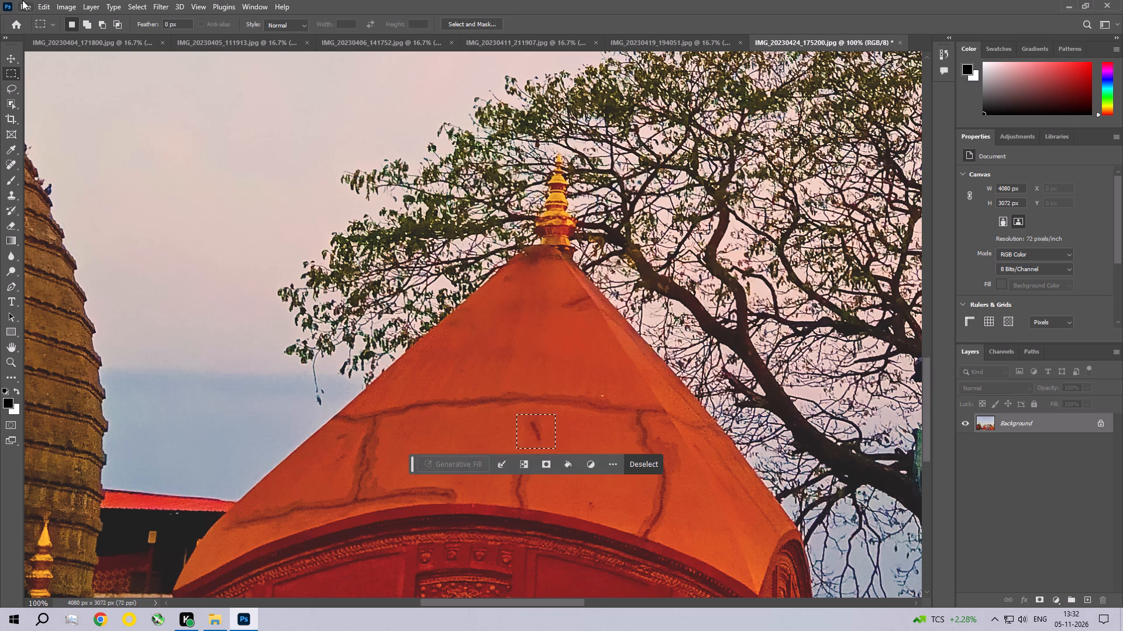
pyautogui.click(44, 4)
pyautogui.click(67, 184)
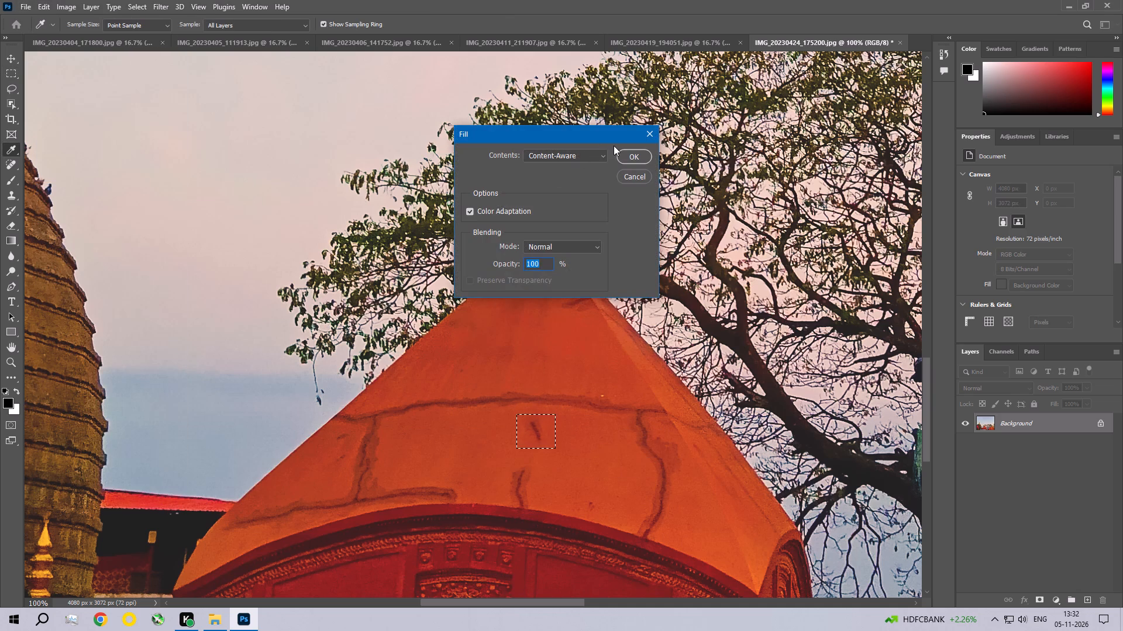
pyautogui.click(621, 152)
pyautogui.hotkey('ctrl', 'd')
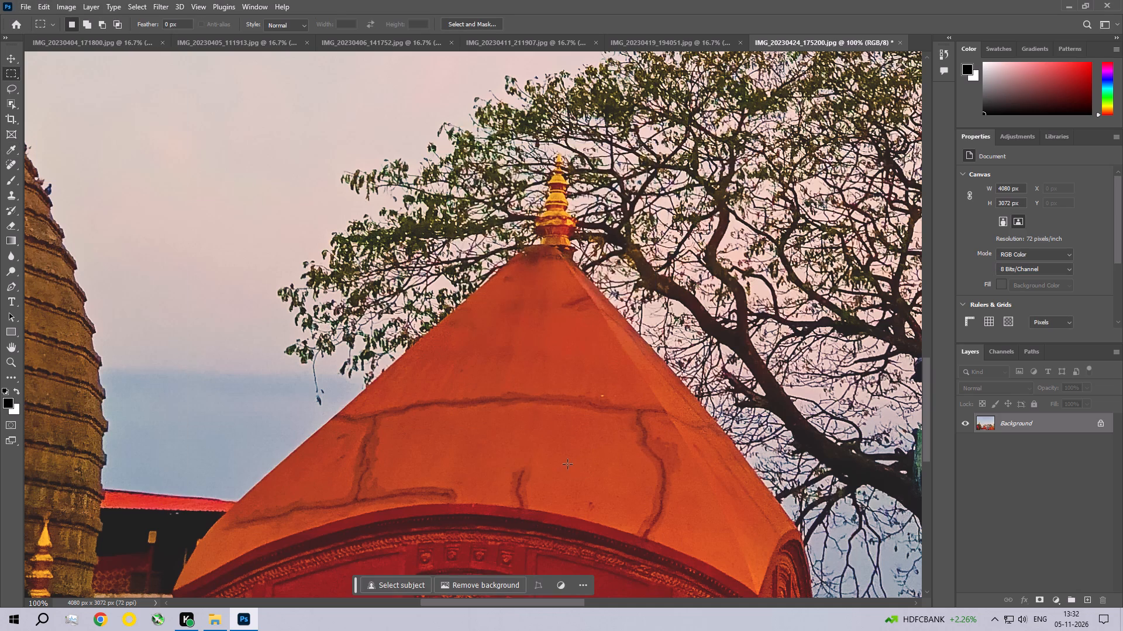
# Remove the upper part of the central crack's lower remnant above the arch with a Content-Aware fill, and deselect.
pyautogui.moveTo(504, 456); pyautogui.dragTo(550, 493)
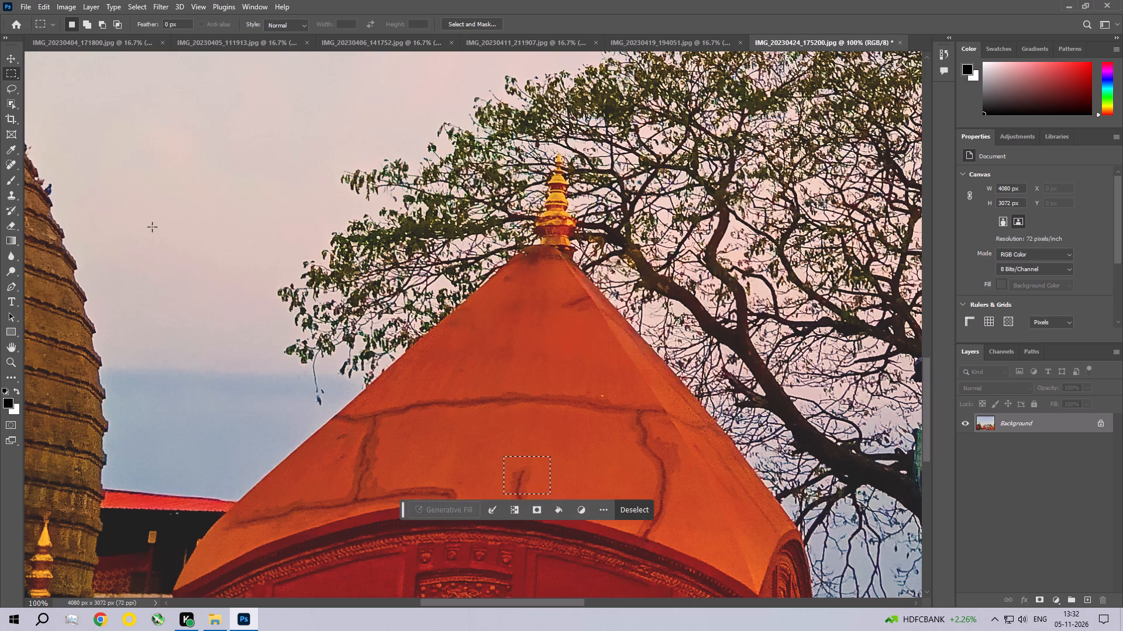
pyautogui.click(50, 5)
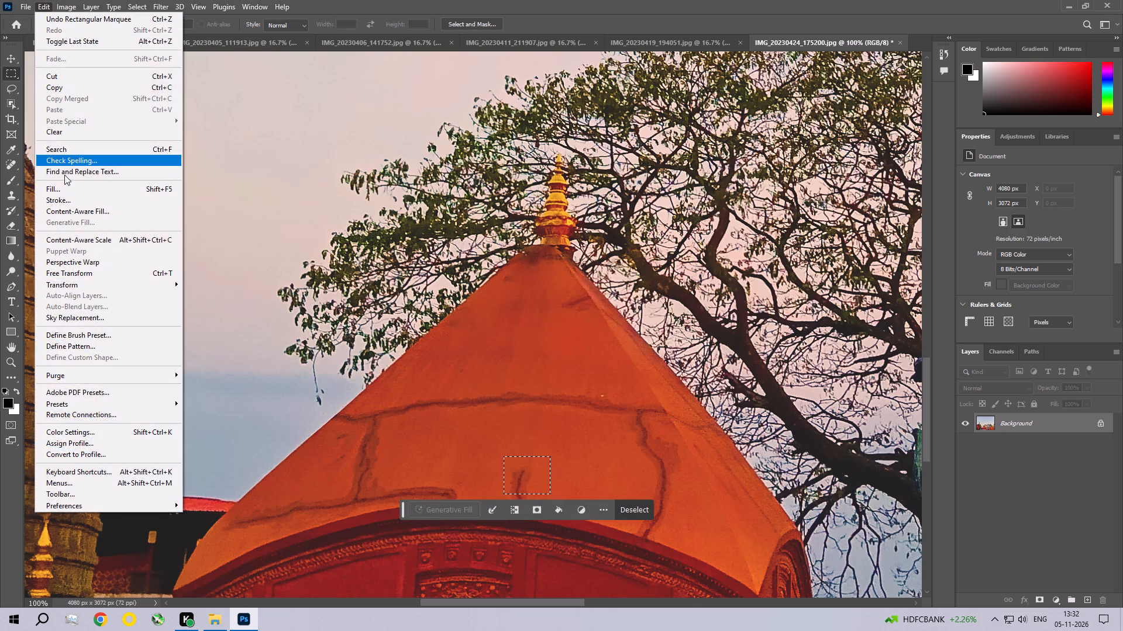
pyautogui.click(67, 185)
pyautogui.click(615, 154)
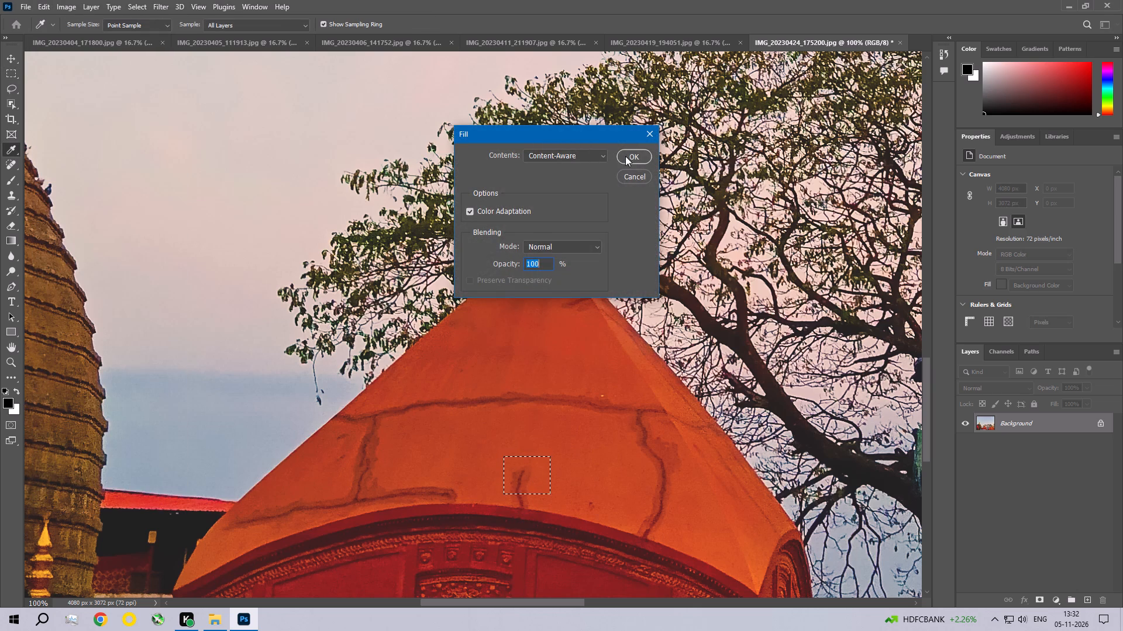
pyautogui.click(625, 156)
pyautogui.hotkey('ctrl', 'd')
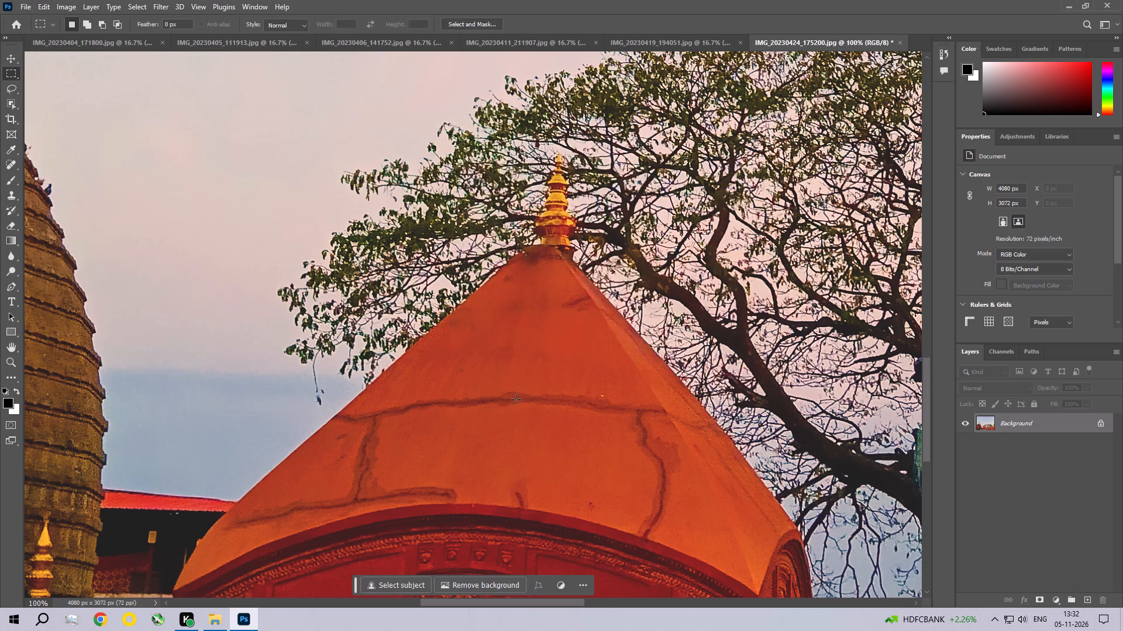
# At 200% zoom, remove the last stub of the central crack touching the arch with a Content-Aware fill, and deselect.
pyautogui.press('space')
pyautogui.press('space')
pyautogui.press('space')
pyautogui.press('space')
pyautogui.press('space')
pyautogui.press('space')
pyautogui.press('space')
pyautogui.press('space')
pyautogui.press('space')
pyautogui.press('space')
pyautogui.press('space')
pyautogui.press('space')
pyautogui.press('space')
pyautogui.press('space')
pyautogui.press('space')
pyautogui.press('space')
pyautogui.press('space')
pyautogui.moveTo(536, 456); pyautogui.dragTo(545, 390)
pyautogui.keyDown('ctrl'); pyautogui.click(532, 412); pyautogui.keyUp('ctrl')
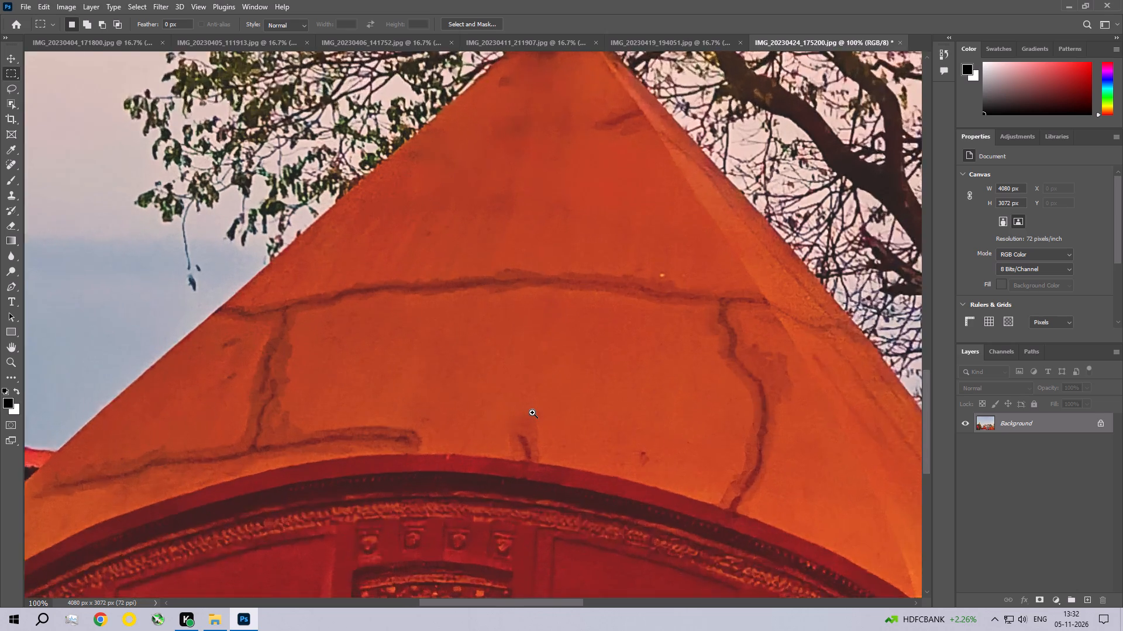
pyautogui.moveTo(492, 415); pyautogui.dragTo(549, 460)
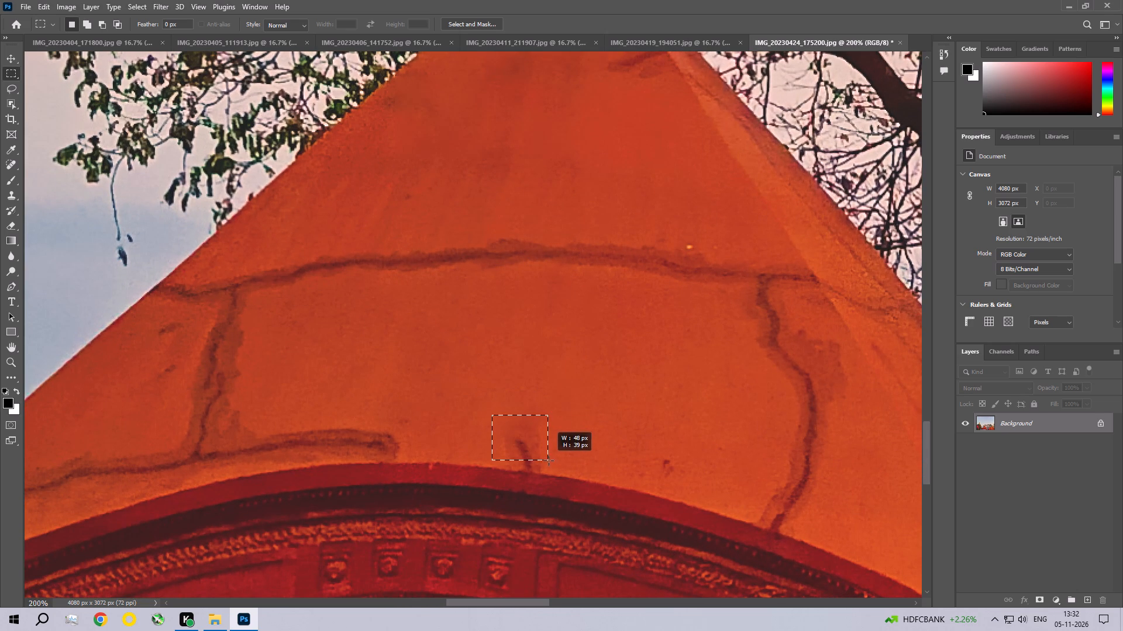
pyautogui.moveTo(549, 460); pyautogui.dragTo(550, 462)
pyautogui.click(46, 0)
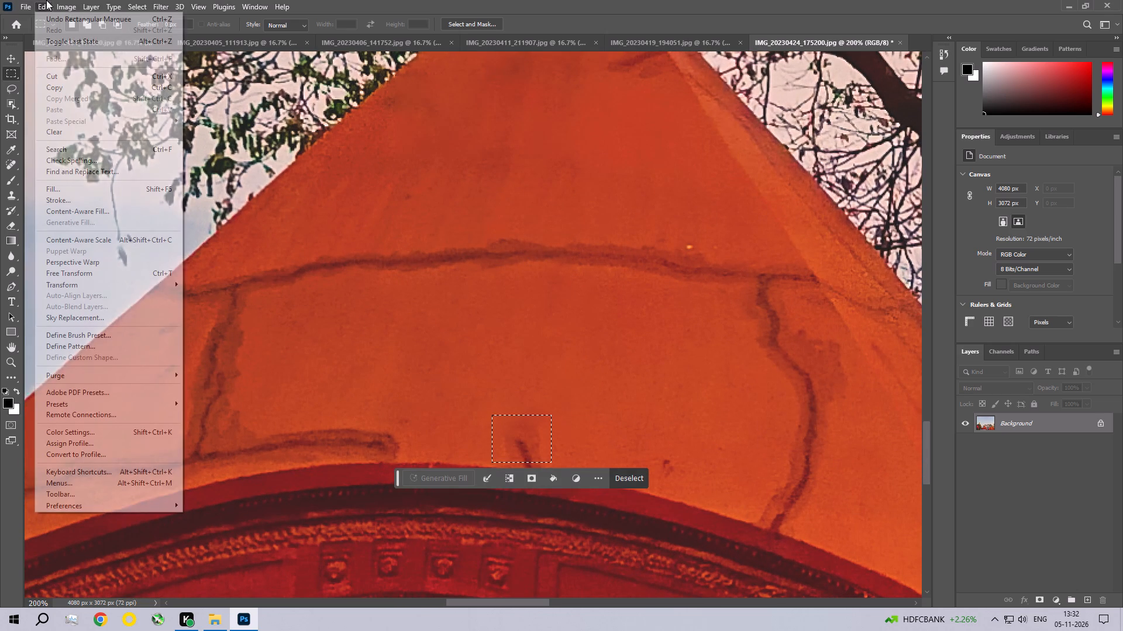
pyautogui.click(88, 188)
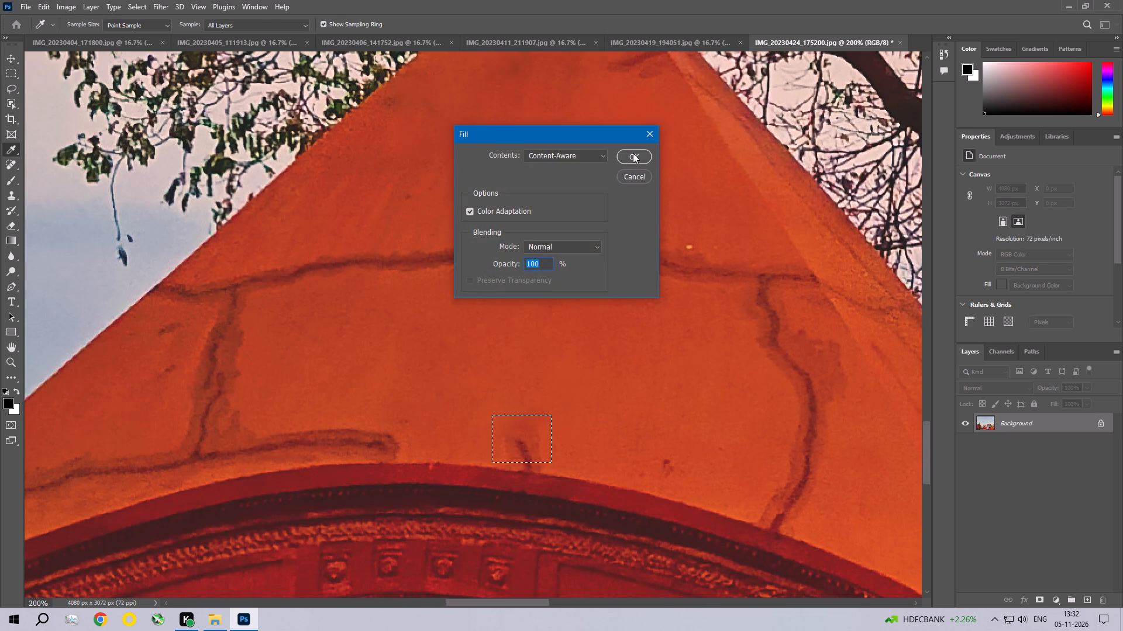
pyautogui.click(633, 153)
pyautogui.hotkey('ctrl', 'd')
# Remove the small dark spot above the arch, between the central crack's base and the right-hand crack, with a Content-Aware fill.
pyautogui.press('space')
pyautogui.press('space')
pyautogui.press('space')
pyautogui.press('space')
pyautogui.press('space')
pyautogui.press('space')
pyautogui.press('space')
pyautogui.press('space')
pyautogui.press('space')
pyautogui.press('space')
pyautogui.press('space')
pyautogui.press('space')
pyautogui.press('space')
pyautogui.press('space')
pyautogui.press('space')
pyautogui.press('space')
pyautogui.press('space')
pyautogui.press('space')
pyautogui.moveTo(509, 365); pyautogui.dragTo(390, 320)
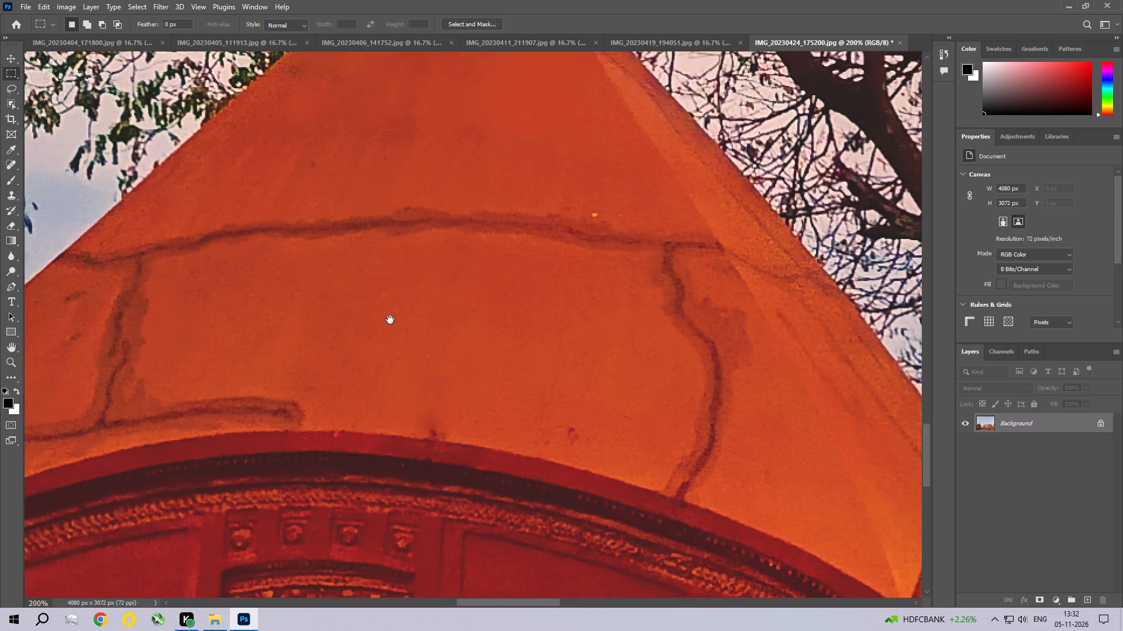
pyautogui.moveTo(390, 320); pyautogui.dragTo(390, 320)
pyautogui.moveTo(529, 401); pyautogui.dragTo(577, 443)
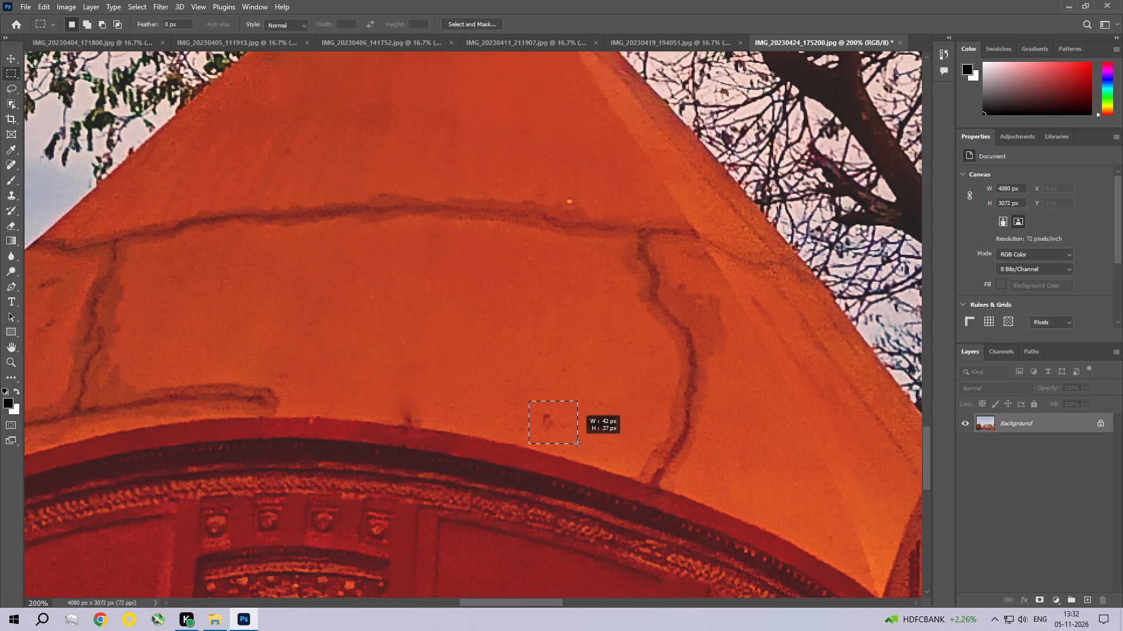
pyautogui.moveTo(577, 443); pyautogui.dragTo(570, 439)
pyautogui.click(45, 4)
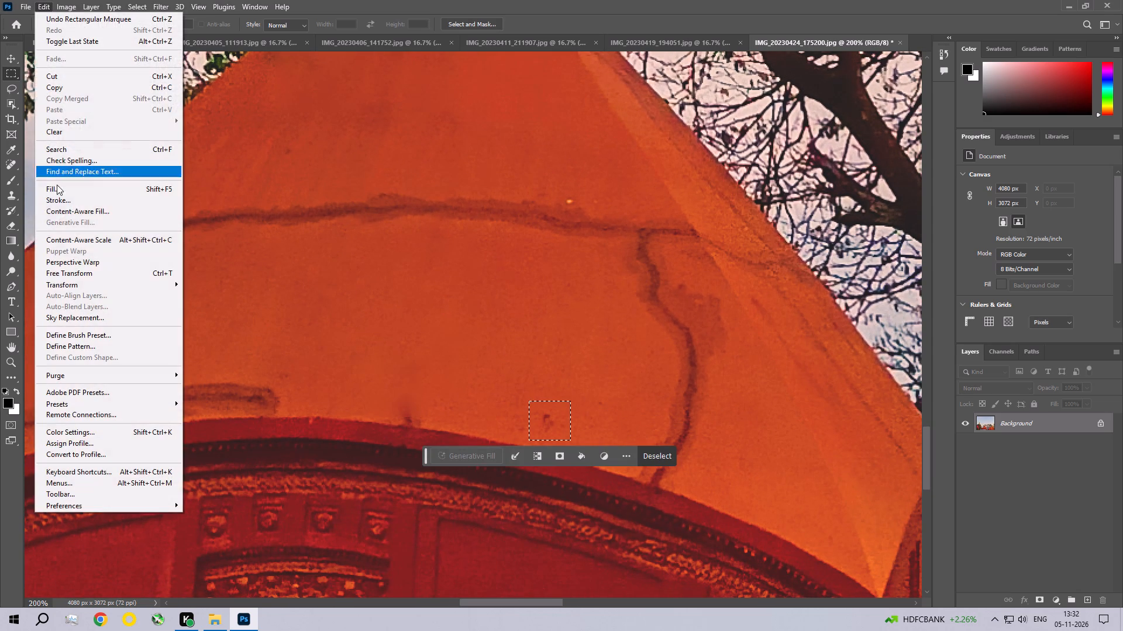
pyautogui.click(73, 190)
pyautogui.click(629, 157)
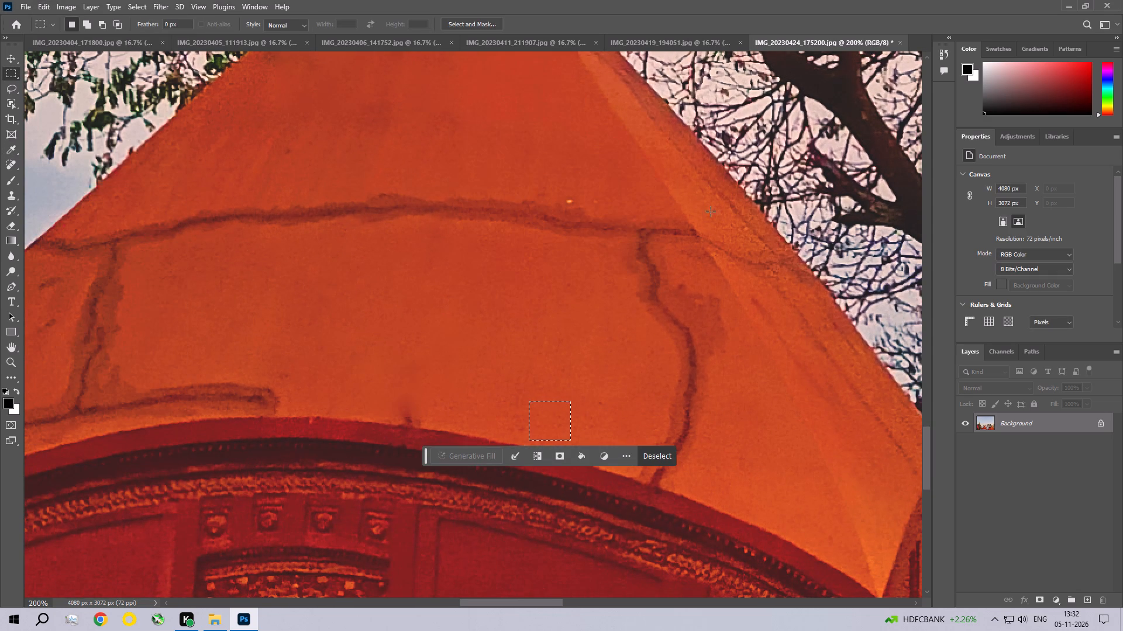
# Remove the small bright speck just above the right part of the horizontal roof crack with a Content-Aware fill, and deselect.
pyautogui.hotkey('ctrl', 'd')
pyautogui.press('space')
pyautogui.press('space')
pyautogui.press('space')
pyautogui.press('space')
pyautogui.press('space')
pyautogui.press('space')
pyautogui.press('space')
pyautogui.press('space')
pyautogui.press('space')
pyautogui.press('space')
pyautogui.press('space')
pyautogui.press('space')
pyautogui.press('space')
pyautogui.press('space')
pyautogui.press('space')
pyautogui.press('space')
pyautogui.press('space')
pyautogui.press('space')
pyautogui.press('space')
pyautogui.moveTo(504, 237); pyautogui.dragTo(529, 395)
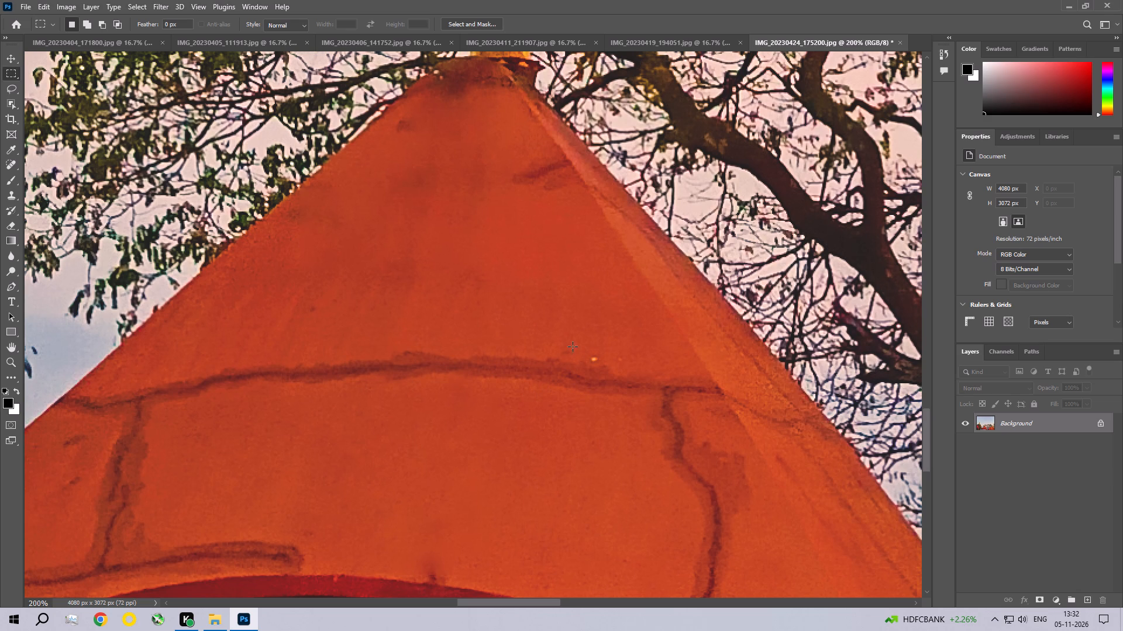
pyautogui.moveTo(576, 338); pyautogui.dragTo(602, 367)
pyautogui.click(35, 0)
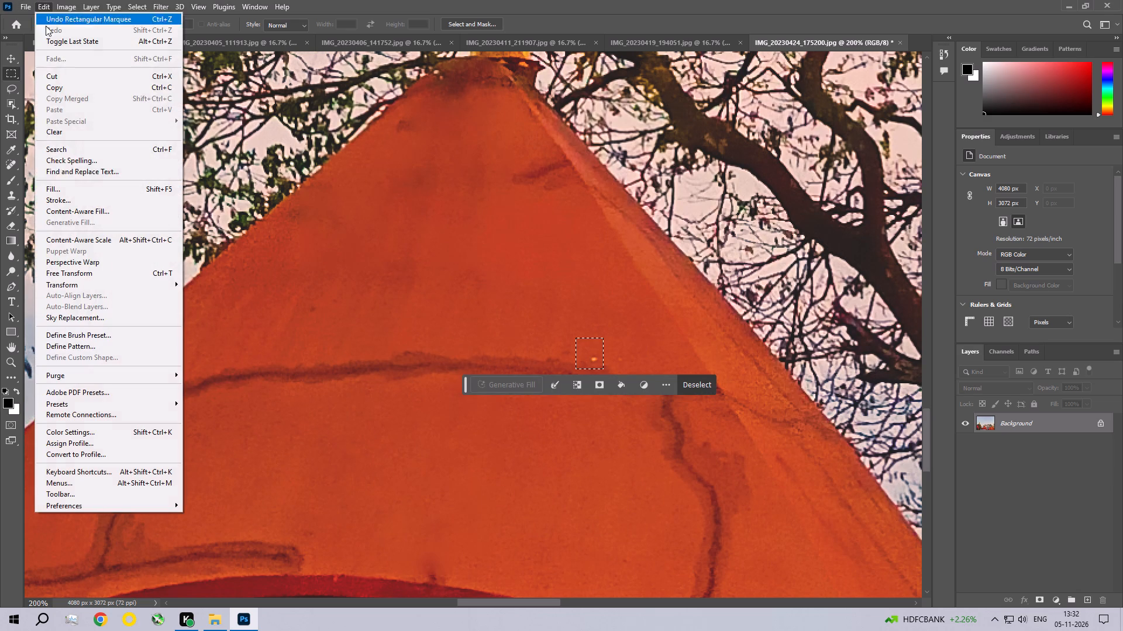
pyautogui.click(66, 193)
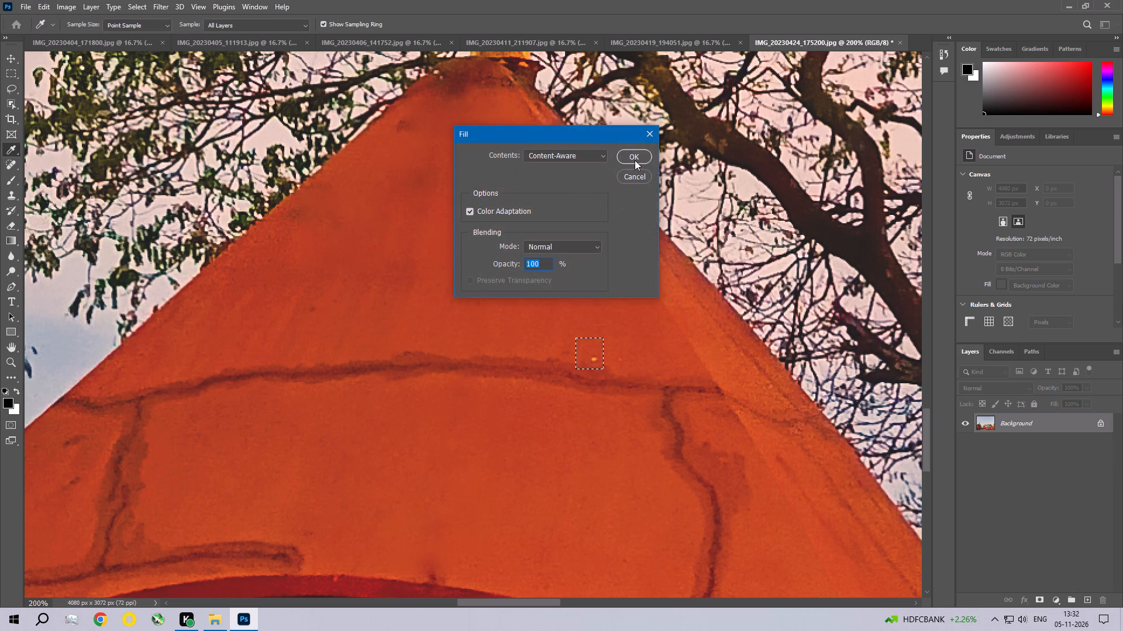
pyautogui.click(635, 160)
pyautogui.hotkey('ctrl', 'd')
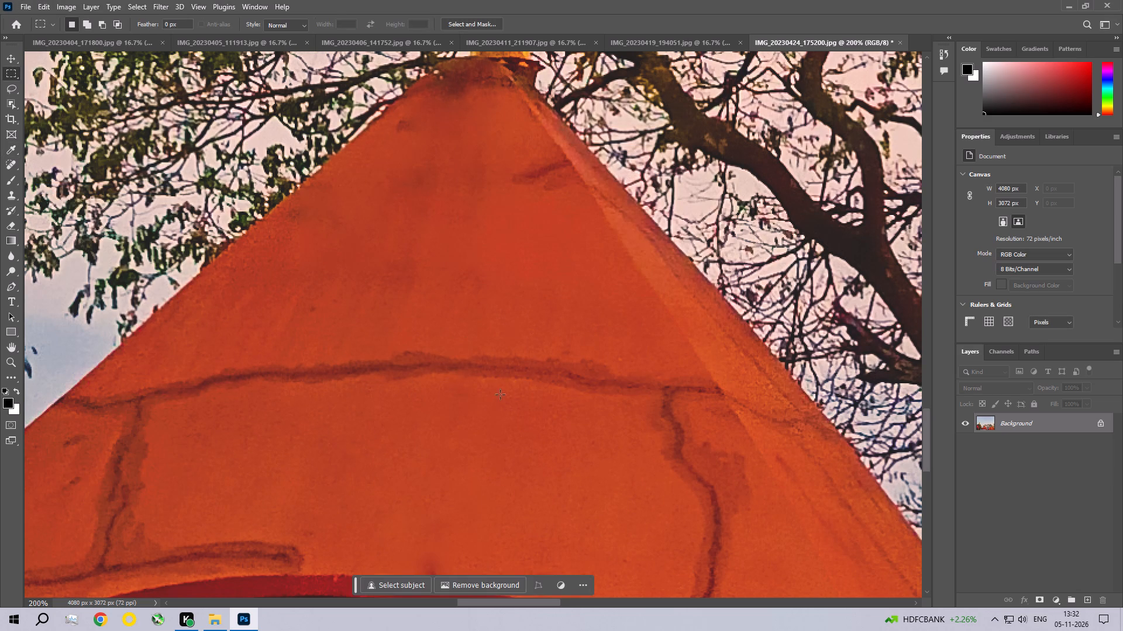
# Remove the lower of the two small dark marks beside the left-hand vertical crack with a Content-Aware fill, and deselect.
pyautogui.press('space')
pyautogui.press('space')
pyautogui.press('space')
pyautogui.press('space')
pyautogui.press('space')
pyautogui.press('space')
pyautogui.press('space')
pyautogui.press('space')
pyautogui.press('space')
pyautogui.press('space')
pyautogui.press('space')
pyautogui.press('space')
pyautogui.press('space')
pyautogui.press('space')
pyautogui.press('space')
pyautogui.press('space')
pyautogui.press('space')
pyautogui.press('space')
pyautogui.press('space')
pyautogui.press('space')
pyautogui.moveTo(571, 390); pyautogui.dragTo(645, 270)
pyautogui.moveTo(174, 365); pyautogui.dragTo(397, 339)
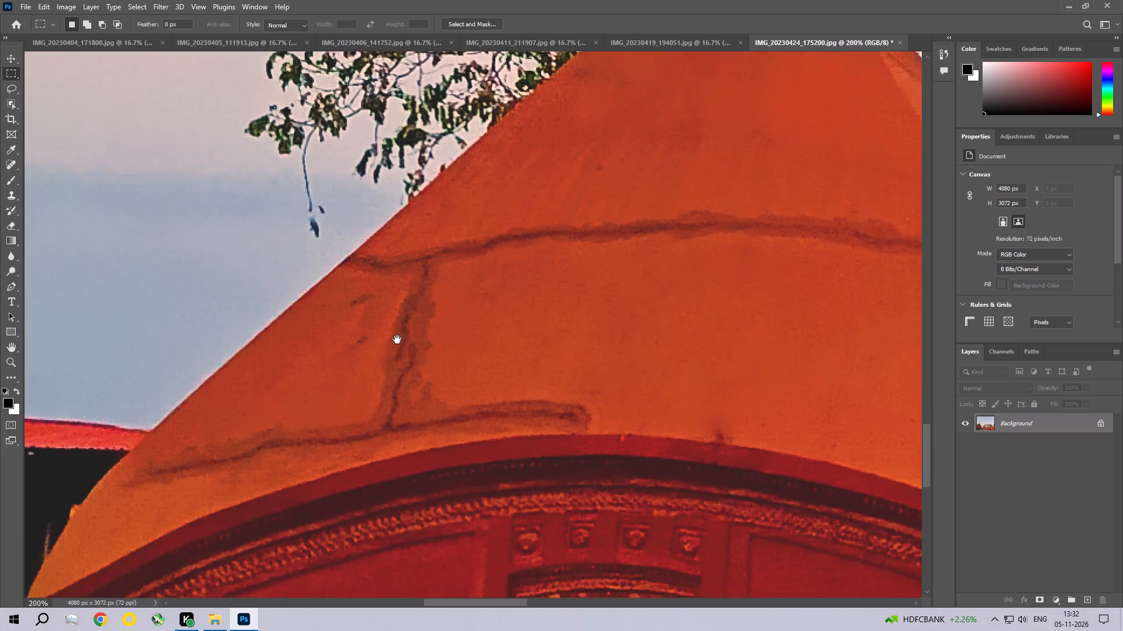
pyautogui.moveTo(397, 339); pyautogui.dragTo(398, 339)
pyautogui.moveTo(342, 356); pyautogui.dragTo(378, 326)
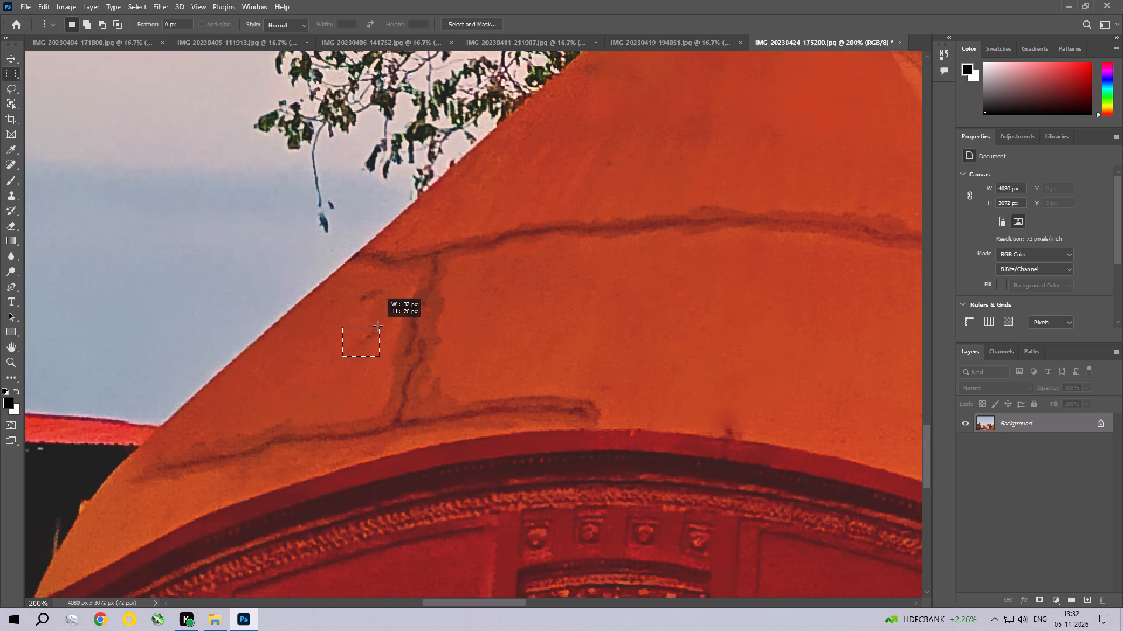
pyautogui.moveTo(378, 326); pyautogui.dragTo(381, 323)
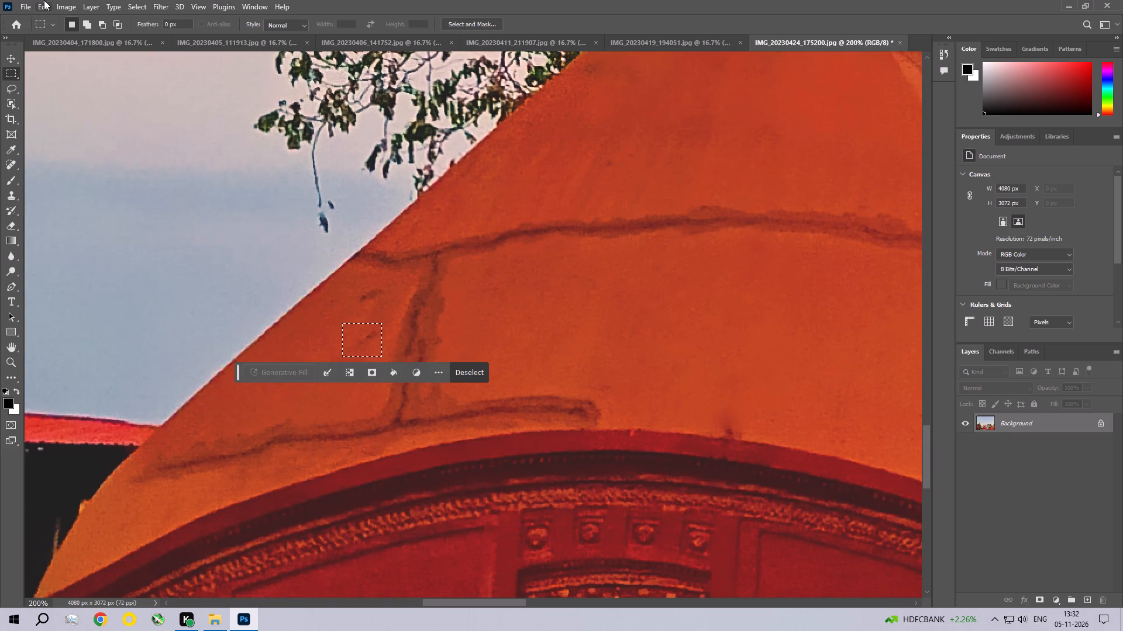
pyautogui.click(44, 0)
pyautogui.click(64, 184)
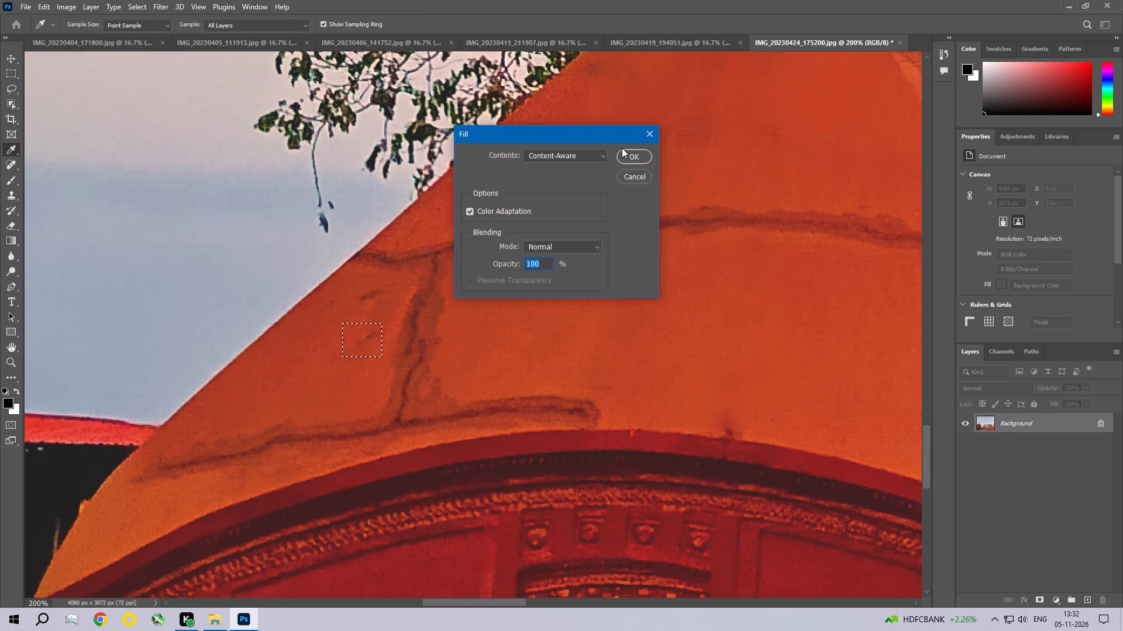
pyautogui.click(626, 155)
pyautogui.hotkey('ctrl', 'd')
# Remove the remaining small dark mark between the left-hand vertical crack and the roof's left edge with a Content-Aware fill, and deselect.
pyautogui.moveTo(346, 317); pyautogui.dragTo(364, 301)
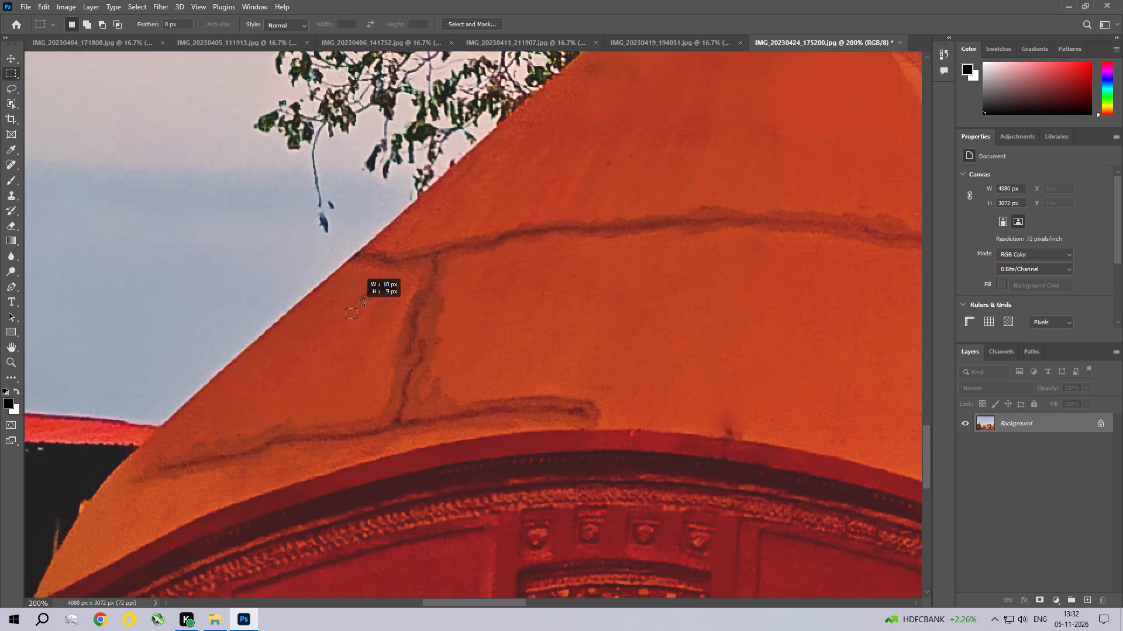
pyautogui.moveTo(364, 301); pyautogui.dragTo(394, 284)
pyautogui.click(40, 8)
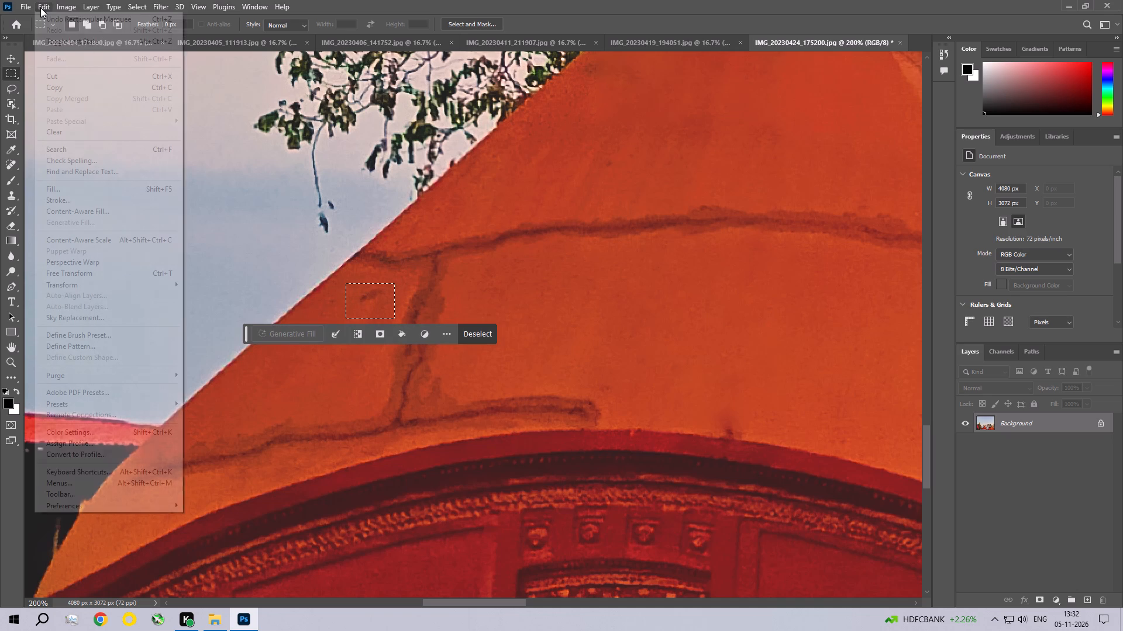
pyautogui.click(54, 192)
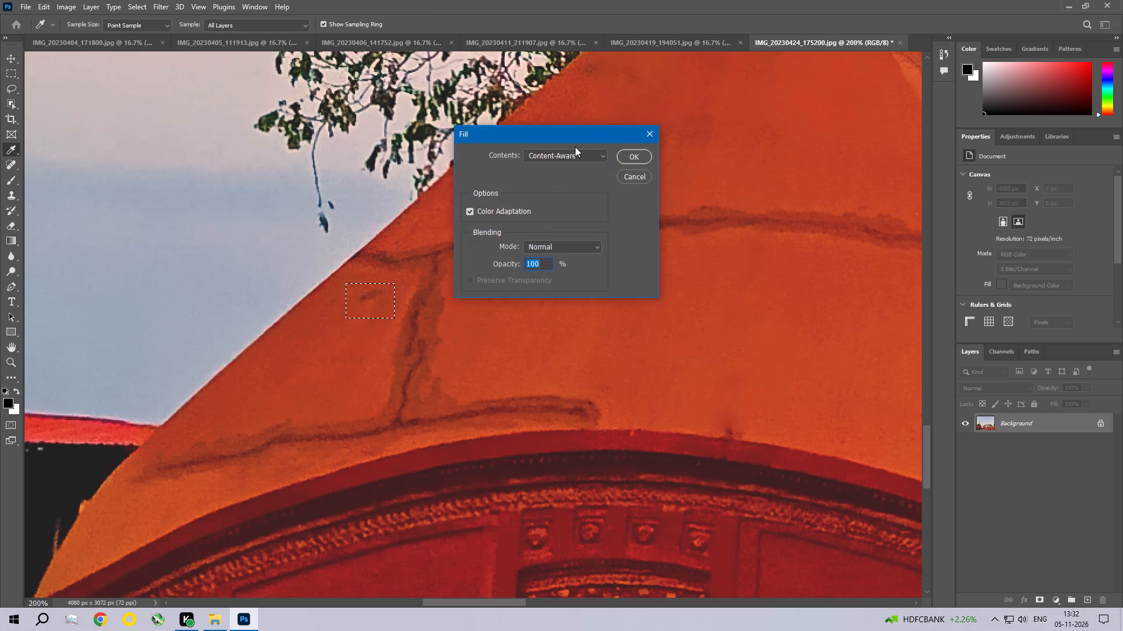
pyautogui.click(631, 157)
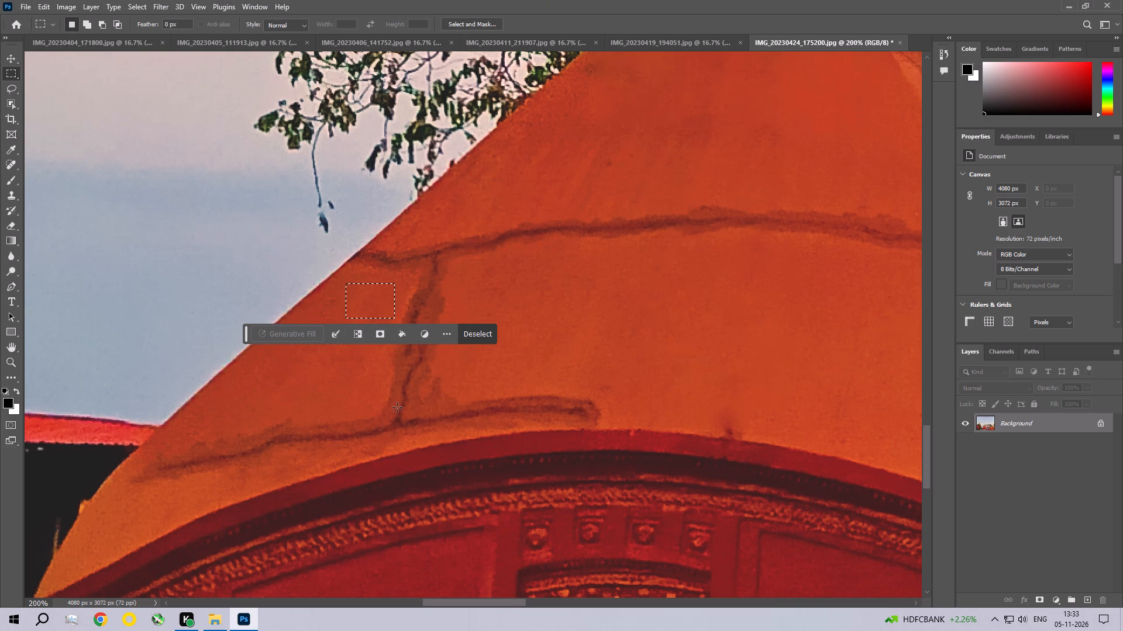
pyautogui.hotkey('ctrl', 'd')
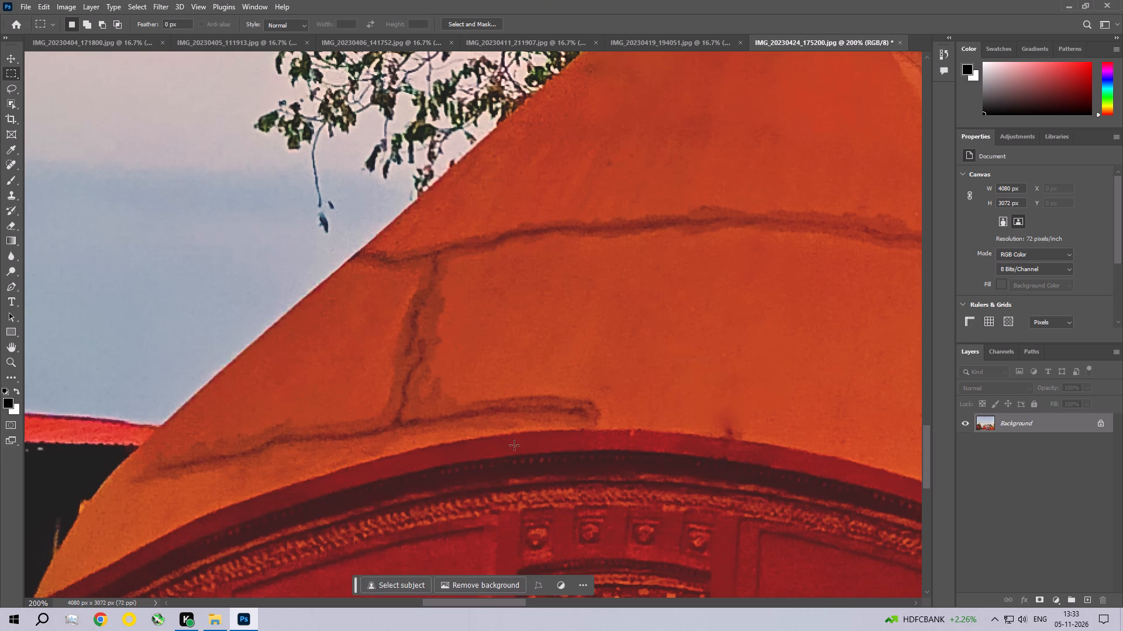
# Apply a Content-Aware fill over a short middle section of the horizontal roof crack, and deselect.
pyautogui.press('space')
pyautogui.press('space')
pyautogui.press('space')
pyautogui.press('space')
pyautogui.press('space')
pyautogui.press('space')
pyautogui.press('space')
pyautogui.press('space')
pyautogui.press('space')
pyautogui.press('space')
pyautogui.press('space')
pyautogui.press('space')
pyautogui.press('space')
pyautogui.press('space')
pyautogui.press('space')
pyautogui.press('space')
pyautogui.press('space')
pyautogui.press('space')
pyautogui.press('space')
pyautogui.press('space')
pyautogui.moveTo(692, 313); pyautogui.dragTo(273, 292)
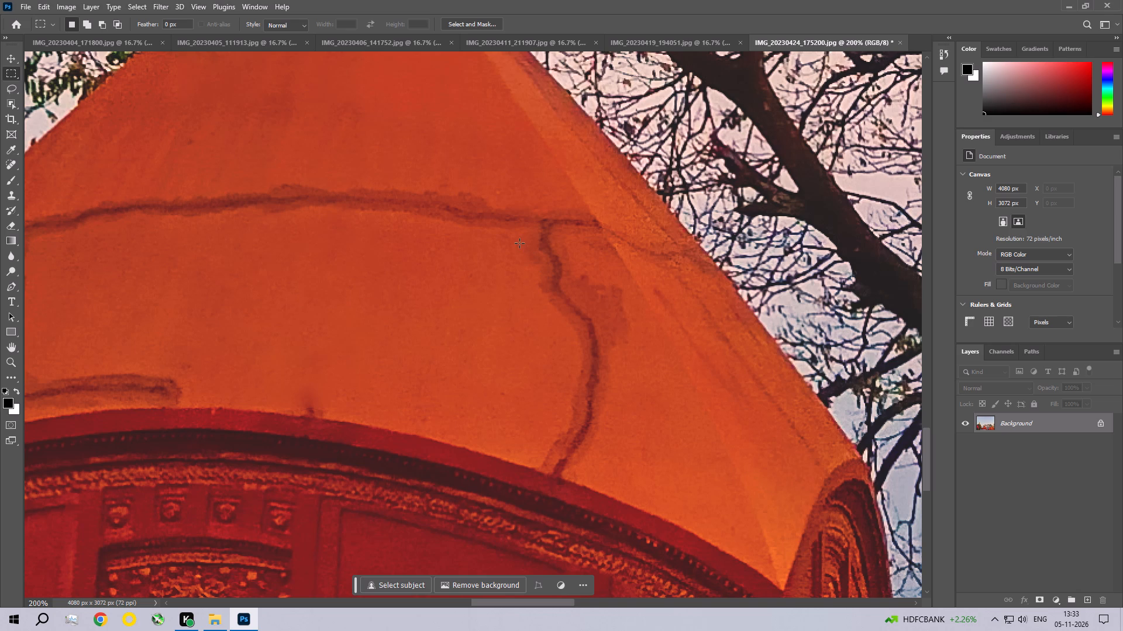
pyautogui.press('space')
pyautogui.press('space')
pyautogui.press('space')
pyautogui.press('space')
pyautogui.press('space')
pyautogui.press('space')
pyautogui.press('space')
pyautogui.press('space')
pyautogui.press('space')
pyautogui.press('space')
pyautogui.press('space')
pyautogui.press('space')
pyautogui.moveTo(309, 281); pyautogui.dragTo(477, 385)
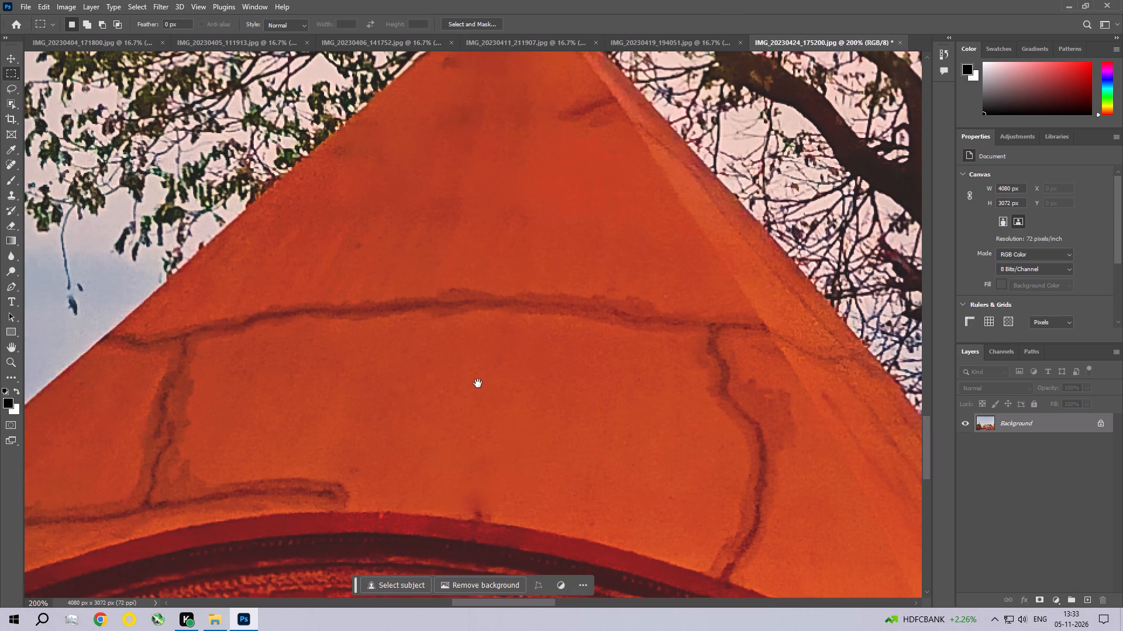
pyautogui.moveTo(457, 254); pyautogui.dragTo(519, 346)
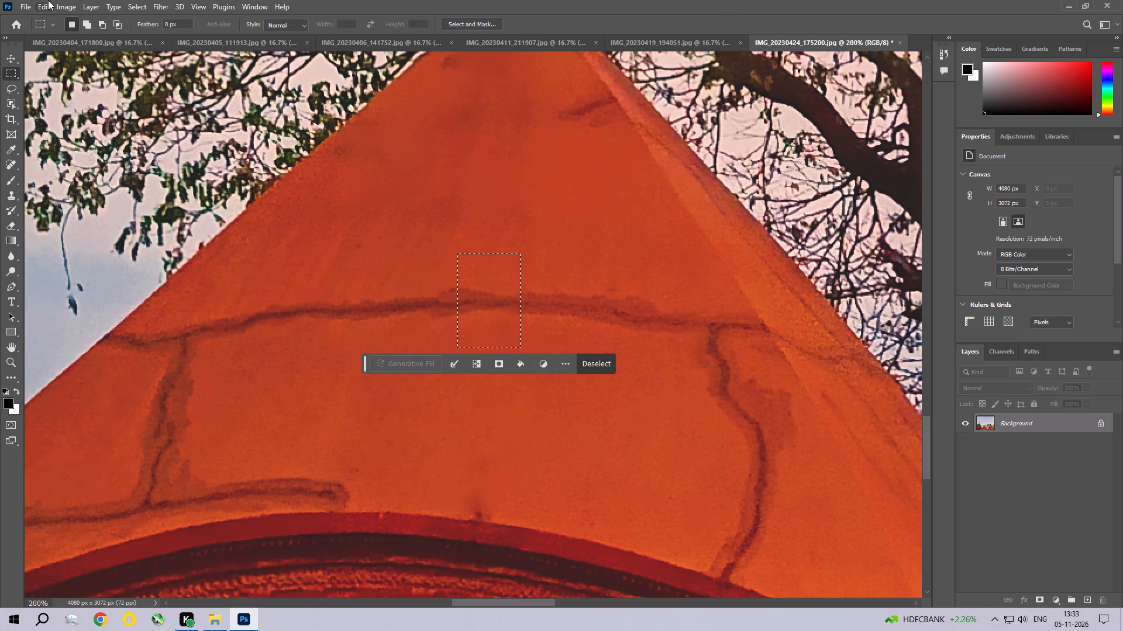
pyautogui.click(47, 0)
pyautogui.click(68, 188)
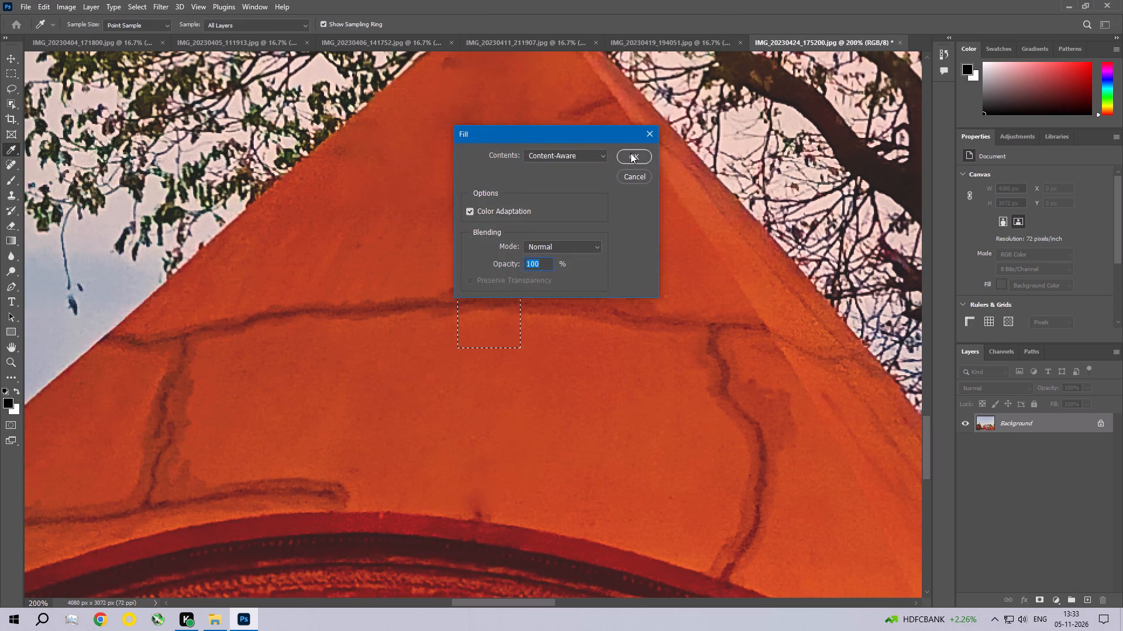
pyautogui.click(631, 153)
pyautogui.hotkey('ctrl', 'd')
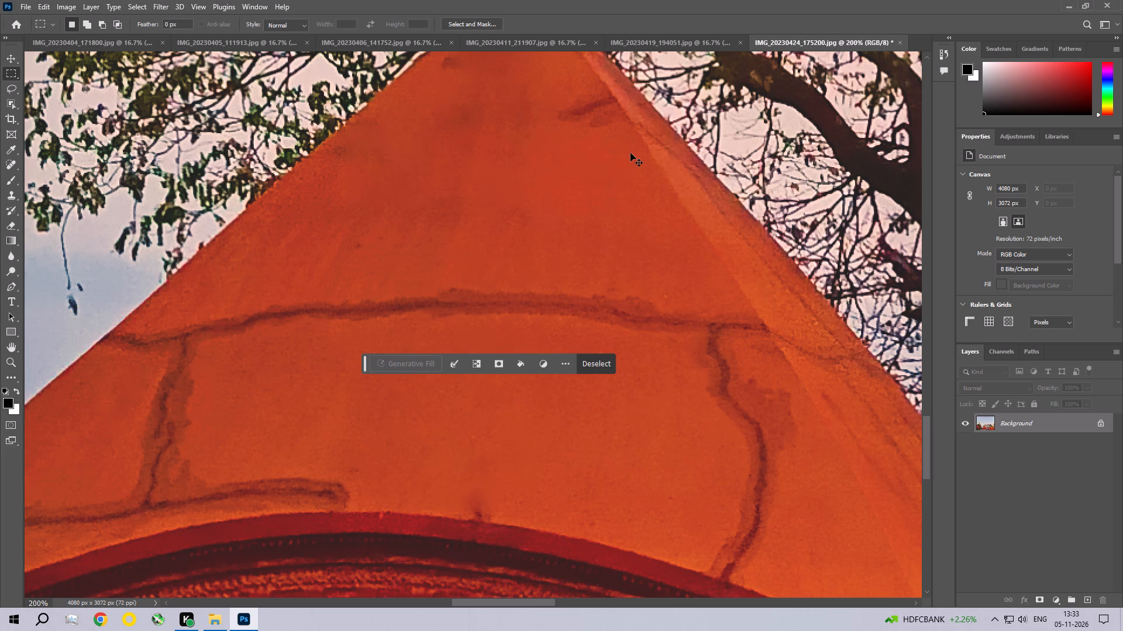
# Remove the small dark spot near the roof's left edge, just below the golden finial, with a Content-Aware fill, and deselect.
pyautogui.press('space')
pyautogui.press('space')
pyautogui.press('space')
pyautogui.press('space')
pyautogui.press('space')
pyautogui.press('space')
pyautogui.press('space')
pyautogui.press('space')
pyautogui.press('space')
pyautogui.press('space')
pyautogui.press('space')
pyautogui.press('space')
pyautogui.press('space')
pyautogui.press('space')
pyautogui.press('space')
pyautogui.moveTo(537, 167); pyautogui.dragTo(523, 361)
pyautogui.moveTo(418, 278); pyautogui.dragTo(458, 248)
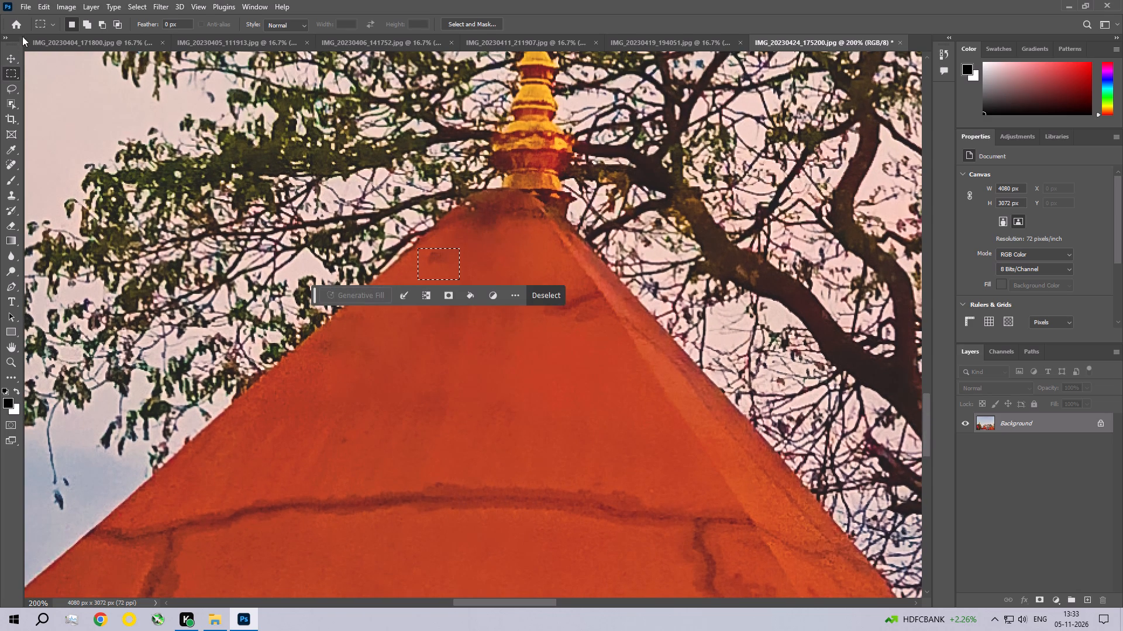
pyautogui.click(45, 6)
pyautogui.click(73, 189)
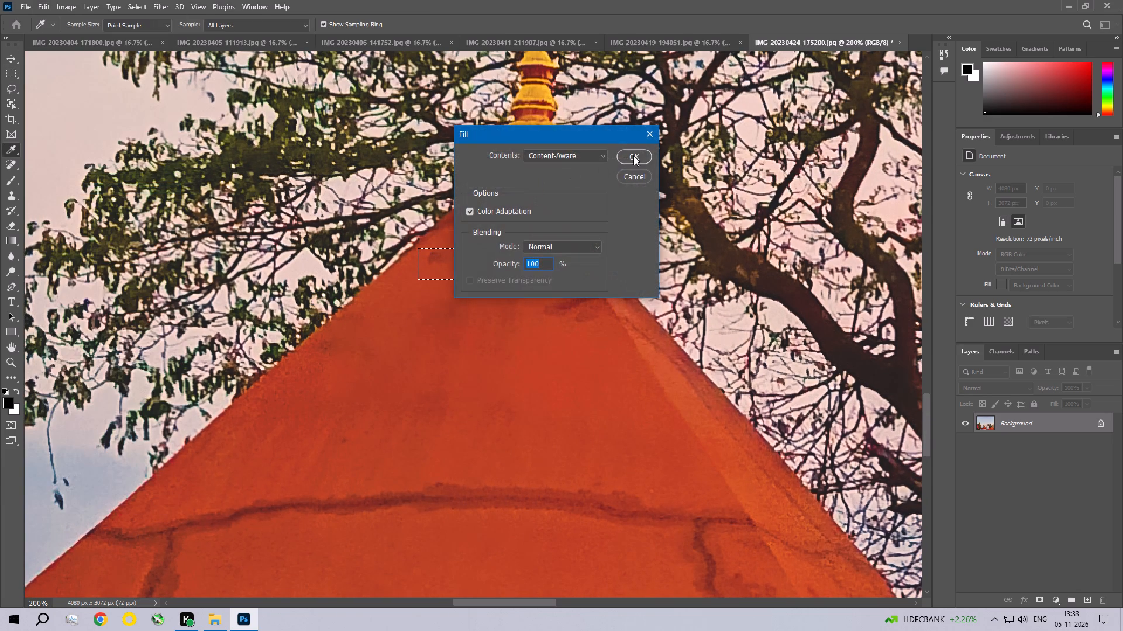
pyautogui.click(640, 151)
pyautogui.hotkey('ctrl', 'd')
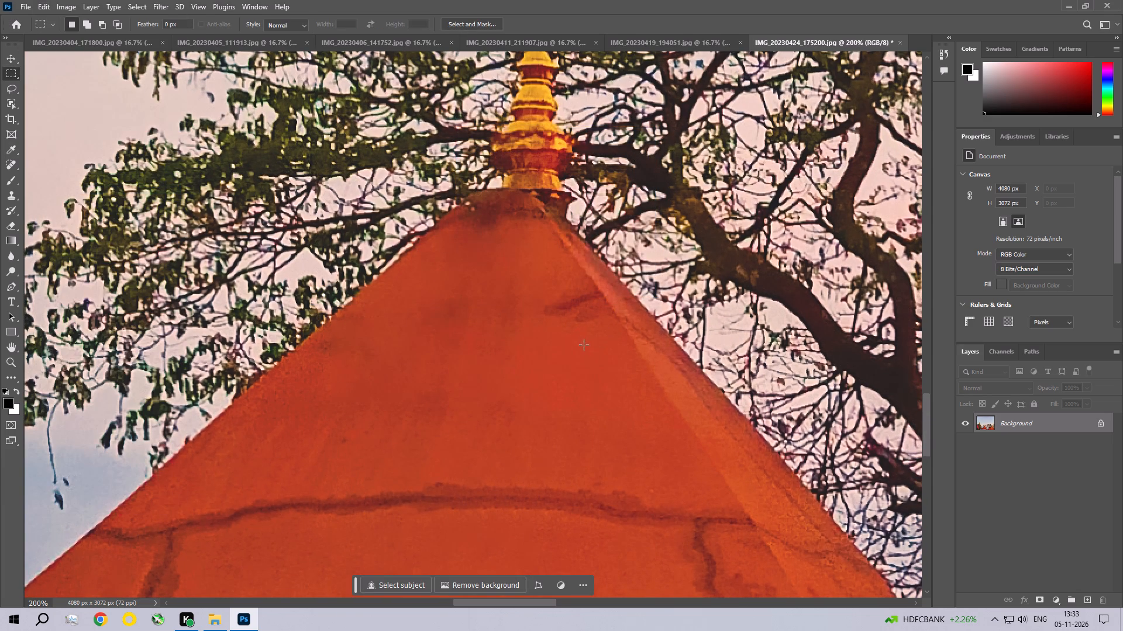
# Remove the dark streak beside the right ridge near the roof's peak with a Content-Aware fill, and deselect.
pyautogui.moveTo(534, 286); pyautogui.dragTo(591, 329)
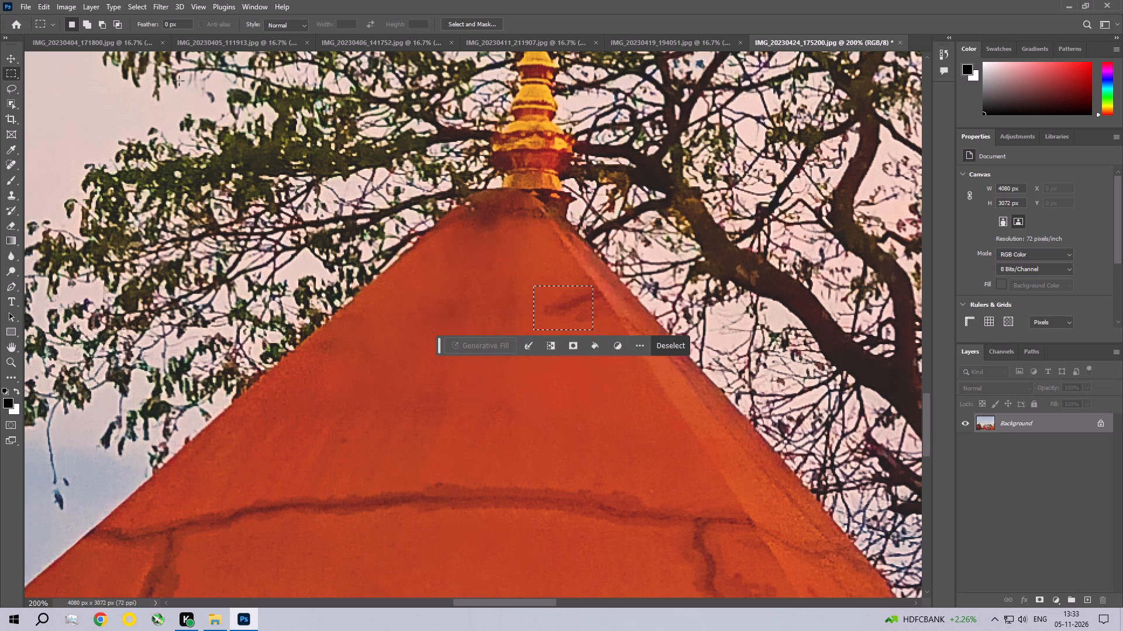
pyautogui.click(47, 0)
pyautogui.click(59, 193)
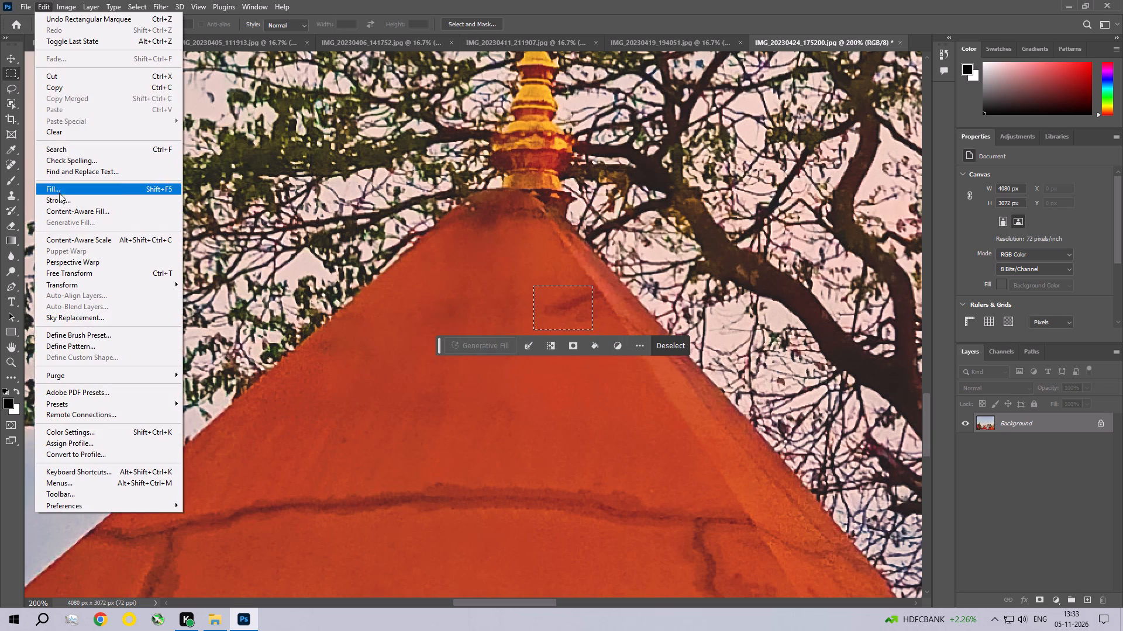
pyautogui.click(635, 148)
pyautogui.click(637, 161)
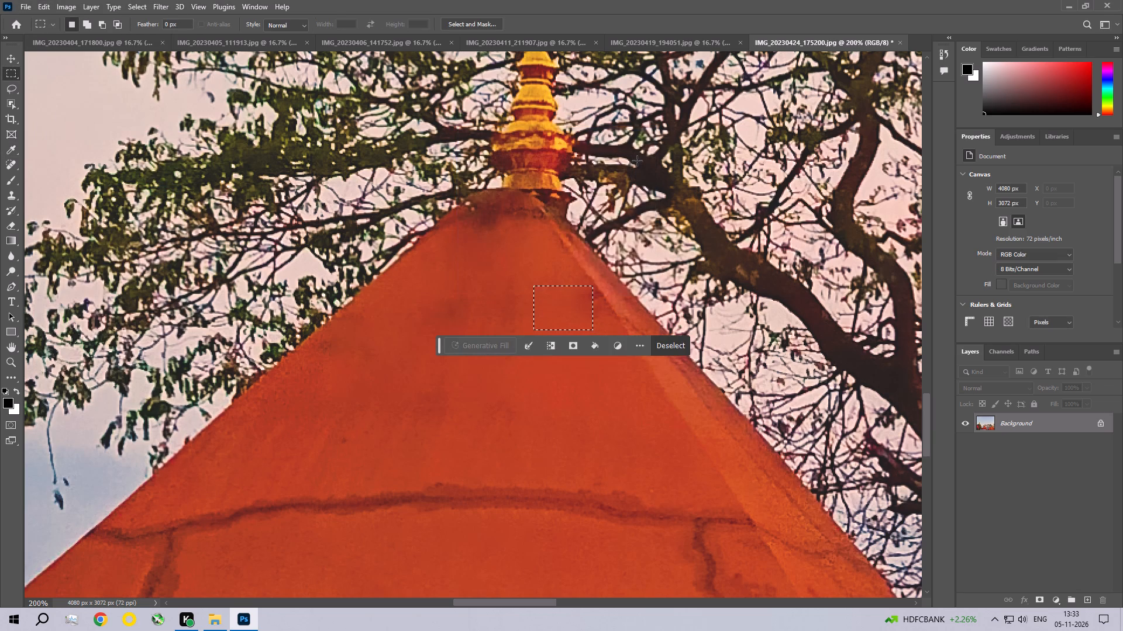
pyautogui.hotkey('ctrl', 'd')
# Inspect the roof and arch for remaining flaws, and zoom out to 25% to examine the whole temple photo.
pyautogui.press('space')
pyautogui.press('space')
pyautogui.press('space')
pyautogui.press('space')
pyautogui.press('space')
pyautogui.press('space')
pyautogui.press('space')
pyautogui.press('space')
pyautogui.press('space')
pyautogui.press('space')
pyautogui.press('space')
pyautogui.press('space')
pyautogui.press('space')
pyautogui.press('space')
pyautogui.press('space')
pyautogui.press('space')
pyautogui.press('space')
pyautogui.press('space')
pyautogui.press('space')
pyautogui.press('space')
pyautogui.moveTo(447, 452); pyautogui.dragTo(548, 291)
pyautogui.moveTo(514, 374); pyautogui.dragTo(374, 324)
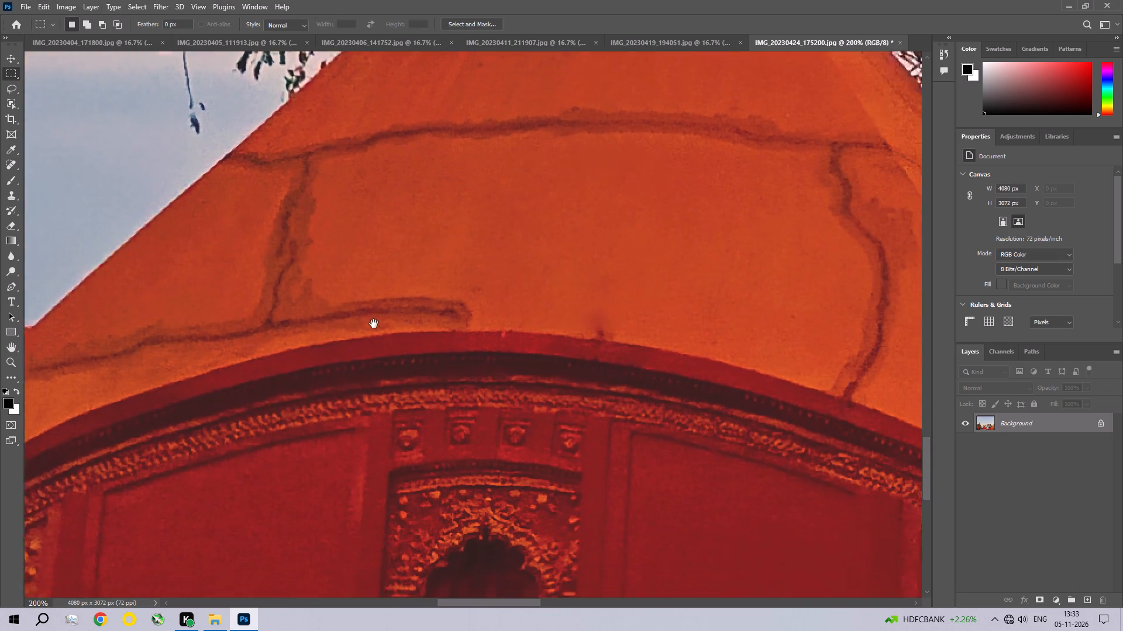
pyautogui.moveTo(374, 324); pyautogui.dragTo(366, 293)
pyautogui.moveTo(363, 456); pyautogui.dragTo(395, 432)
pyautogui.keyDown('alt'); pyautogui.doubleClick(494, 311); pyautogui.keyUp('alt')
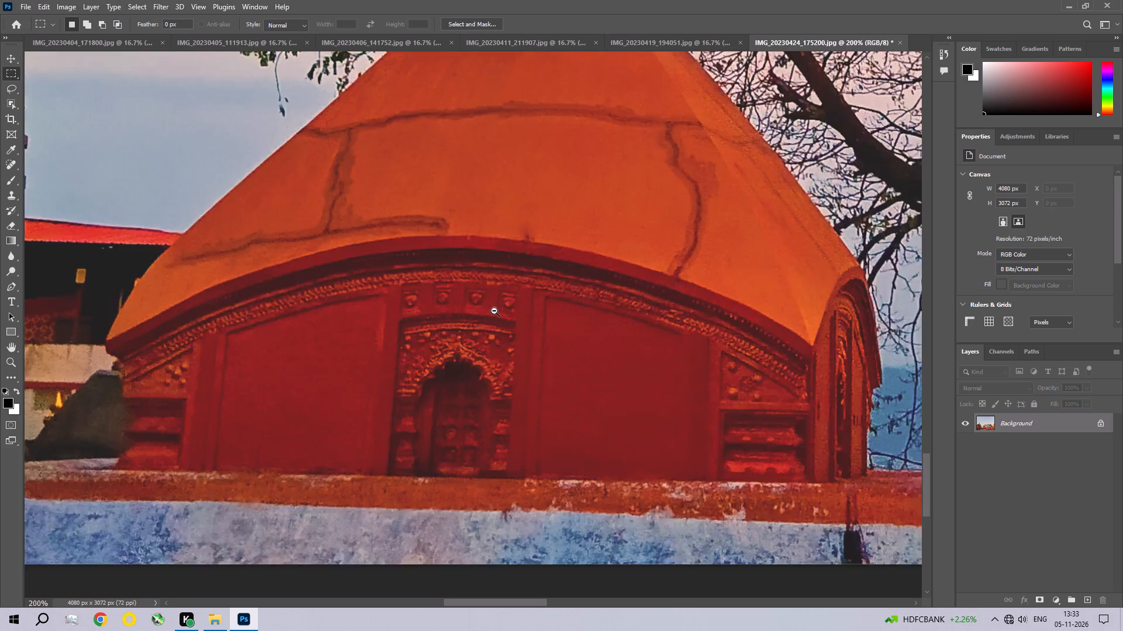
pyautogui.keyDown('alt'); pyautogui.click(569, 273); pyautogui.keyUp('alt')
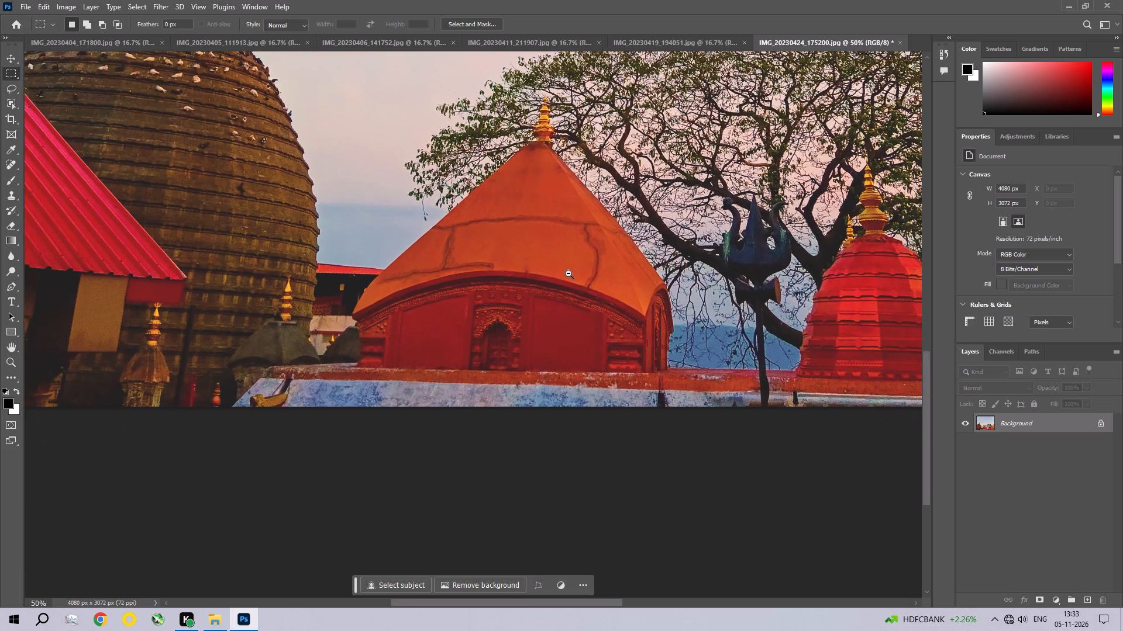
pyautogui.keyDown('alt'); pyautogui.click(569, 273); pyautogui.keyUp('alt')
pyautogui.keyDown('alt'); pyautogui.click(569, 273); pyautogui.keyUp('alt')
pyautogui.moveTo(590, 241); pyautogui.dragTo(546, 412)
# Save the retouched temple photo IMG_20230424_175200 and close it.
pyautogui.hotkey('ctrl', 's')
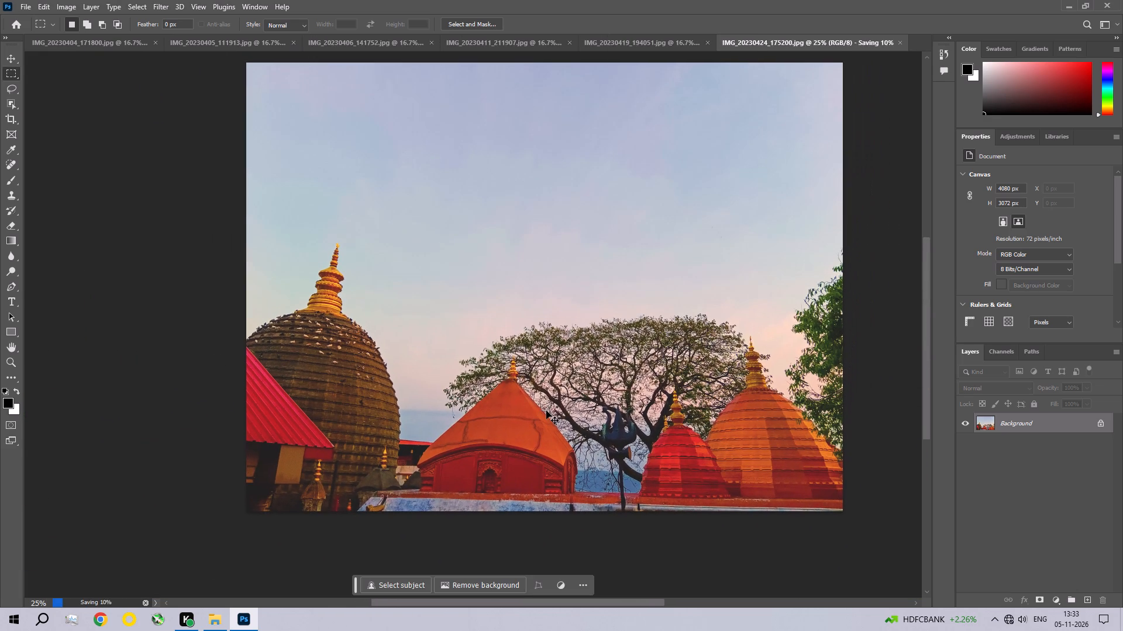
pyautogui.click(901, 40)
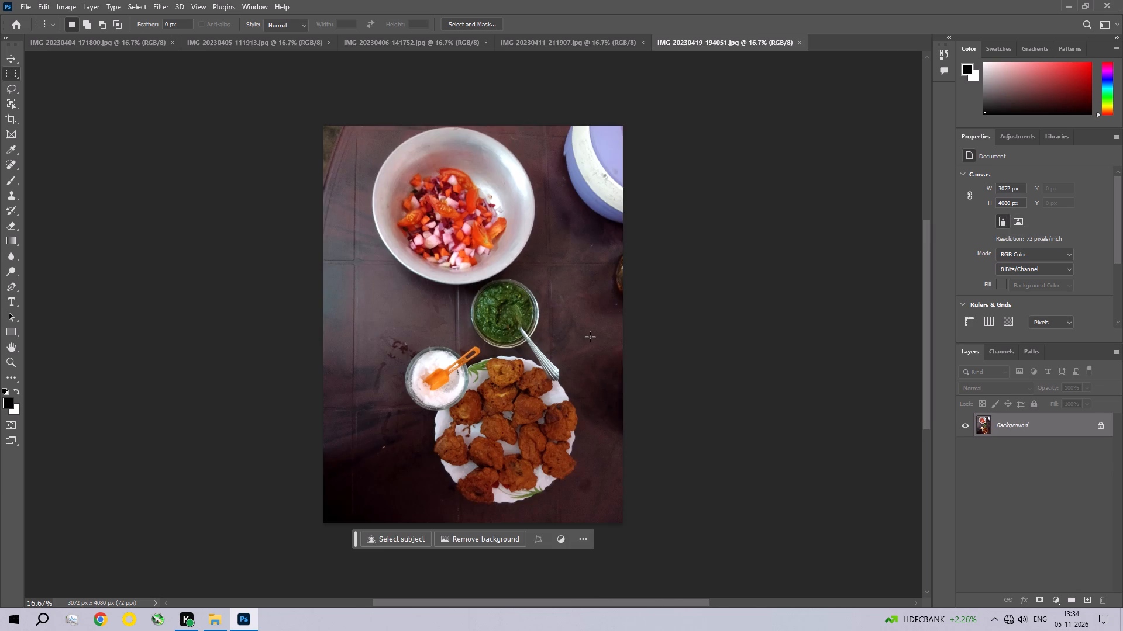
# Straighten the food photo IMG_20230419_194051 with a very slight crop rotation, keeping the full frame, and apply the crop.
pyautogui.click(6, 117)
pyautogui.moveTo(691, 183); pyautogui.dragTo(686, 187)
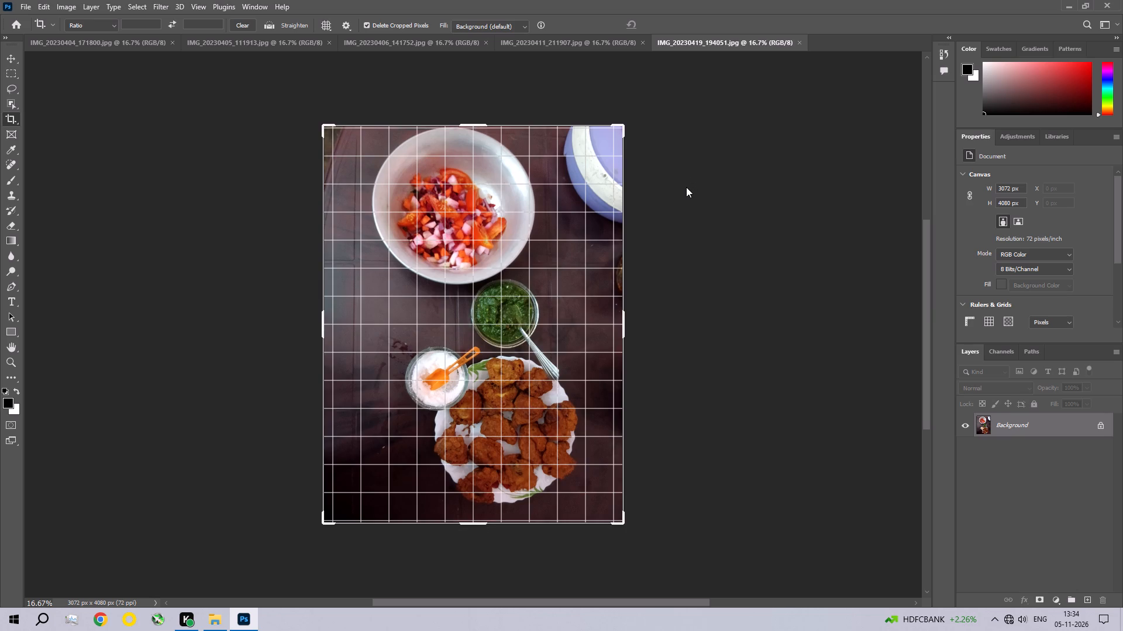
pyautogui.moveTo(686, 187); pyautogui.dragTo(682, 190)
pyautogui.doubleClick(497, 221)
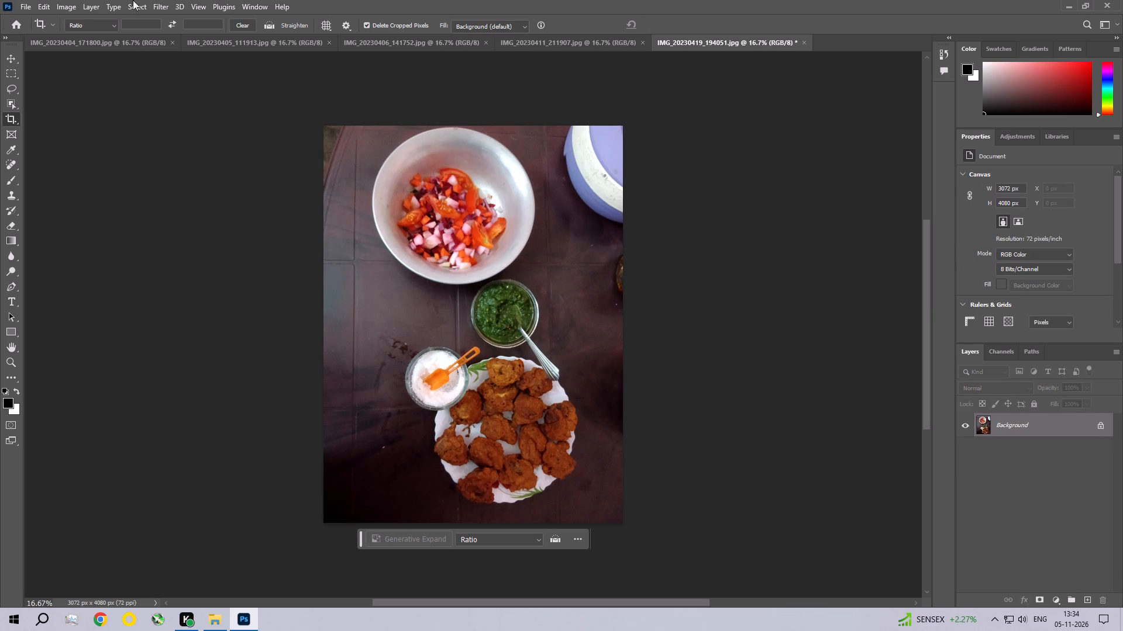
# In the Camera Raw Filter, set exposure to +0.20, contrast +13, highlights -21, shadows +15, whites -13 and blacks +14.
pyautogui.click(167, 6)
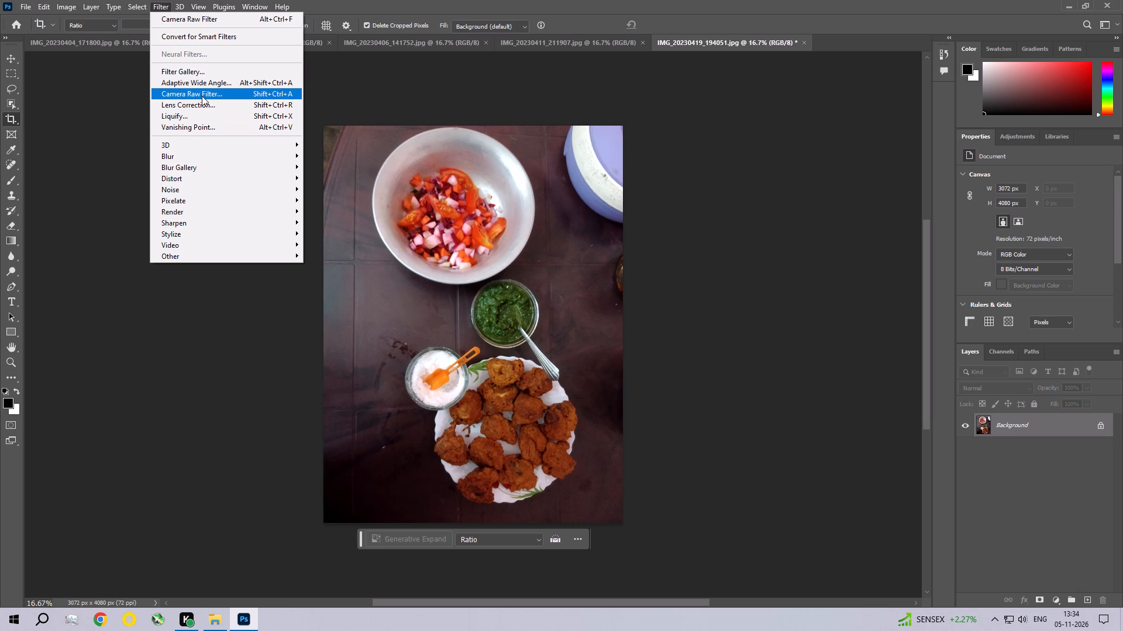
pyautogui.click(202, 96)
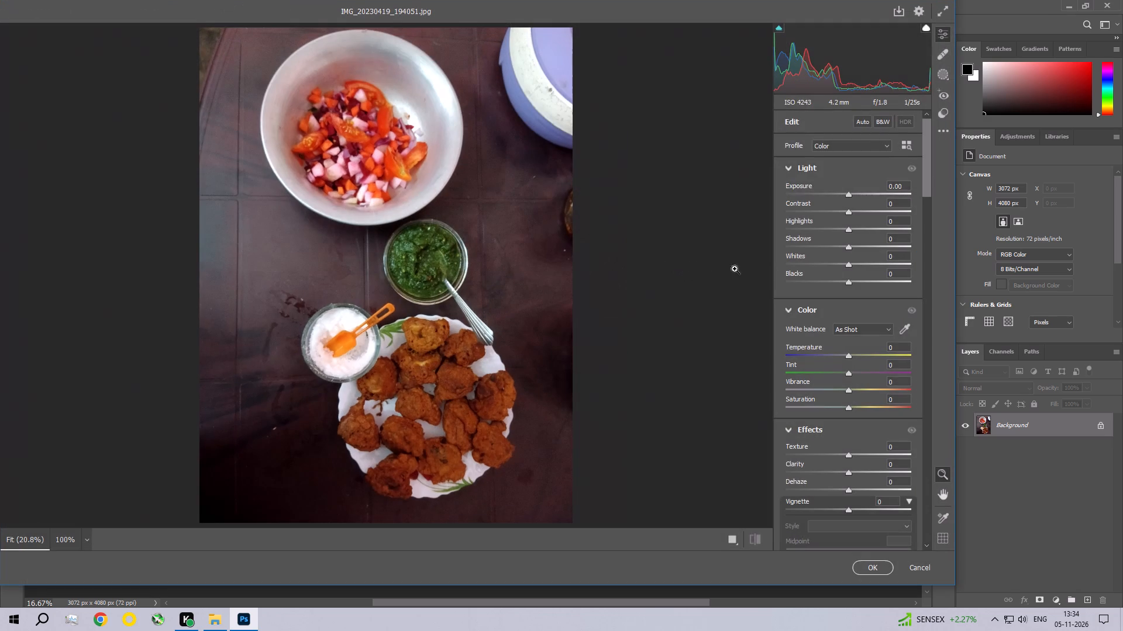
pyautogui.moveTo(848, 213); pyautogui.dragTo(856, 214)
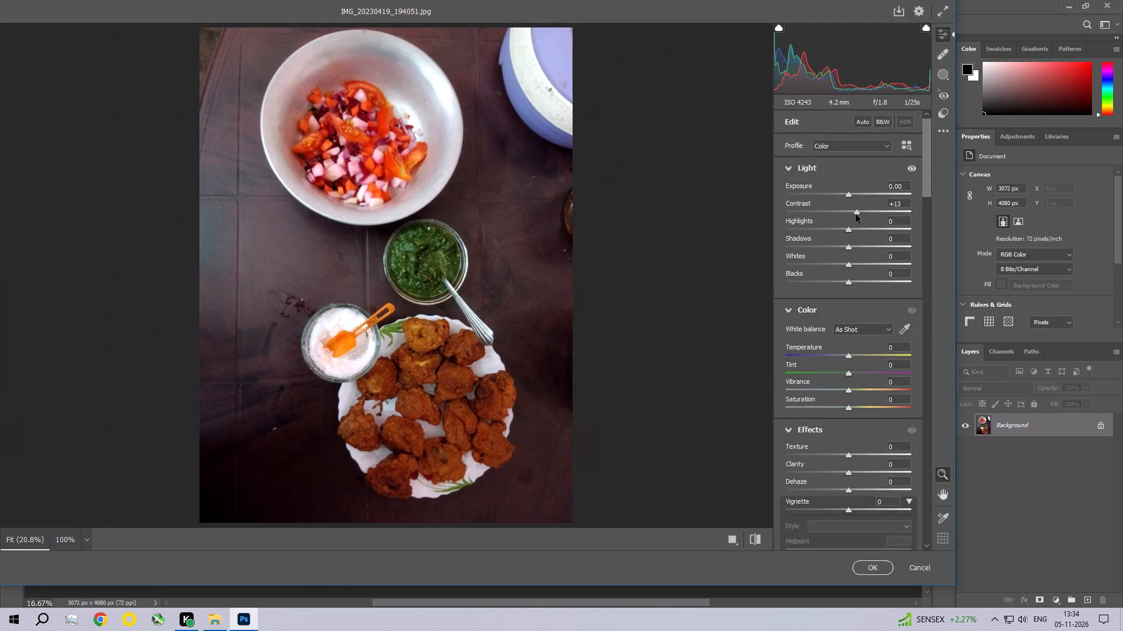
pyautogui.moveTo(852, 230); pyautogui.dragTo(839, 229)
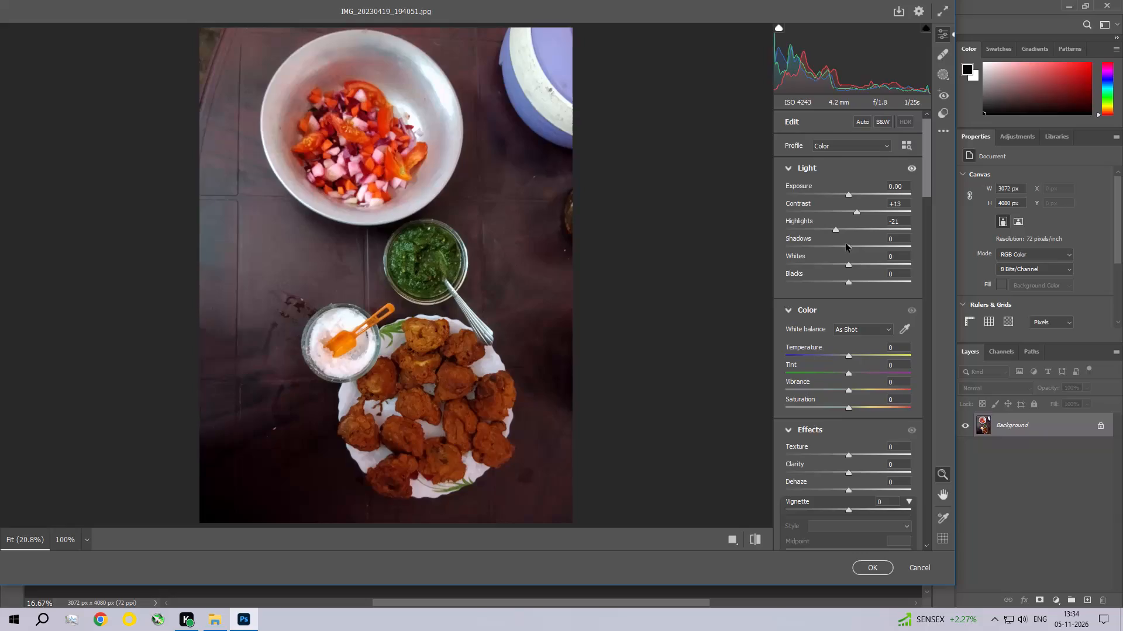
pyautogui.moveTo(849, 246); pyautogui.dragTo(859, 251)
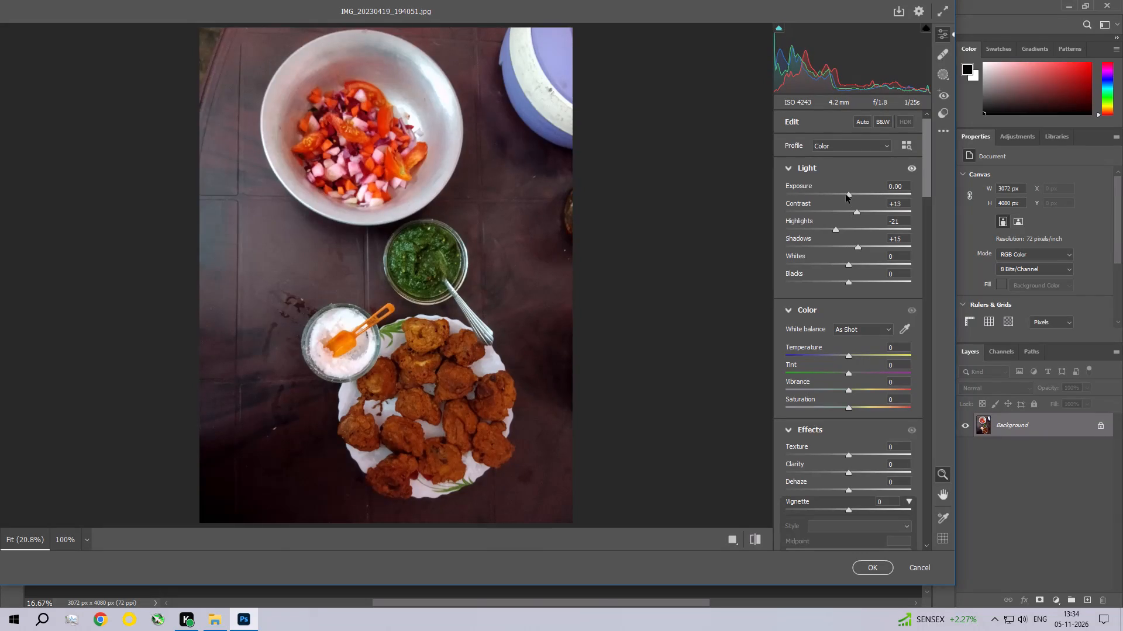
pyautogui.click(846, 194)
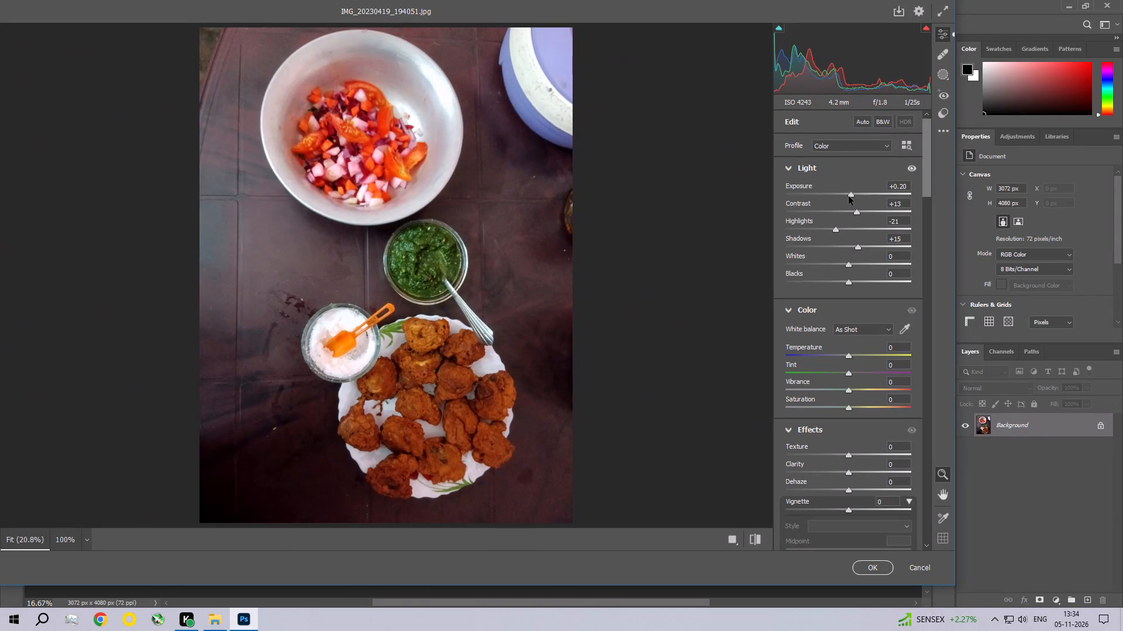
pyautogui.moveTo(847, 262); pyautogui.dragTo(839, 259)
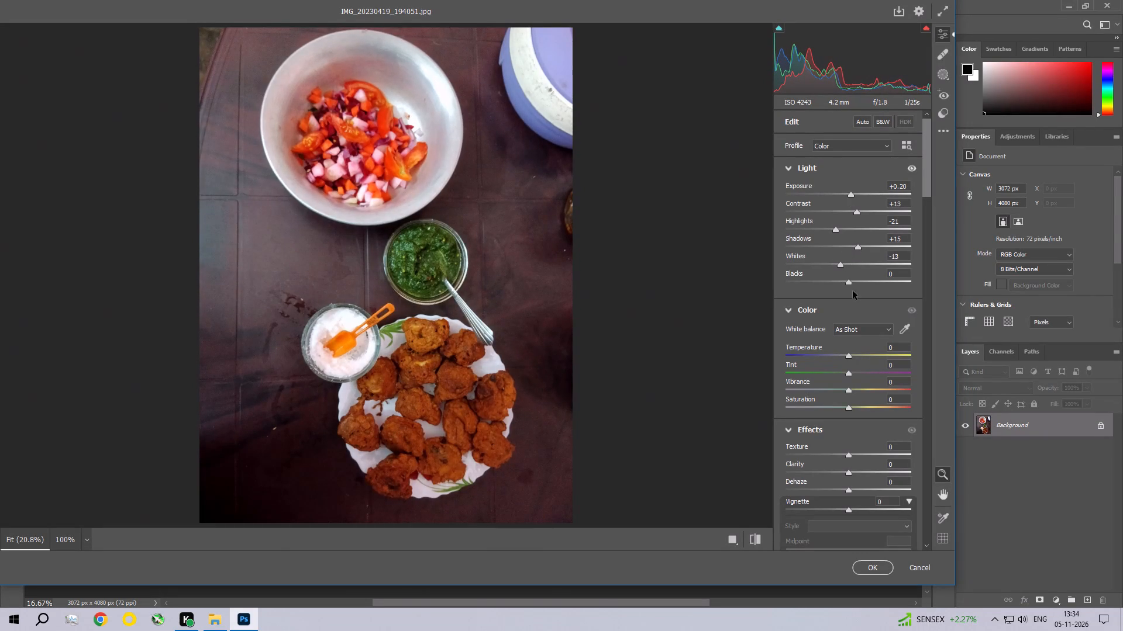
pyautogui.moveTo(849, 283); pyautogui.dragTo(857, 286)
# Raise the food photo's vibrance to +10 and its saturation to +10.
pyautogui.moveTo(930, 170); pyautogui.dragTo(930, 196)
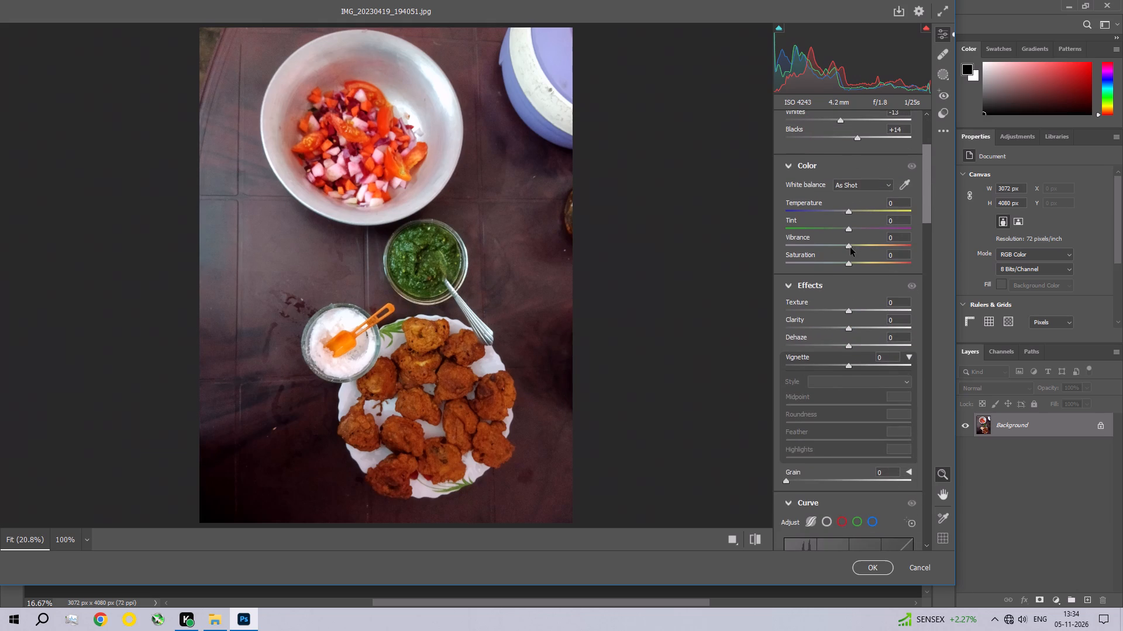
pyautogui.moveTo(850, 247); pyautogui.dragTo(856, 247)
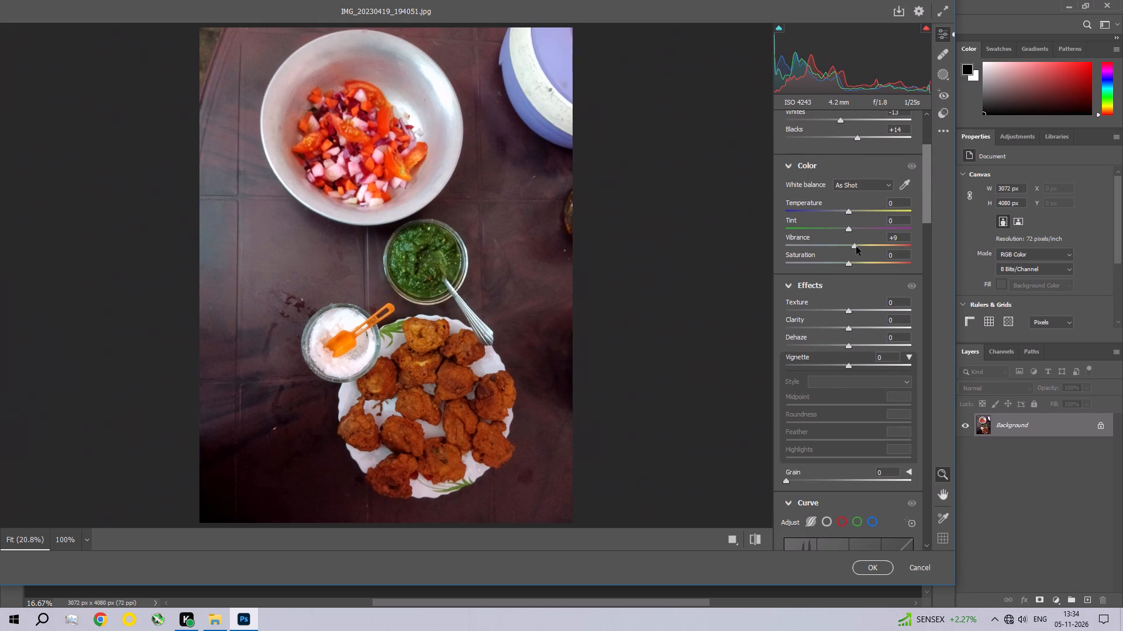
pyautogui.moveTo(856, 247); pyautogui.dragTo(857, 247)
pyautogui.moveTo(851, 264); pyautogui.dragTo(853, 265)
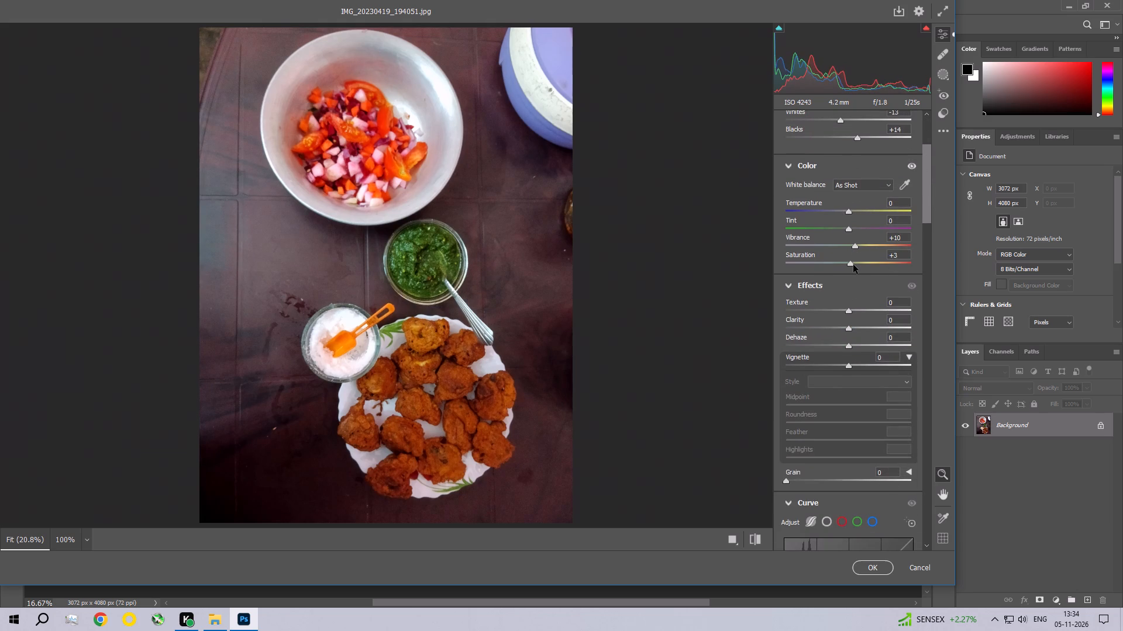
pyautogui.moveTo(853, 265); pyautogui.dragTo(857, 265)
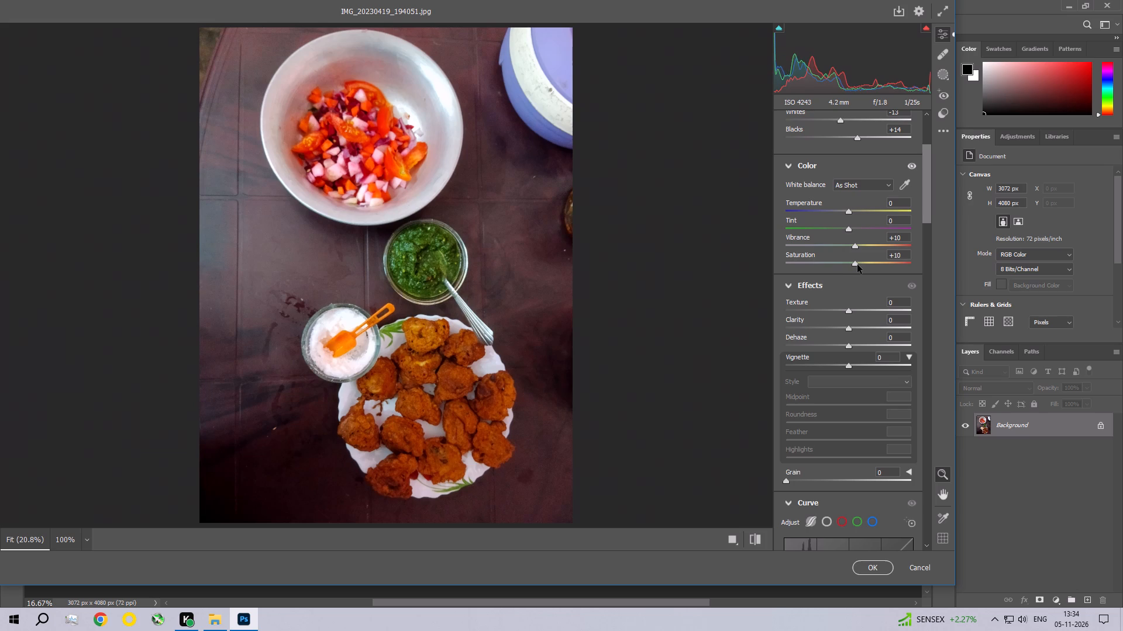
# Lower the parametric tone curve's highlights to -21 and its lights to -16.
pyautogui.moveTo(930, 174); pyautogui.dragTo(929, 227)
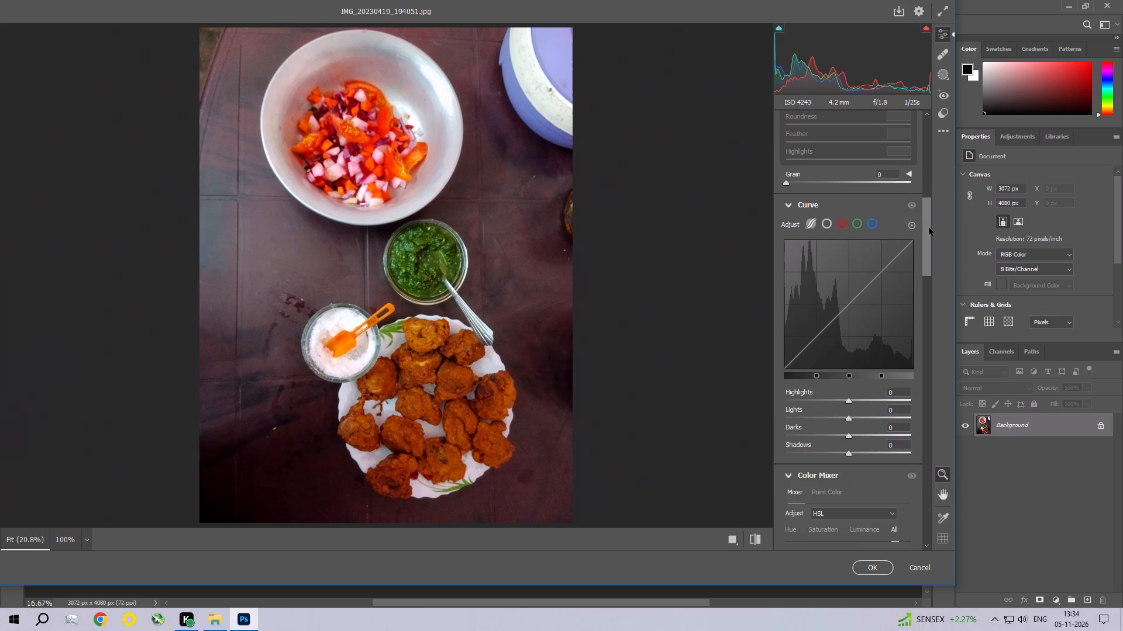
pyautogui.moveTo(929, 227); pyautogui.dragTo(929, 258)
pyautogui.moveTo(848, 228); pyautogui.dragTo(839, 230)
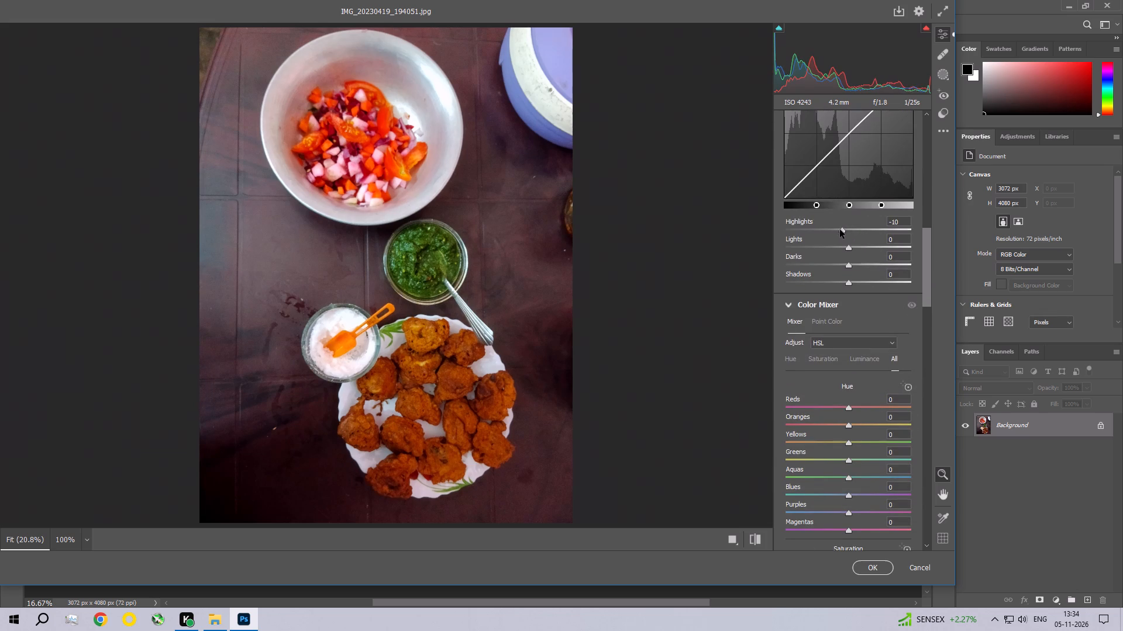
pyautogui.moveTo(839, 230); pyautogui.dragTo(834, 230)
pyautogui.moveTo(851, 248); pyautogui.dragTo(841, 248)
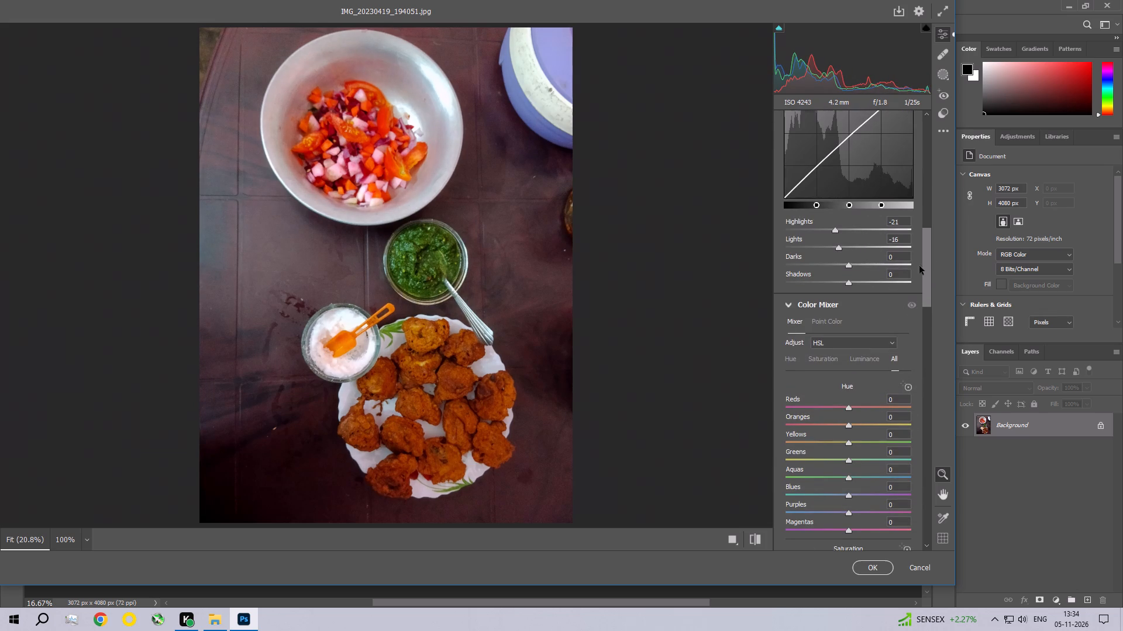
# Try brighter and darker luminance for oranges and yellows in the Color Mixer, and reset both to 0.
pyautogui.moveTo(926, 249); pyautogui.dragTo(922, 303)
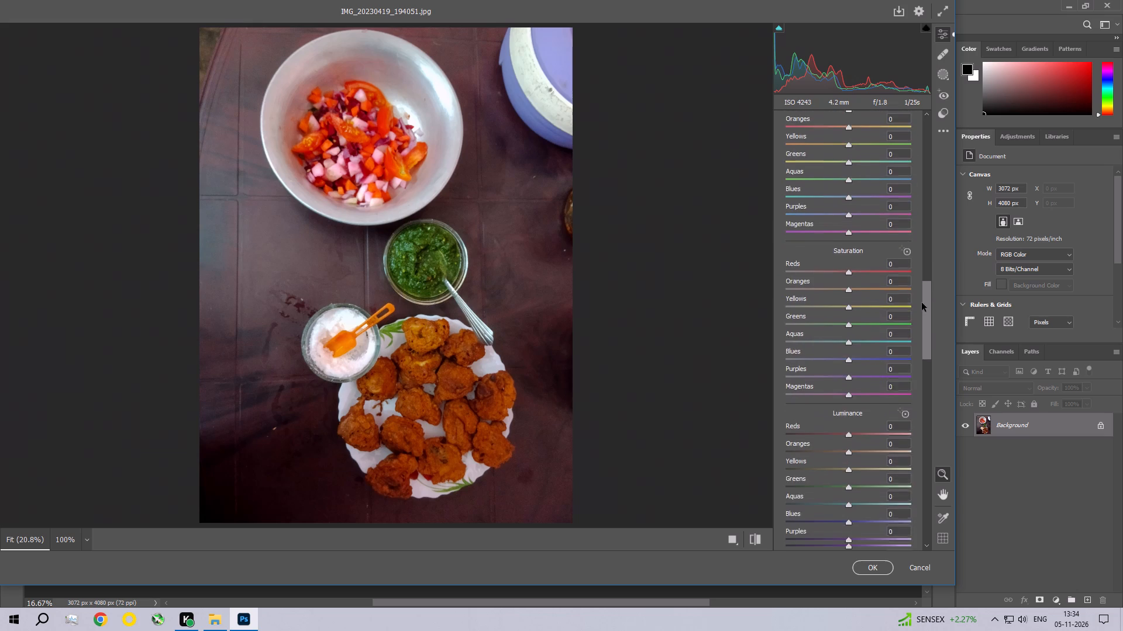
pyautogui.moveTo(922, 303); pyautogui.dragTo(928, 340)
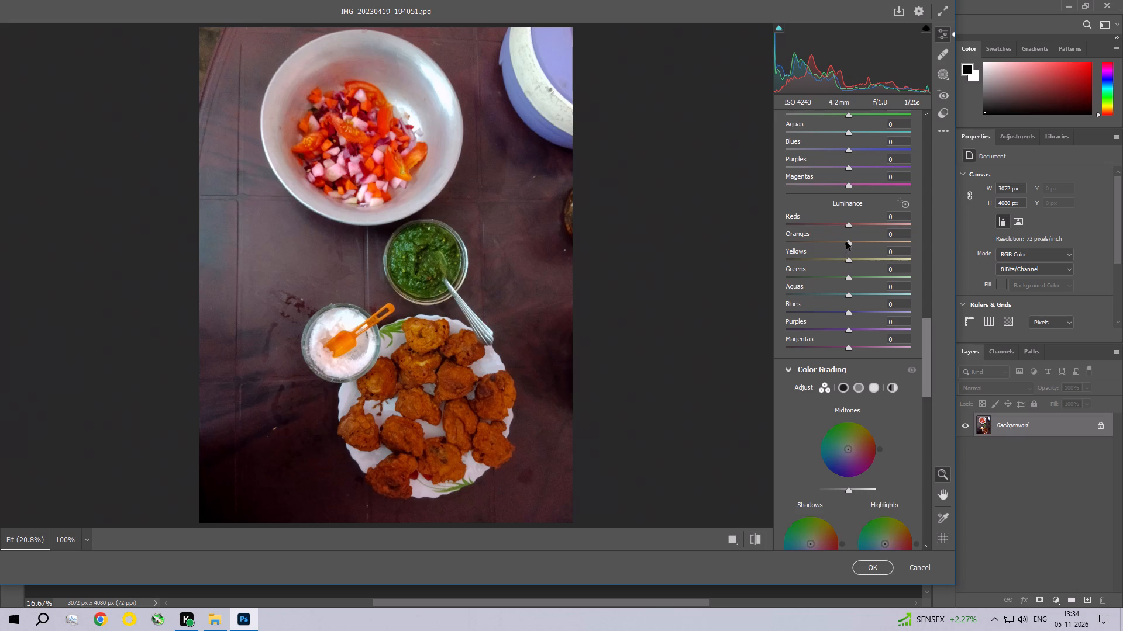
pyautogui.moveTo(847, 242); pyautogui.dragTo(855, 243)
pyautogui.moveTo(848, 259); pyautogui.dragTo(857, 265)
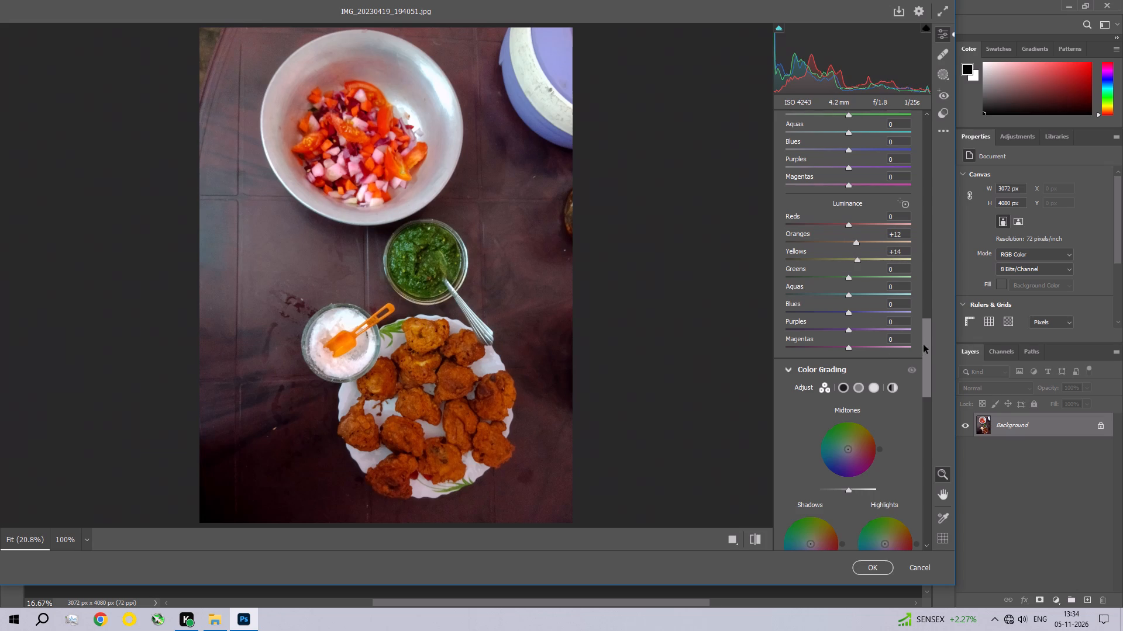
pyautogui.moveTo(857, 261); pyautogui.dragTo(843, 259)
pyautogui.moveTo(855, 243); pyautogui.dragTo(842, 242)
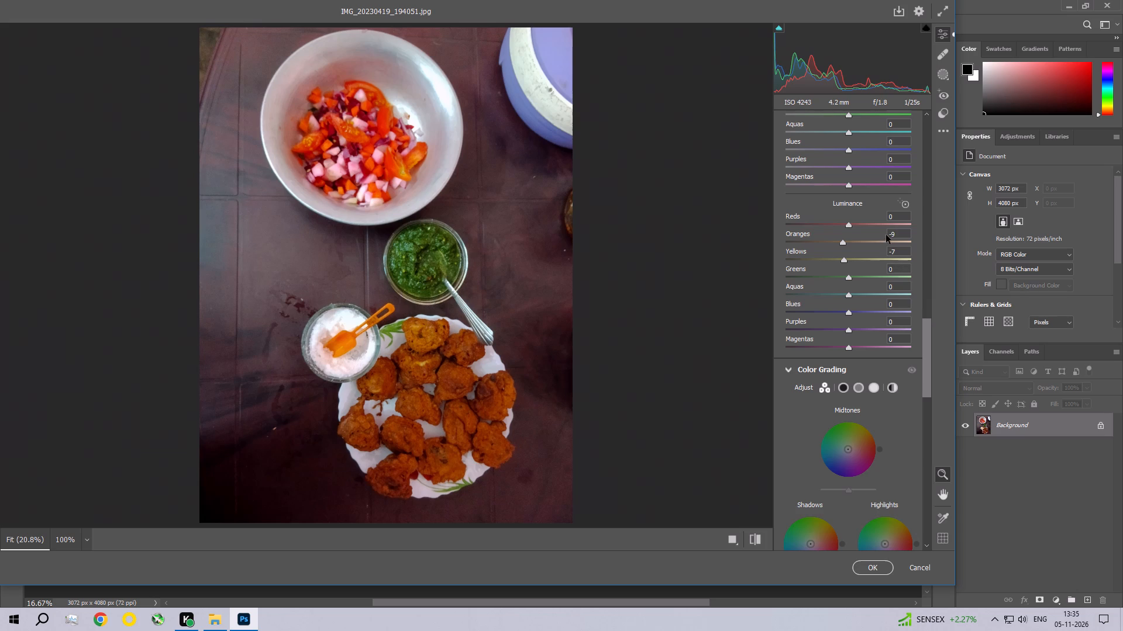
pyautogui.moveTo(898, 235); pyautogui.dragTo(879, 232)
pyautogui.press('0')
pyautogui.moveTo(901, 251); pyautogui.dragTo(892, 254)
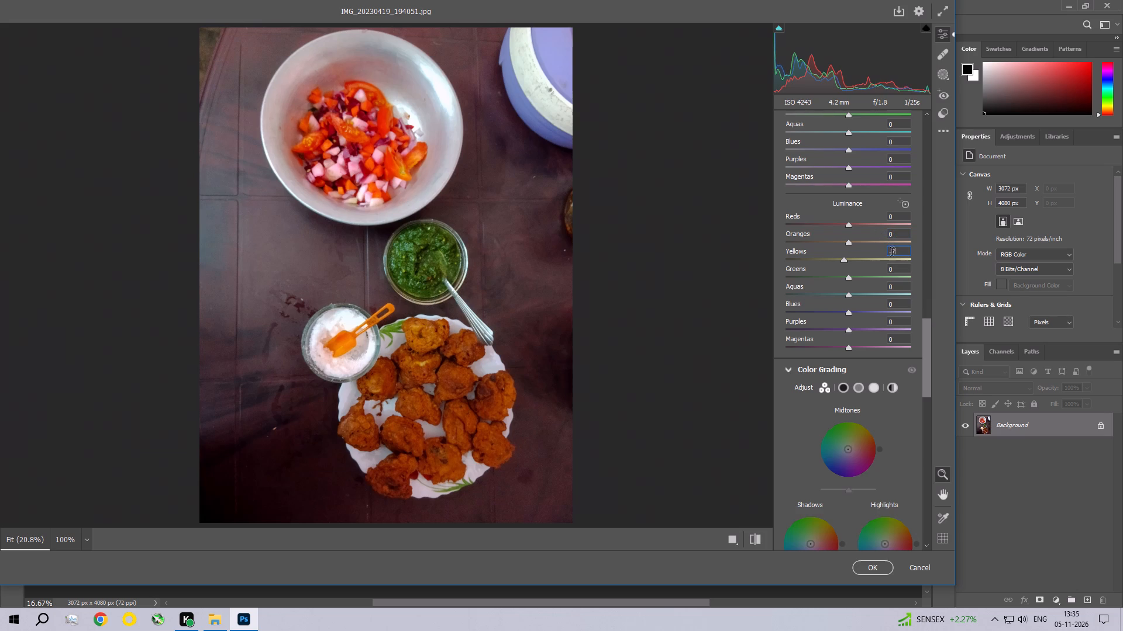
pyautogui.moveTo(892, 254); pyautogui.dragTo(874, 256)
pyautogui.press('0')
# Set the Color Mixer saturation to +17 for reds, +14 for oranges and +59 for greens.
pyautogui.moveTo(930, 350); pyautogui.dragTo(928, 297)
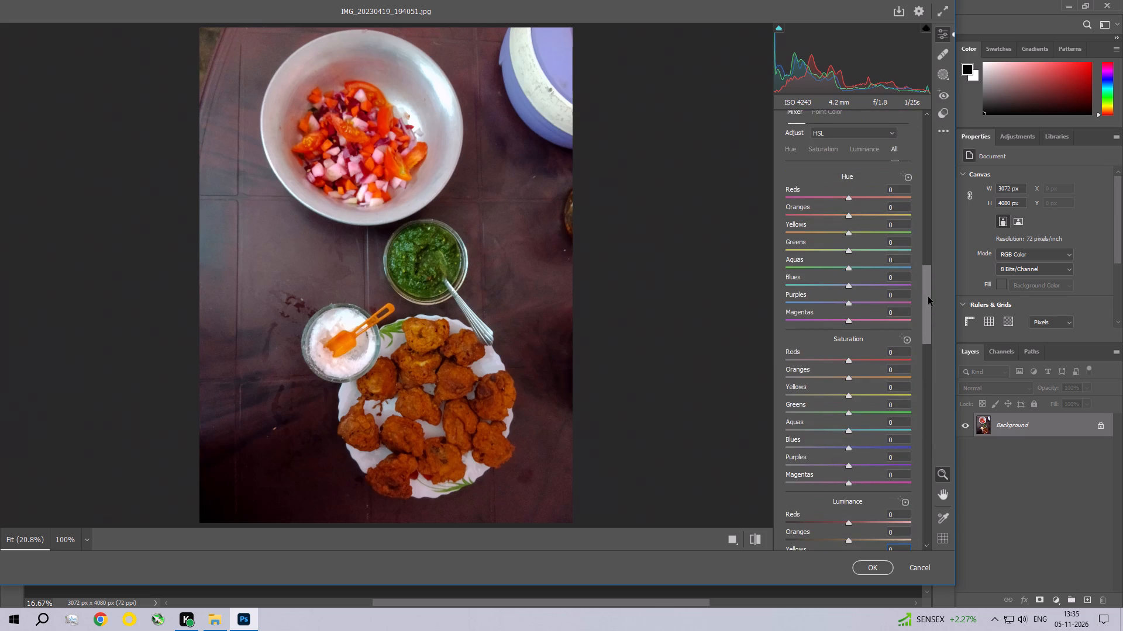
pyautogui.moveTo(928, 297); pyautogui.dragTo(923, 310)
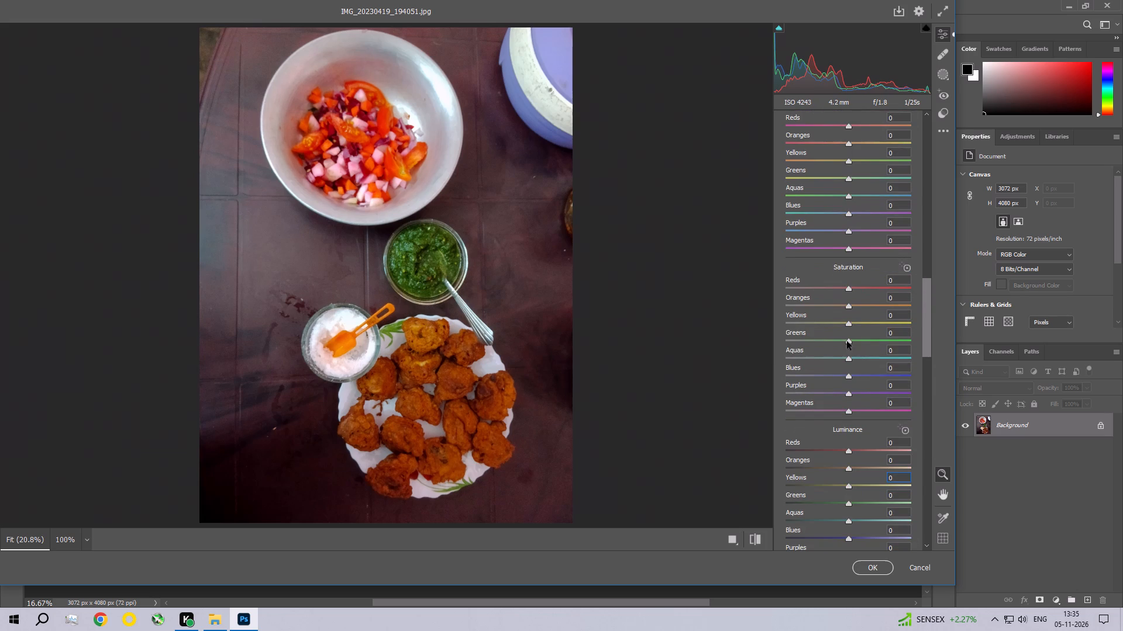
pyautogui.moveTo(850, 286); pyautogui.dragTo(856, 290)
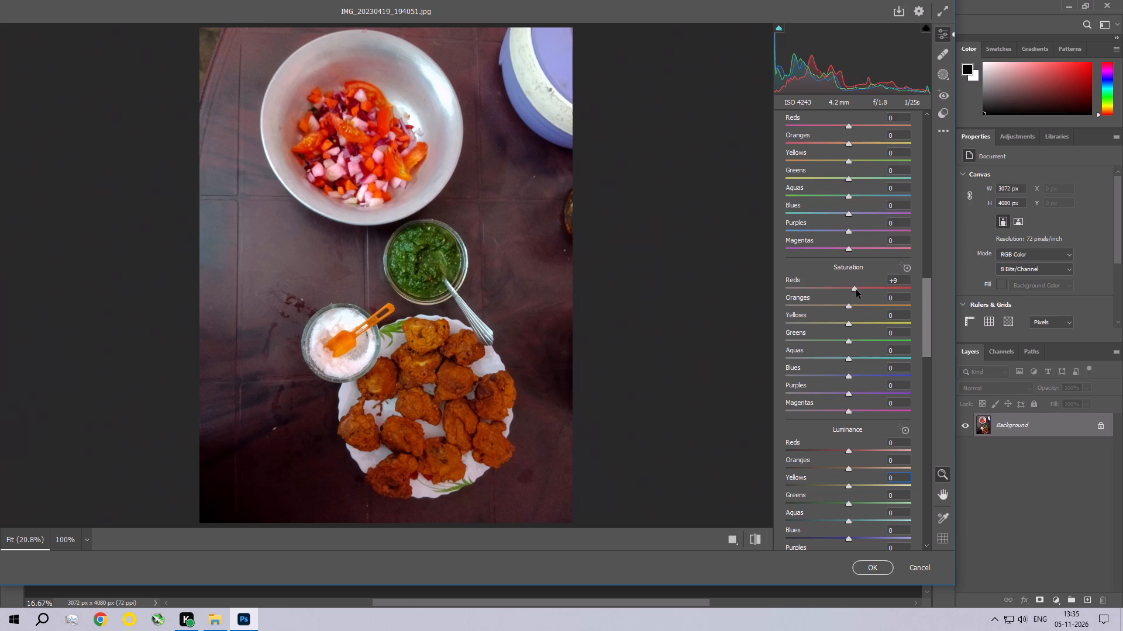
pyautogui.moveTo(856, 290); pyautogui.dragTo(860, 292)
pyautogui.moveTo(850, 305); pyautogui.dragTo(859, 308)
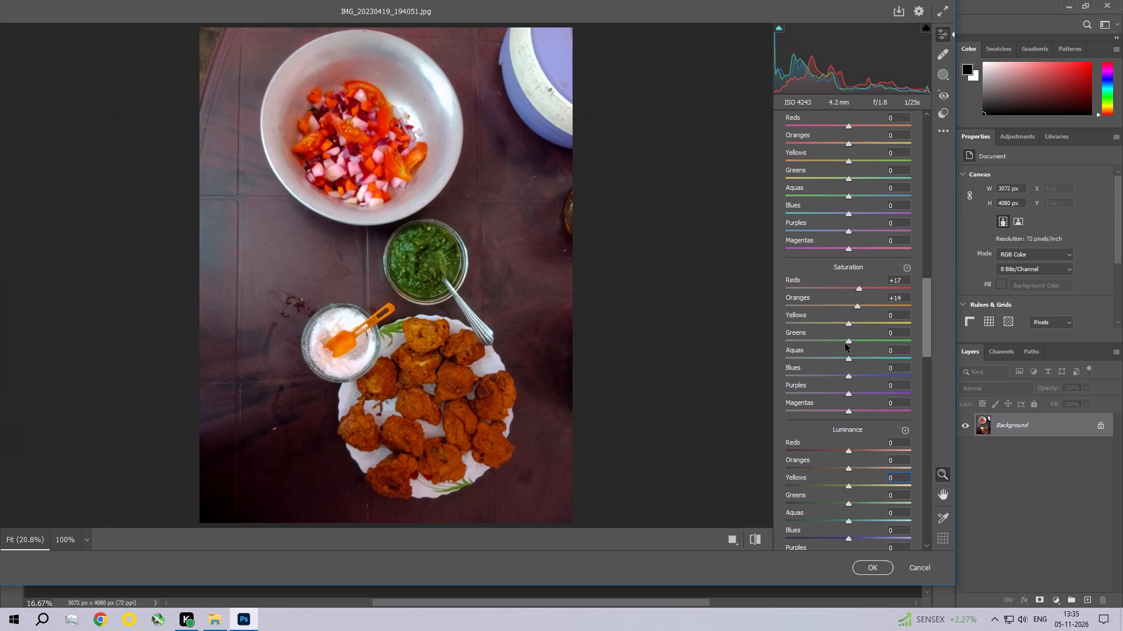
pyautogui.moveTo(846, 344); pyautogui.dragTo(852, 342)
pyautogui.moveTo(848, 339); pyautogui.dragTo(879, 349)
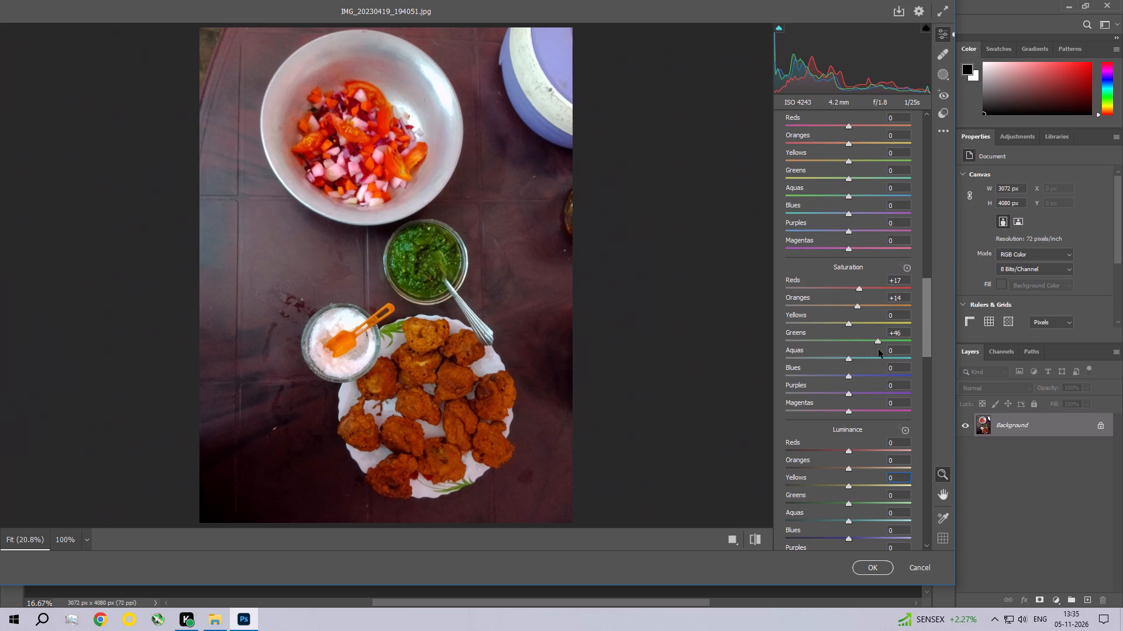
pyautogui.moveTo(879, 349); pyautogui.dragTo(798, 334)
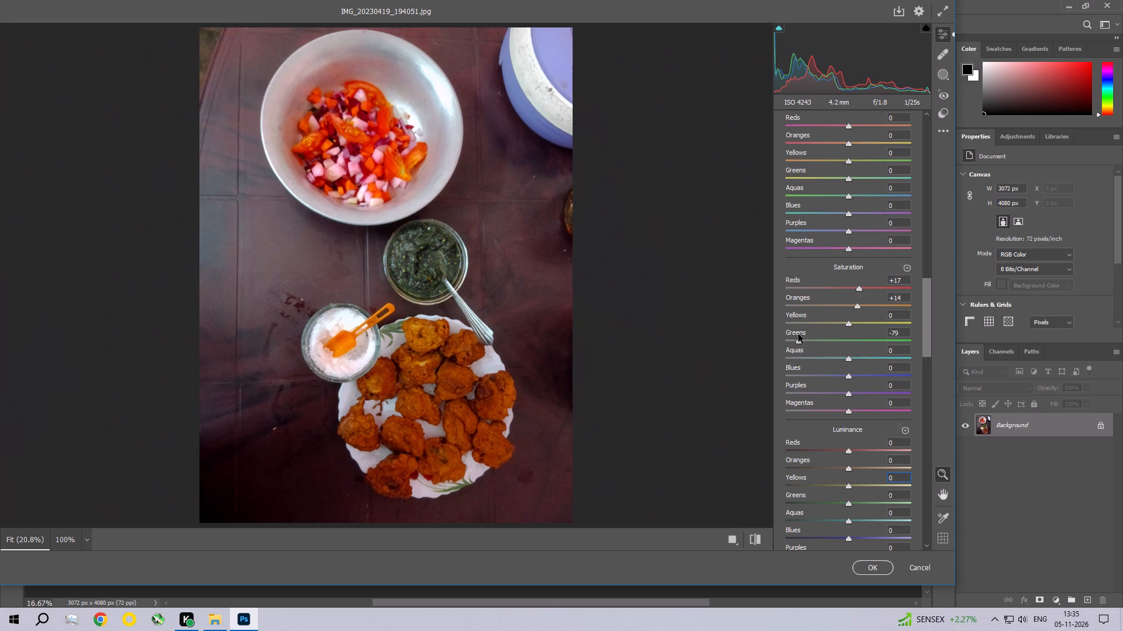
pyautogui.moveTo(798, 334); pyautogui.dragTo(885, 339)
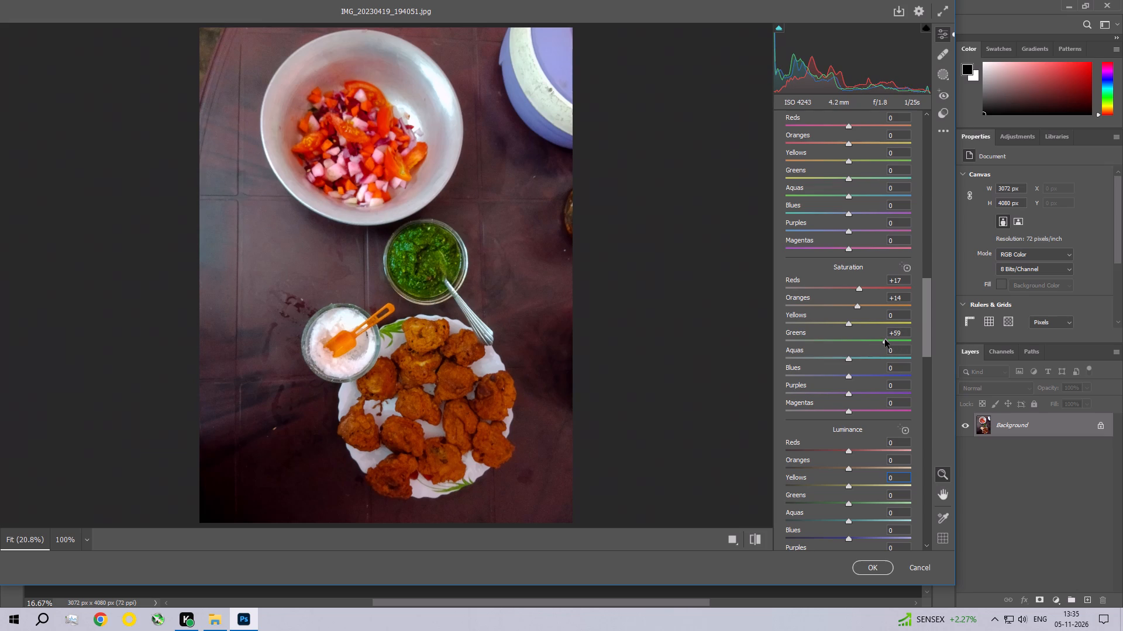
pyautogui.moveTo(885, 339); pyautogui.dragTo(885, 339)
# Set sharpening to 16, noise reduction to 9 and color noise reduction to 9, and apply the Camera Raw adjustments.
pyautogui.moveTo(925, 330); pyautogui.dragTo(924, 432)
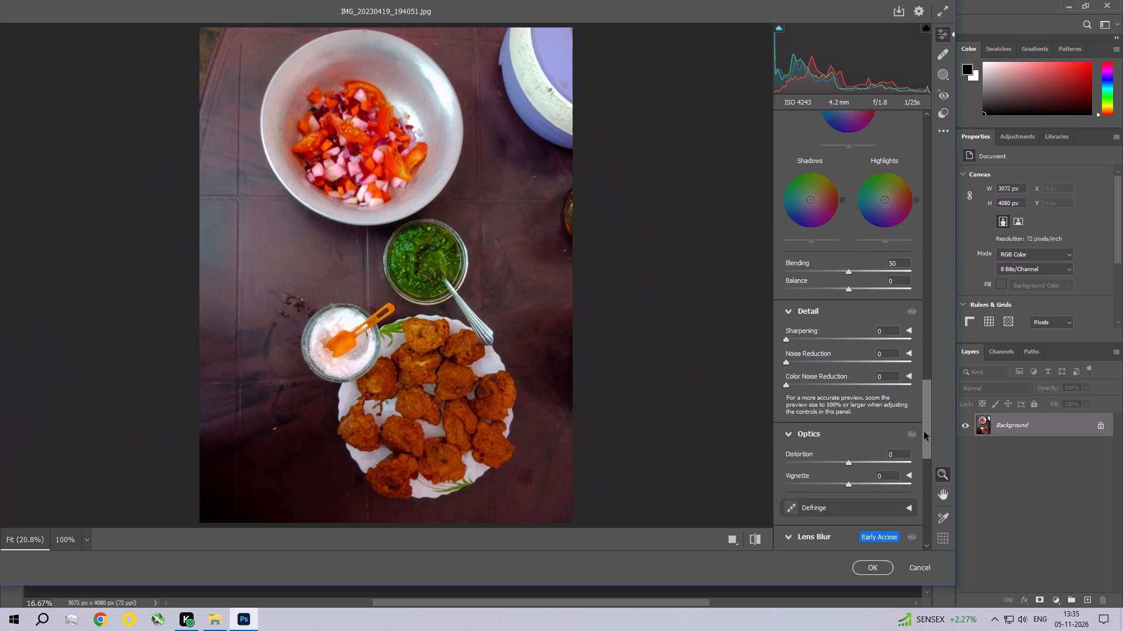
pyautogui.moveTo(924, 432); pyautogui.dragTo(924, 434)
pyautogui.click(795, 328)
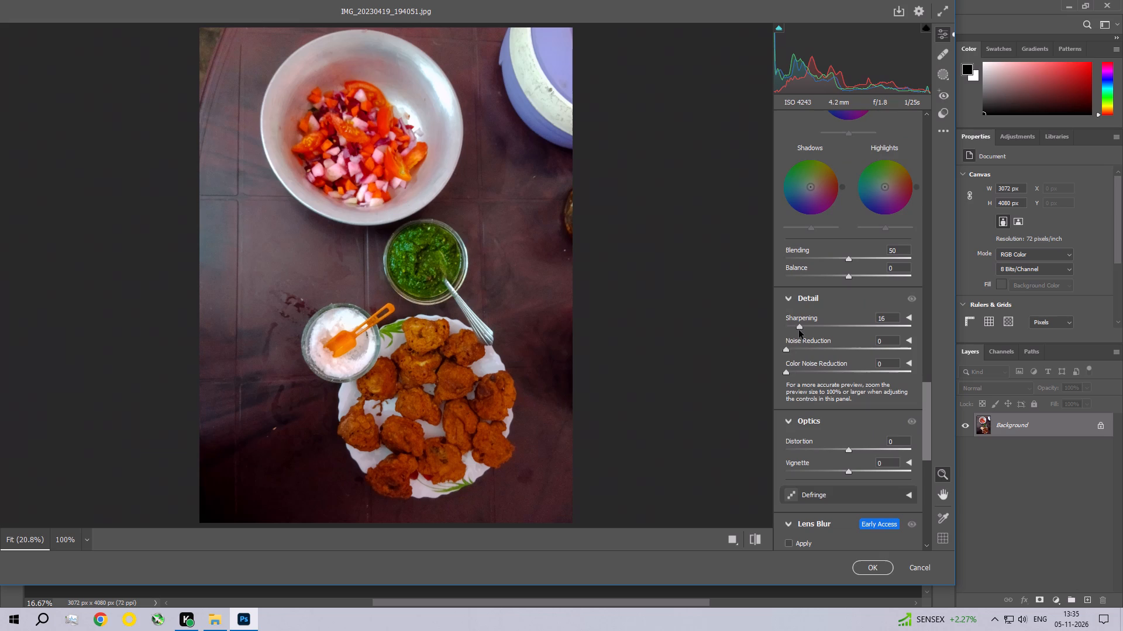
pyautogui.click(797, 348)
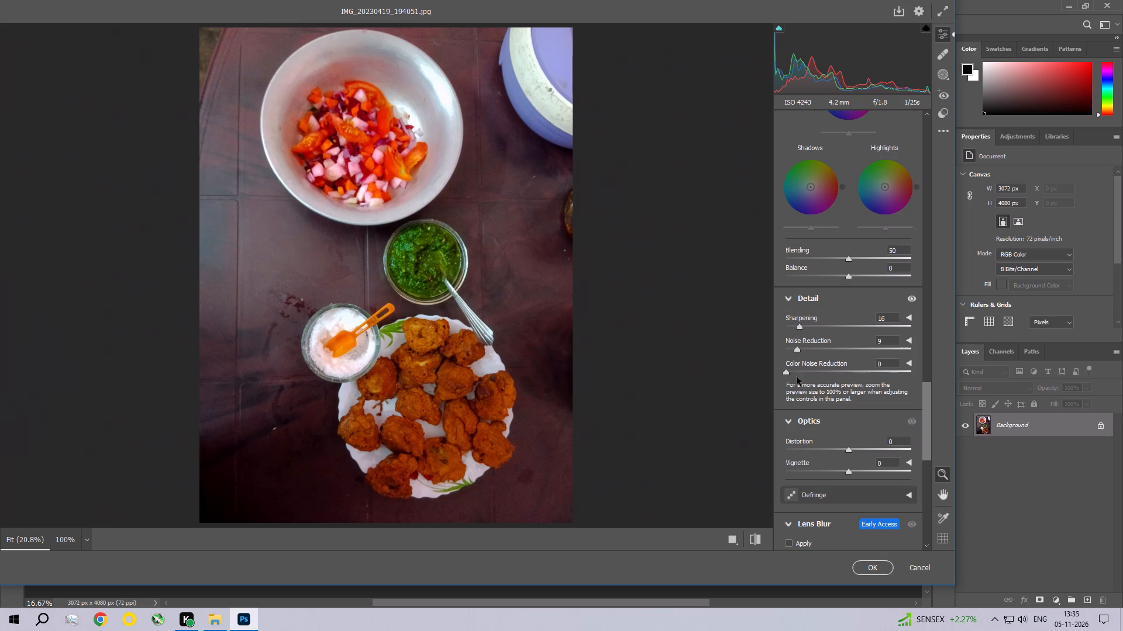
pyautogui.click(797, 373)
pyautogui.moveTo(926, 414); pyautogui.dragTo(933, 446)
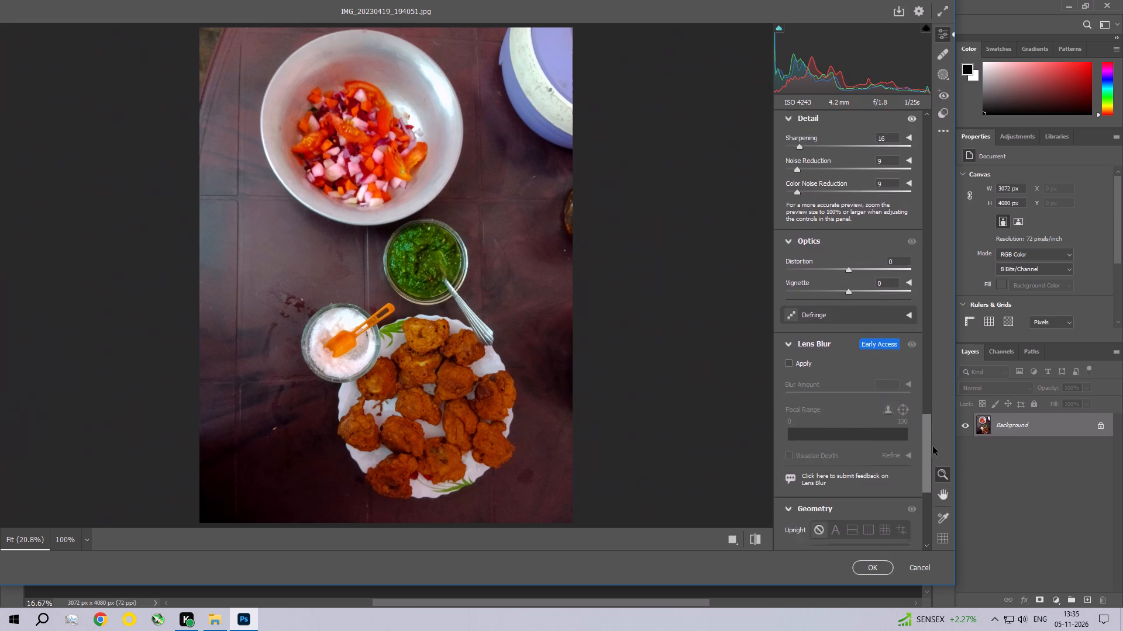
pyautogui.moveTo(933, 446); pyautogui.dragTo(938, 517)
pyautogui.click(873, 569)
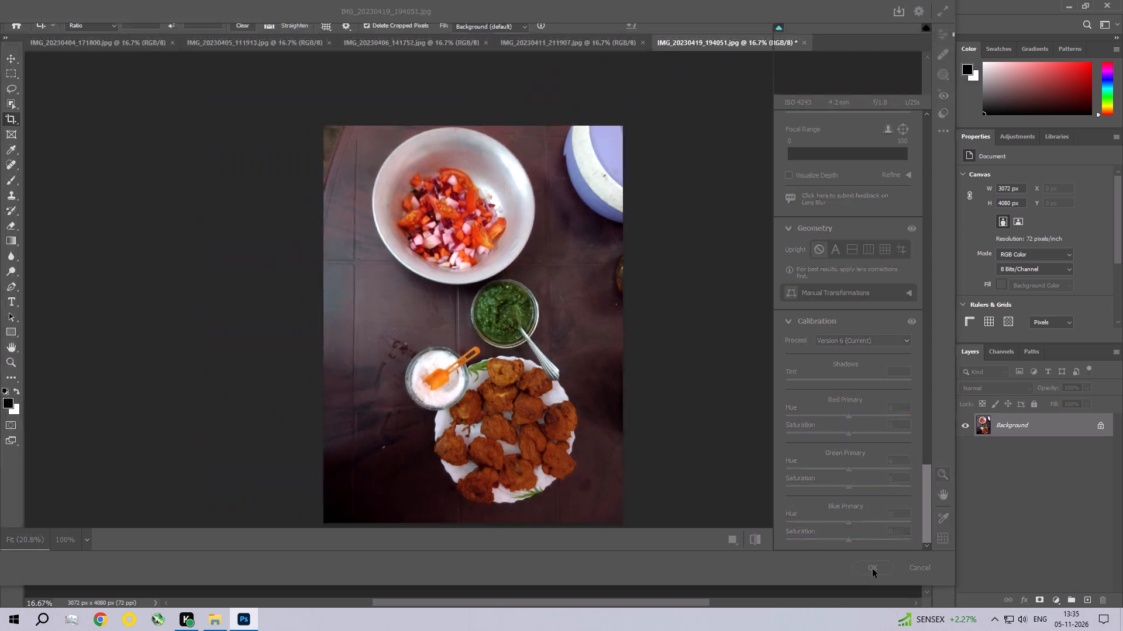
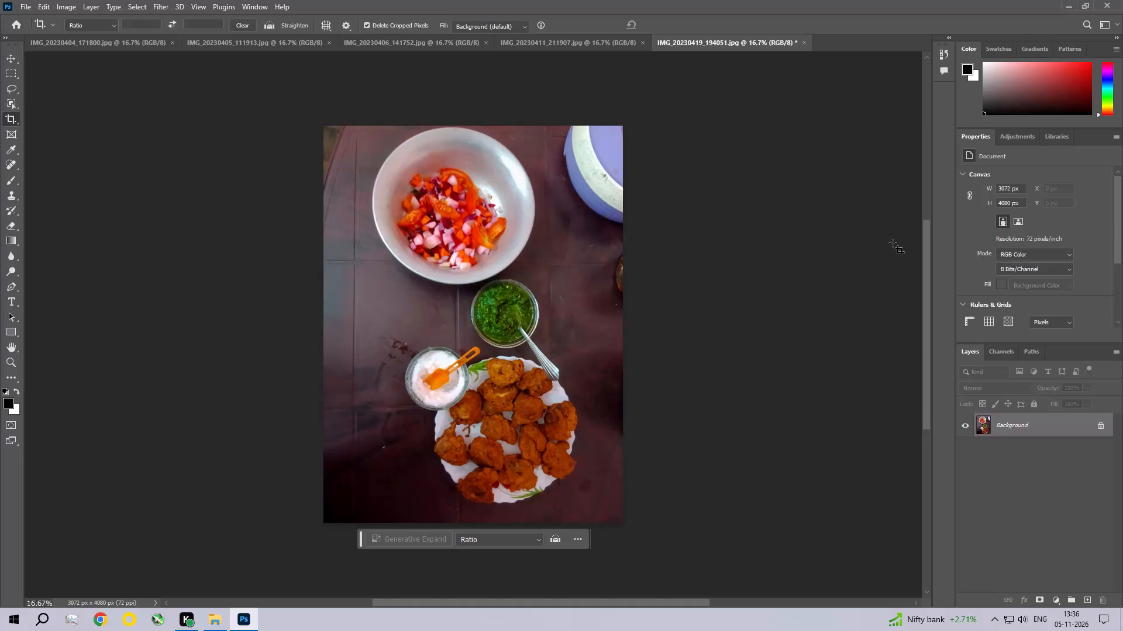
# Apply a Warming Filter (85) photo filter at 25% density with luminosity preserved.
pyautogui.click(70, 4)
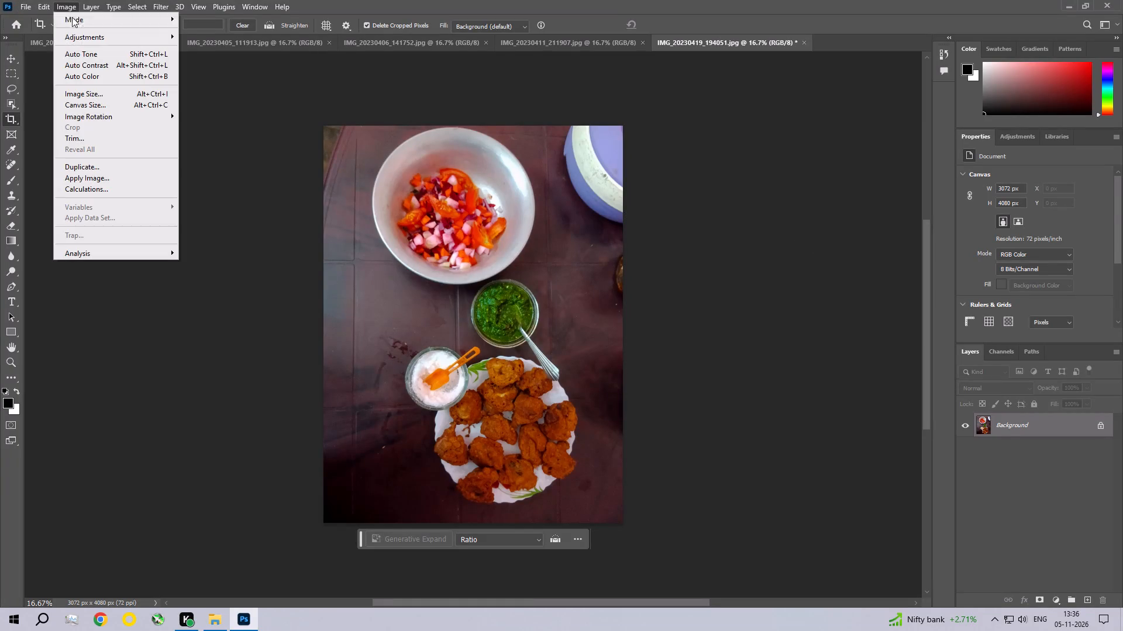
pyautogui.click(85, 33)
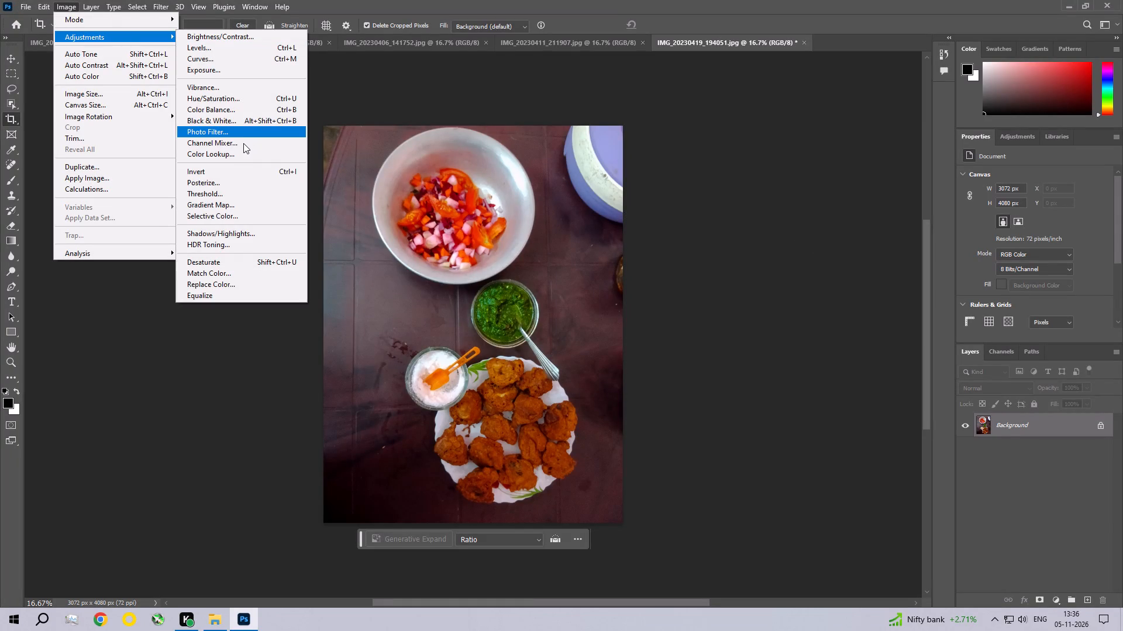
pyautogui.click(241, 131)
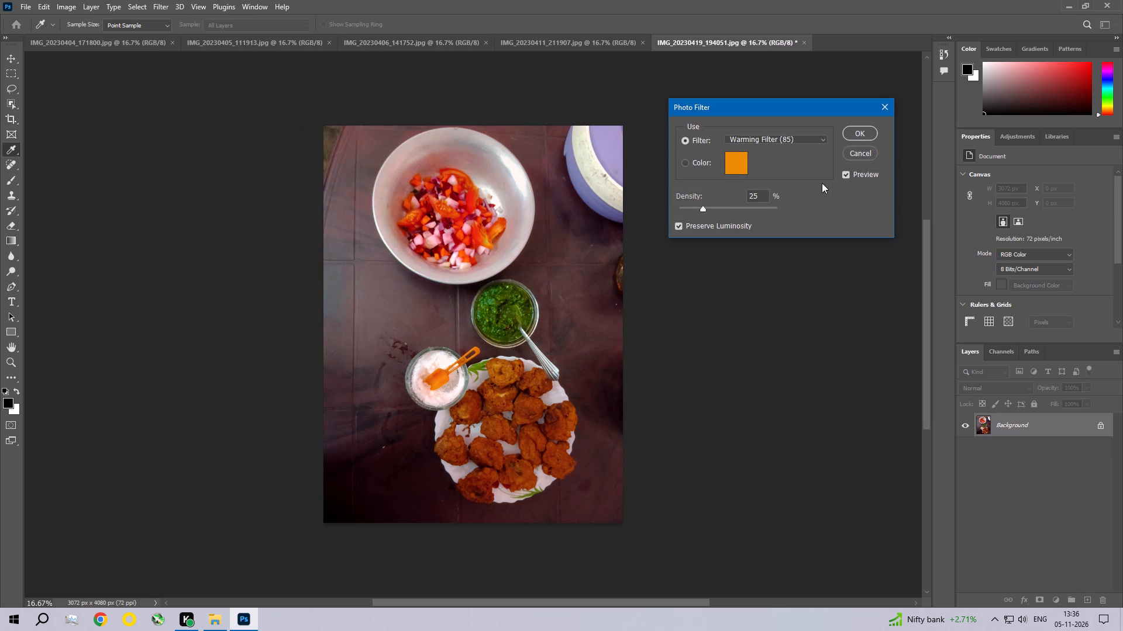
pyautogui.click(853, 132)
# Apply an Exposure adjustment with the offset set to 0.0050.
pyautogui.click(71, 8)
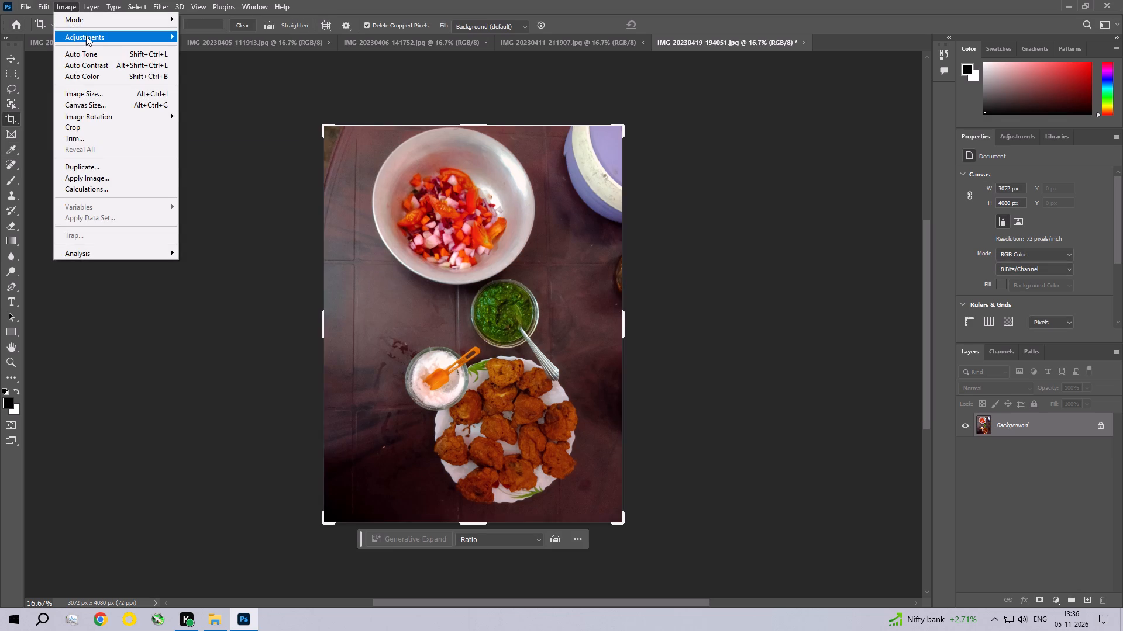
pyautogui.click(86, 36)
pyautogui.click(244, 67)
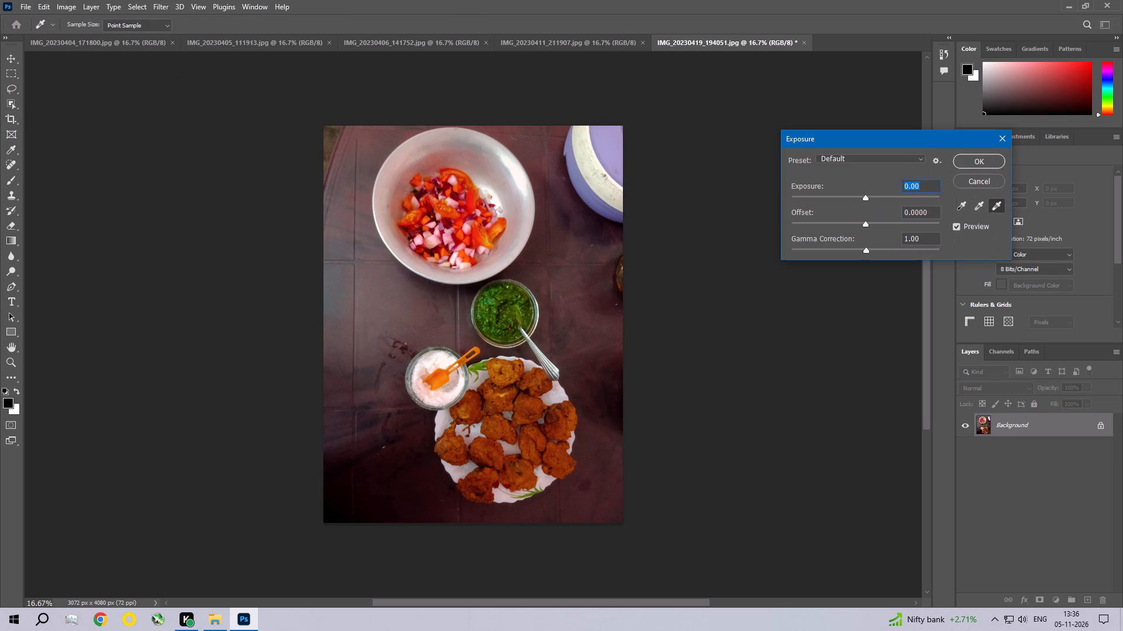
pyautogui.click(931, 214)
pyautogui.press('BackSpace')
pyautogui.press('BackSpace')
pyautogui.write('50')
pyautogui.click(977, 161)
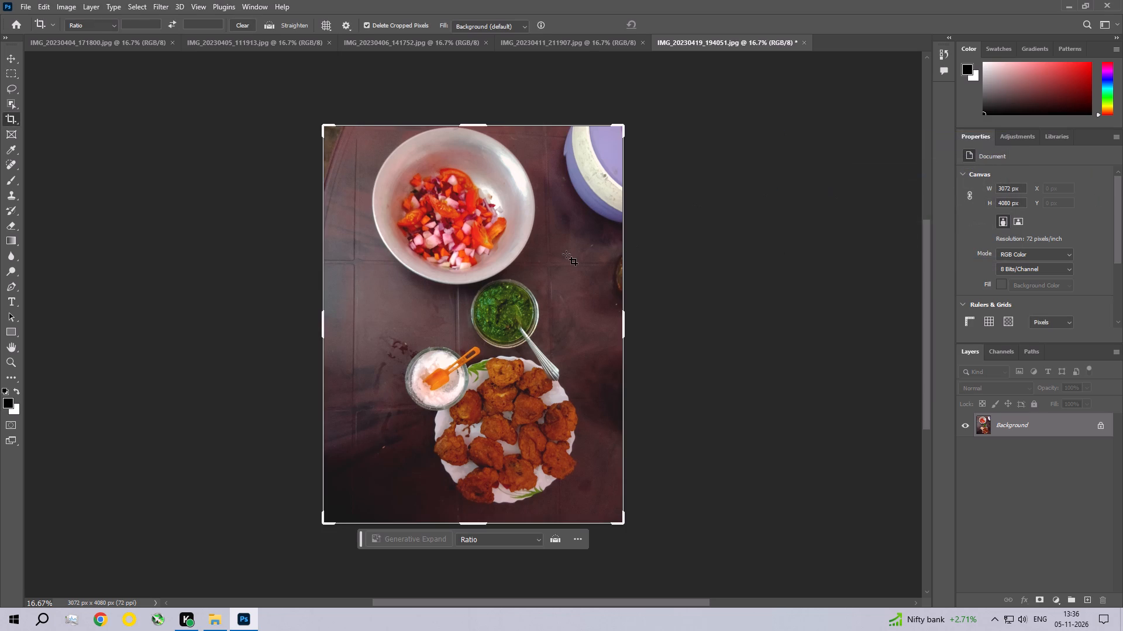
# Examine the graded food photo up close around the bowls, and fit the whole image back in view.
pyautogui.hotkey('ctrl', 'space')
pyautogui.hotkey('ctrl', 'space')
pyautogui.hotkey('ctrl', 'space')
pyautogui.hotkey('ctrl', 'space')
pyautogui.hotkey('ctrl', 'space')
pyautogui.hotkey('ctrl', 'space')
pyautogui.hotkey('ctrl', 'space')
pyautogui.hotkey('ctrl', 'space')
pyautogui.hotkey('ctrl', 'space')
pyautogui.hotkey('ctrl', 'space')
pyautogui.hotkey('ctrl', 'space')
pyautogui.hotkey('ctrl', 'space')
pyautogui.hotkey('ctrl', 'space')
pyautogui.hotkey('ctrl', 'space')
pyautogui.hotkey('ctrl', 'space')
pyautogui.hotkey('ctrl', 'space')
pyautogui.hotkey('ctrl', 'space')
pyautogui.hotkey('ctrl', 'space')
pyautogui.hotkey('ctrl', 'space')
pyautogui.hotkey('ctrl', 'space')
pyautogui.keyDown('ctrl'); pyautogui.click(495, 286); pyautogui.keyUp('ctrl')
pyautogui.keyDown('ctrl'); pyautogui.click(495, 286); pyautogui.keyUp('ctrl')
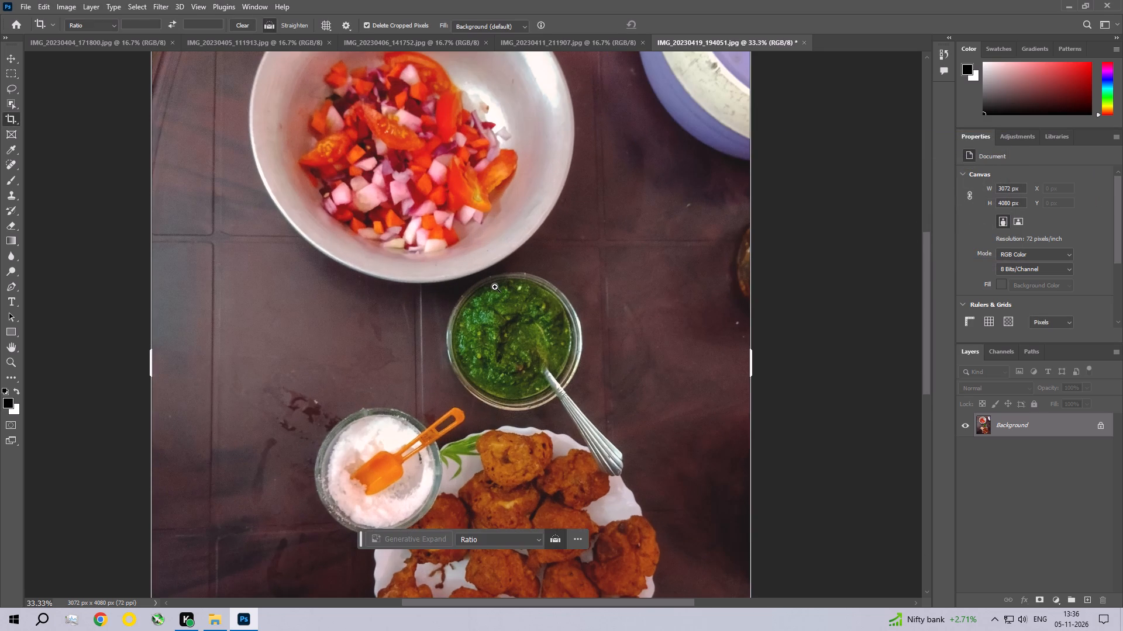
pyautogui.moveTo(497, 364); pyautogui.dragTo(495, 287)
pyautogui.hotkey('ctrl', '0')
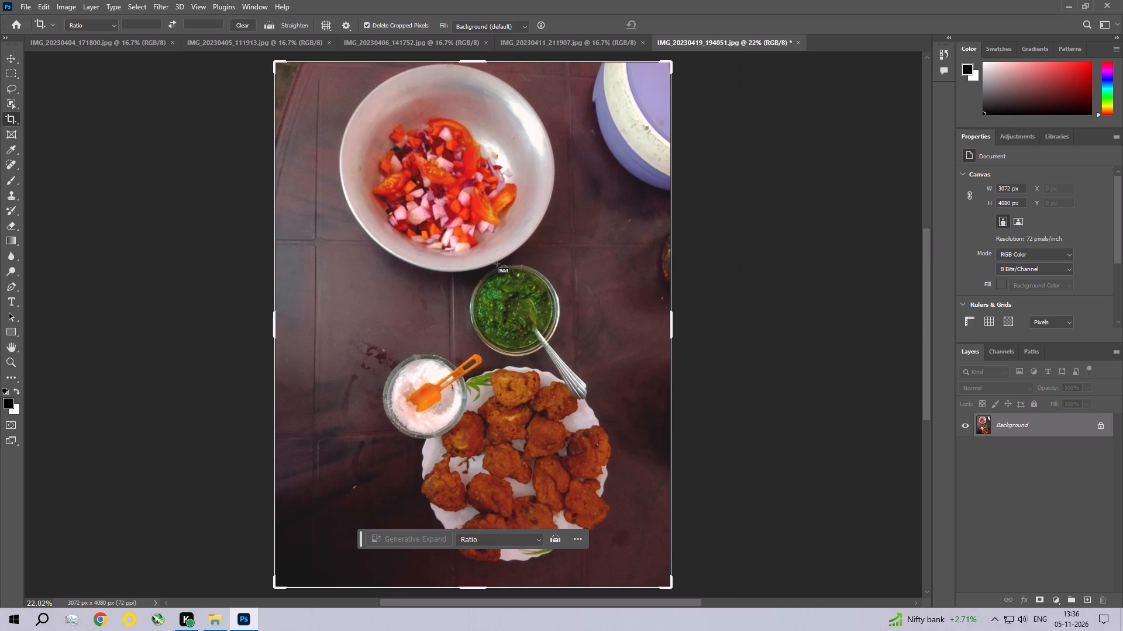
# Save IMG_20230419_194051 as a baseline standard JPEG at maximum quality 12 and close it.
pyautogui.hotkey('ctrl', 's')
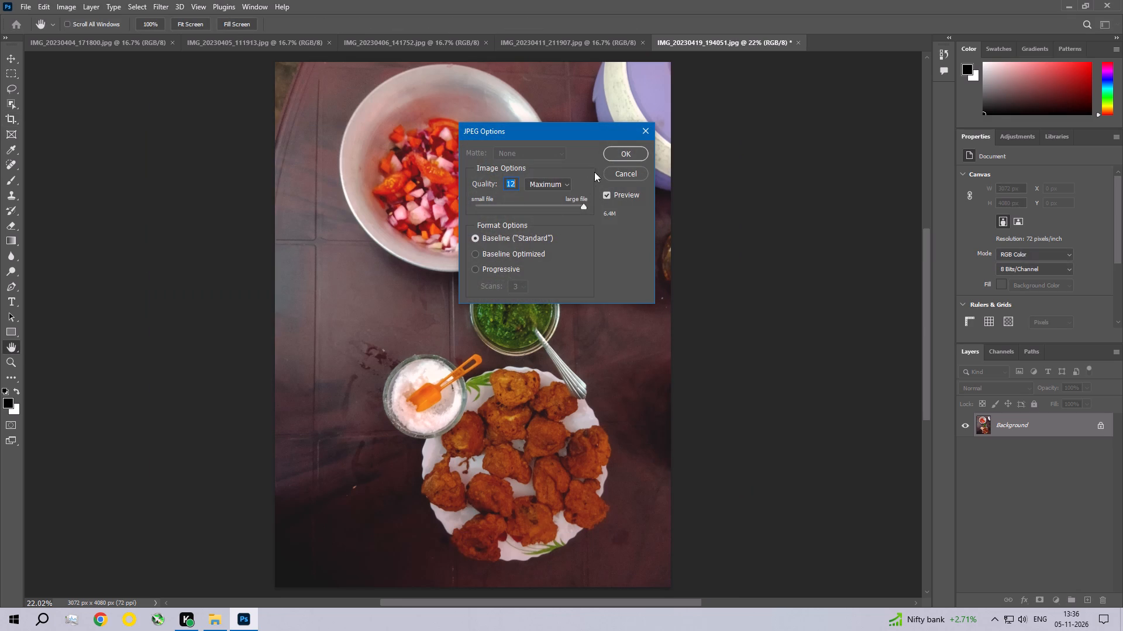
pyautogui.click(621, 157)
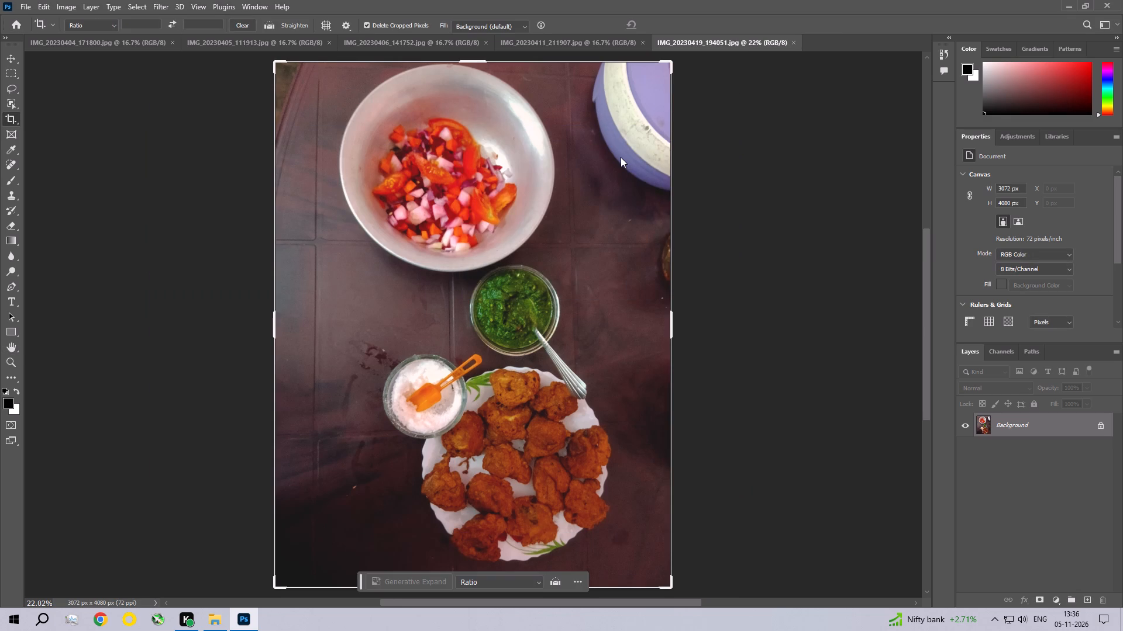
pyautogui.click(793, 40)
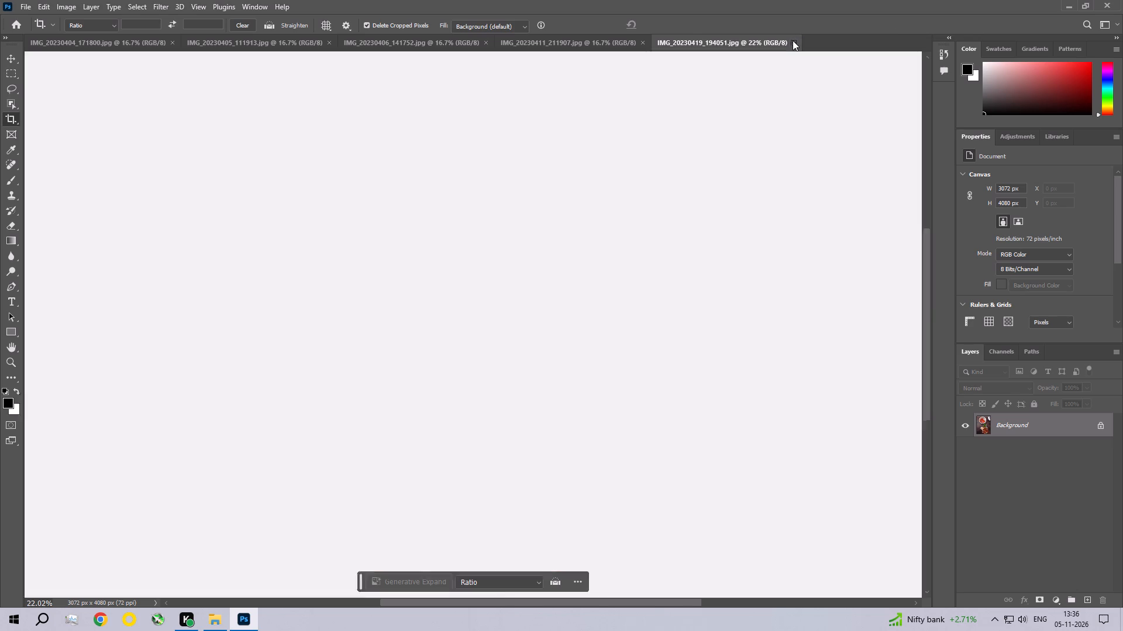
# Straighten IMG_20230411_211907 by rotating it about 6° and shifting it down in the crop frame, cropping to 2699 × 3585 px.
pyautogui.moveTo(721, 165); pyautogui.dragTo(719, 200)
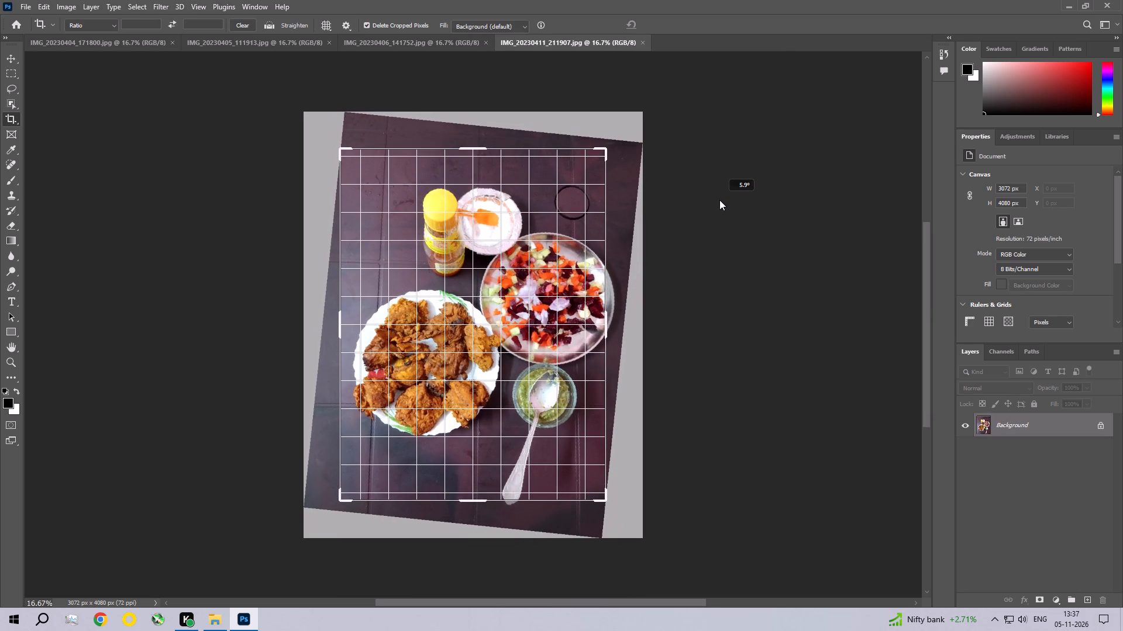
pyautogui.moveTo(719, 200); pyautogui.dragTo(717, 203)
pyautogui.moveTo(476, 288); pyautogui.dragTo(475, 300)
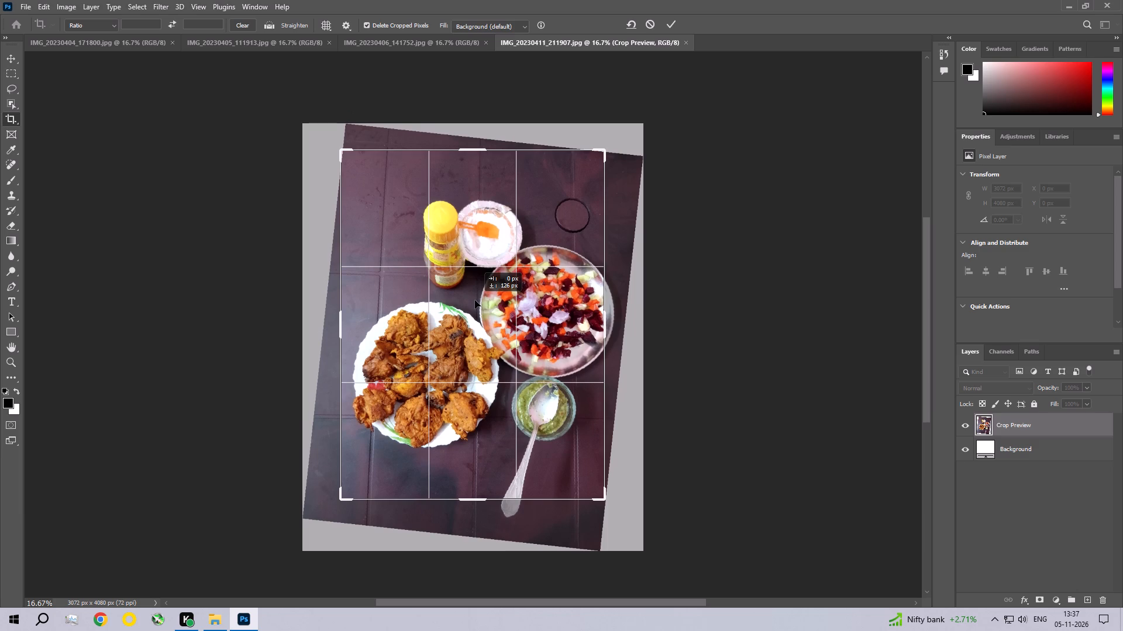
pyautogui.moveTo(475, 300); pyautogui.dragTo(478, 298)
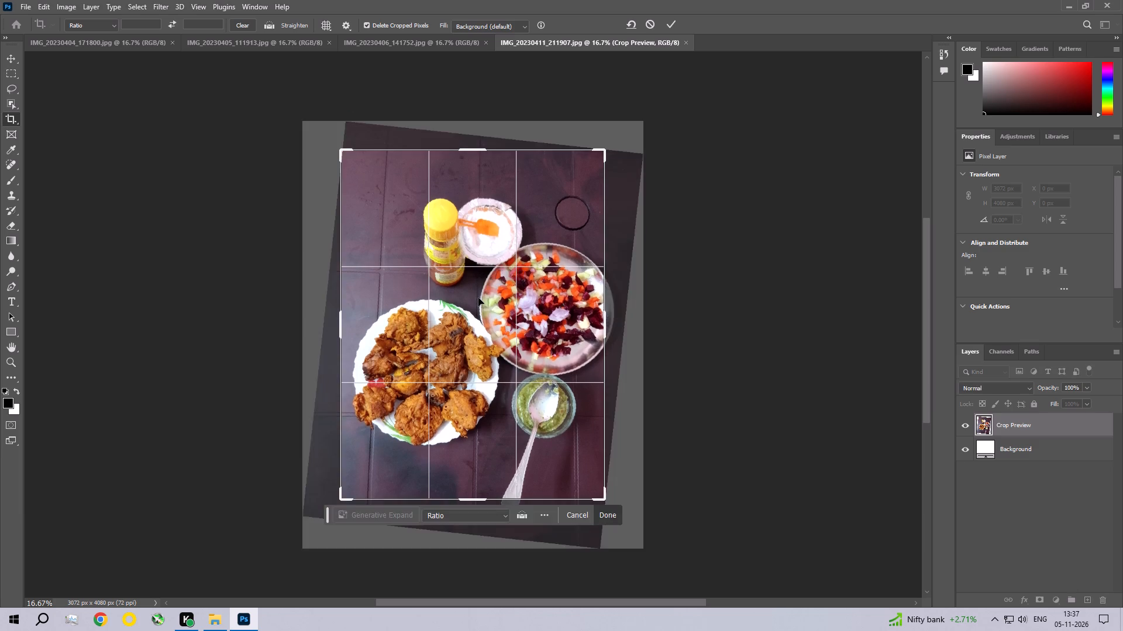
pyautogui.doubleClick(478, 298)
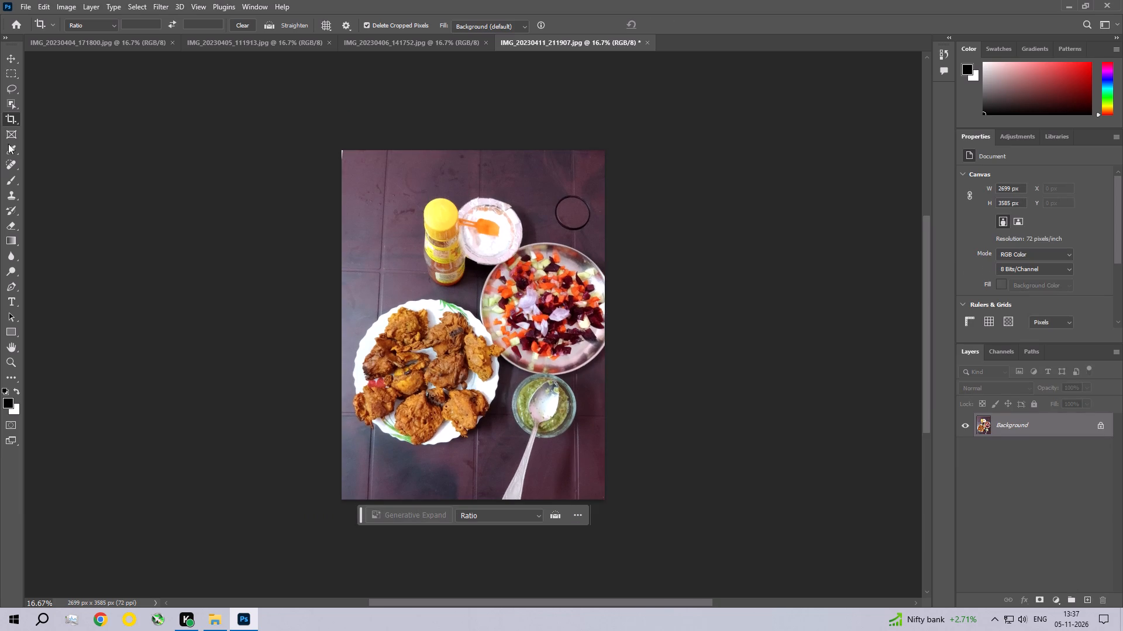
# Trim the photo's sides in two successive crops, to 2615 px and 2555 px wide.
pyautogui.click(14, 120)
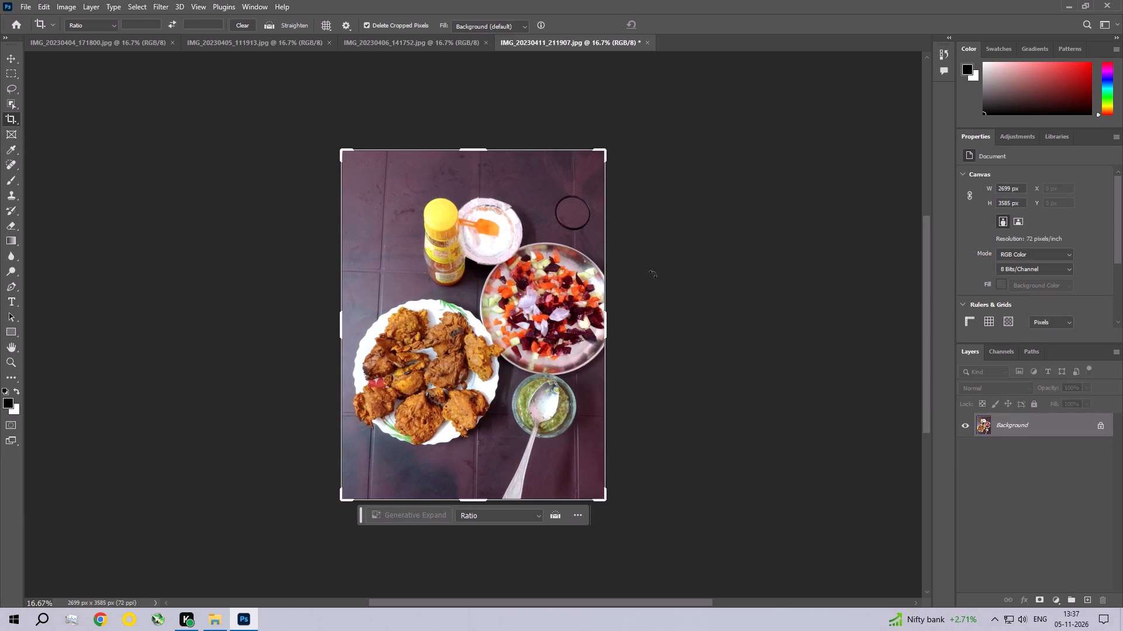
pyautogui.click(670, 267)
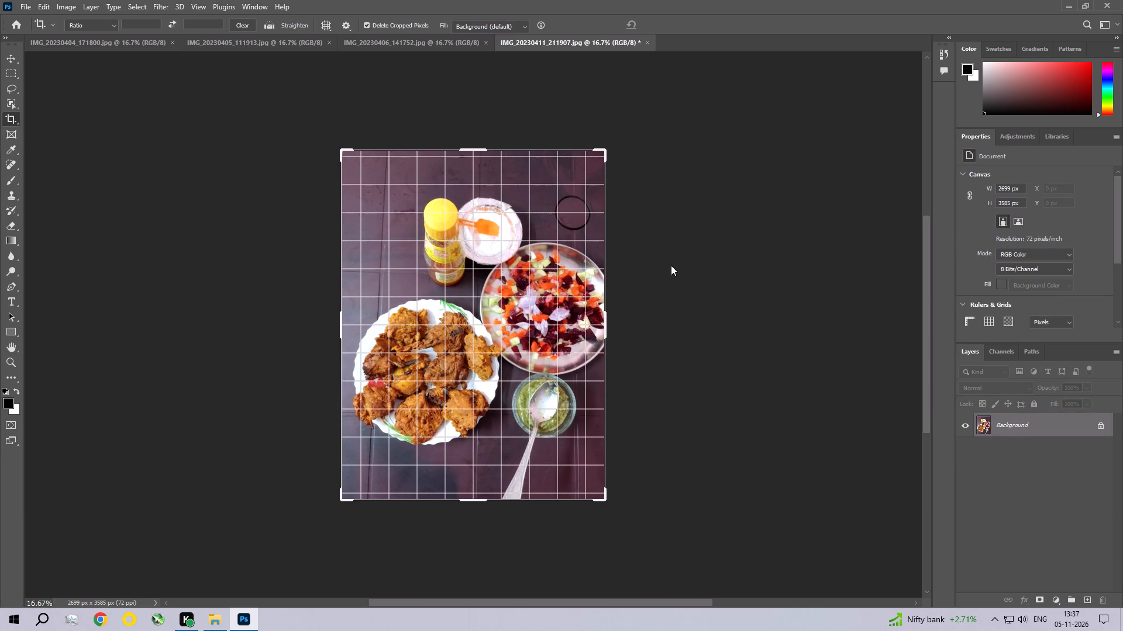
pyautogui.click(340, 314)
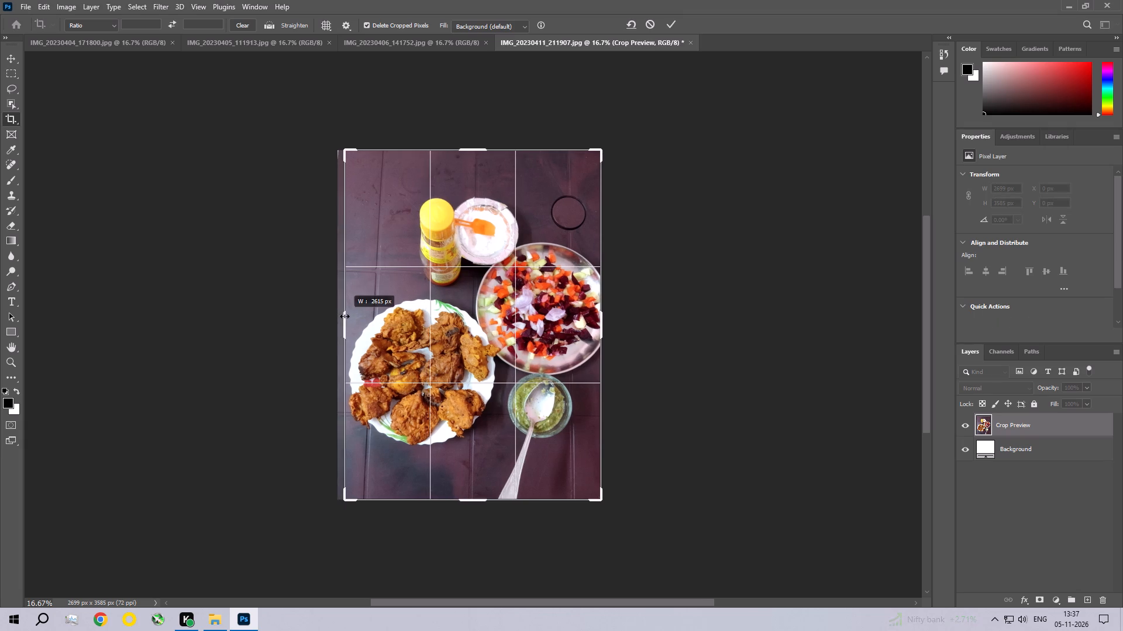
pyautogui.doubleClick(424, 300)
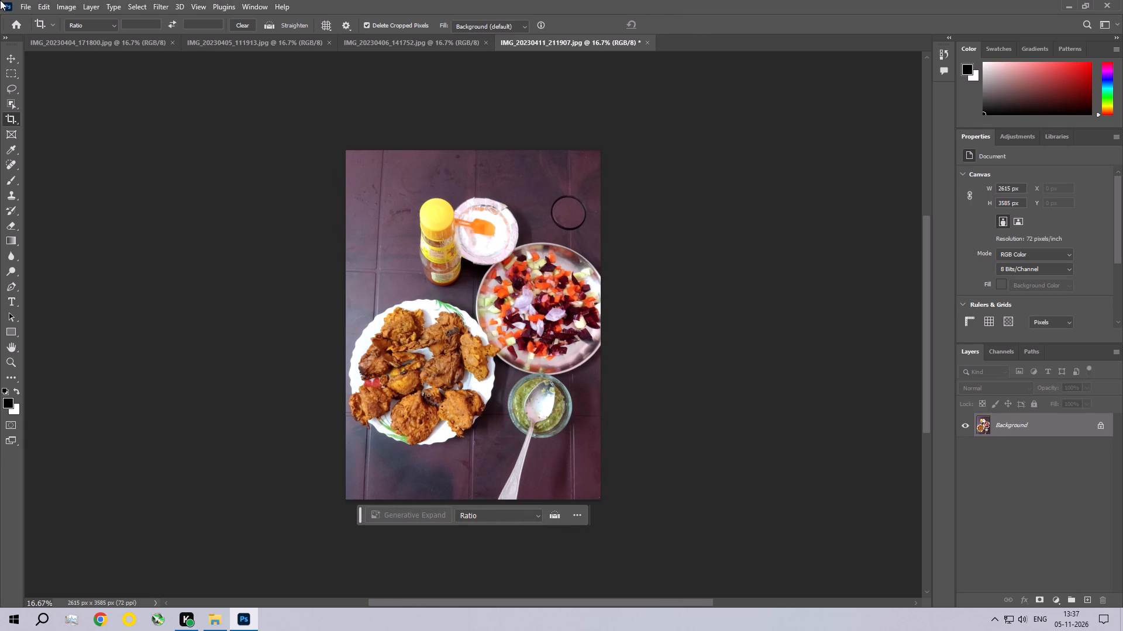
pyautogui.click(412, 237)
pyautogui.click(342, 321)
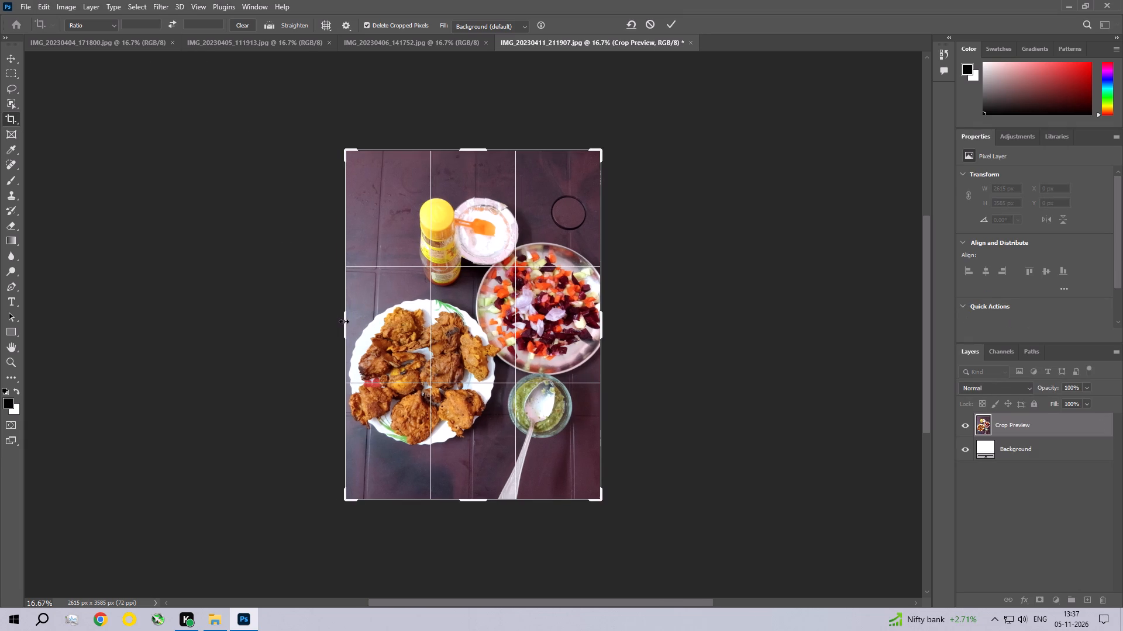
pyautogui.doubleClick(463, 314)
pyautogui.rightClick(463, 314)
pyautogui.click(770, 186)
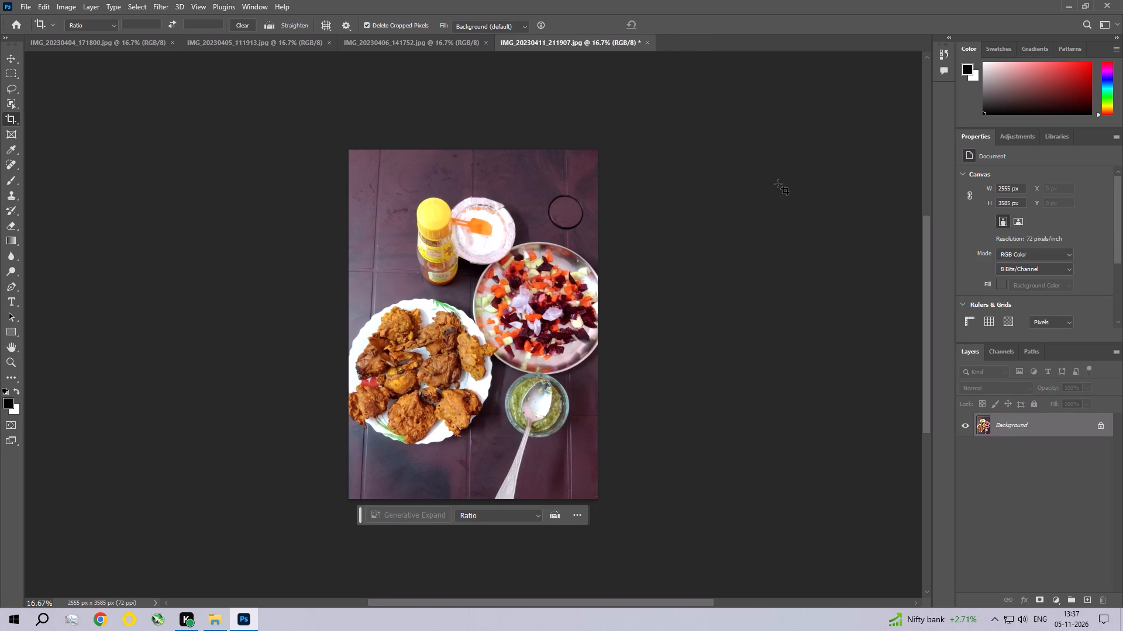
# In the Camera Raw Filter, set exposure to -0.30, contrast +17, highlights -33, shadows +22, whites -31 and blacks +19.
pyautogui.click(173, 2)
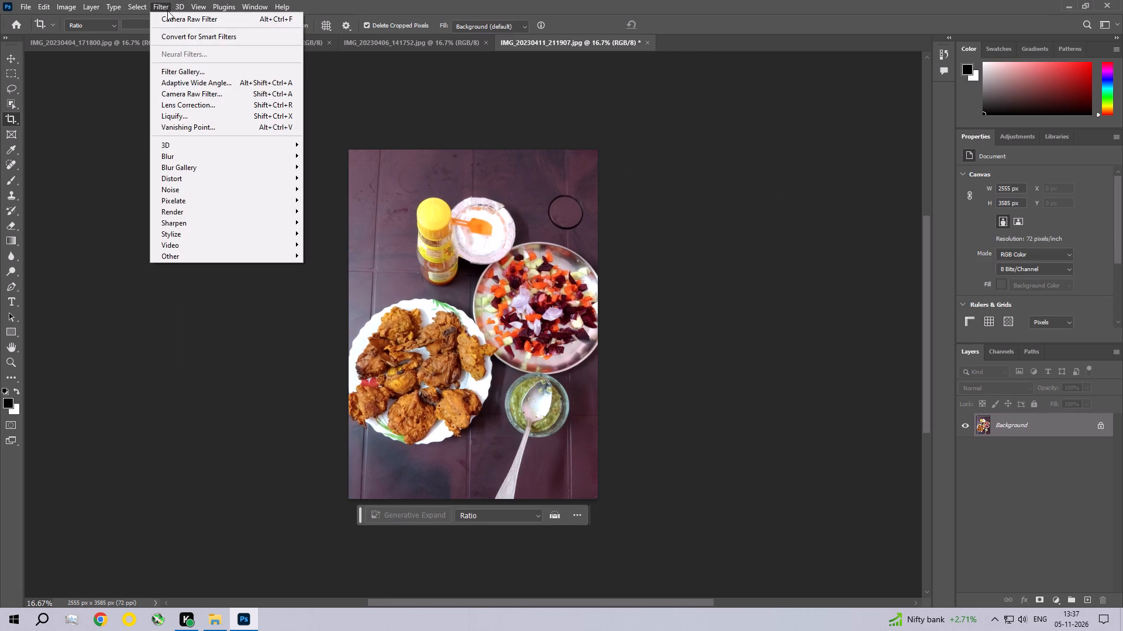
pyautogui.click(220, 95)
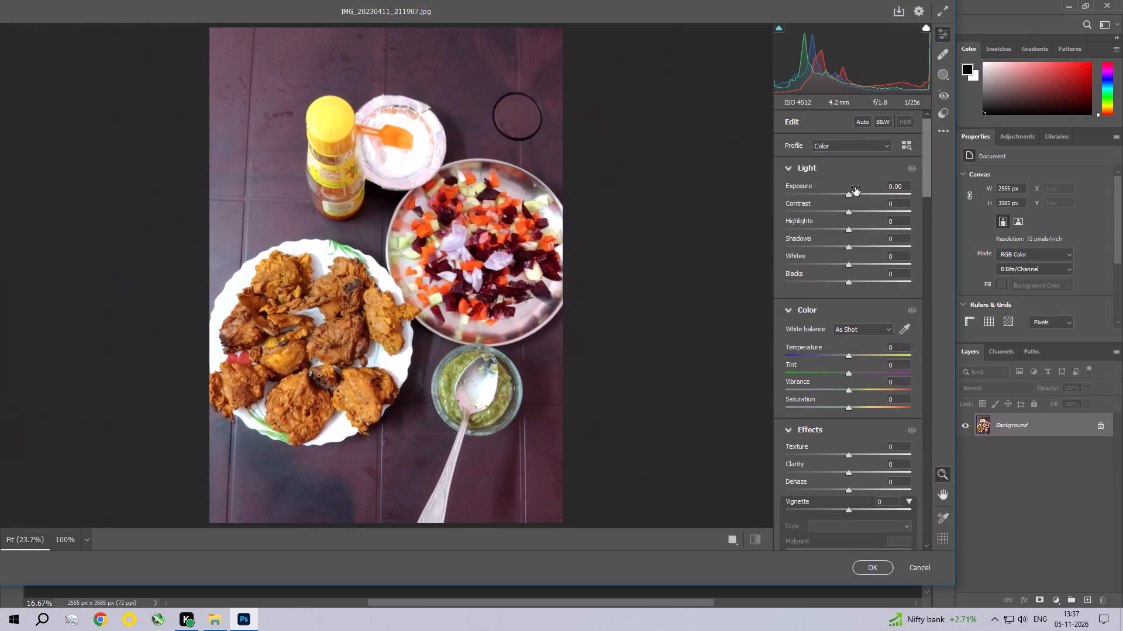
pyautogui.click(849, 195)
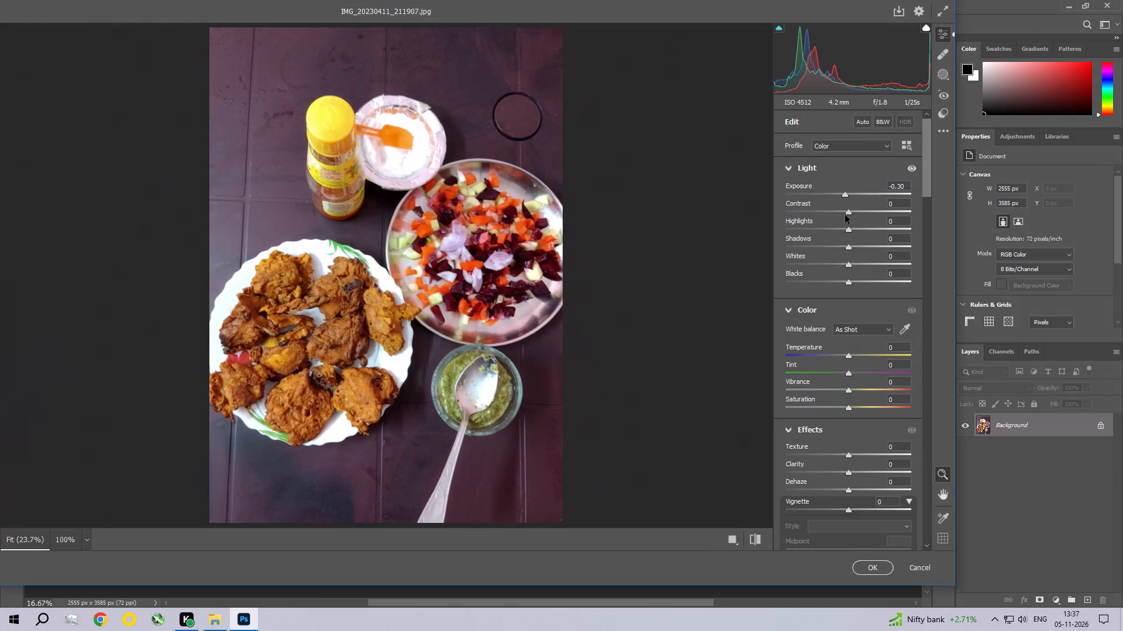
pyautogui.moveTo(848, 212); pyautogui.dragTo(858, 216)
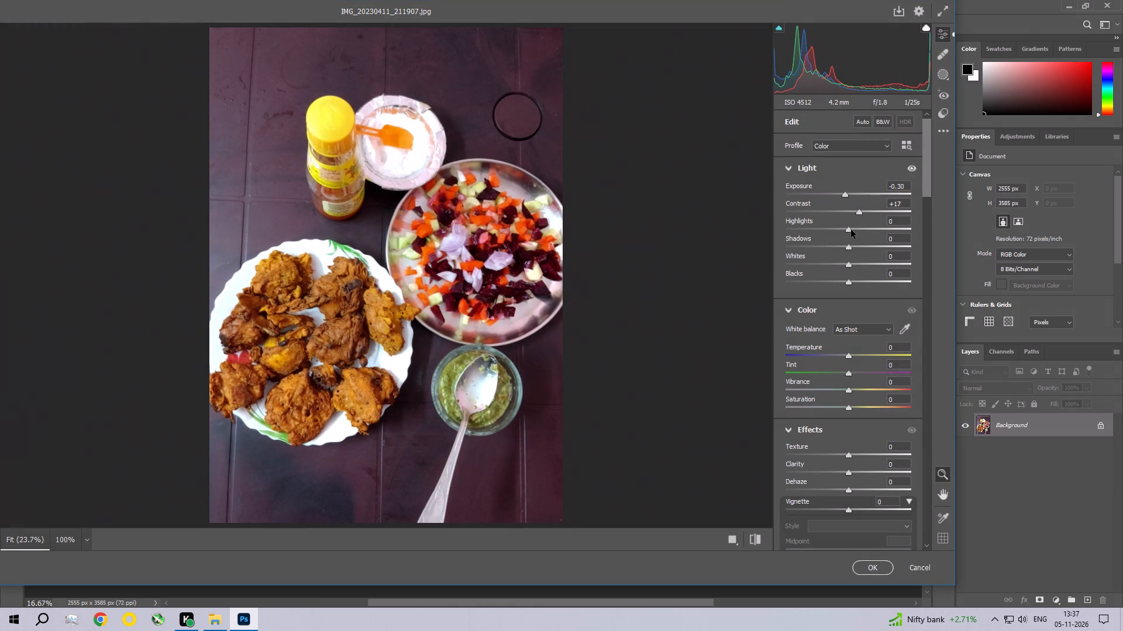
pyautogui.moveTo(851, 230); pyautogui.dragTo(827, 231)
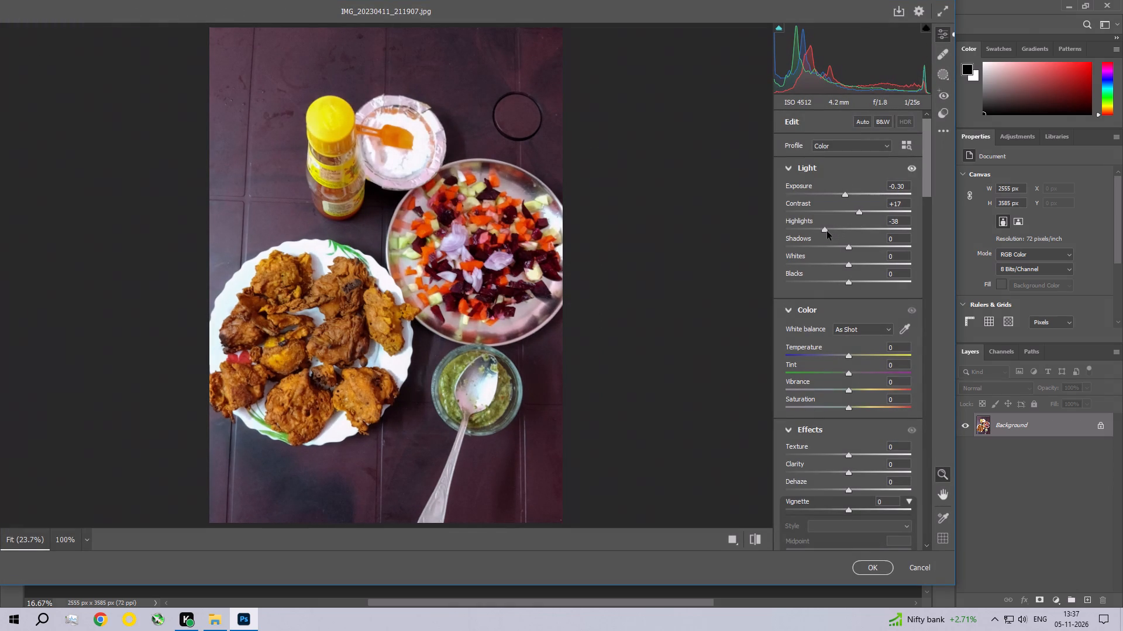
pyautogui.moveTo(827, 231); pyautogui.dragTo(831, 231)
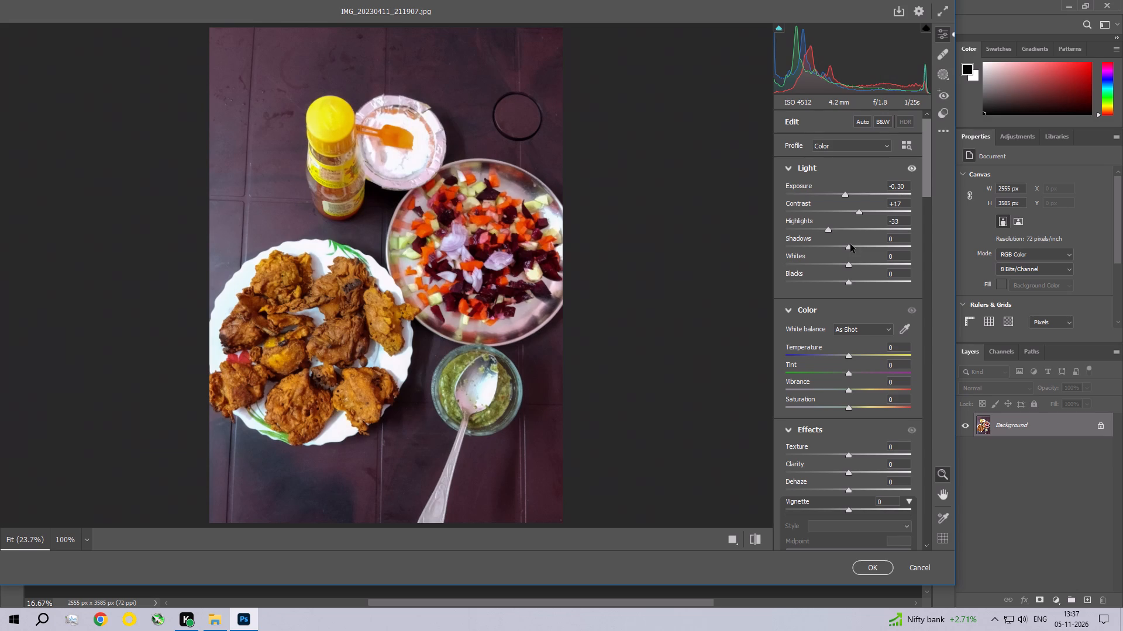
pyautogui.moveTo(850, 244); pyautogui.dragTo(864, 250)
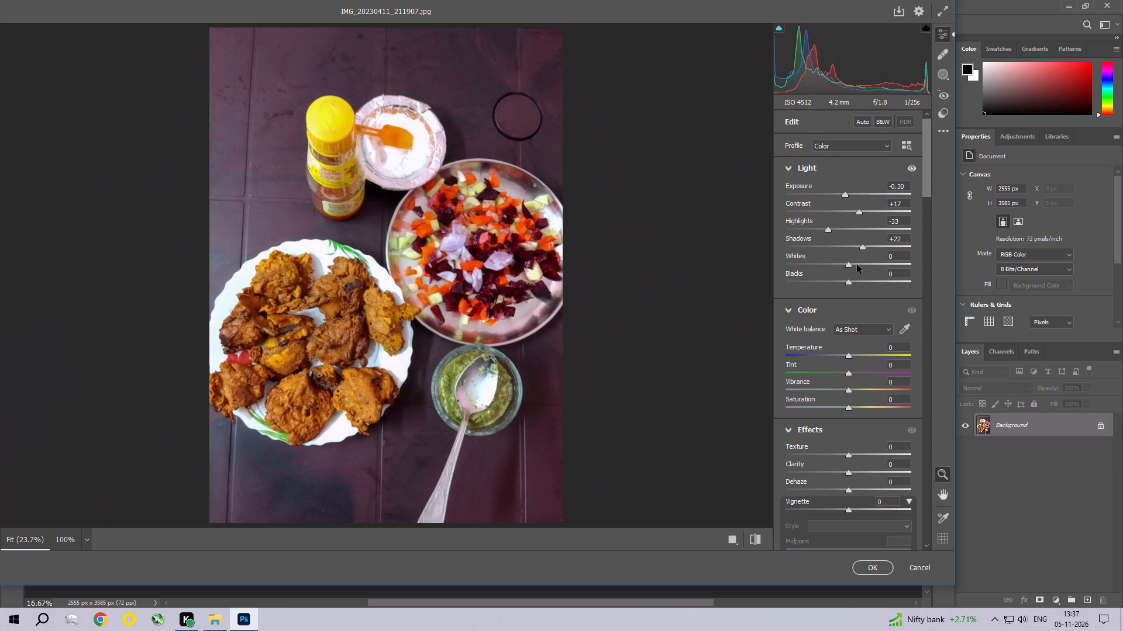
pyautogui.moveTo(849, 265); pyautogui.dragTo(830, 262)
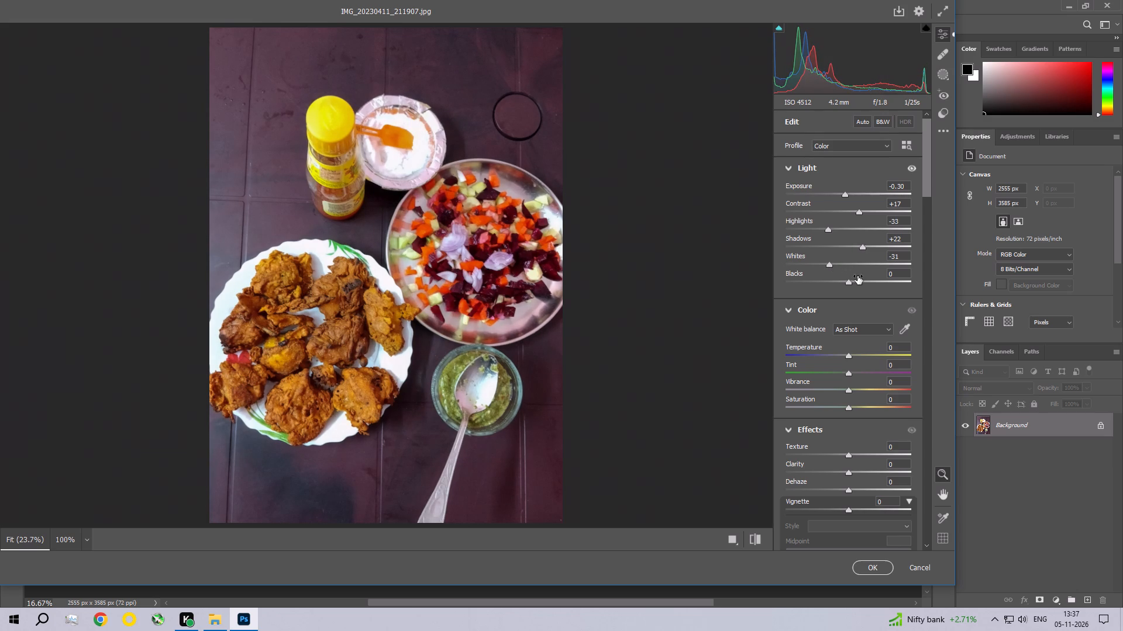
pyautogui.moveTo(849, 282); pyautogui.dragTo(844, 287)
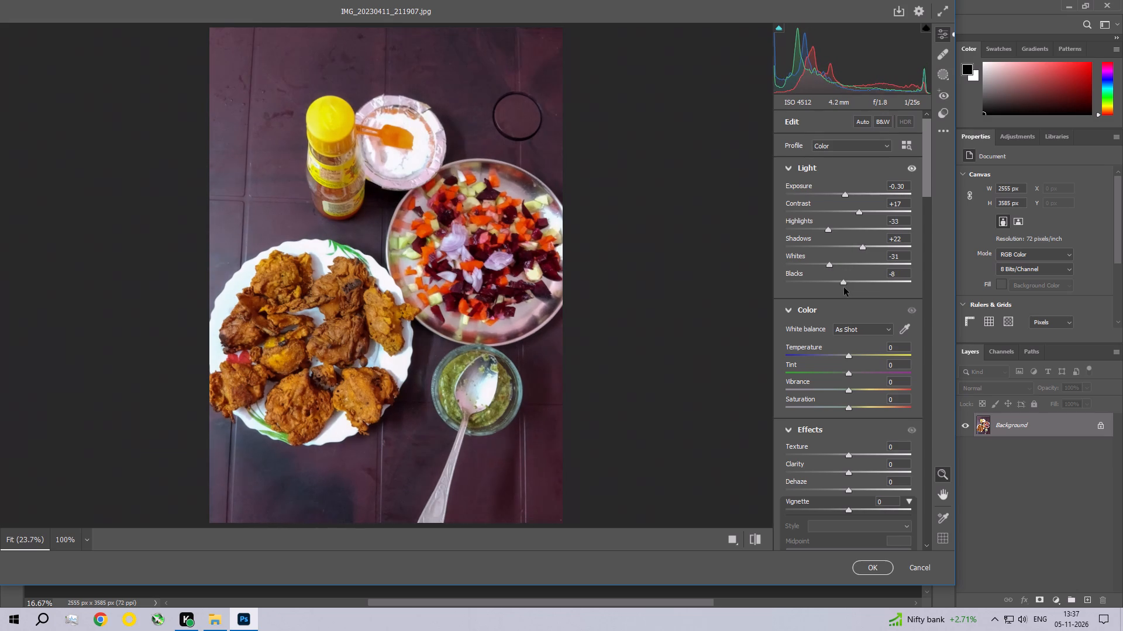
pyautogui.moveTo(844, 287); pyautogui.dragTo(861, 288)
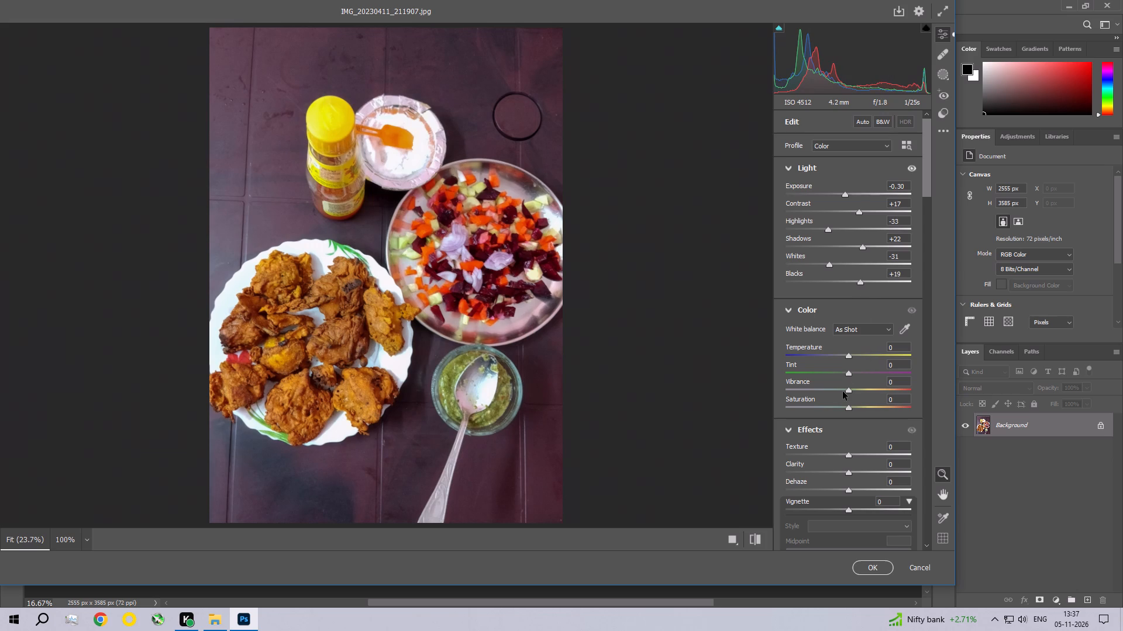
# Raise the Camera Raw vibrance to +10 and saturation to +21.
pyautogui.moveTo(848, 390); pyautogui.dragTo(853, 394)
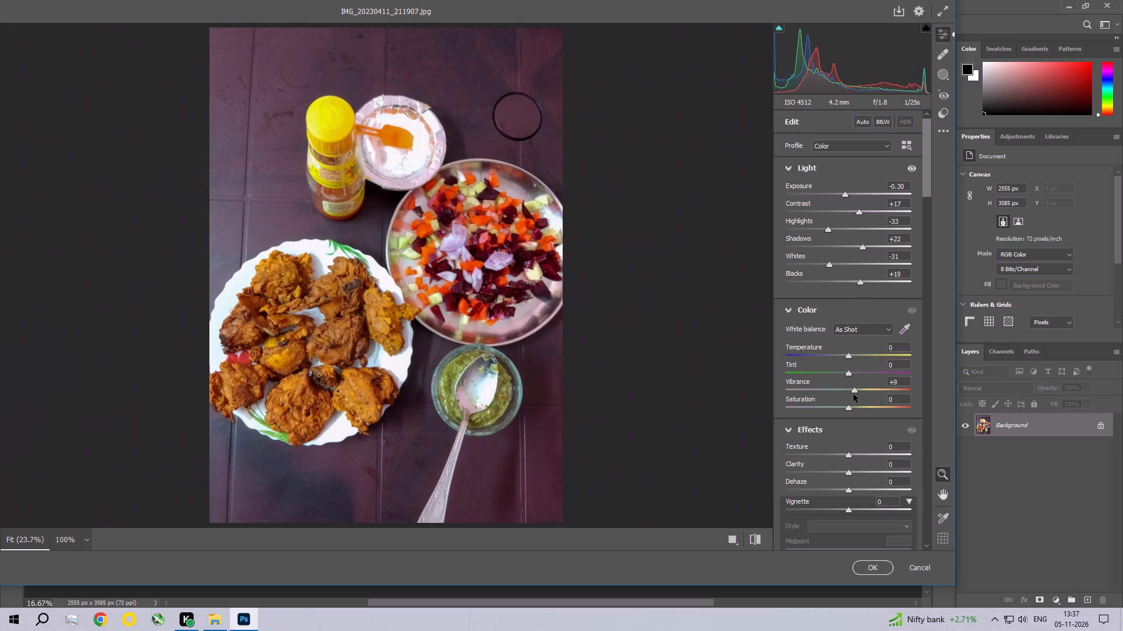
pyautogui.moveTo(853, 394); pyautogui.dragTo(854, 394)
pyautogui.moveTo(850, 406); pyautogui.dragTo(857, 410)
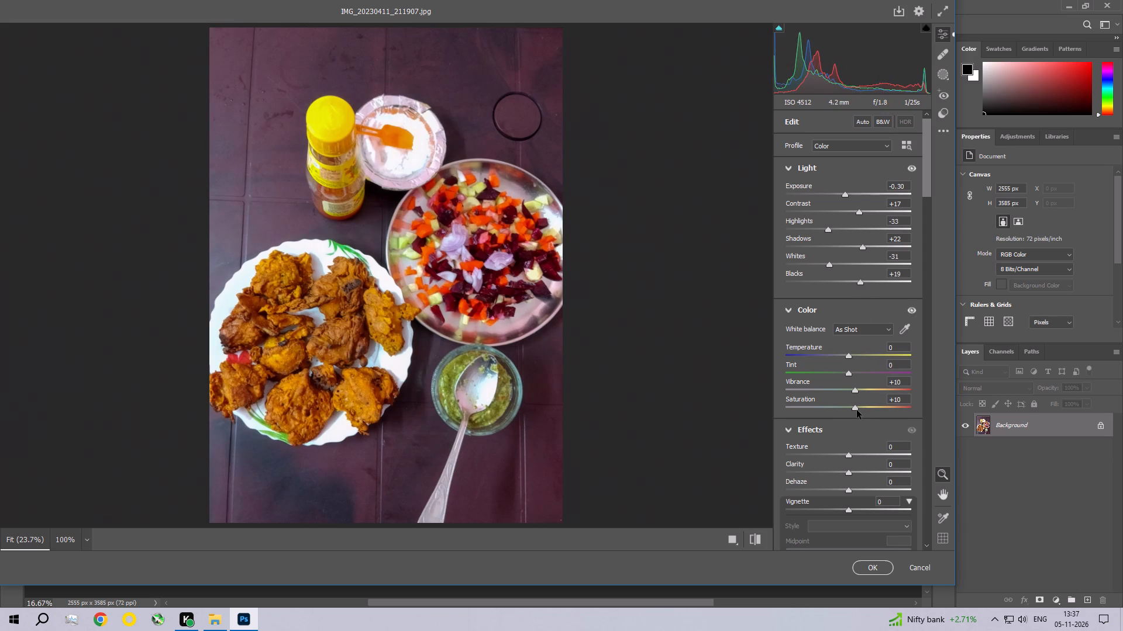
pyautogui.moveTo(857, 410); pyautogui.dragTo(863, 412)
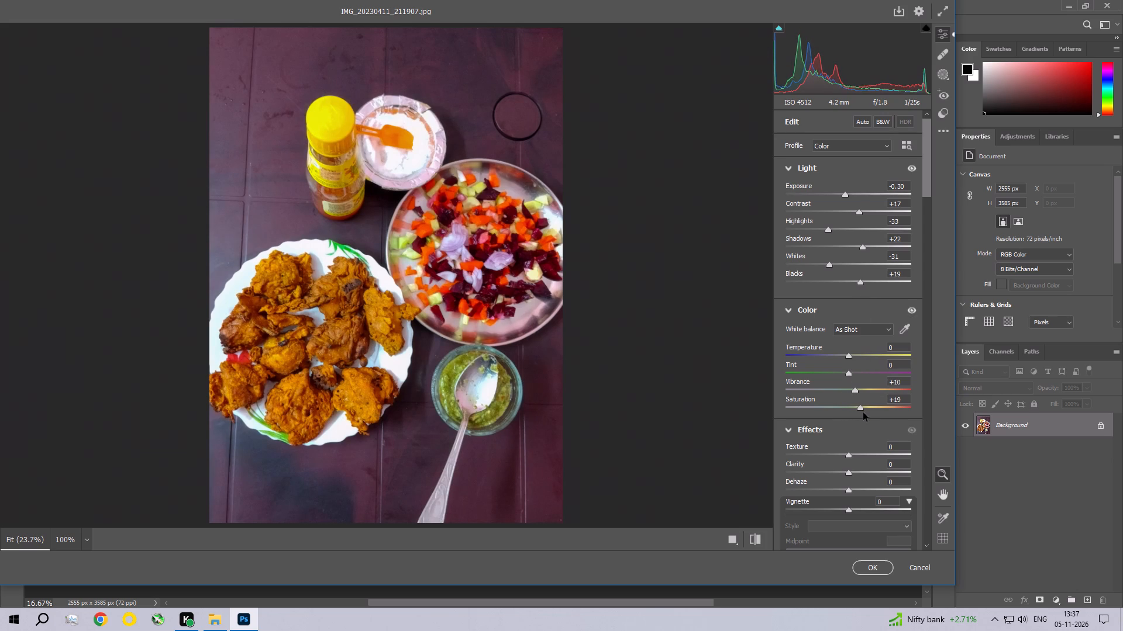
pyautogui.moveTo(863, 412); pyautogui.dragTo(864, 413)
# Set the Camera Raw effects to texture +9, clarity +7, dehaze +4 and vignette -7 with midpoint 45.
pyautogui.moveTo(929, 186); pyautogui.dragTo(929, 231)
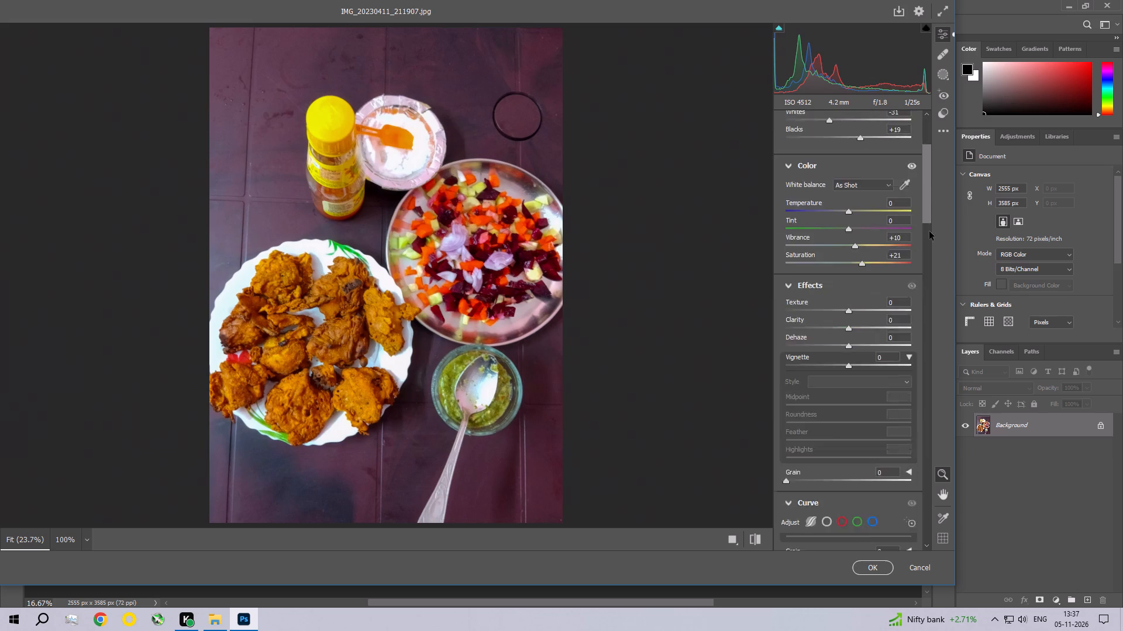
pyautogui.moveTo(929, 231); pyautogui.dragTo(928, 238)
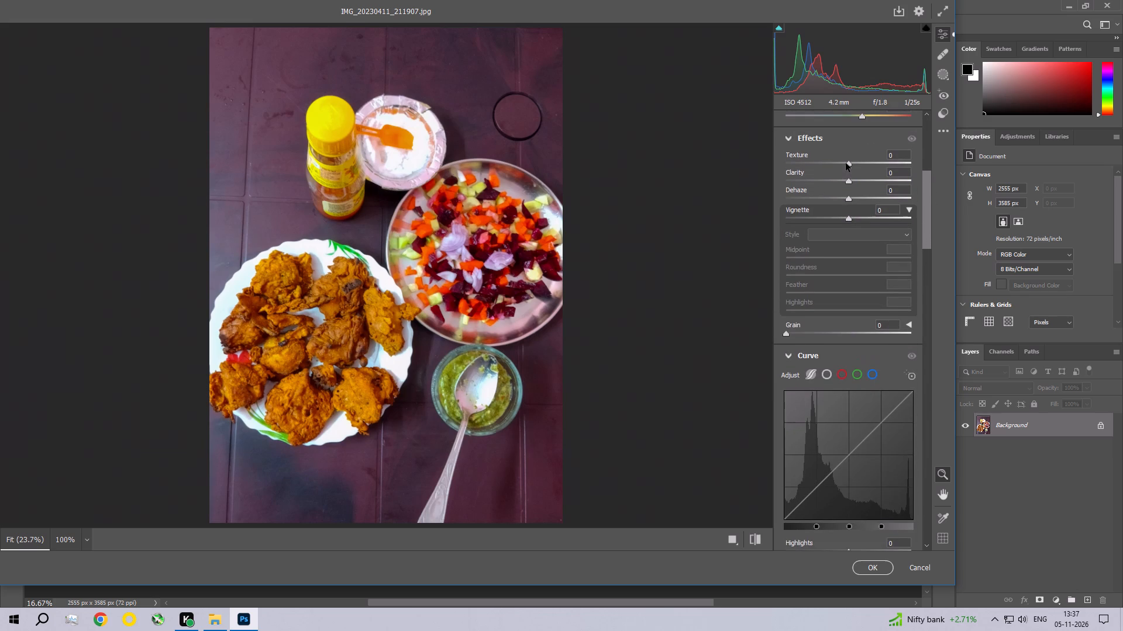
pyautogui.moveTo(850, 162); pyautogui.dragTo(858, 167)
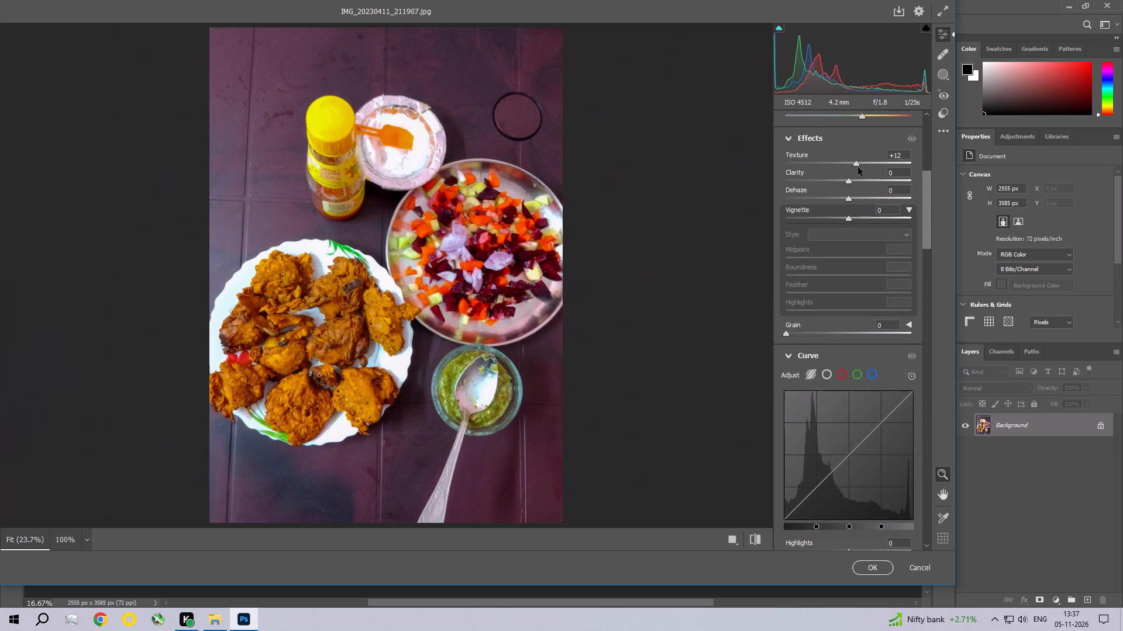
pyautogui.moveTo(858, 167); pyautogui.dragTo(856, 168)
pyautogui.click(849, 183)
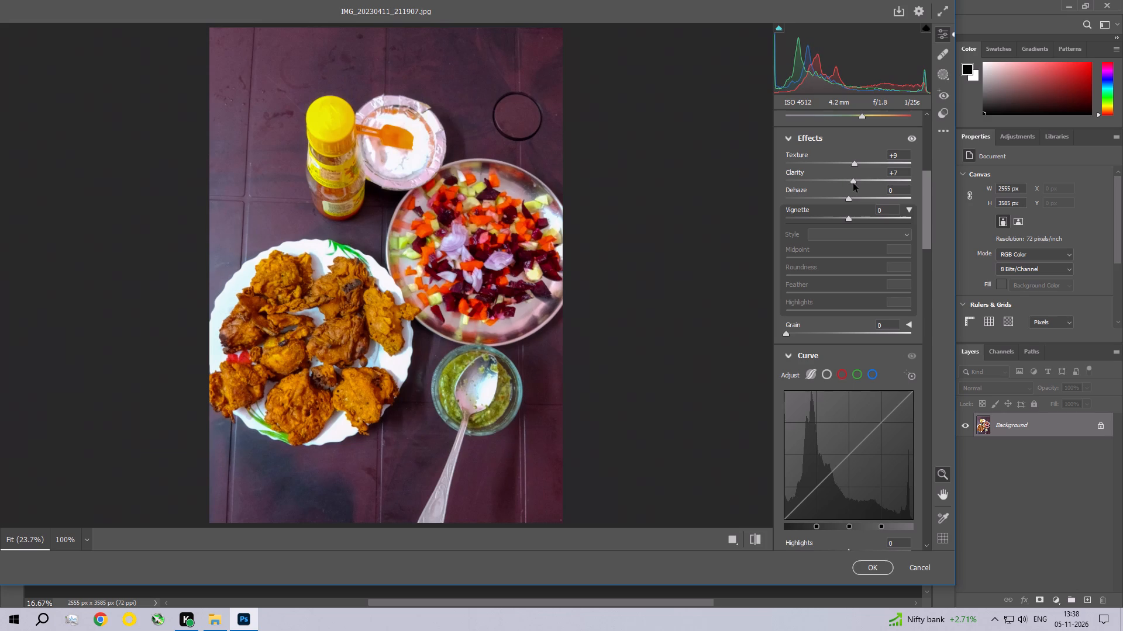
pyautogui.moveTo(849, 199); pyautogui.dragTo(851, 204)
pyautogui.click(850, 219)
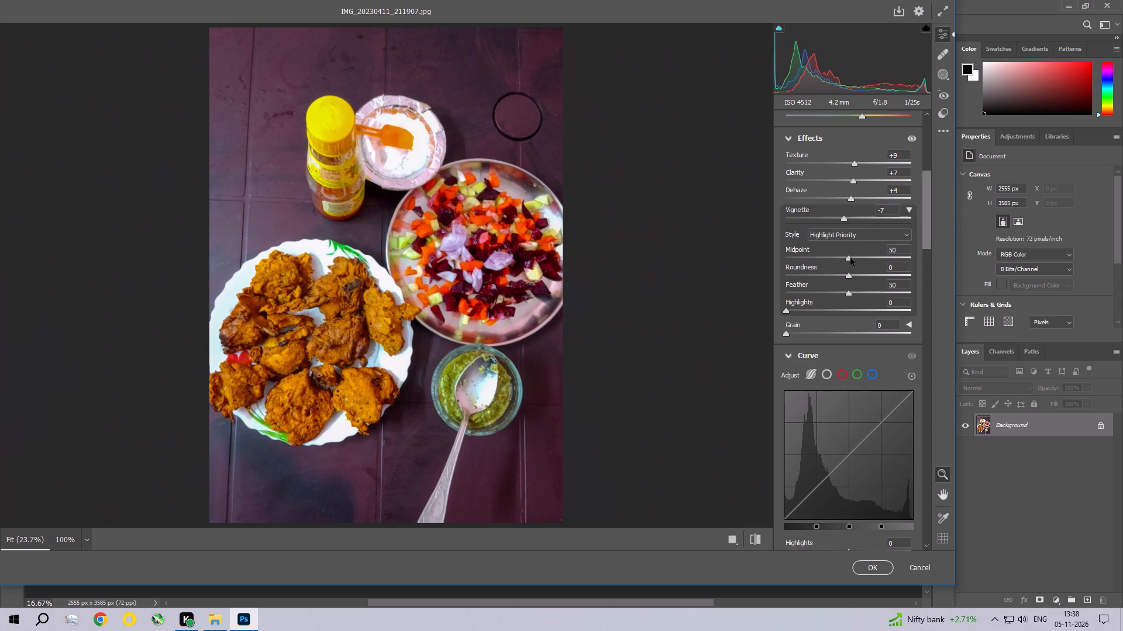
pyautogui.moveTo(849, 258); pyautogui.dragTo(842, 260)
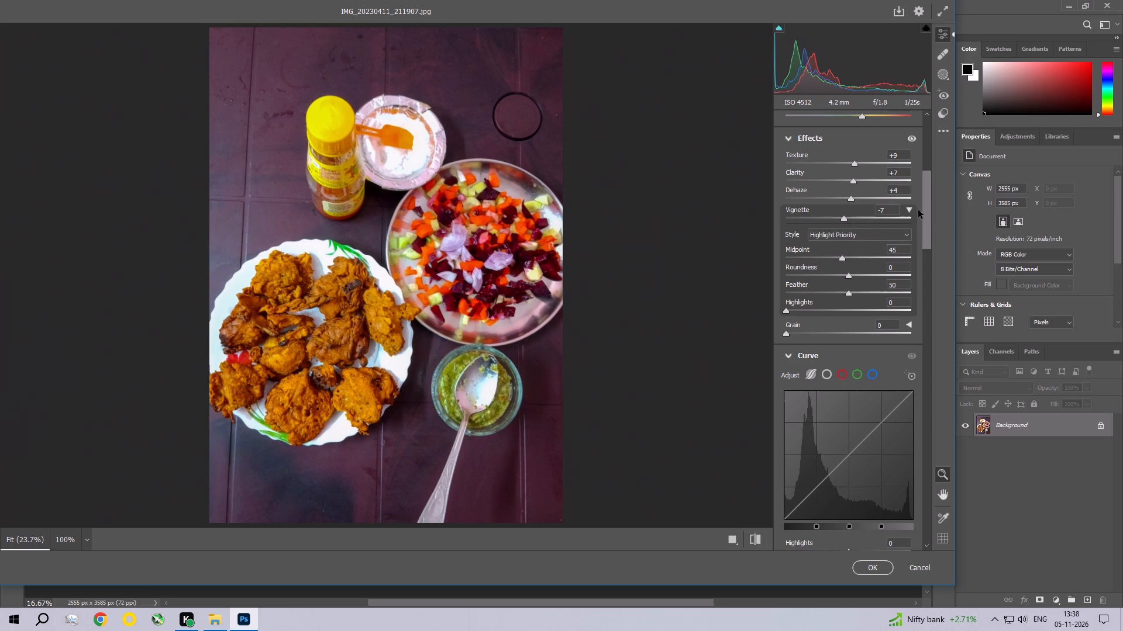
# Lower the parametric curve's highlights to -22 and lights to -17.
pyautogui.moveTo(923, 207); pyautogui.dragTo(930, 242)
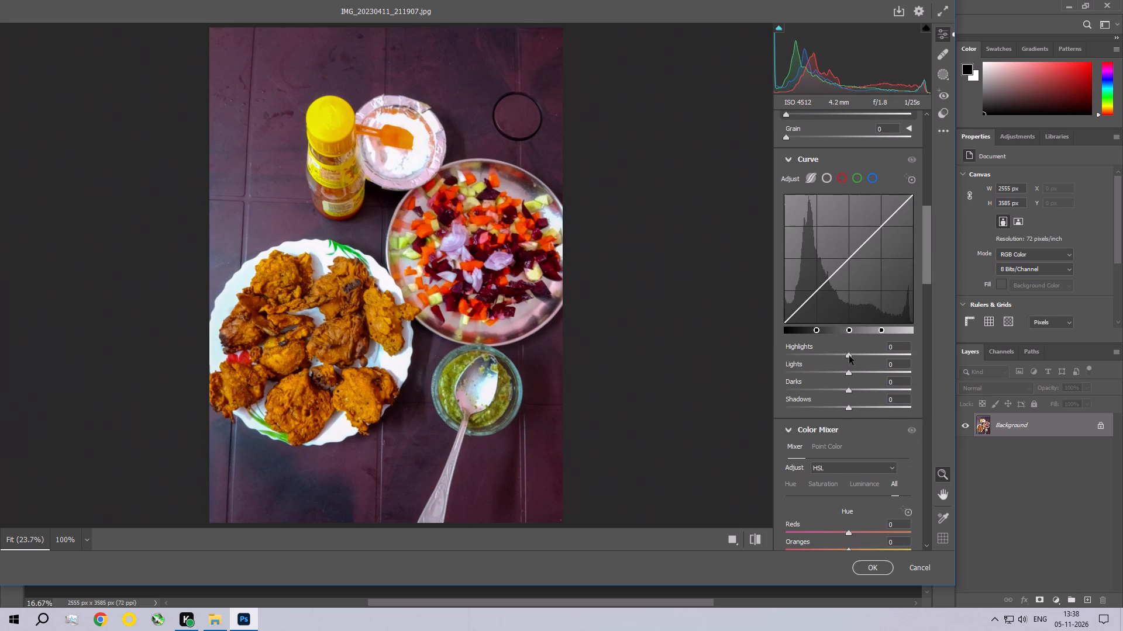
pyautogui.moveTo(849, 356); pyautogui.dragTo(866, 358)
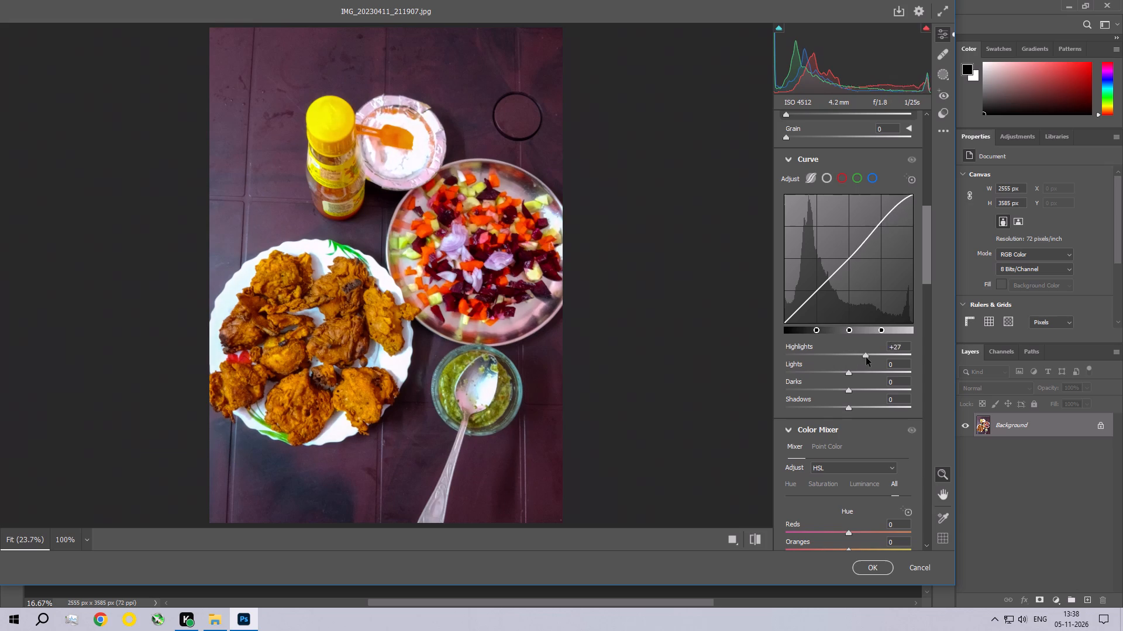
pyautogui.moveTo(866, 358); pyautogui.dragTo(835, 362)
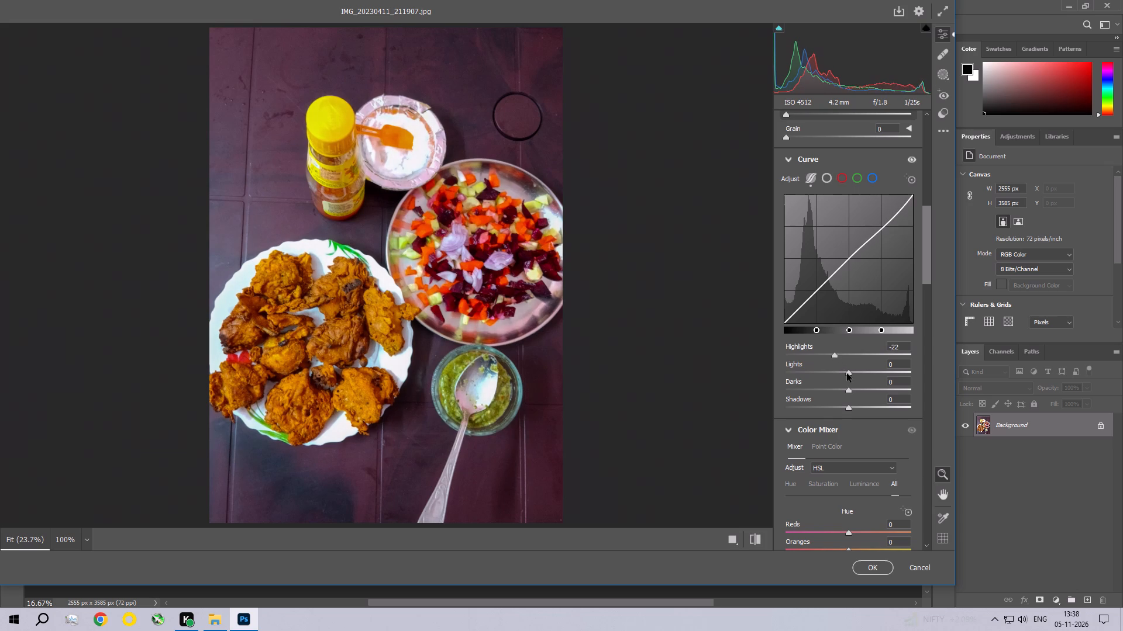
pyautogui.moveTo(850, 373); pyautogui.dragTo(839, 375)
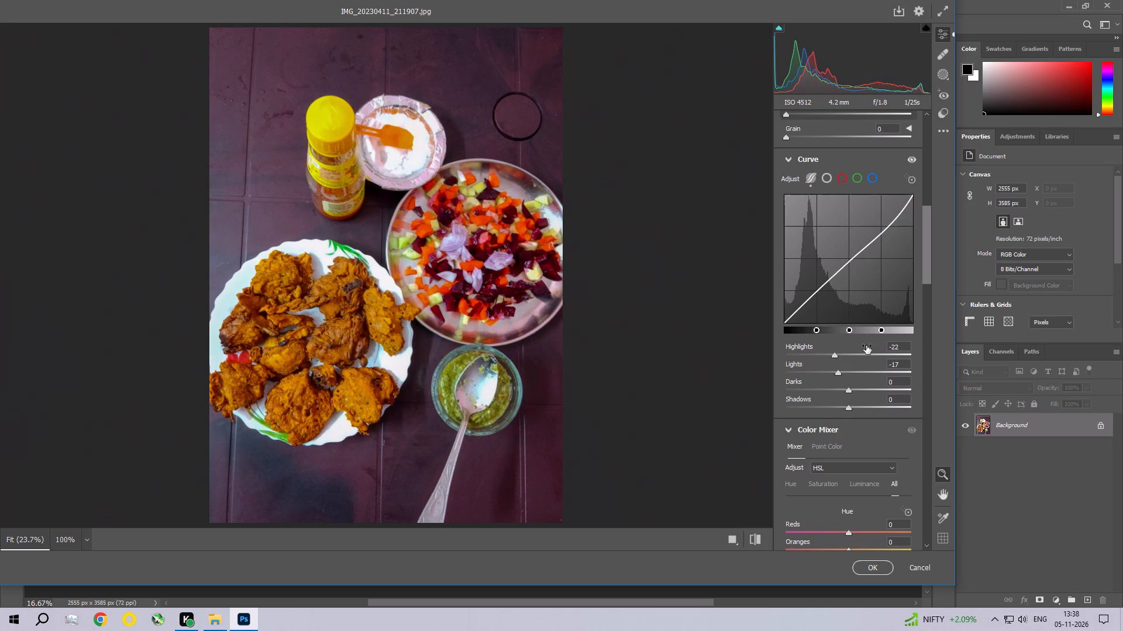
# Set sharpening to 15, noise reduction to 10 and color noise reduction to 12, and apply the Camera Raw Filter.
pyautogui.moveTo(925, 241); pyautogui.dragTo(929, 348)
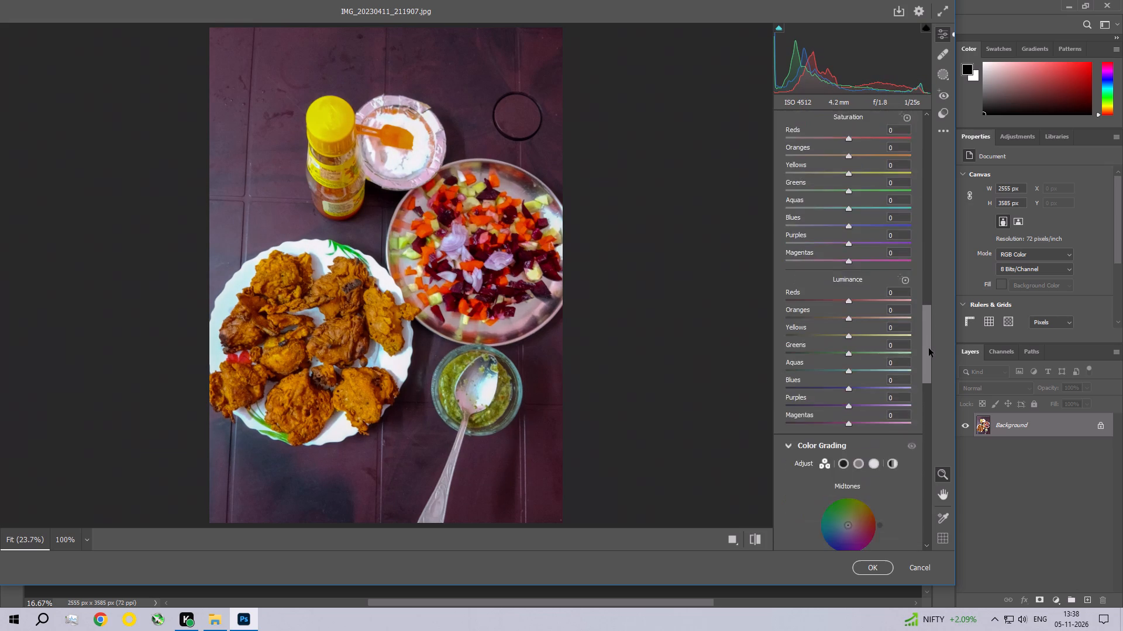
pyautogui.moveTo(929, 348); pyautogui.dragTo(936, 420)
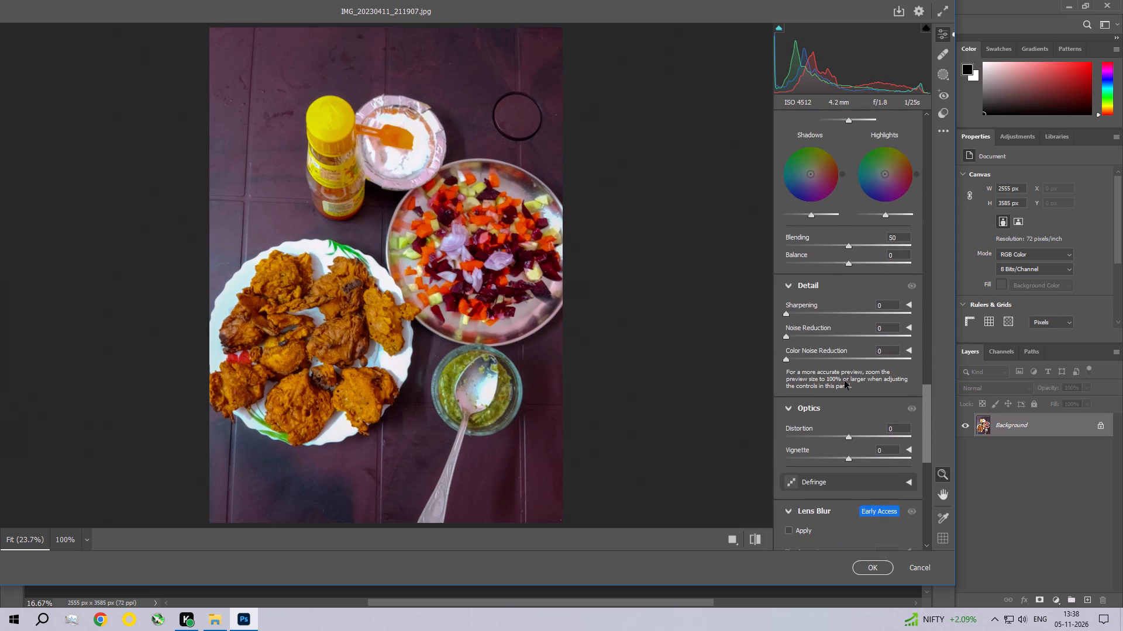
pyautogui.click(795, 313)
pyautogui.click(798, 334)
pyautogui.click(801, 356)
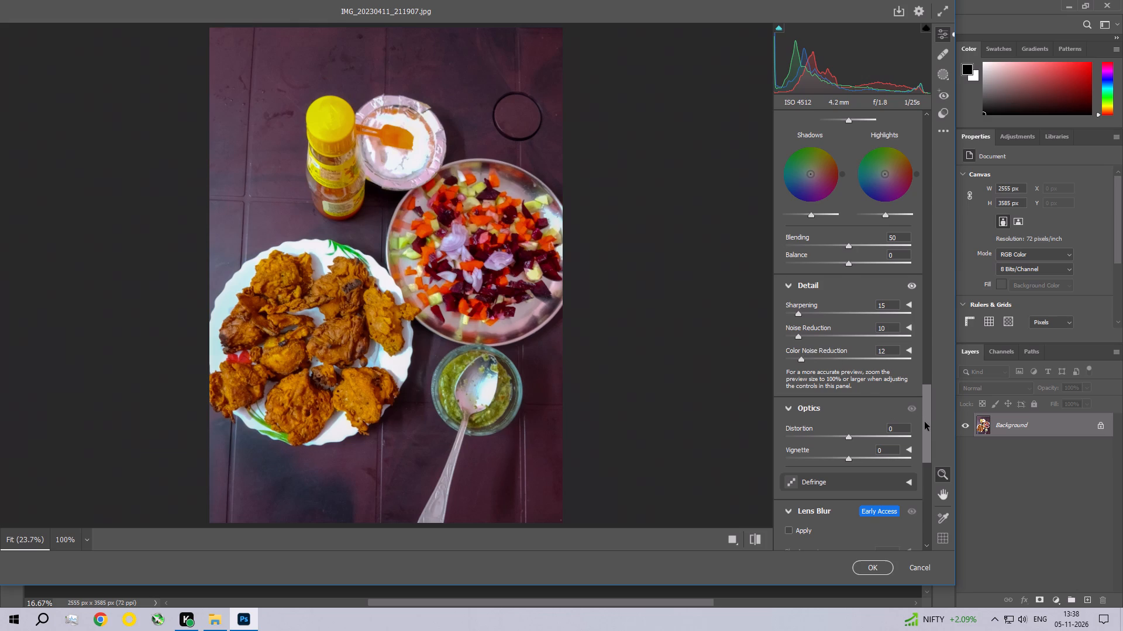
pyautogui.moveTo(925, 422); pyautogui.dragTo(924, 462)
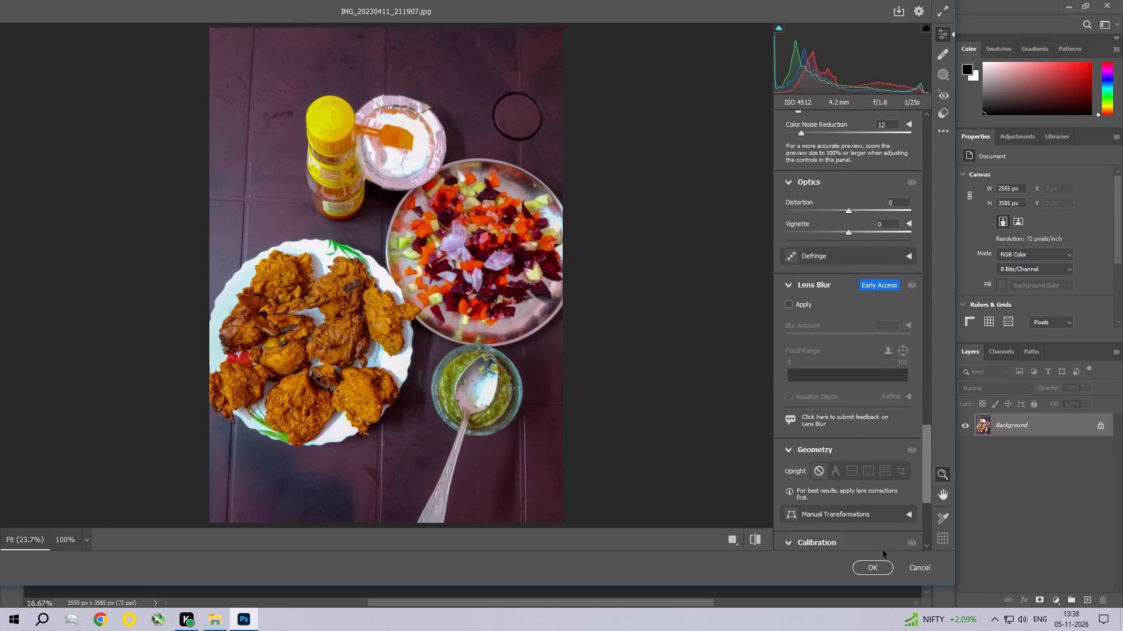
pyautogui.click(876, 567)
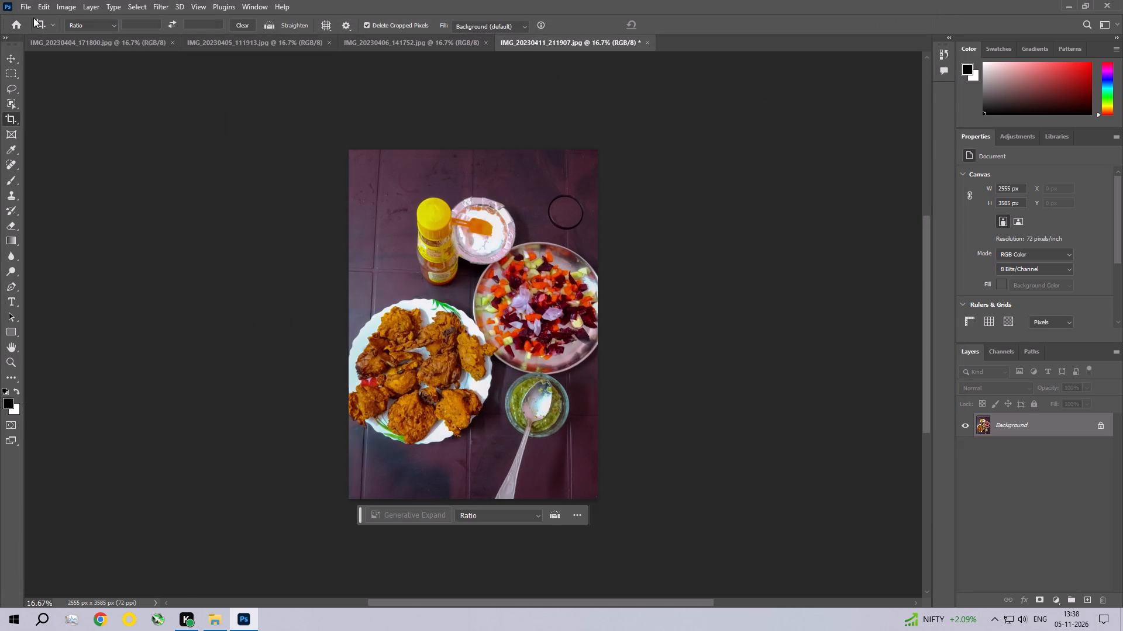
# Apply a Photo Filter adjustment using Warming Filter (85) at 42% density.
pyautogui.click(66, 5)
pyautogui.click(84, 36)
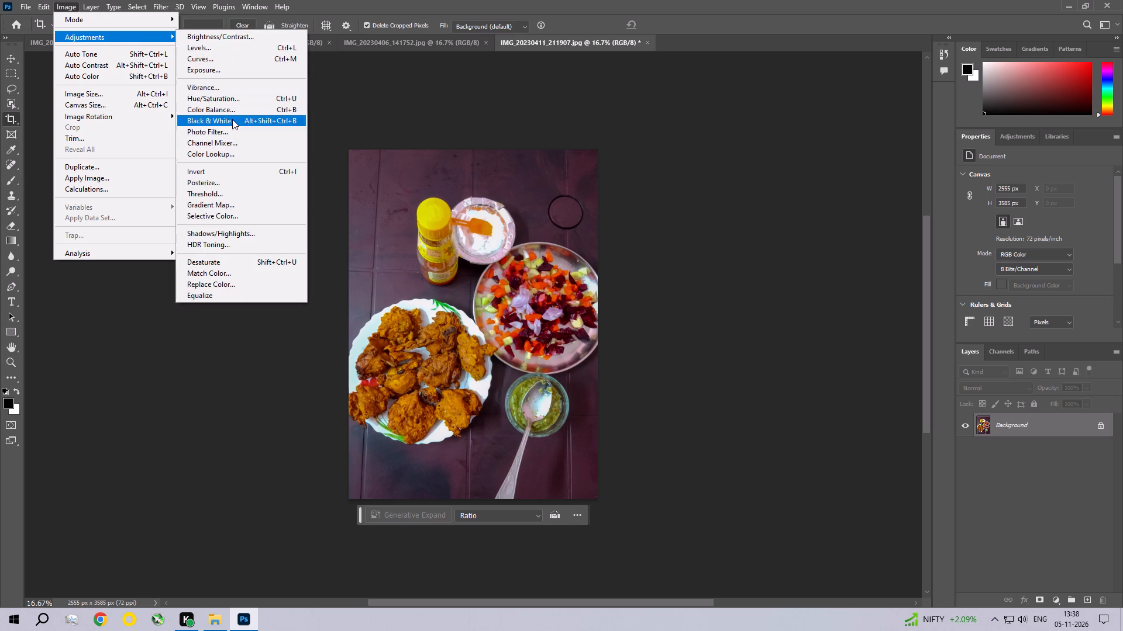
pyautogui.click(230, 127)
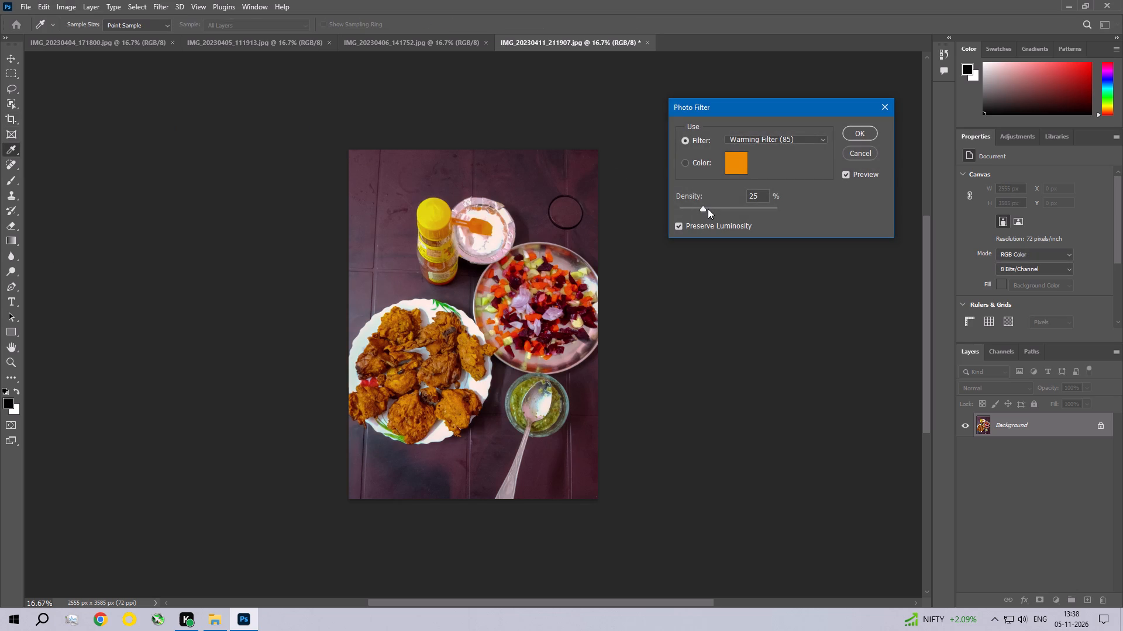
pyautogui.moveTo(708, 209); pyautogui.dragTo(719, 216)
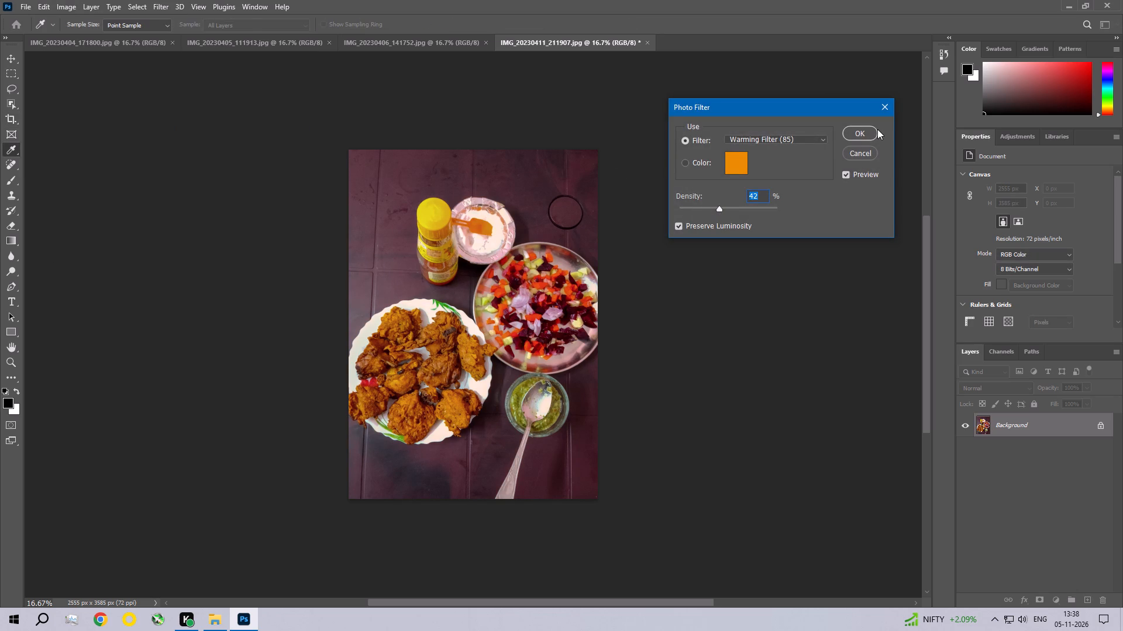
pyautogui.click(876, 130)
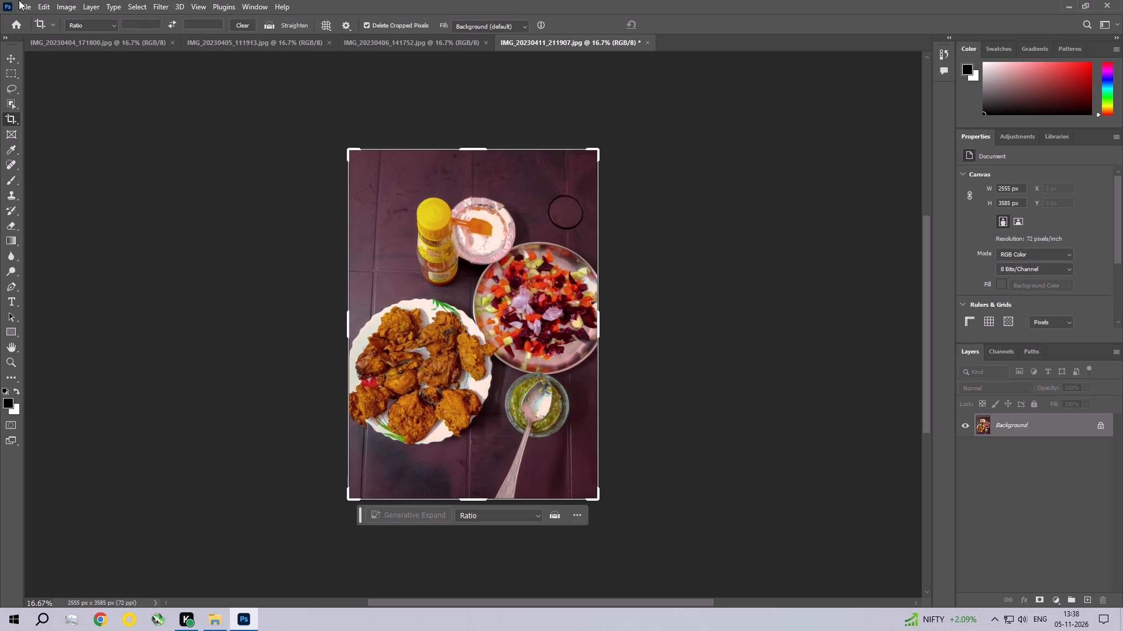
# Apply an Exposure adjustment to the food photo with the offset set to 0.0050.
pyautogui.click(78, 8)
pyautogui.click(91, 36)
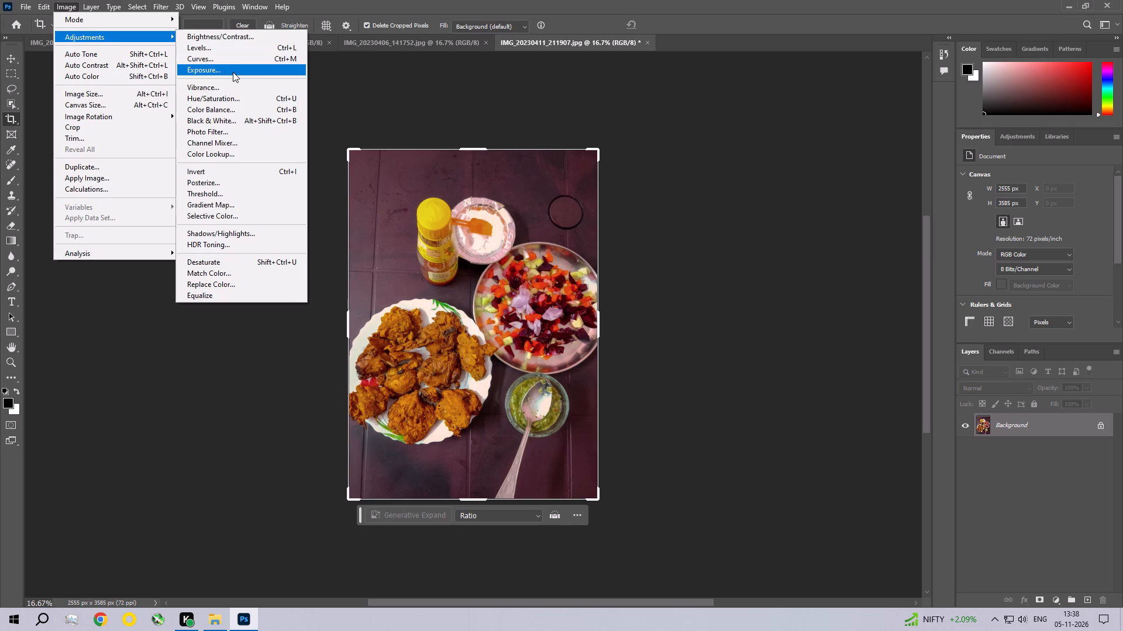
pyautogui.click(233, 72)
pyautogui.click(927, 216)
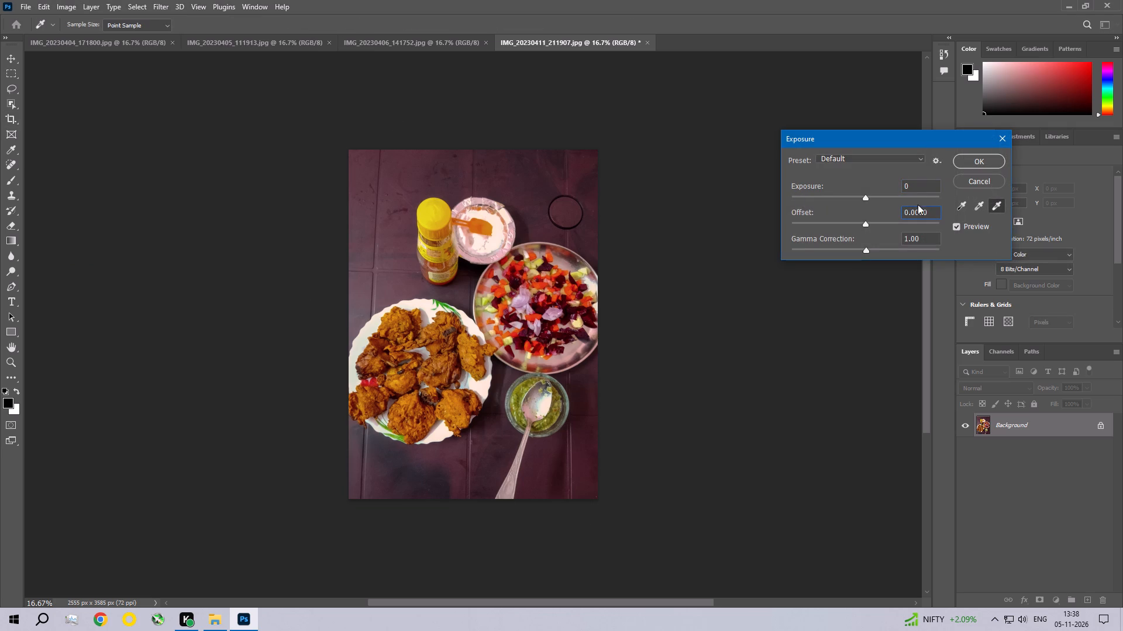
pyautogui.press('BackSpace')
pyautogui.press('BackSpace')
pyautogui.write('50')
pyautogui.click(990, 162)
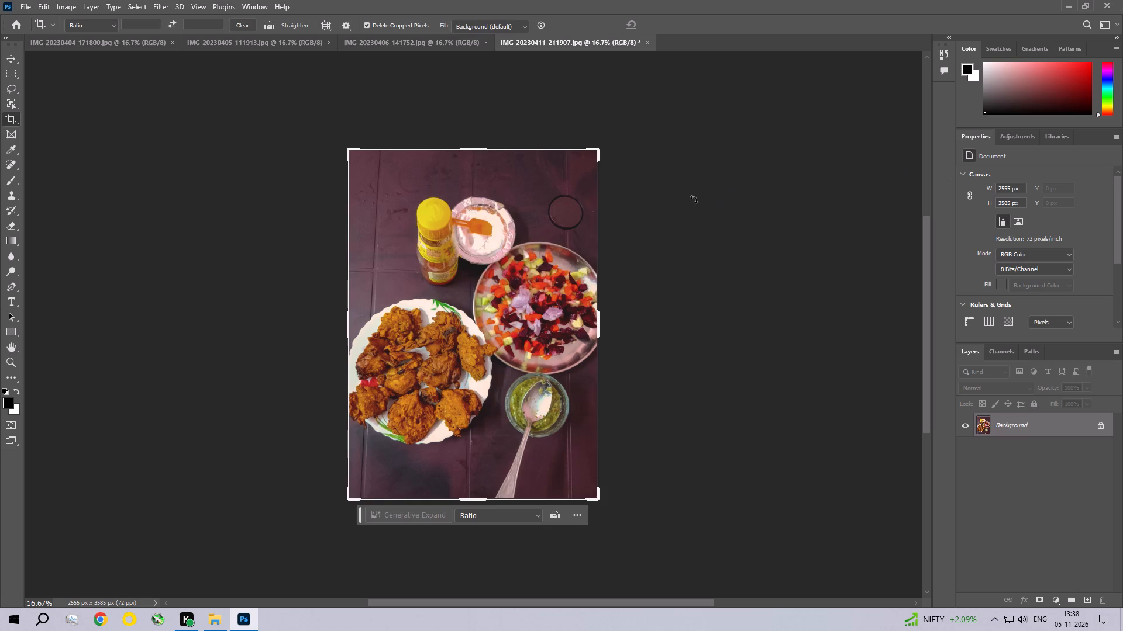
# Save IMG_20230411_211907 and close it.
pyautogui.hotkey('ctrl', 's')
pyautogui.click(625, 152)
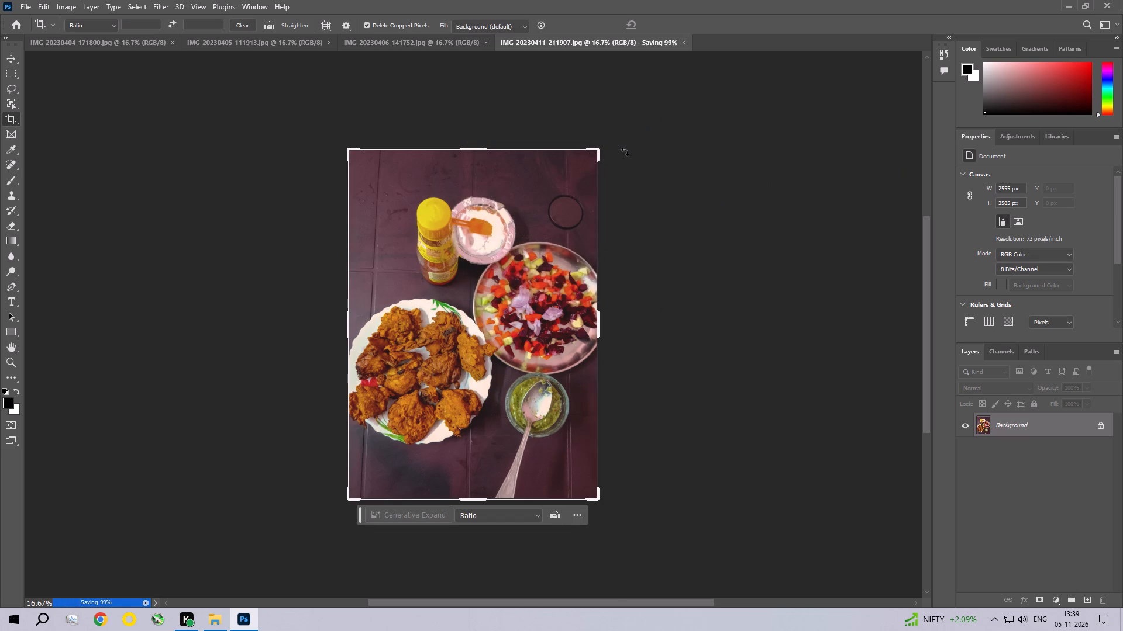
pyautogui.click(643, 44)
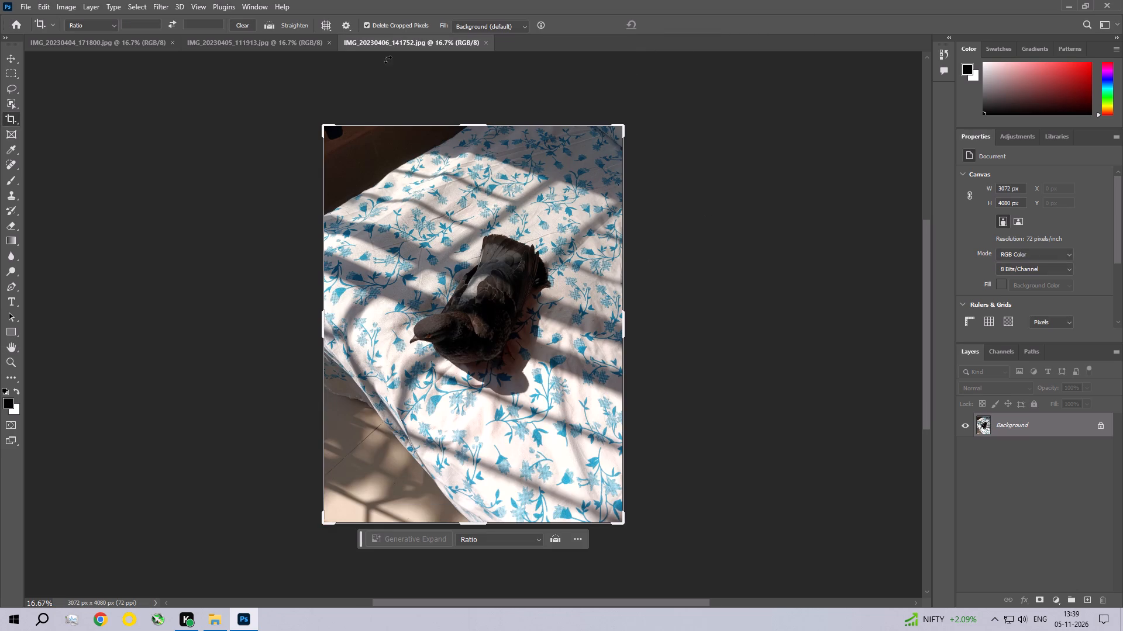
# In the Camera Raw Filter for IMG_20230406_141752, set exposure +0.50, contrast +15, highlights -21, shadows +21, whites -30 and blacks +2.
pyautogui.click(160, 1)
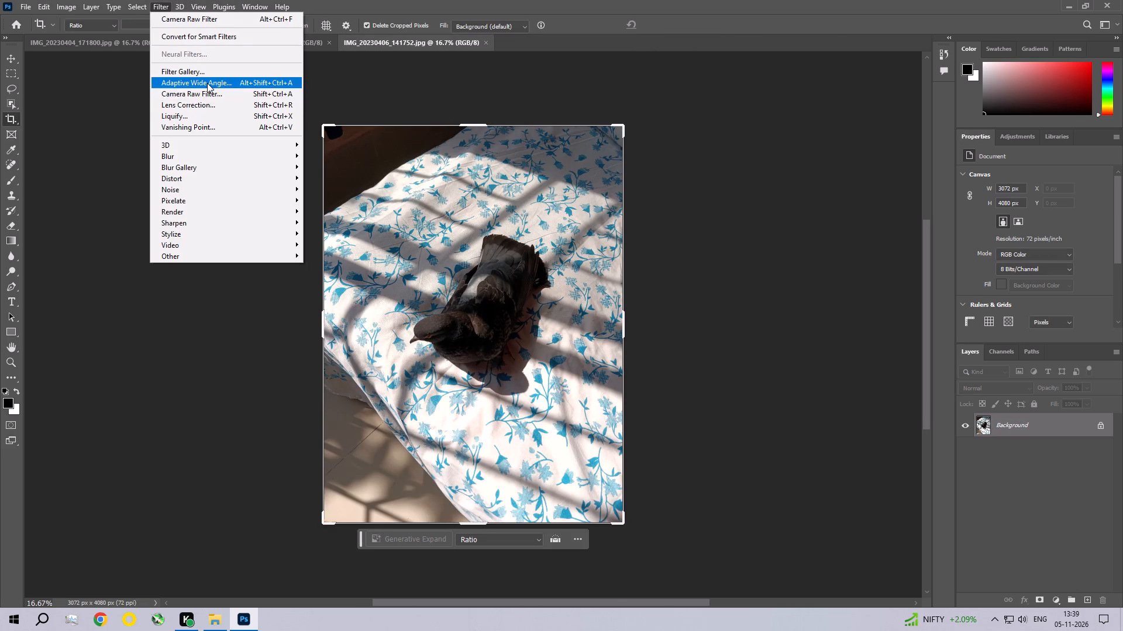
pyautogui.click(209, 95)
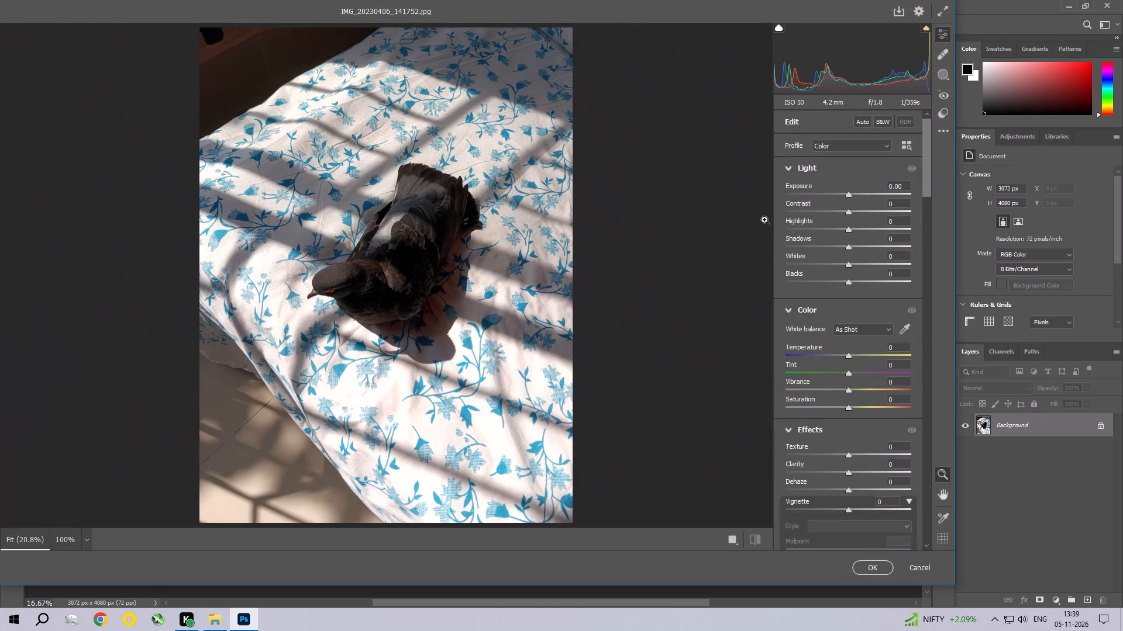
pyautogui.moveTo(850, 212); pyautogui.dragTo(856, 213)
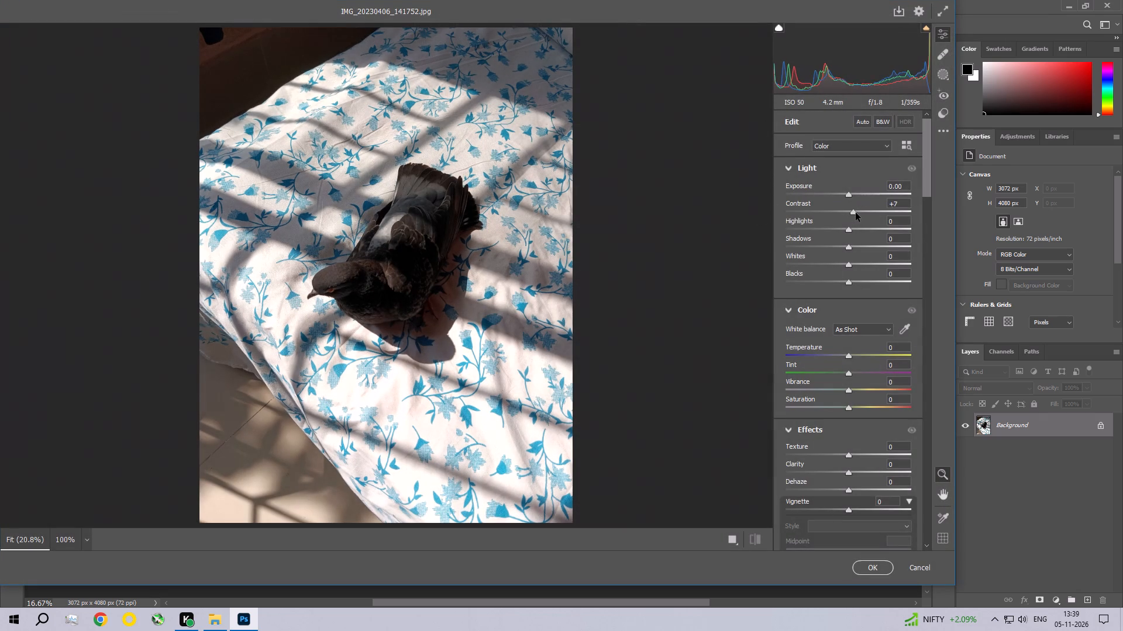
pyautogui.moveTo(856, 213); pyautogui.dragTo(859, 213)
pyautogui.moveTo(848, 195); pyautogui.dragTo(851, 195)
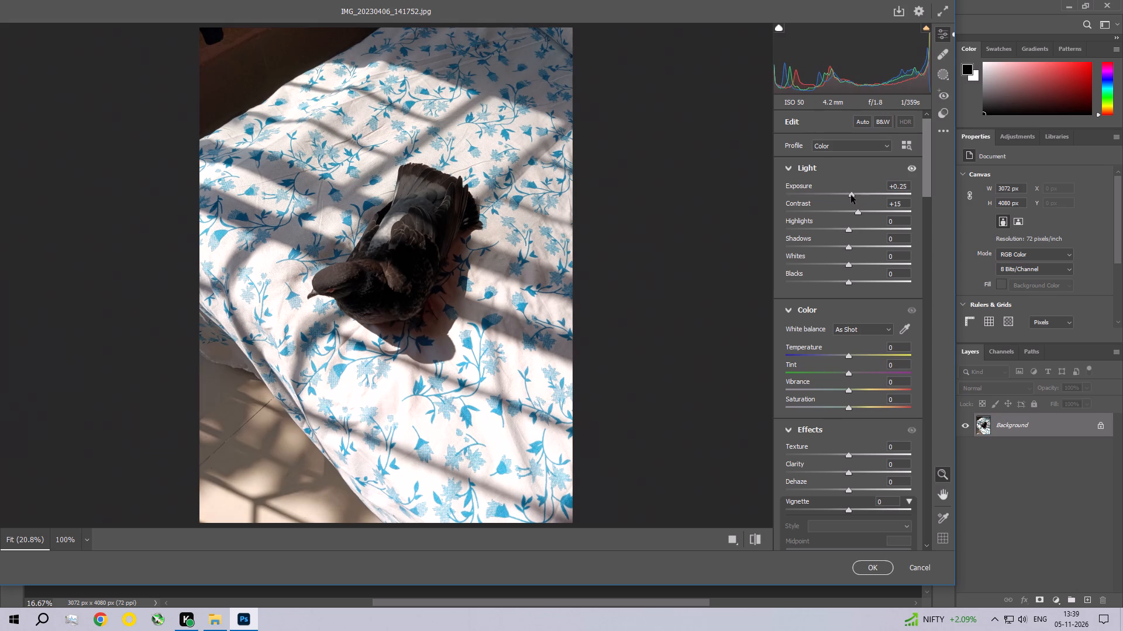
pyautogui.moveTo(851, 195); pyautogui.dragTo(855, 196)
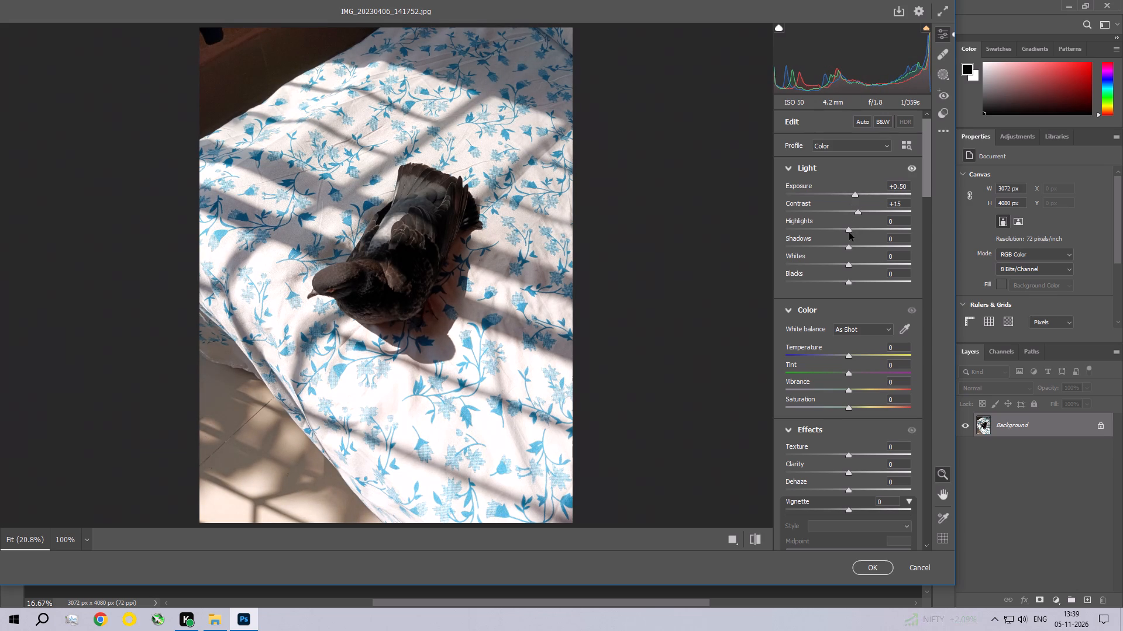
pyautogui.moveTo(849, 232); pyautogui.dragTo(836, 228)
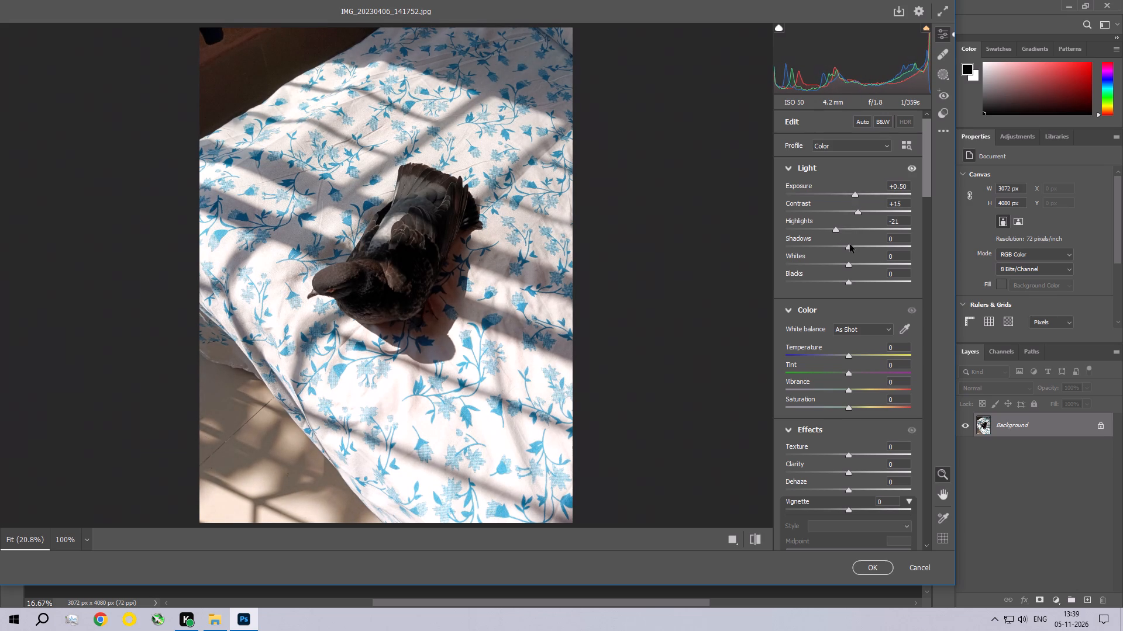
pyautogui.moveTo(848, 248); pyautogui.dragTo(861, 254)
pyautogui.moveTo(846, 264); pyautogui.dragTo(827, 259)
pyautogui.moveTo(928, 171); pyautogui.dragTo(926, 190)
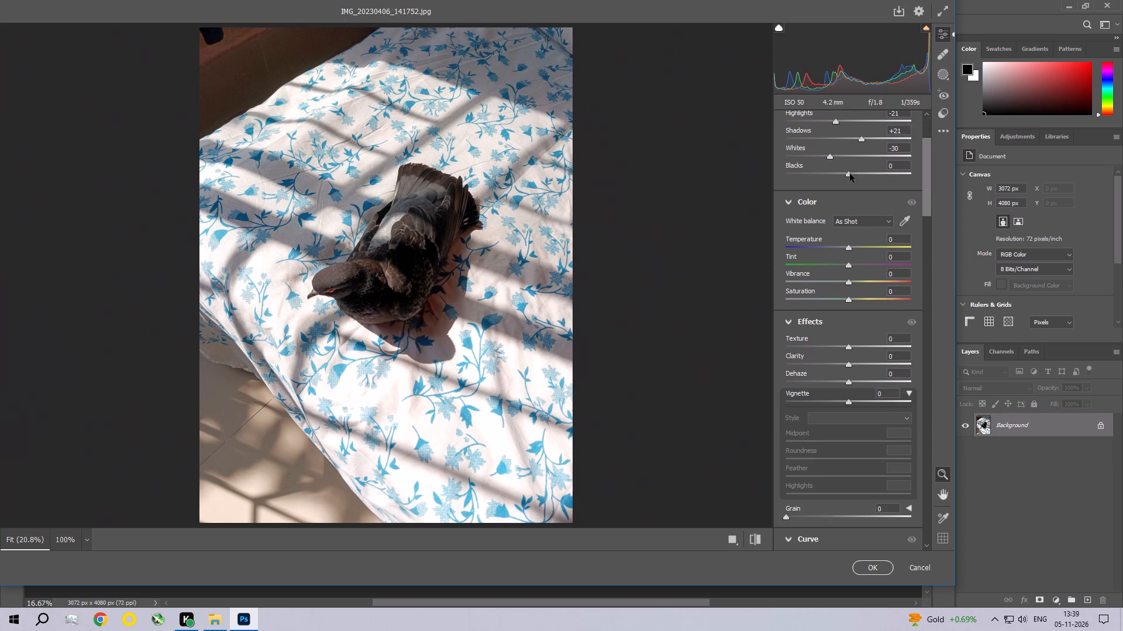
pyautogui.moveTo(850, 174); pyautogui.dragTo(850, 182)
pyautogui.moveTo(850, 182); pyautogui.dragTo(851, 182)
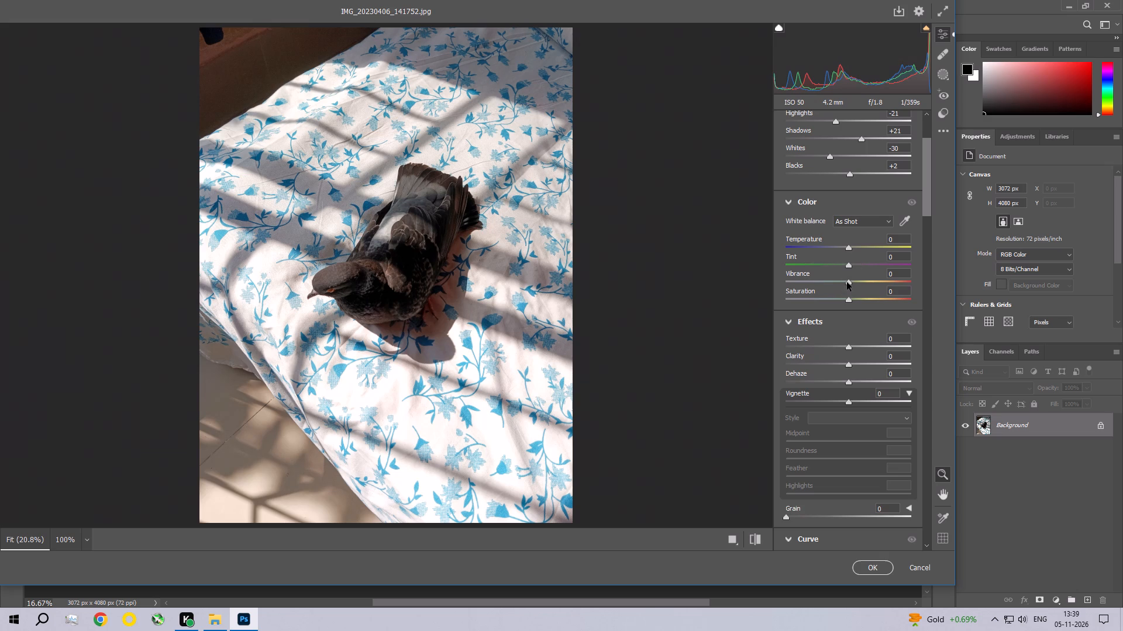
# Set the pigeon photo's vibrance to +10 and saturation to +24 in the Camera Raw Filter.
pyautogui.moveTo(847, 282); pyautogui.dragTo(853, 285)
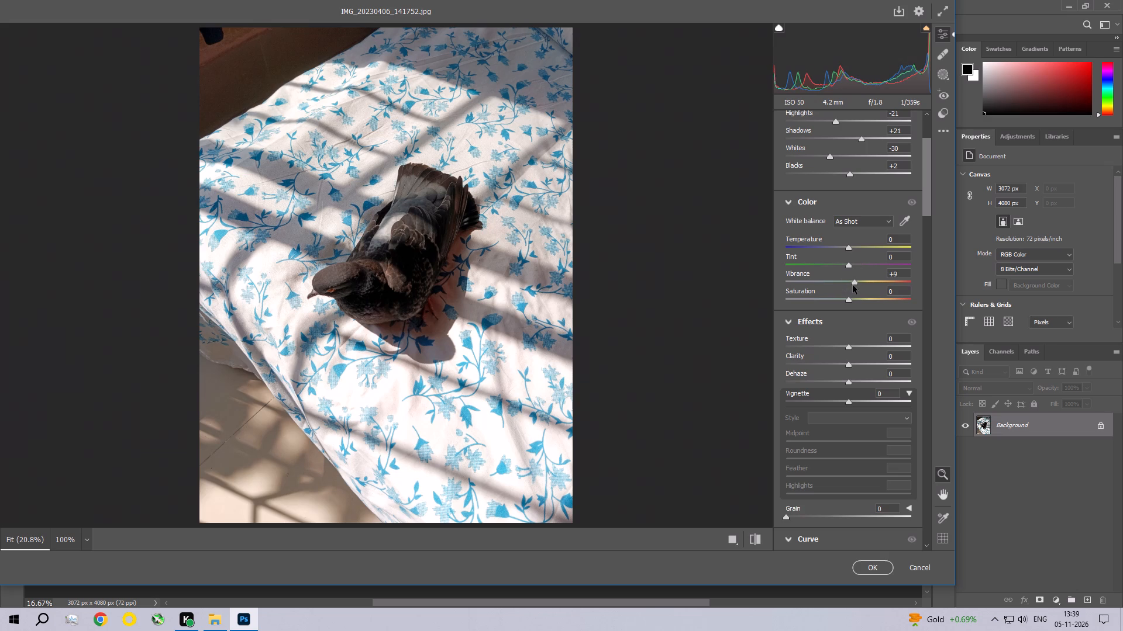
pyautogui.moveTo(853, 285); pyautogui.dragTo(853, 285)
pyautogui.moveTo(849, 299); pyautogui.dragTo(860, 301)
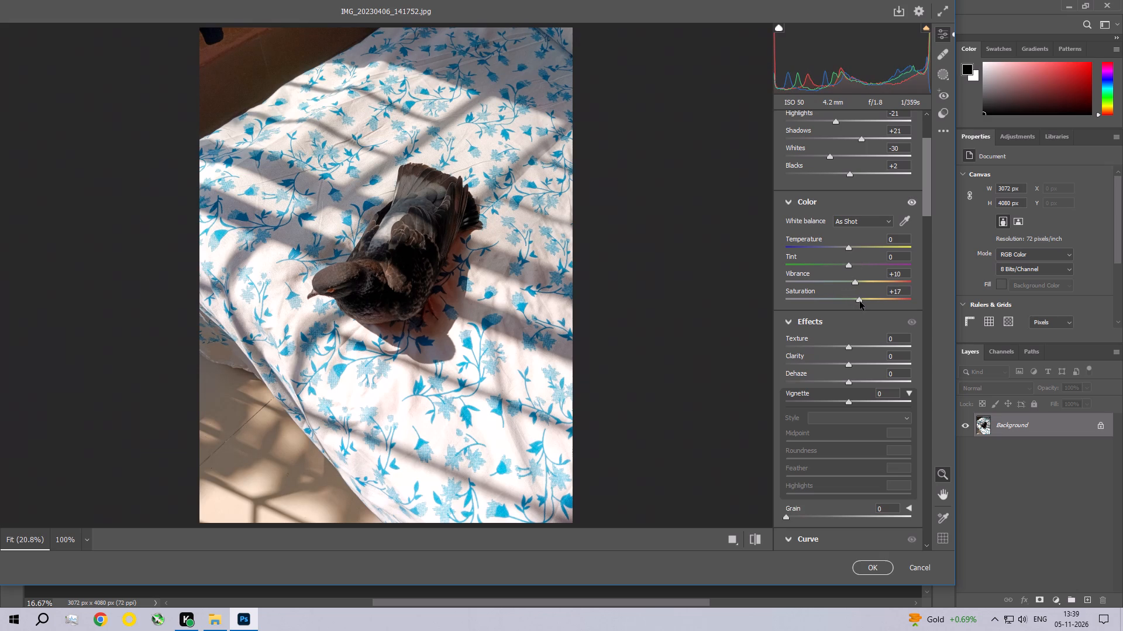
pyautogui.moveTo(860, 301); pyautogui.dragTo(864, 303)
# Set the Camera Raw effects to texture +9, clarity +8 and dehaze +31.
pyautogui.moveTo(928, 193); pyautogui.dragTo(926, 224)
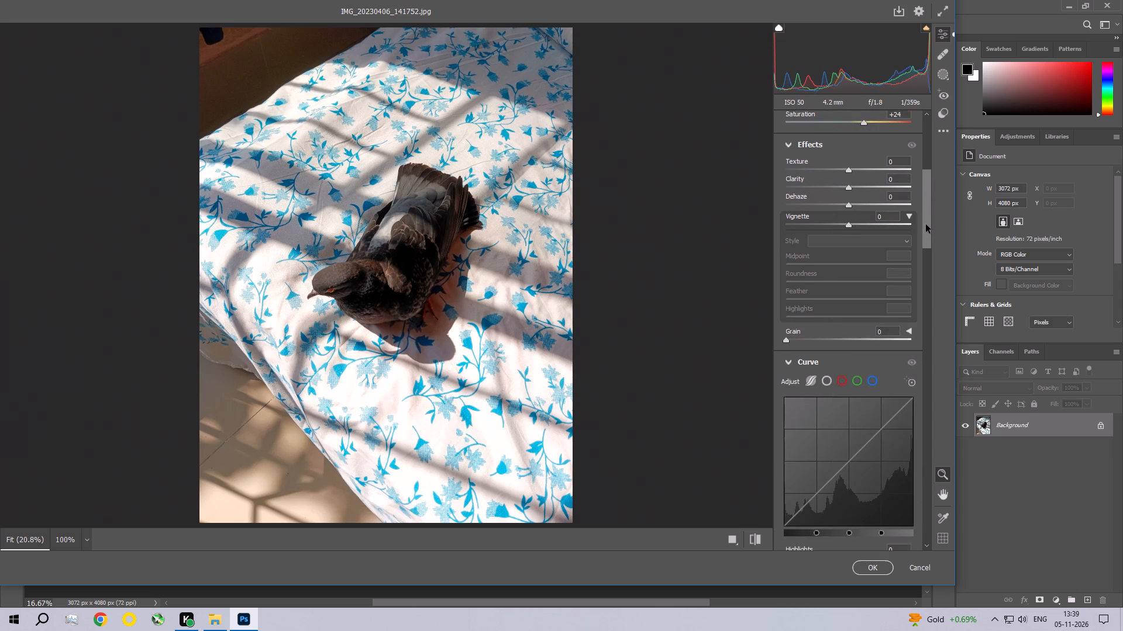
pyautogui.moveTo(926, 224); pyautogui.dragTo(921, 218)
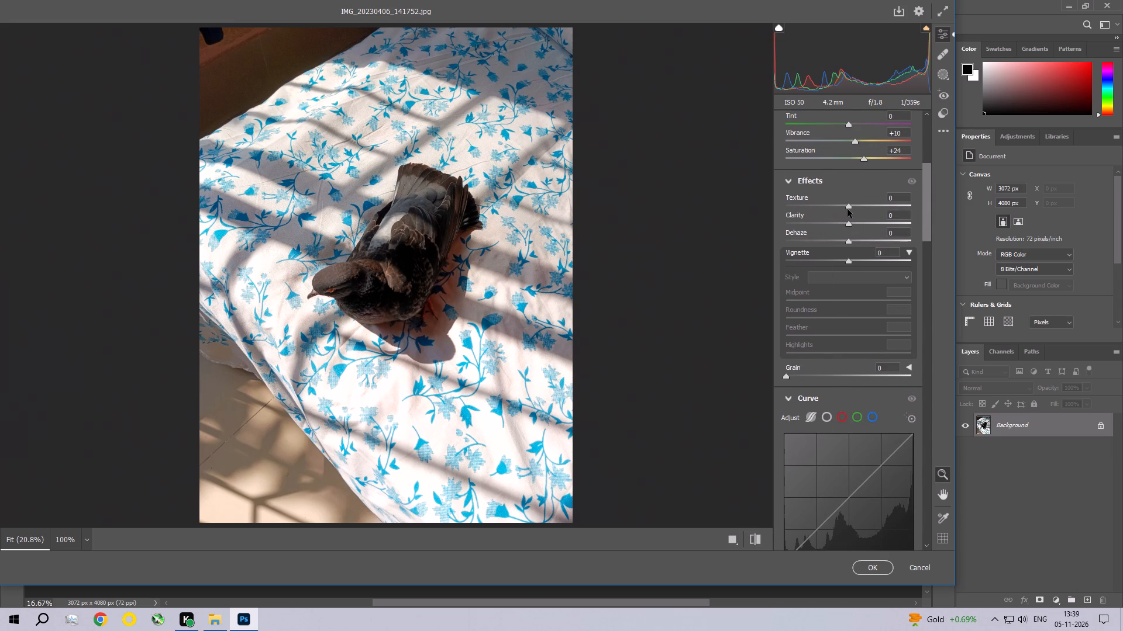
pyautogui.moveTo(848, 209); pyautogui.dragTo(854, 210)
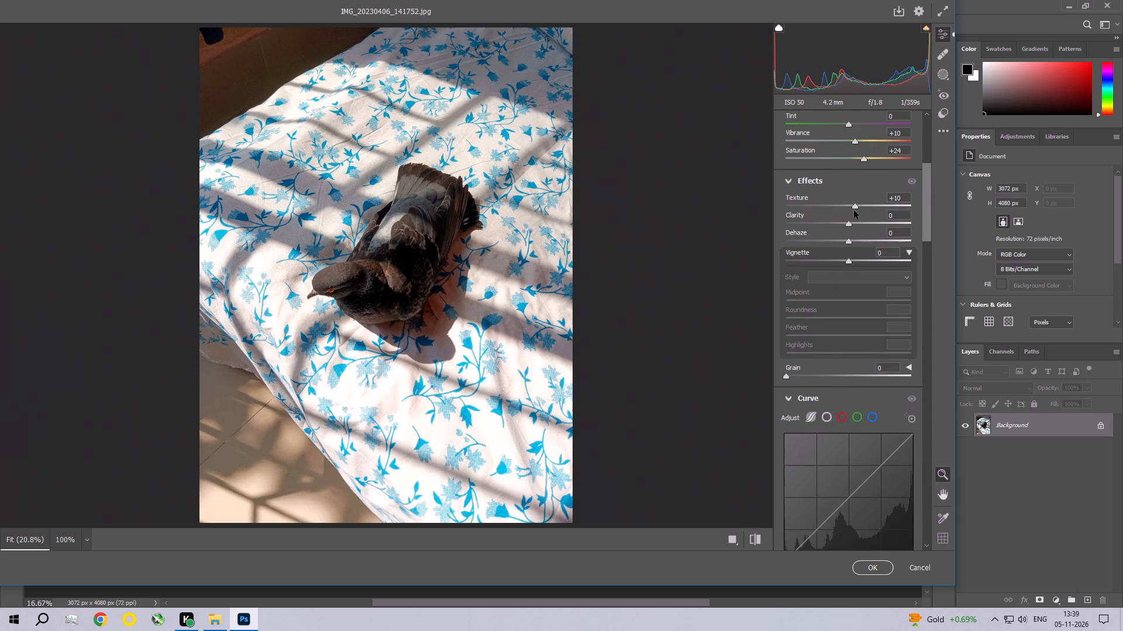
pyautogui.moveTo(854, 210); pyautogui.dragTo(856, 212)
pyautogui.moveTo(849, 224); pyautogui.dragTo(851, 226)
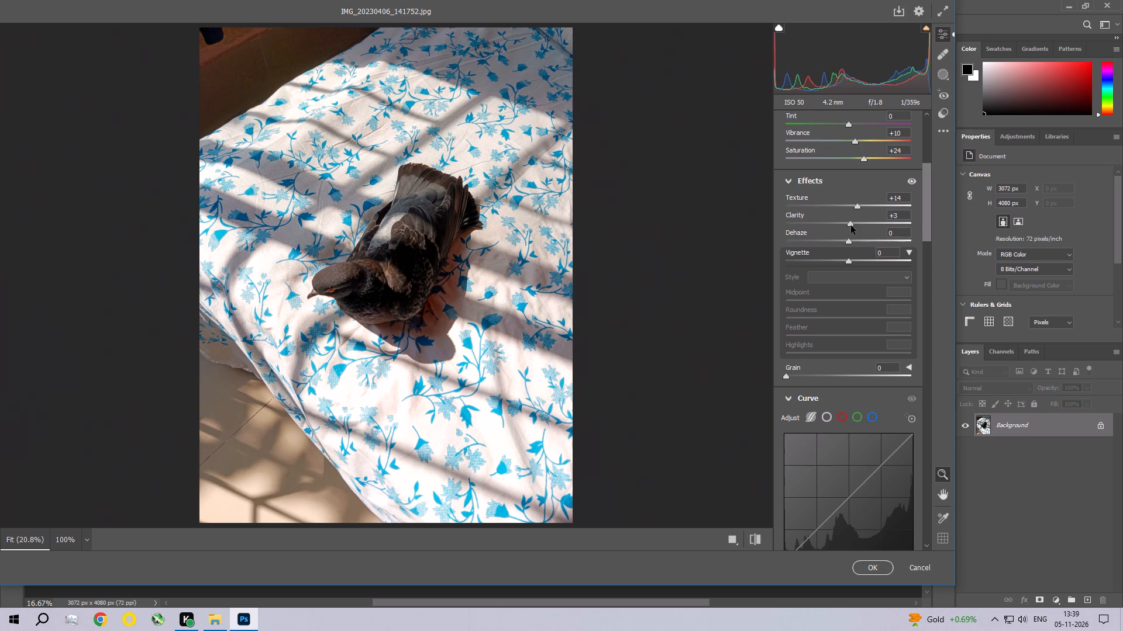
pyautogui.moveTo(851, 226); pyautogui.dragTo(856, 229)
pyautogui.click(860, 205)
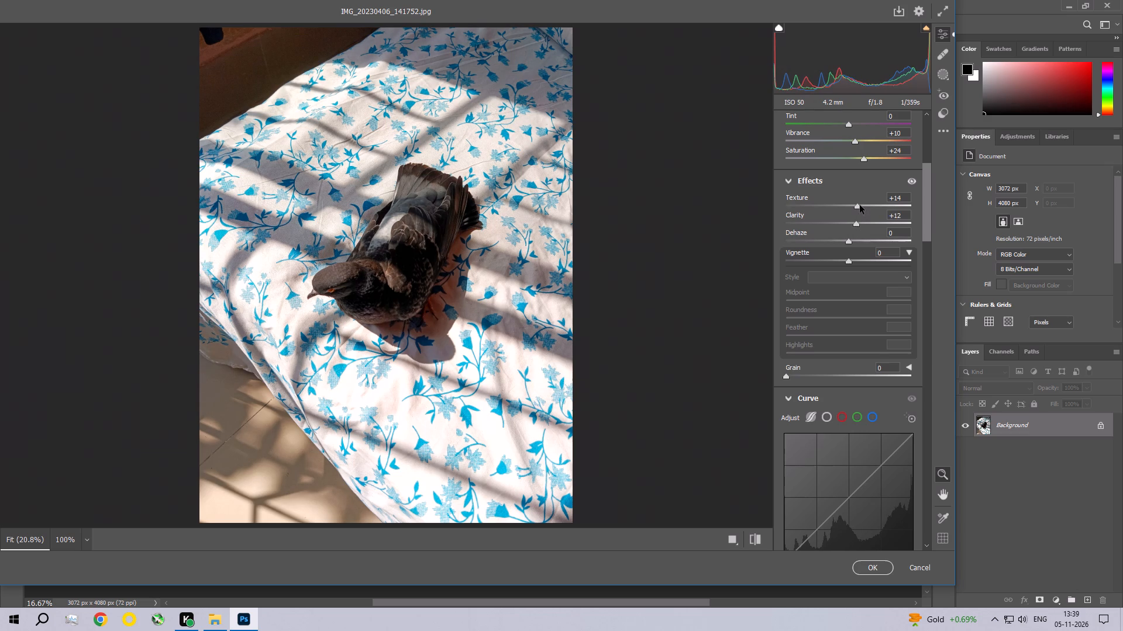
pyautogui.click(857, 226)
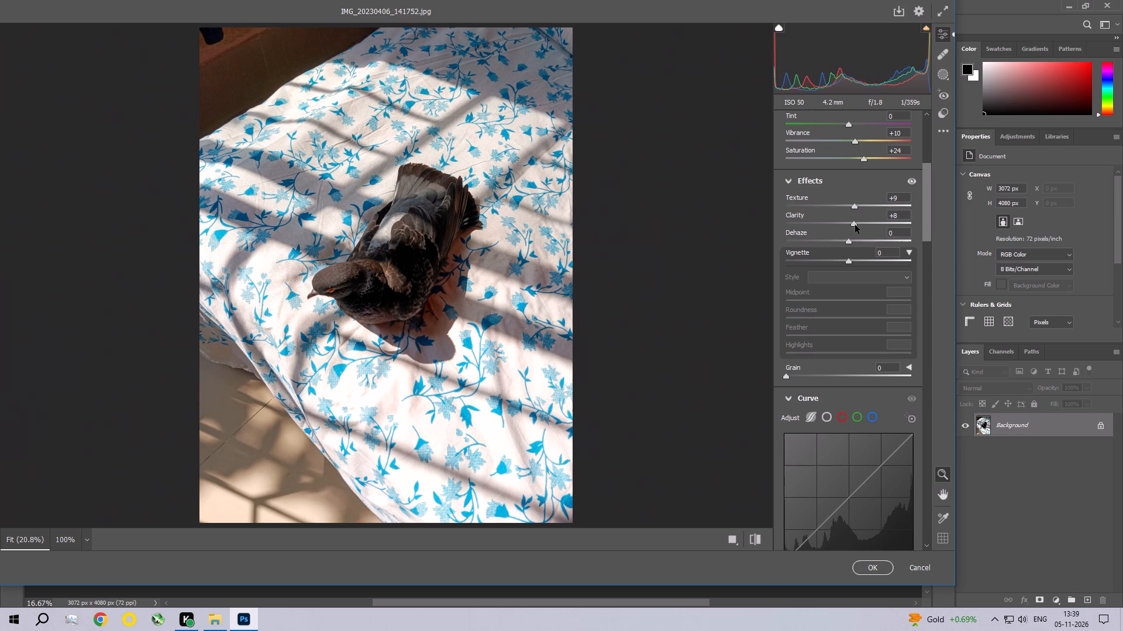
pyautogui.moveTo(847, 240); pyautogui.dragTo(852, 249)
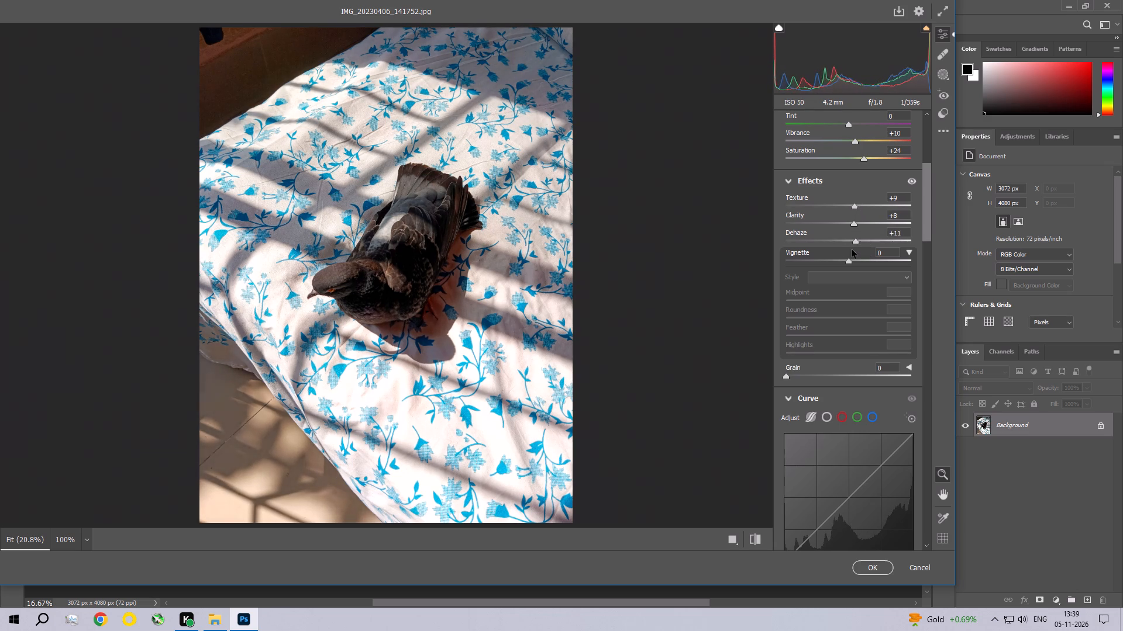
pyautogui.moveTo(852, 249); pyautogui.dragTo(866, 256)
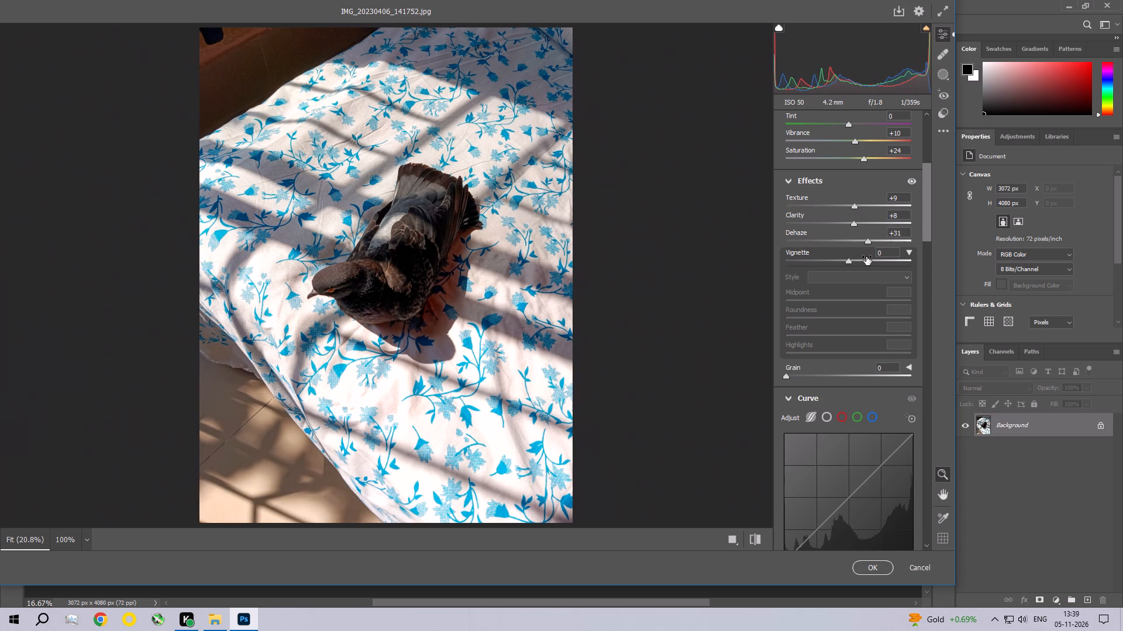
# Lower the parametric curve's highlights to -31 and lights to -26.
pyautogui.moveTo(926, 195); pyautogui.dragTo(924, 236)
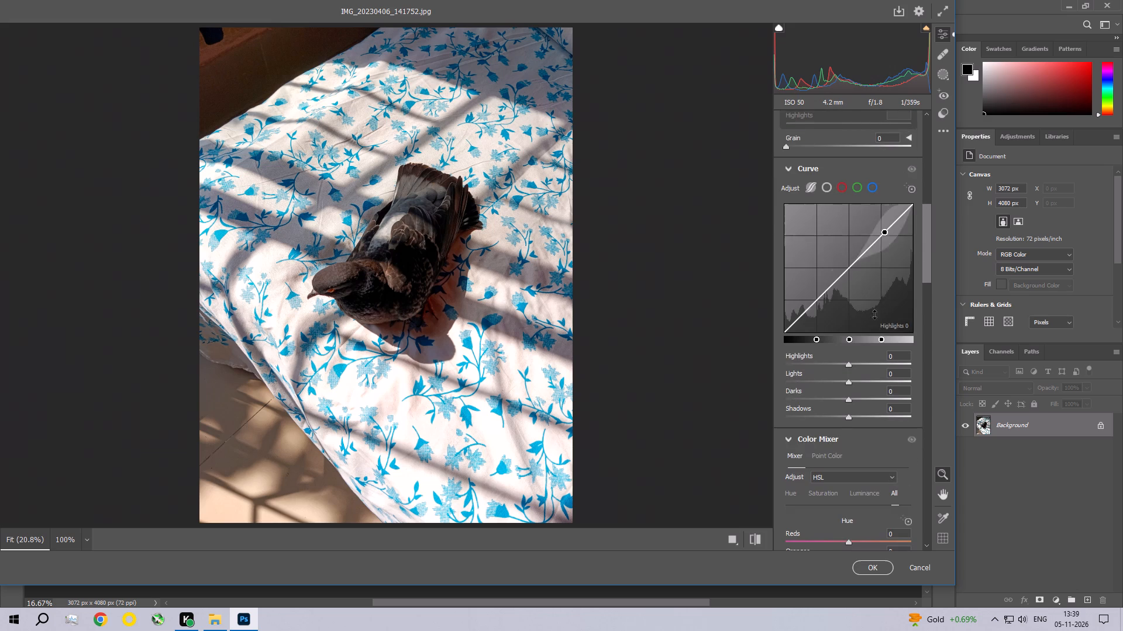
pyautogui.moveTo(849, 362); pyautogui.dragTo(838, 362)
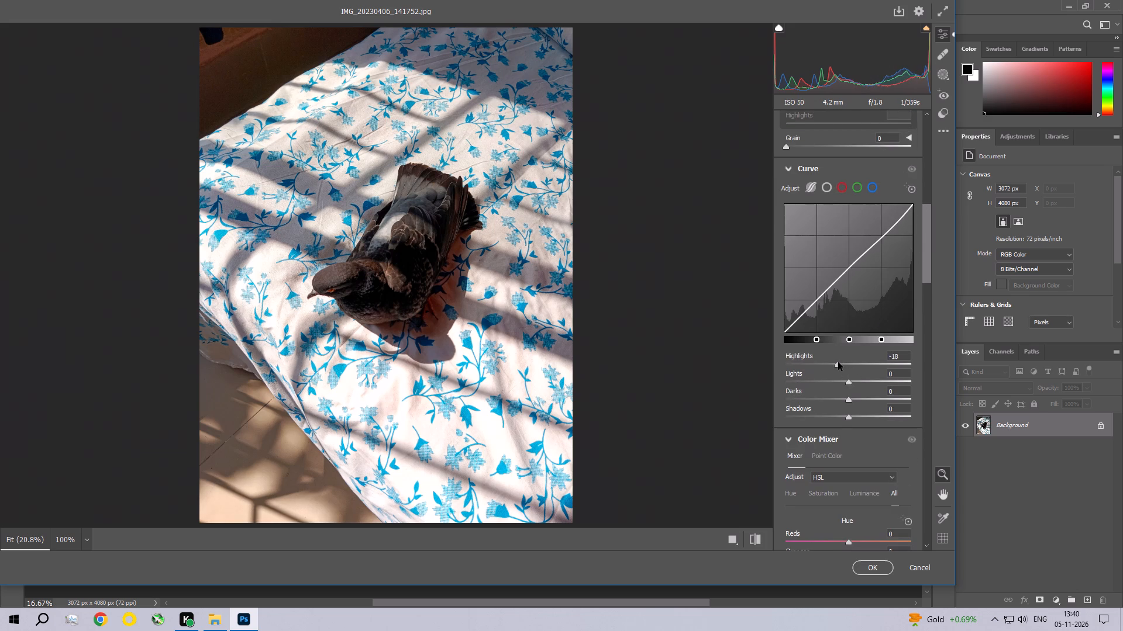
pyautogui.moveTo(838, 362); pyautogui.dragTo(830, 362)
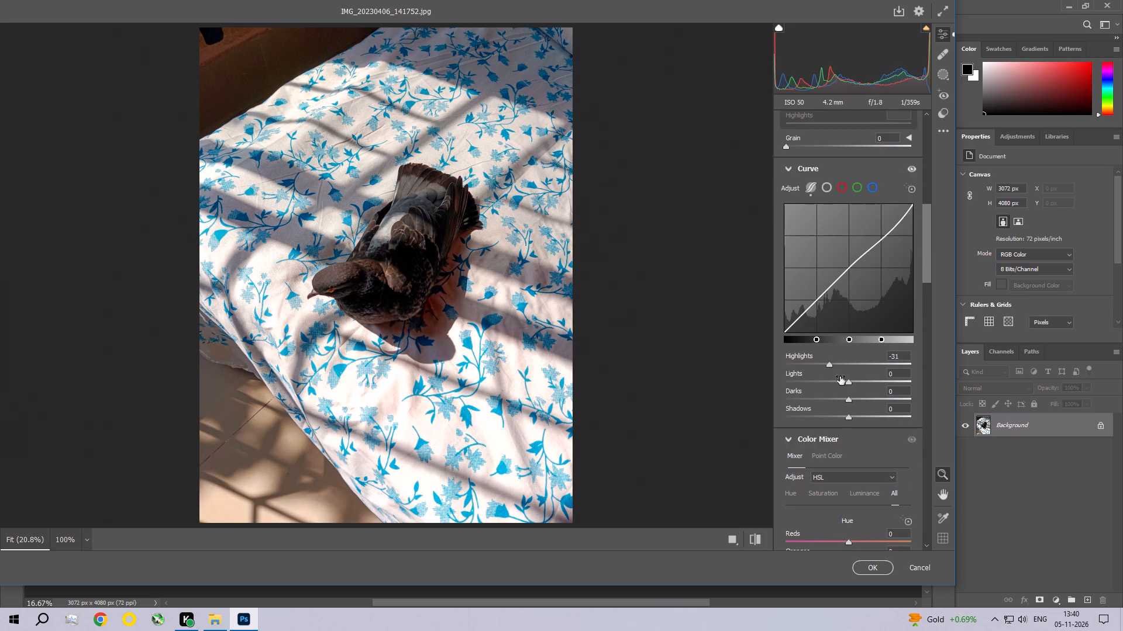
pyautogui.moveTo(847, 383); pyautogui.dragTo(831, 373)
# Try strong hue shifts on the Blues in the Color Mixer and settle the hue at -3.
pyautogui.moveTo(925, 237); pyautogui.dragTo(921, 284)
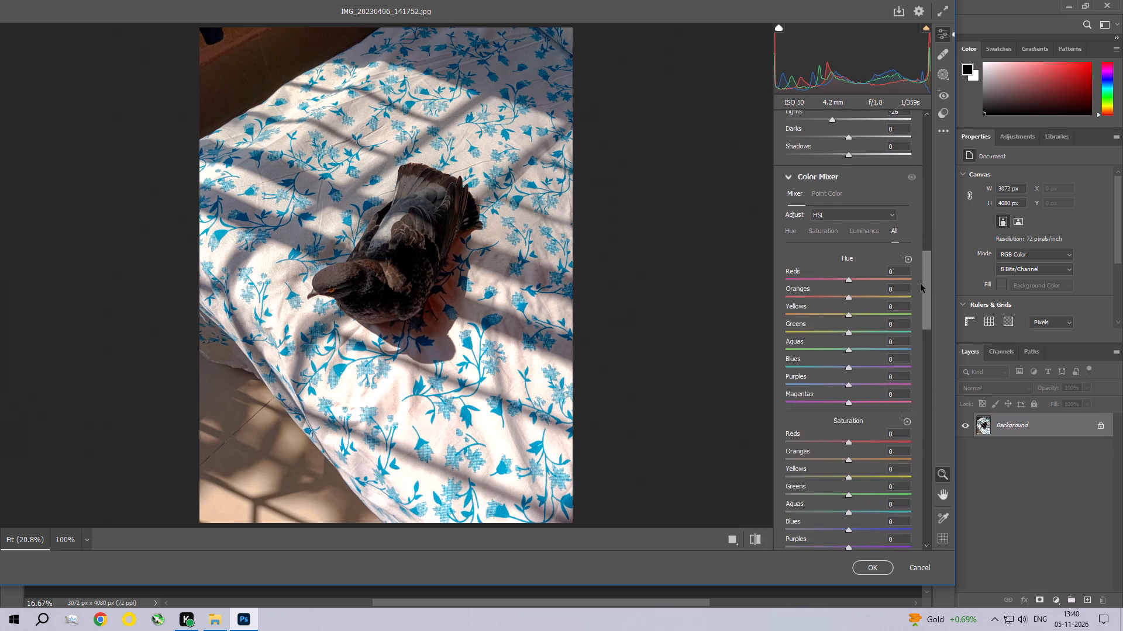
pyautogui.moveTo(921, 284); pyautogui.dragTo(914, 297)
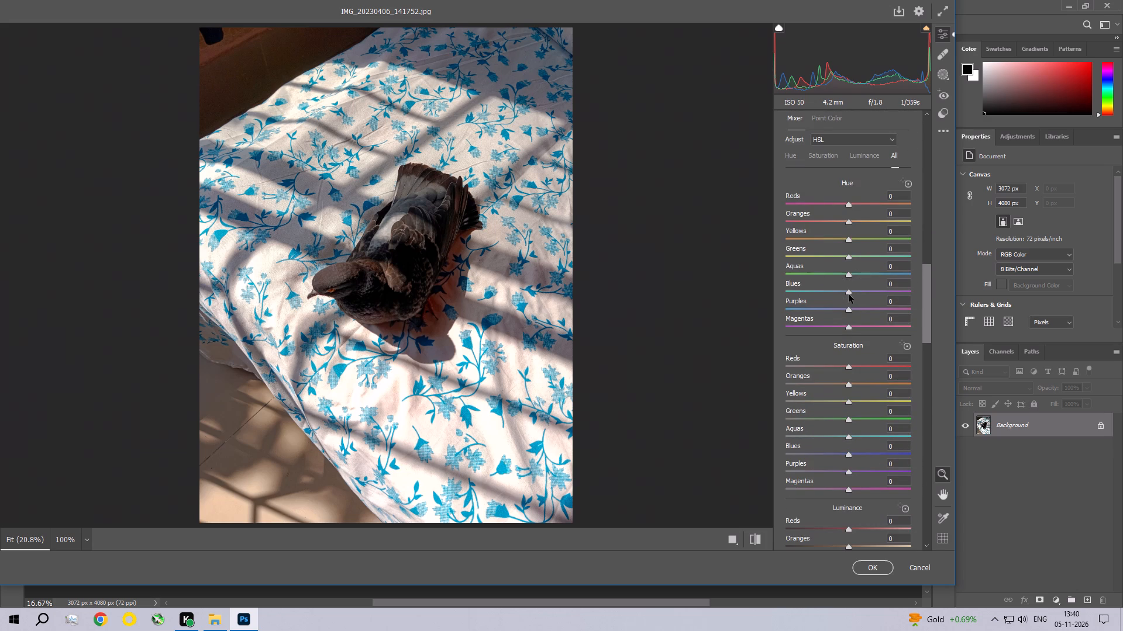
pyautogui.moveTo(848, 292); pyautogui.dragTo(905, 296)
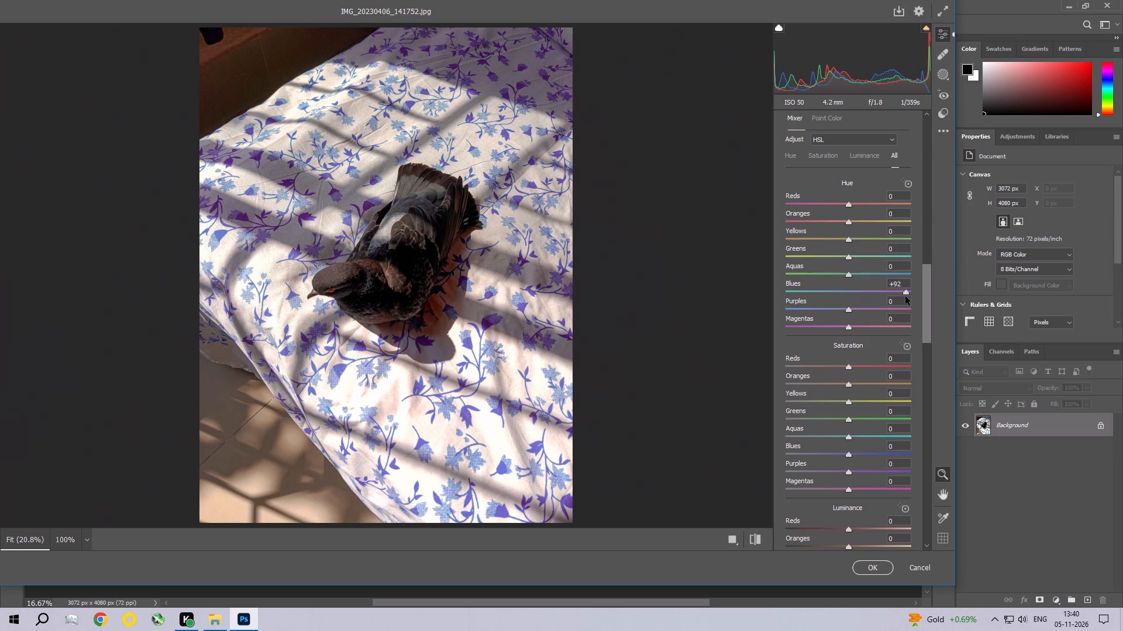
pyautogui.moveTo(905, 296); pyautogui.dragTo(792, 299)
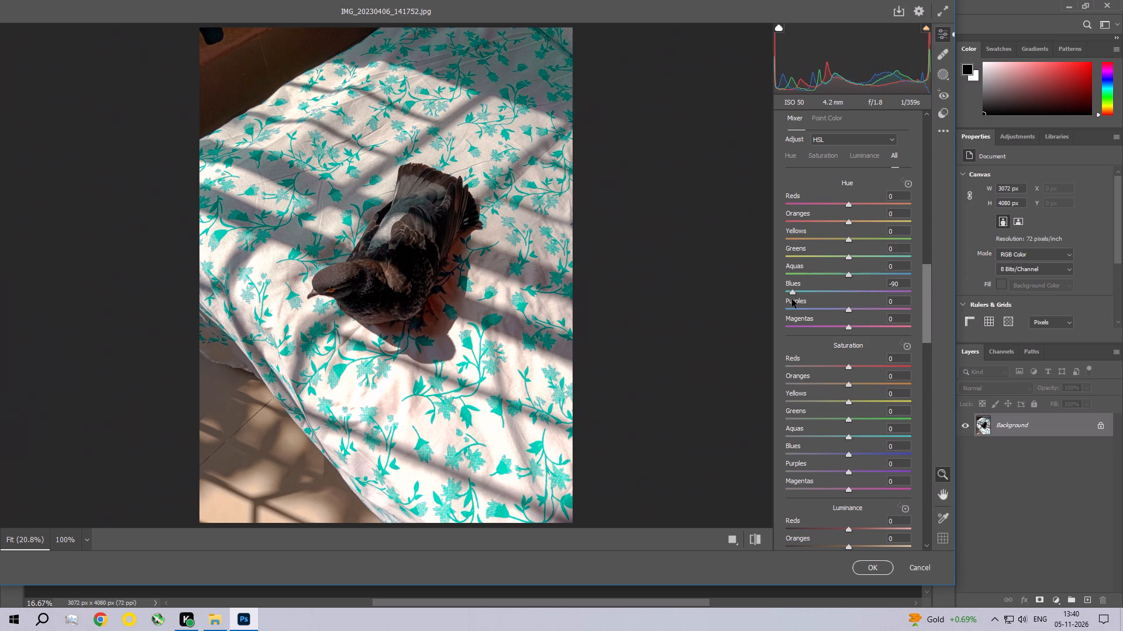
pyautogui.moveTo(792, 299); pyautogui.dragTo(843, 302)
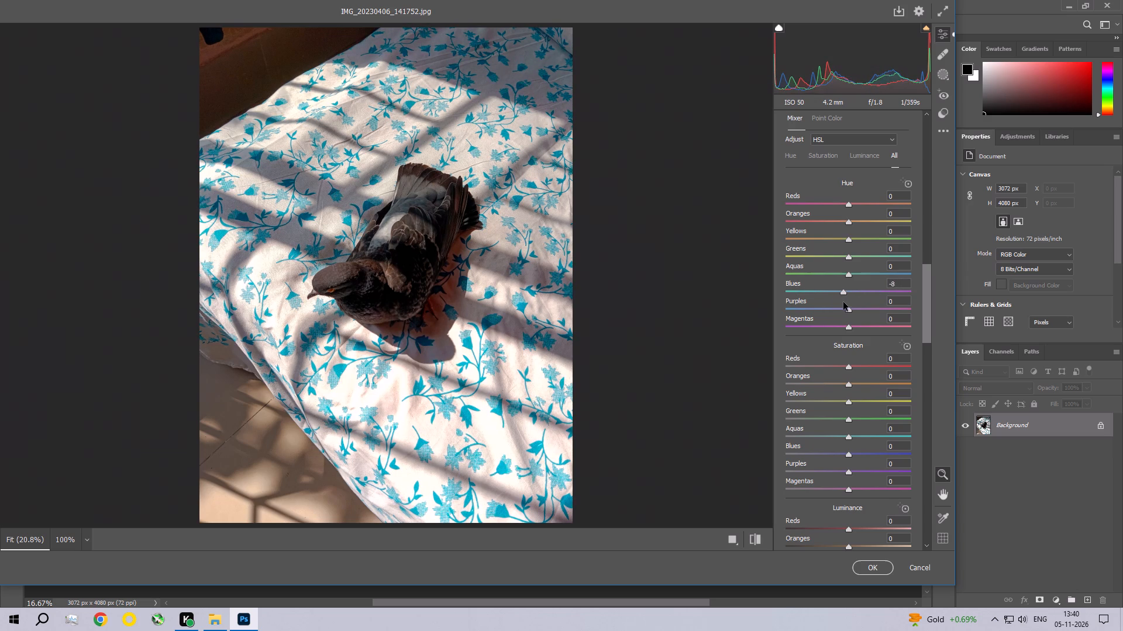
pyautogui.moveTo(843, 302); pyautogui.dragTo(842, 296)
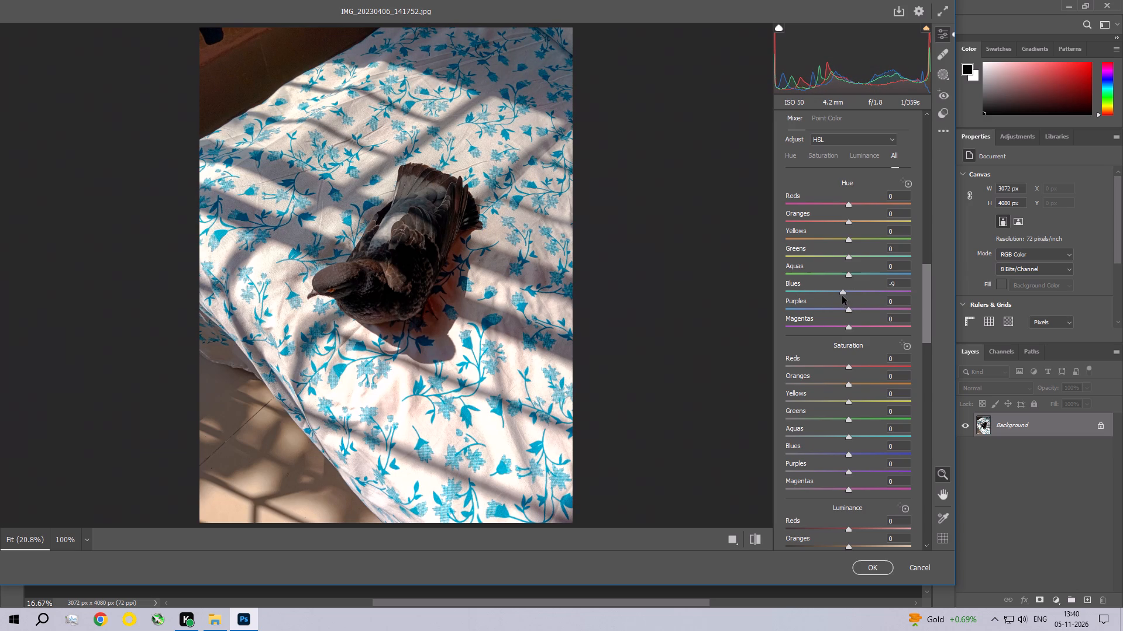
pyautogui.moveTo(842, 296); pyautogui.dragTo(846, 297)
# Set the Color Mixer's Blues saturation to +53 and Blues luminance to +27.
pyautogui.moveTo(849, 455); pyautogui.dragTo(897, 455)
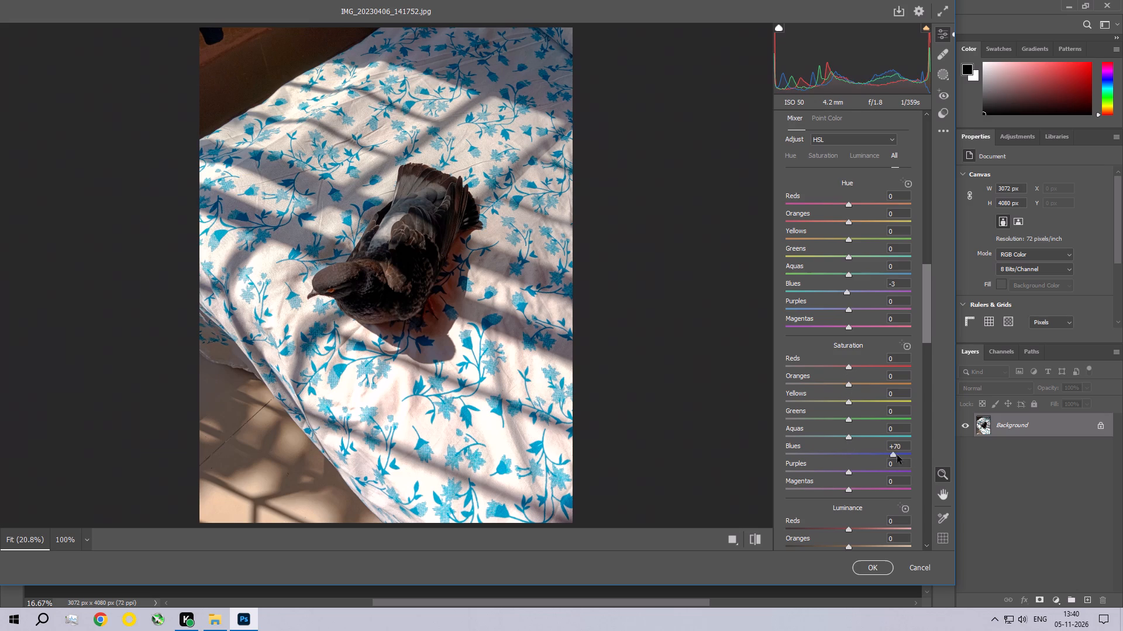
pyautogui.moveTo(897, 455); pyautogui.dragTo(778, 449)
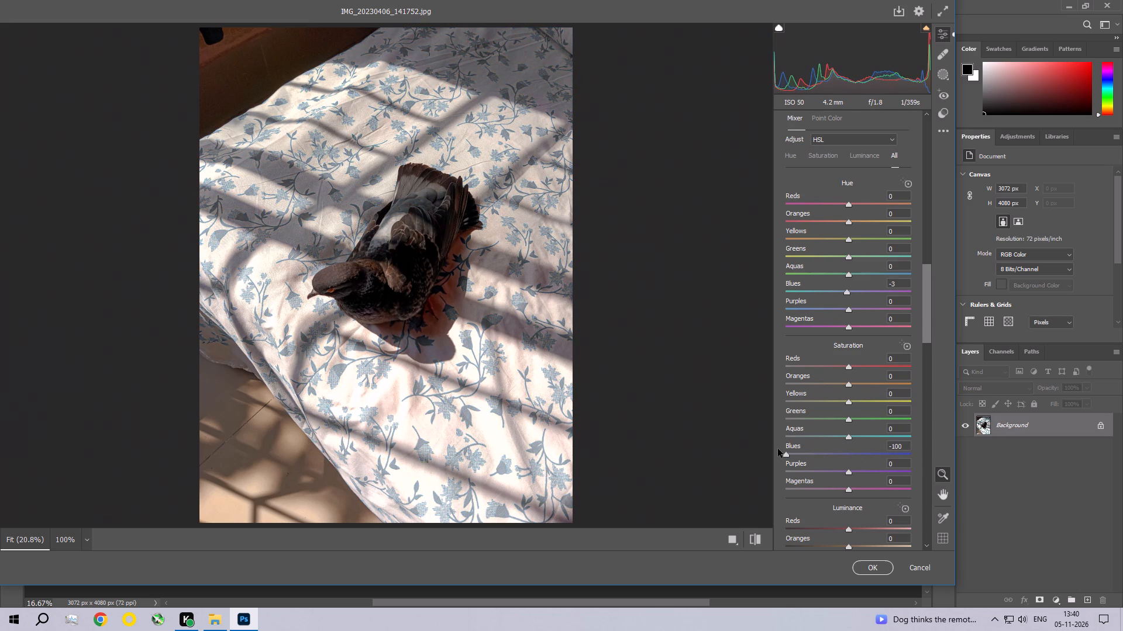
pyautogui.moveTo(778, 449); pyautogui.dragTo(861, 457)
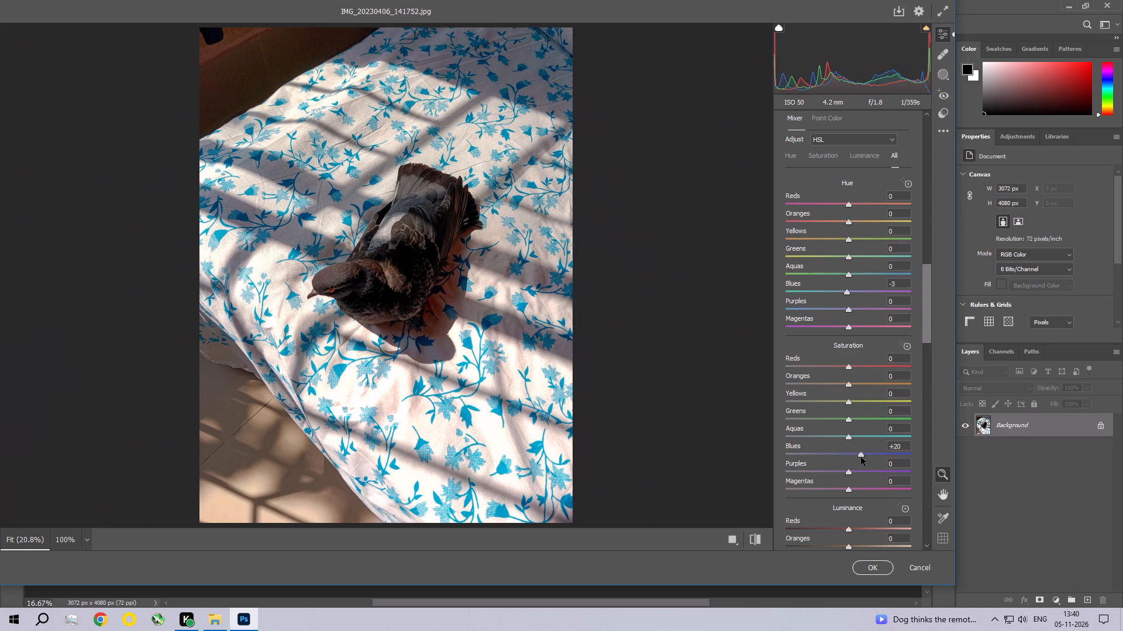
pyautogui.moveTo(861, 457); pyautogui.dragTo(872, 463)
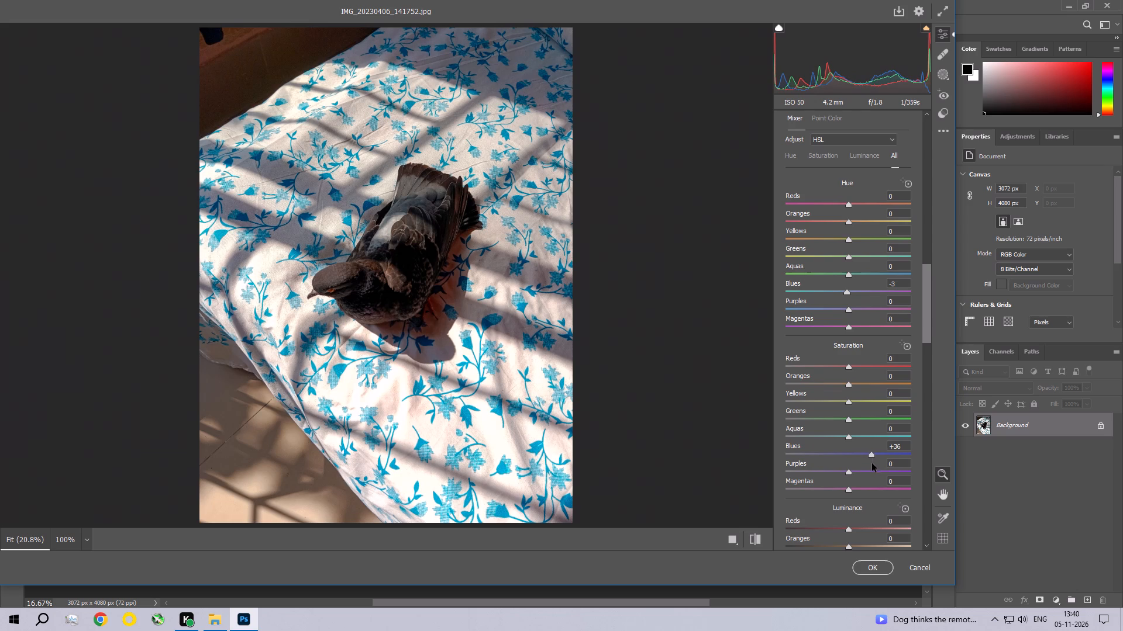
pyautogui.moveTo(872, 463); pyautogui.dragTo(882, 469)
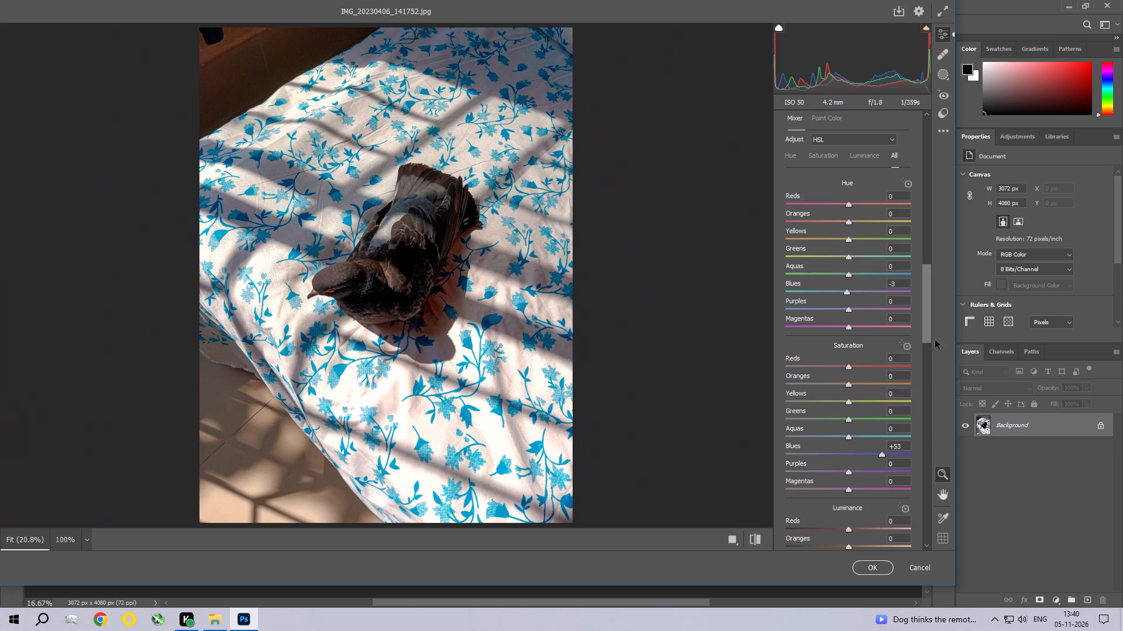
pyautogui.moveTo(926, 303); pyautogui.dragTo(920, 356)
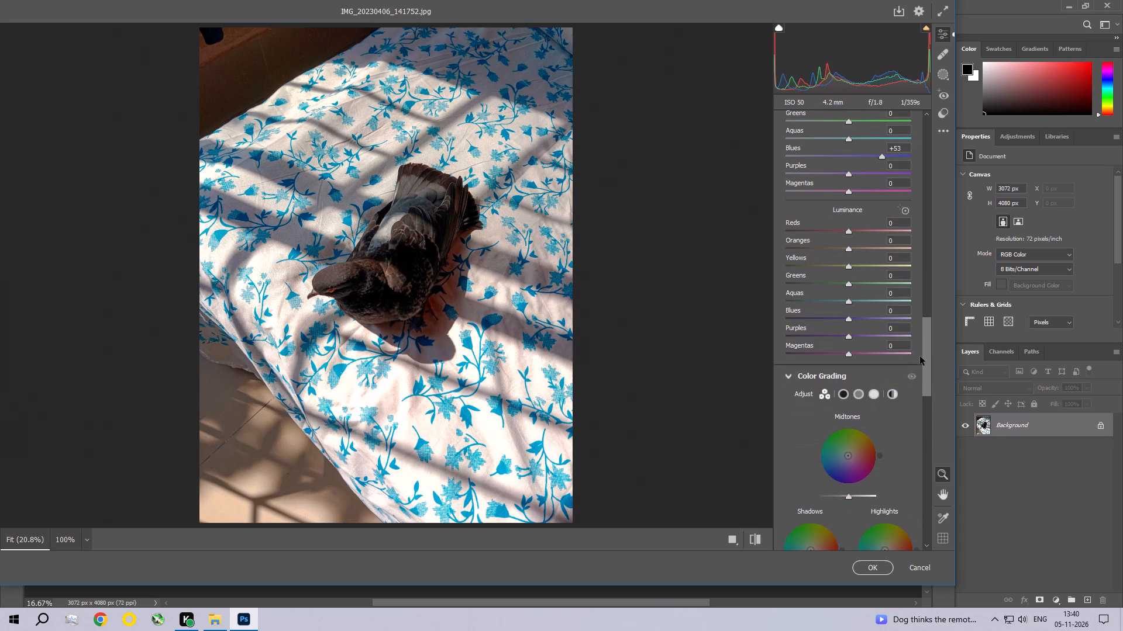
pyautogui.moveTo(848, 319); pyautogui.dragTo(865, 323)
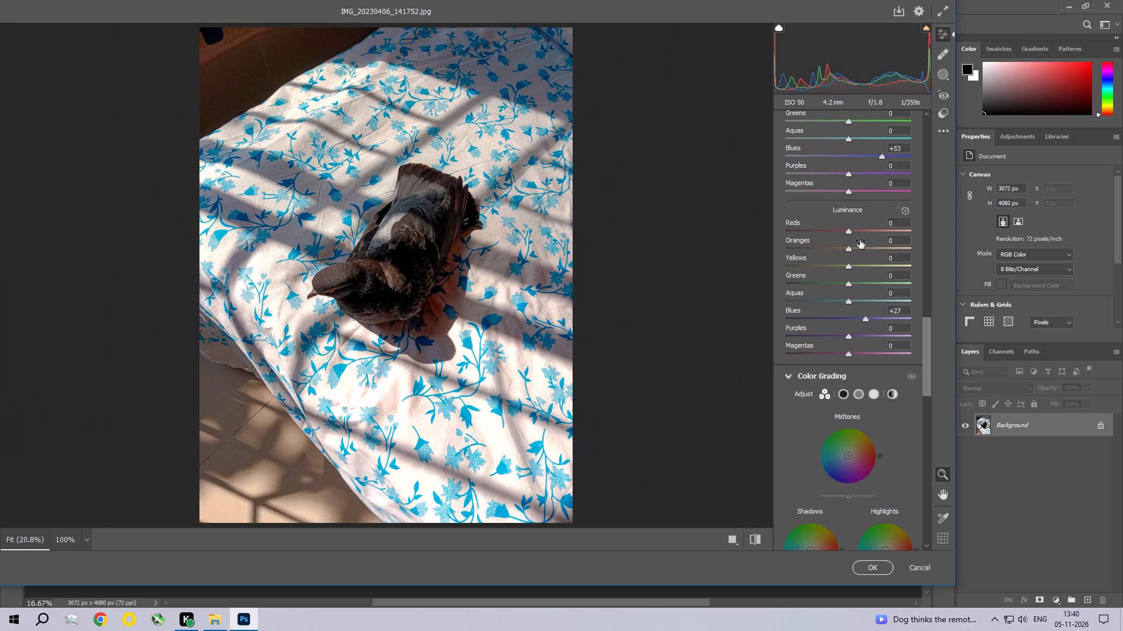
# Set the Color Mixer saturation of the Reds to +23 and the Oranges to +20.
pyautogui.moveTo(924, 349); pyautogui.dragTo(922, 334)
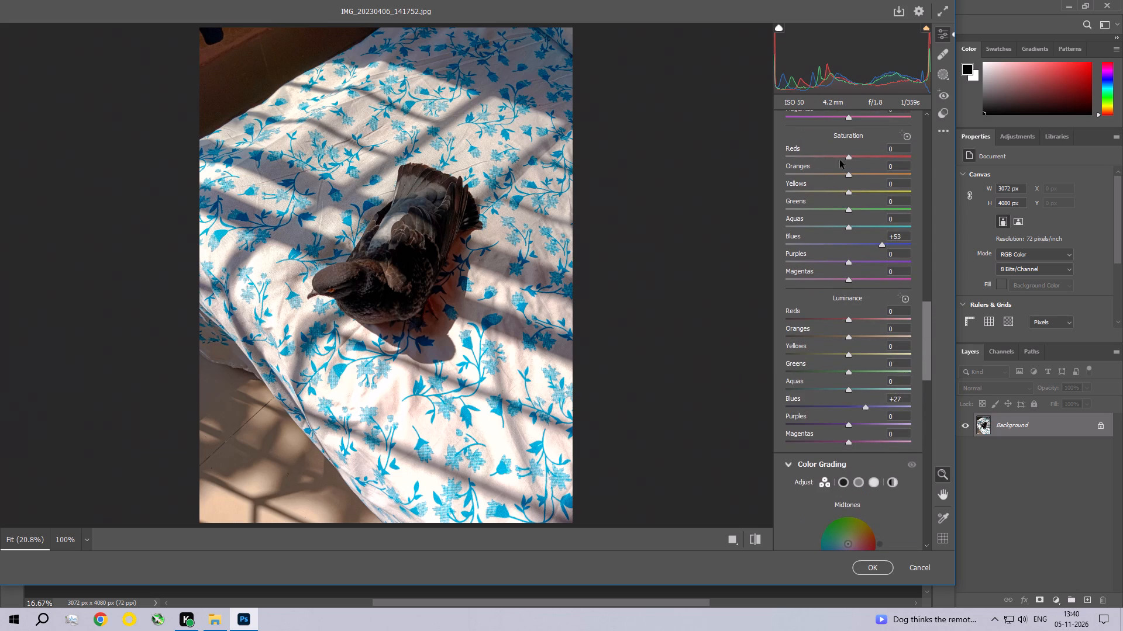
pyautogui.moveTo(848, 158); pyautogui.dragTo(781, 145)
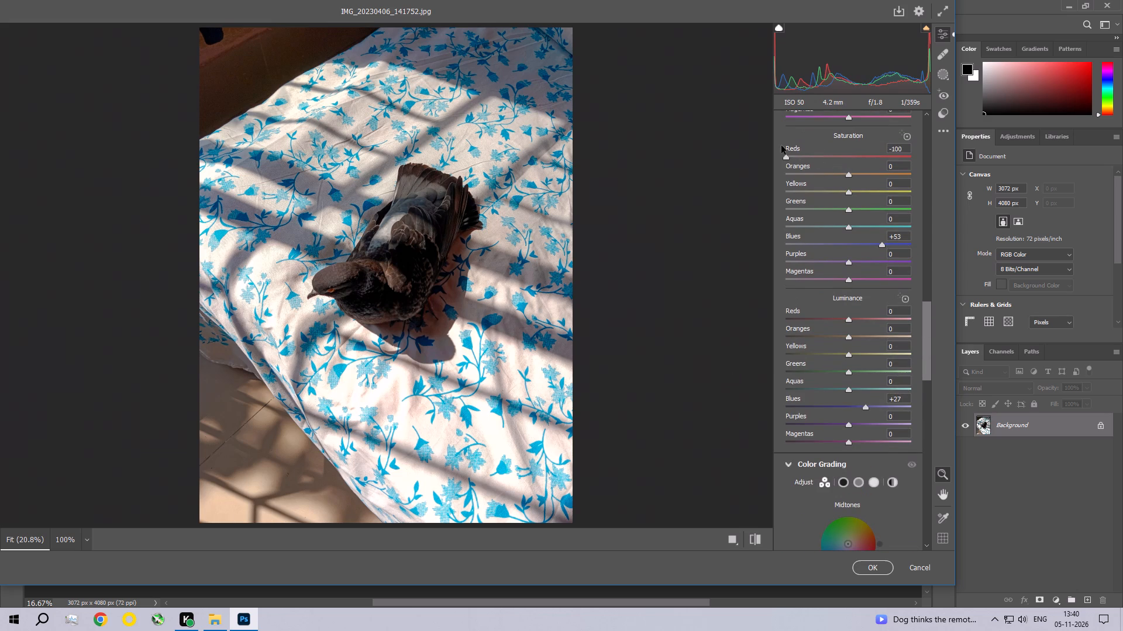
pyautogui.moveTo(781, 145); pyautogui.dragTo(863, 178)
pyautogui.moveTo(850, 173); pyautogui.dragTo(862, 178)
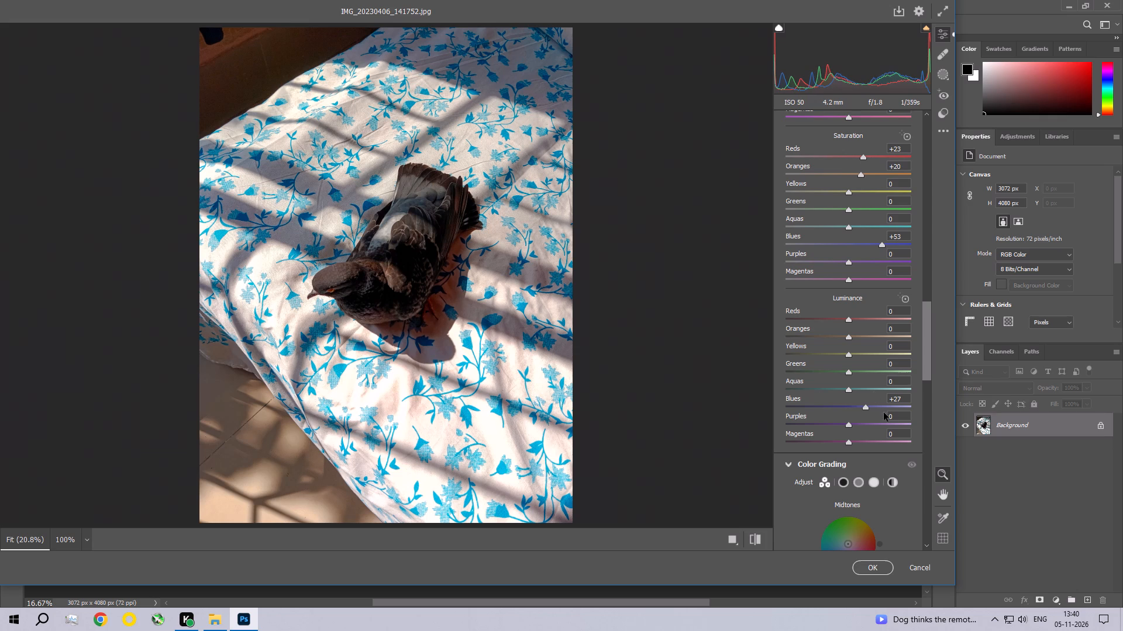
# Set the Detail sharpening of the pigeon photo to 18.
pyautogui.moveTo(928, 339); pyautogui.dragTo(929, 401)
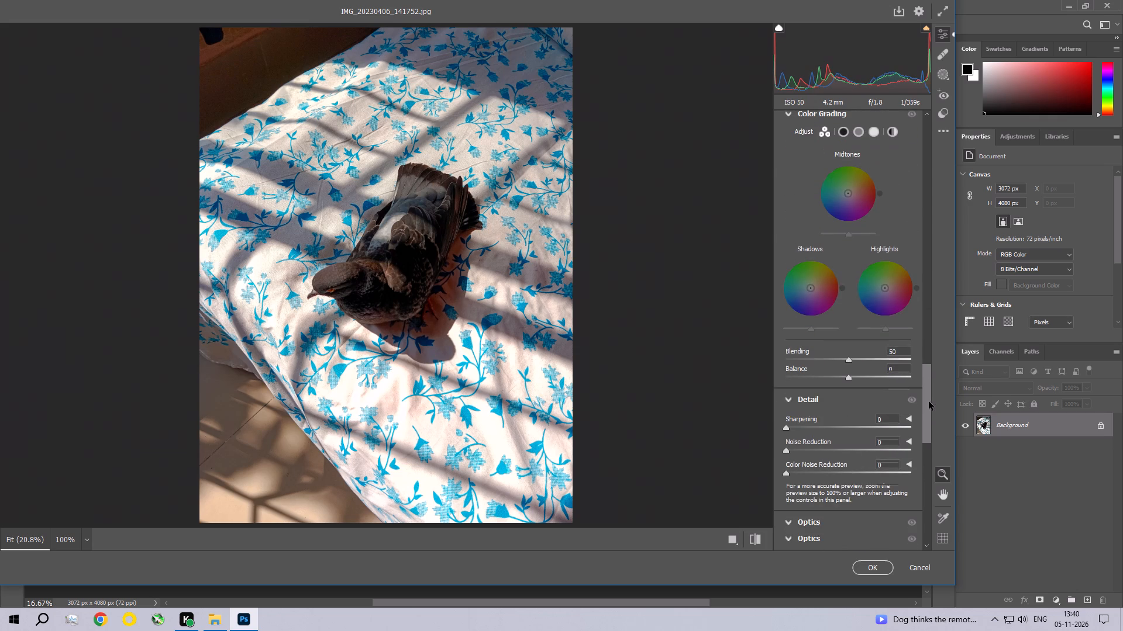
pyautogui.moveTo(929, 401); pyautogui.dragTo(926, 419)
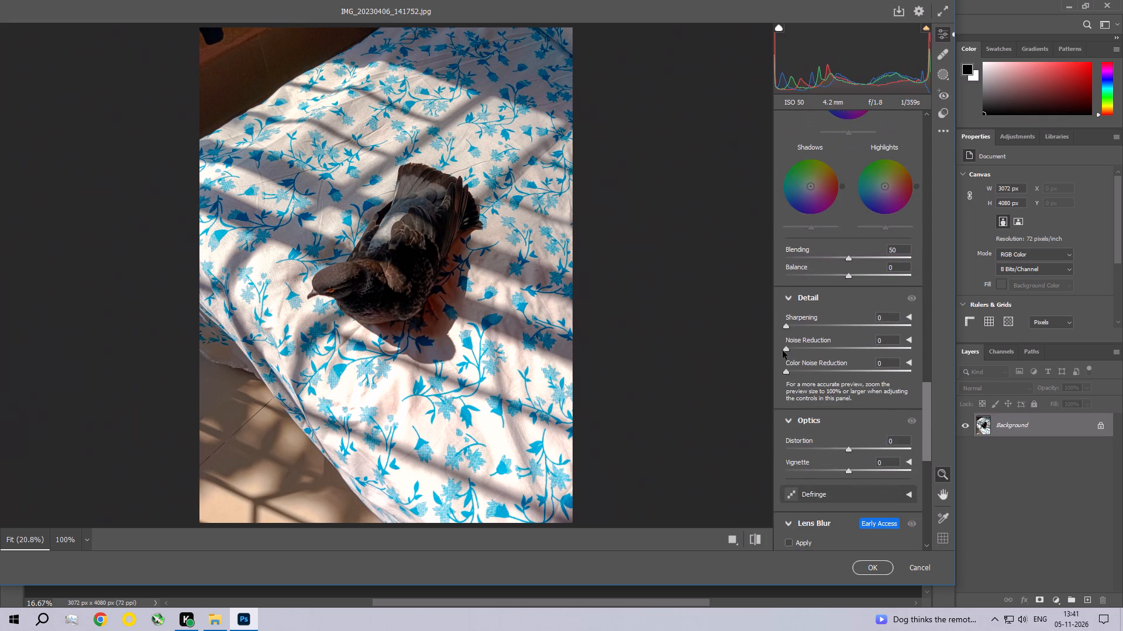
pyautogui.click(791, 324)
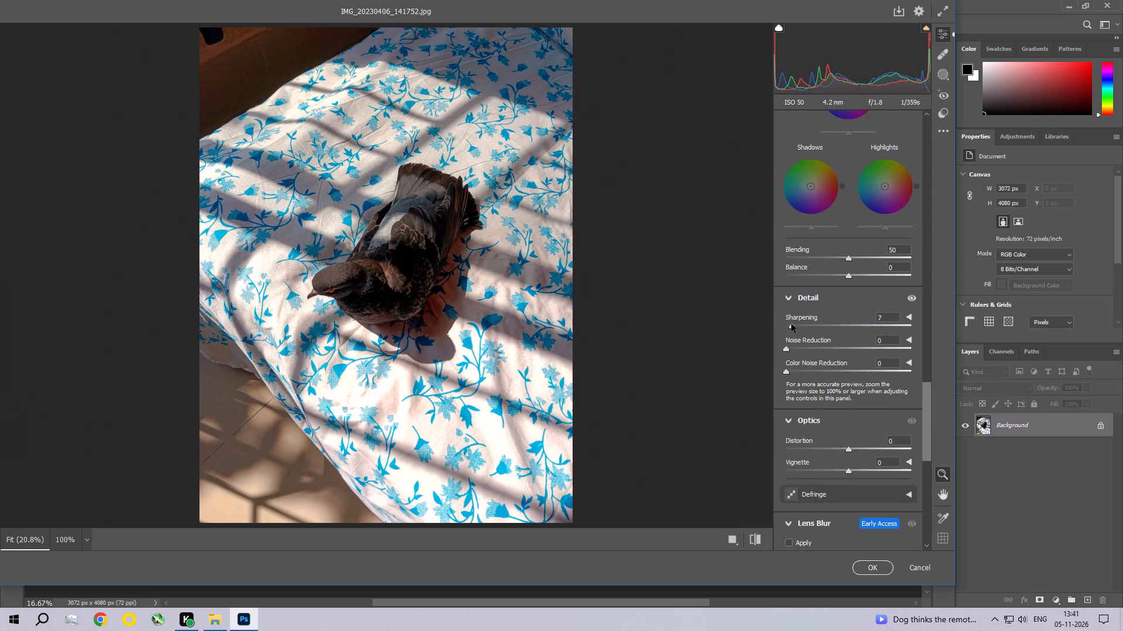
pyautogui.click(801, 328)
# Set the pigeon photo's noise reduction to 8 and color noise reduction to 10, and apply the Camera Raw edits.
pyautogui.click(796, 351)
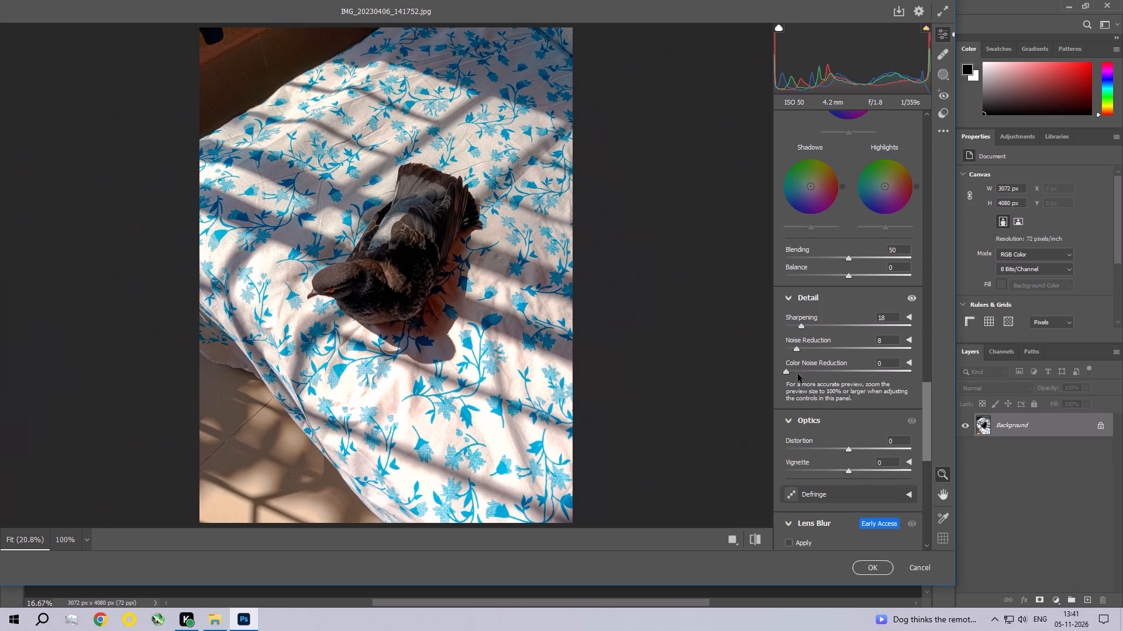
pyautogui.click(798, 374)
pyautogui.moveTo(926, 439); pyautogui.dragTo(926, 452)
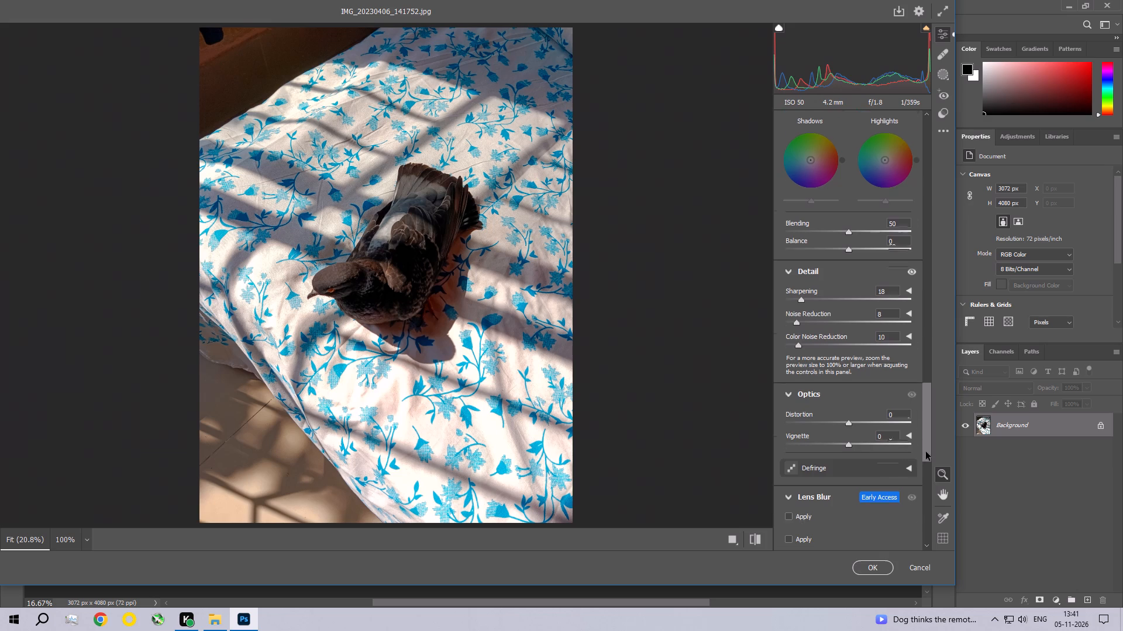
pyautogui.moveTo(926, 452); pyautogui.dragTo(922, 540)
pyautogui.click(873, 568)
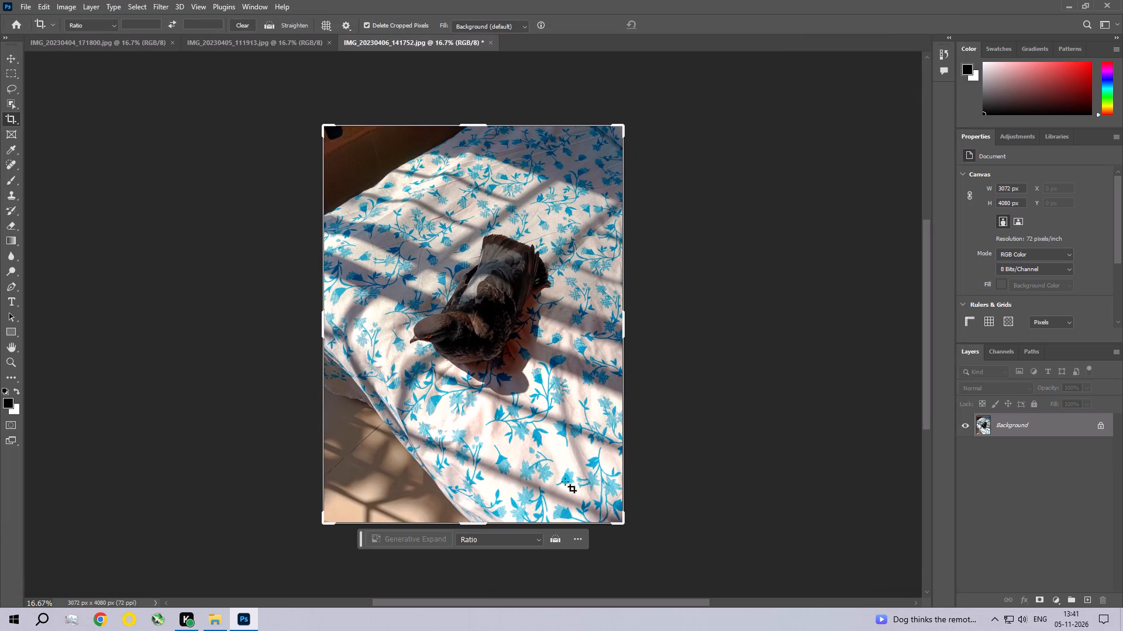
# Crop the pigeon photo to 2616 x 3420 px, trimming the upper and left edges to remove the dark headboard corner.
pyautogui.moveTo(326, 127); pyautogui.dragTo(330, 136)
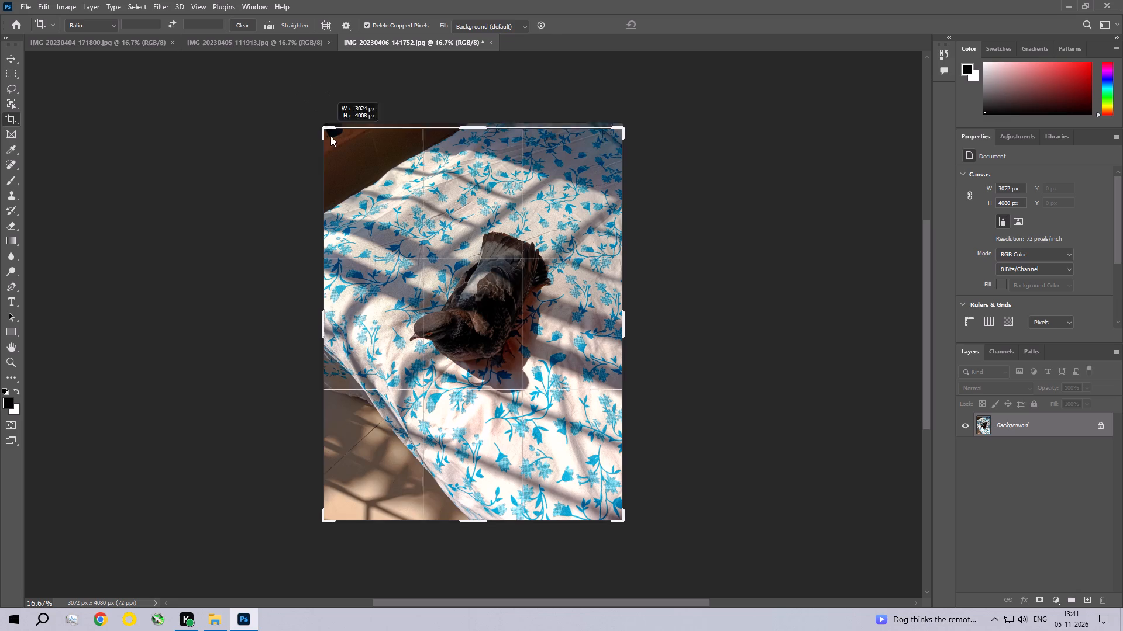
pyautogui.moveTo(330, 136); pyautogui.dragTo(348, 159)
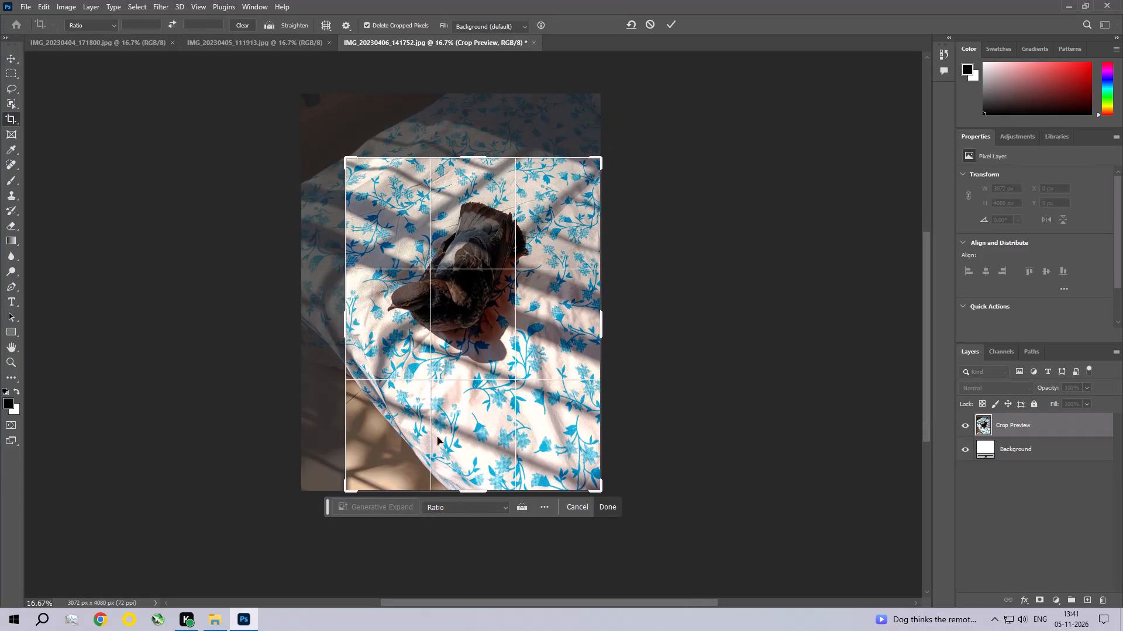
pyautogui.click(498, 419)
pyautogui.doubleClick(498, 419)
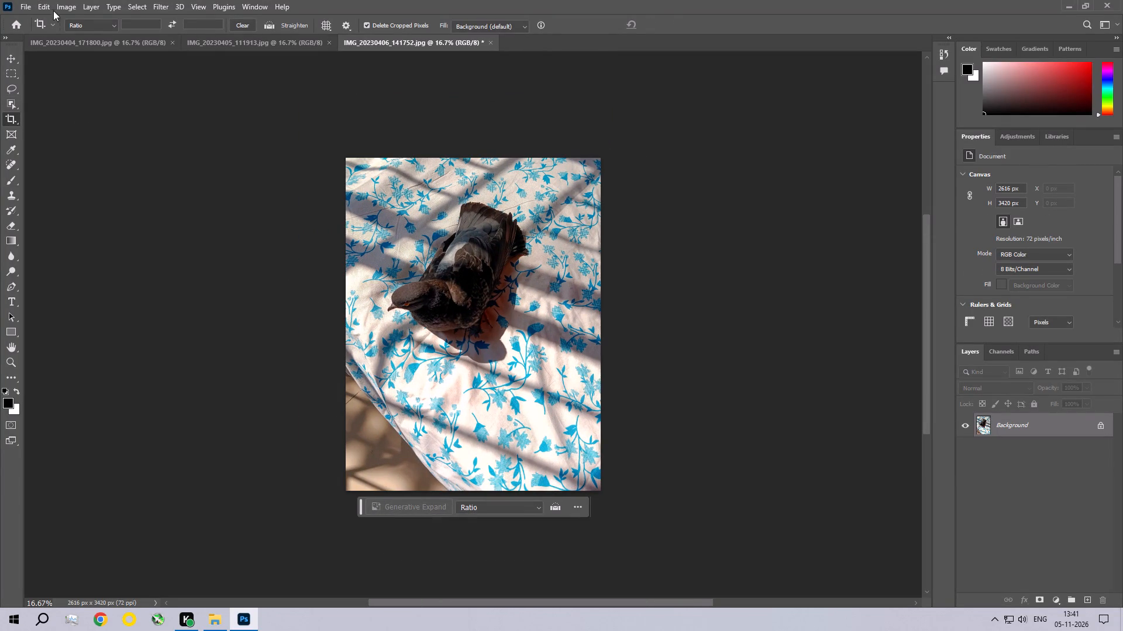
# Apply a Photo Filter to the pigeon photo using Warming Filter (85) at 25% density with luminosity preserved.
pyautogui.click(64, 1)
pyautogui.click(72, 36)
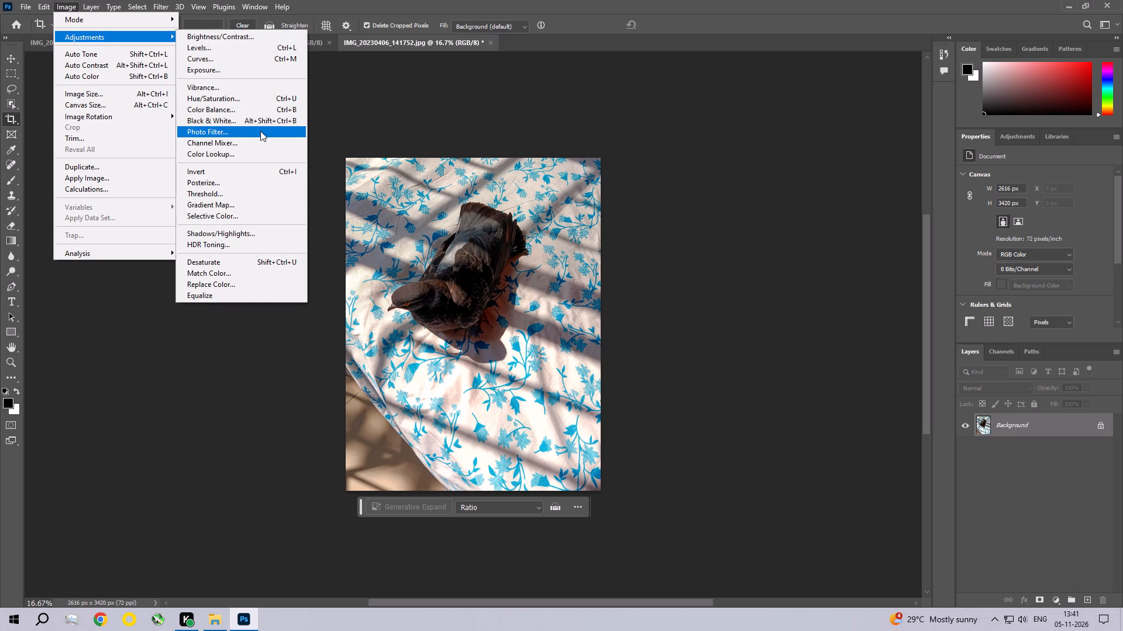
pyautogui.click(260, 131)
pyautogui.click(862, 136)
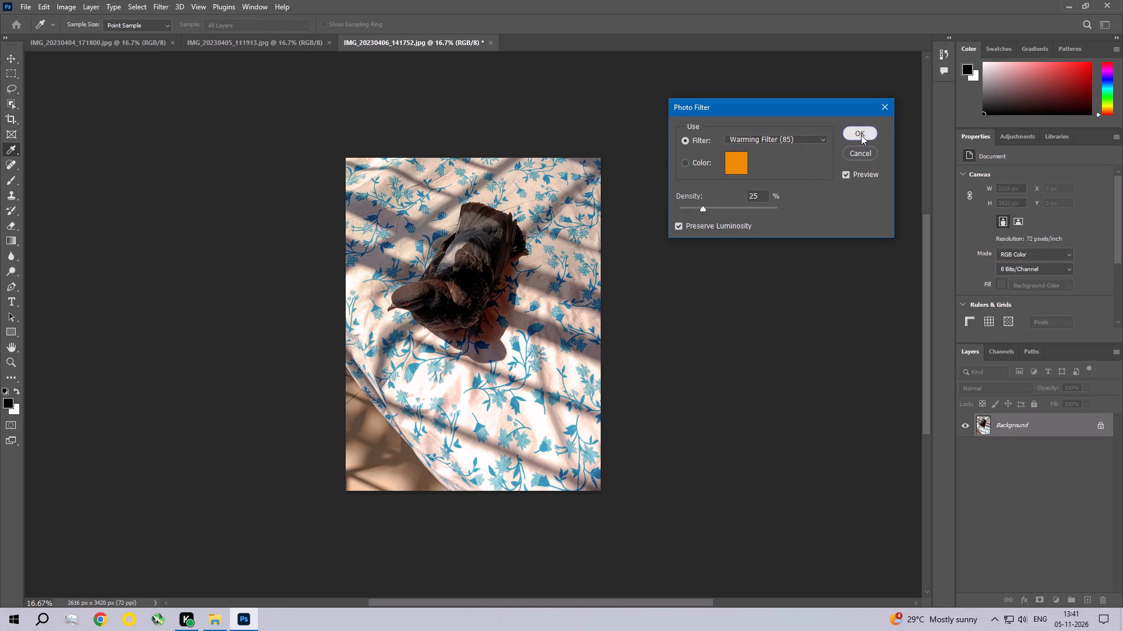
# Apply an Exposure adjustment to the pigeon photo with the offset set to 0.0042.
pyautogui.click(57, 0)
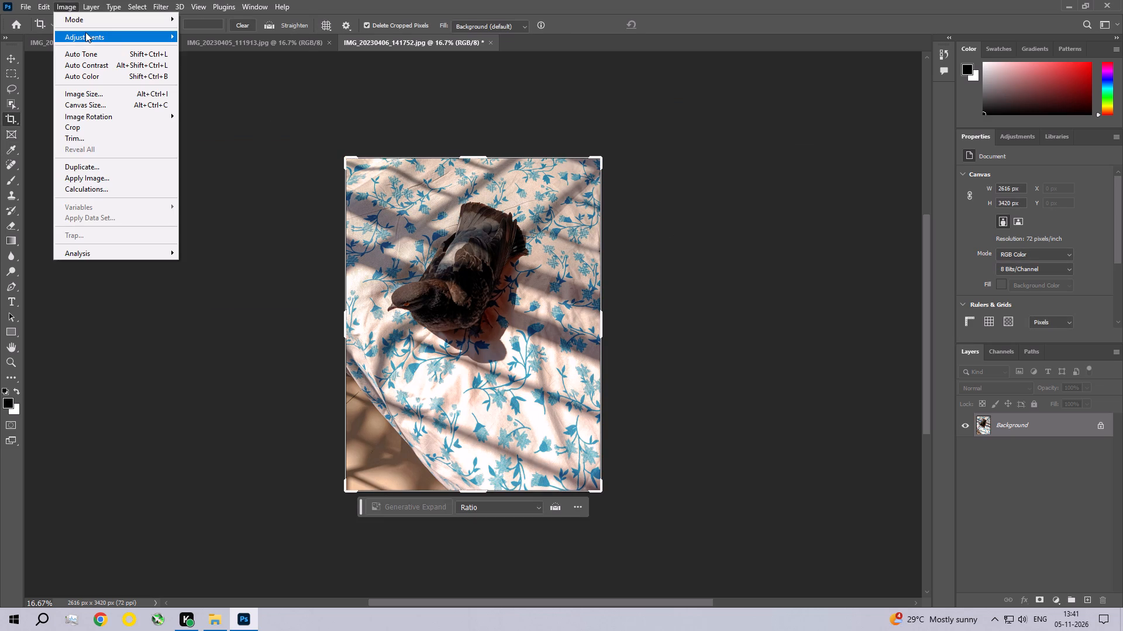
pyautogui.click(87, 33)
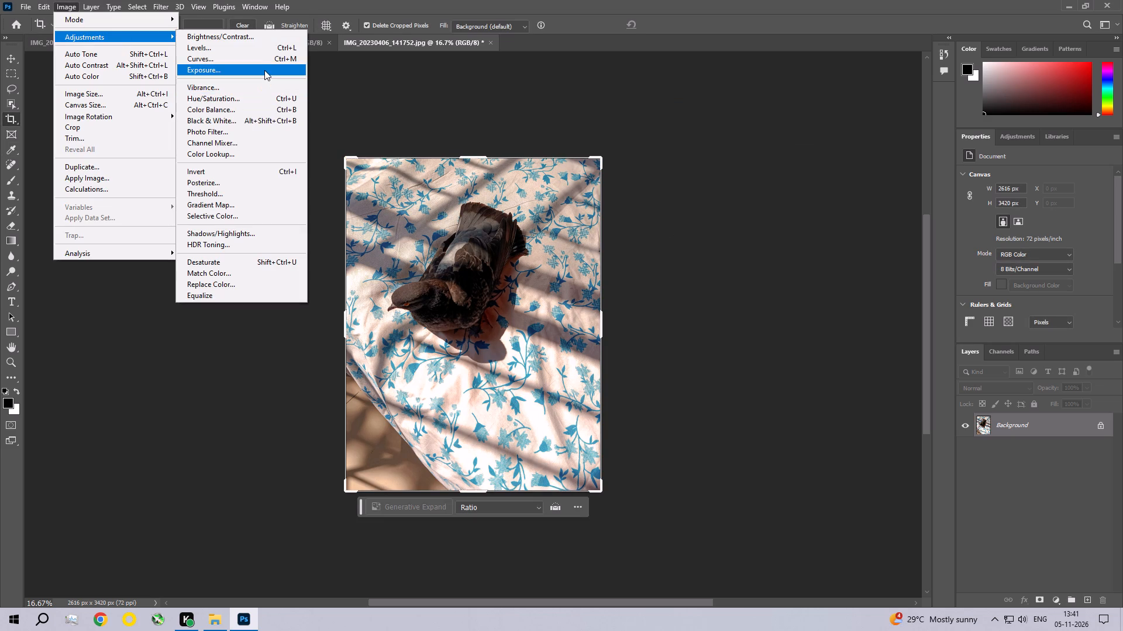
pyautogui.click(264, 67)
pyautogui.click(928, 212)
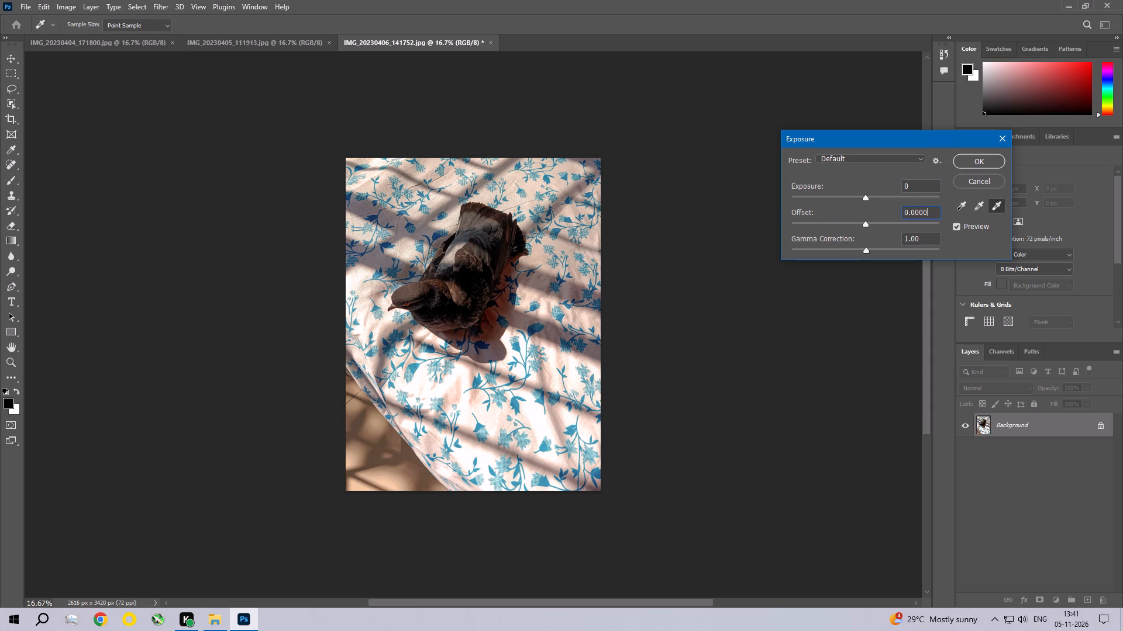
pyautogui.press('BackSpace')
pyautogui.press('BackSpace')
pyautogui.write('45')
pyautogui.press('BackSpace')
pyautogui.press('3')
pyautogui.press('BackSpace')
pyautogui.press('2')
pyautogui.press('Return')
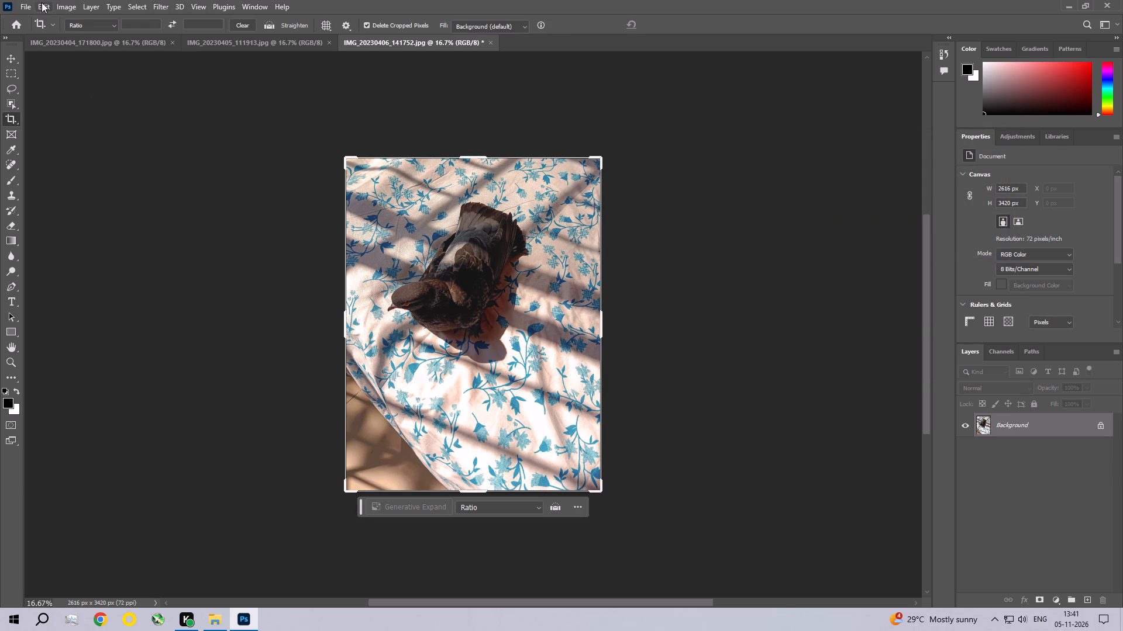
pyautogui.click(124, 190)
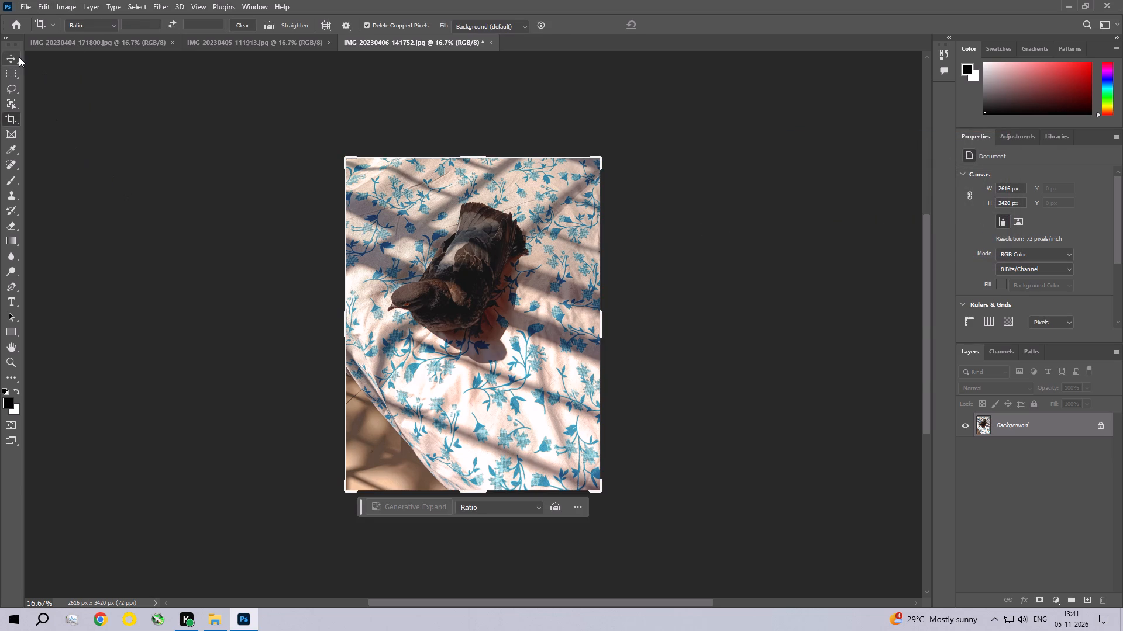
# Switch to the Move tool and save the pigeon photo as a JPEG at quality 12, Maximum, Baseline ("Standard").
pyautogui.click(14, 58)
pyautogui.hotkey('ctrl', 's')
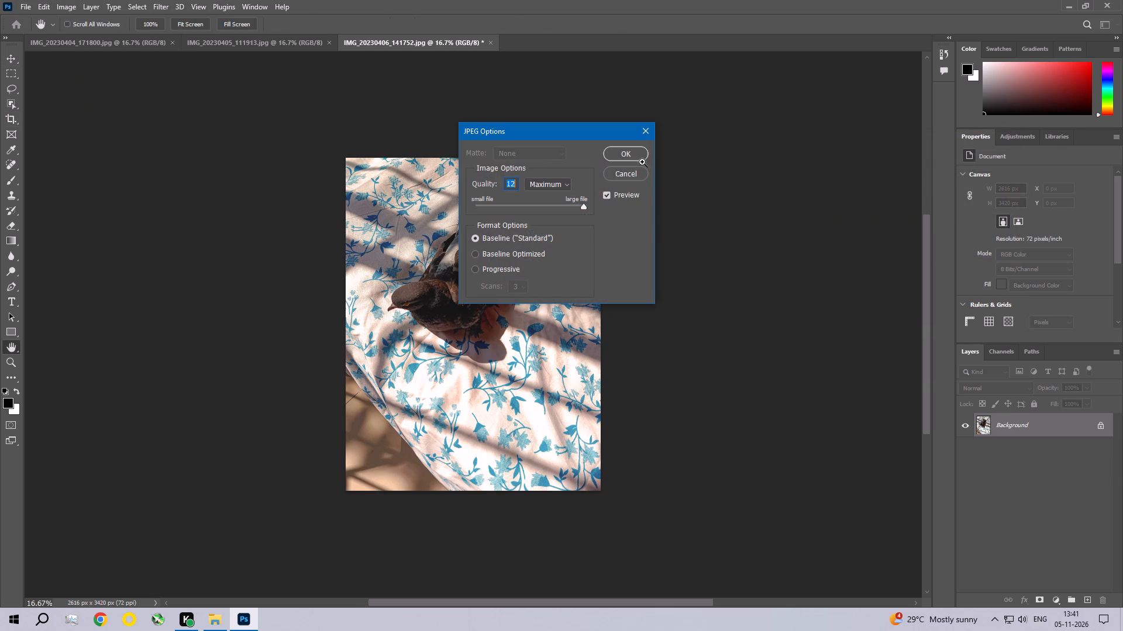
pyautogui.click(635, 152)
# Zoom in on the pigeon to 50% and examine its feathers and the surrounding bedsheet in the retouched photo.
pyautogui.hotkey('ctrl', 'space')
pyautogui.hotkey('ctrl', 'space')
pyautogui.hotkey('ctrl', 'space')
pyautogui.hotkey('ctrl', 'space')
pyautogui.hotkey('ctrl', 'space')
pyautogui.hotkey('ctrl', 'space')
pyautogui.hotkey('ctrl', 'space')
pyautogui.hotkey('ctrl', 'space')
pyautogui.hotkey('ctrl', 'space')
pyautogui.hotkey('ctrl', 'space')
pyautogui.hotkey('ctrl', 'space')
pyautogui.hotkey('ctrl', 'space')
pyautogui.hotkey('ctrl', 'space')
pyautogui.hotkey('ctrl', 'space')
pyautogui.hotkey('ctrl', 'space')
pyautogui.hotkey('ctrl', 'space')
pyautogui.hotkey('ctrl', 'space')
pyautogui.hotkey('ctrl', 'space')
pyautogui.hotkey('ctrl', 'space')
pyautogui.hotkey('ctrl', 'space')
pyautogui.keyDown('ctrl'); pyautogui.tripleClick(476, 249); pyautogui.keyUp('ctrl')
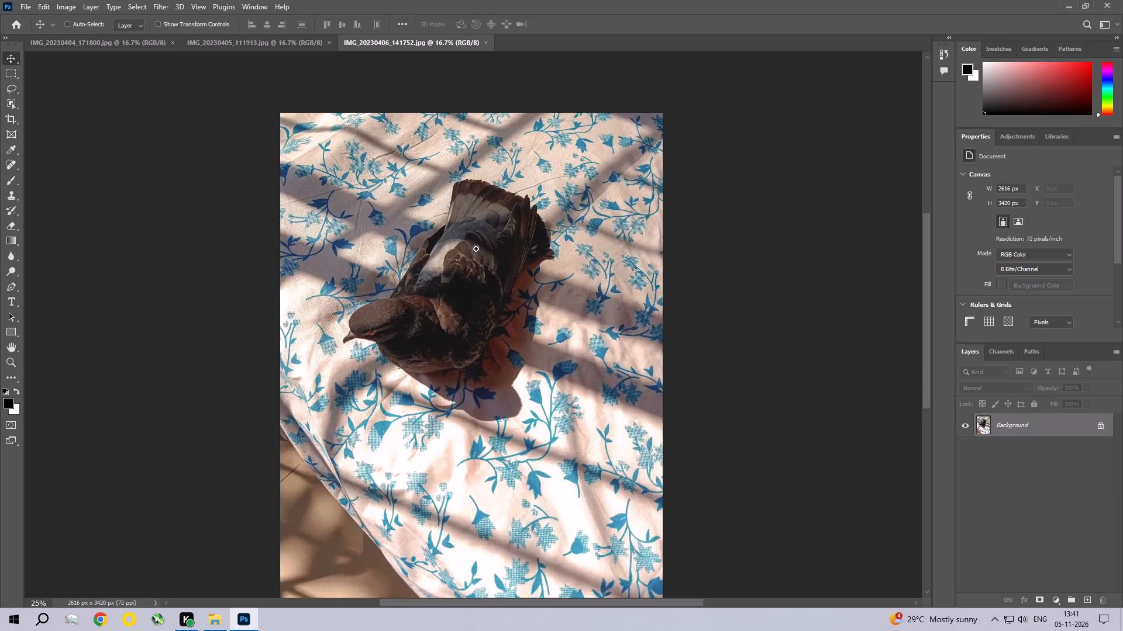
pyautogui.moveTo(473, 297); pyautogui.dragTo(512, 323)
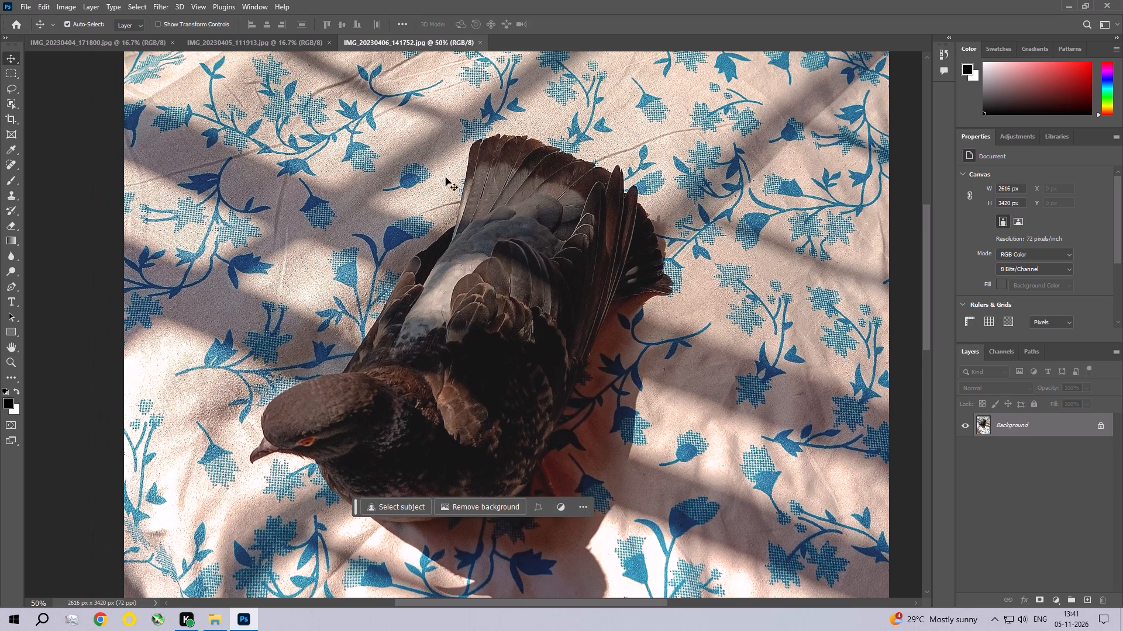
# Close the saved pigeon photo IMG_20230406_141752.
pyautogui.click(478, 42)
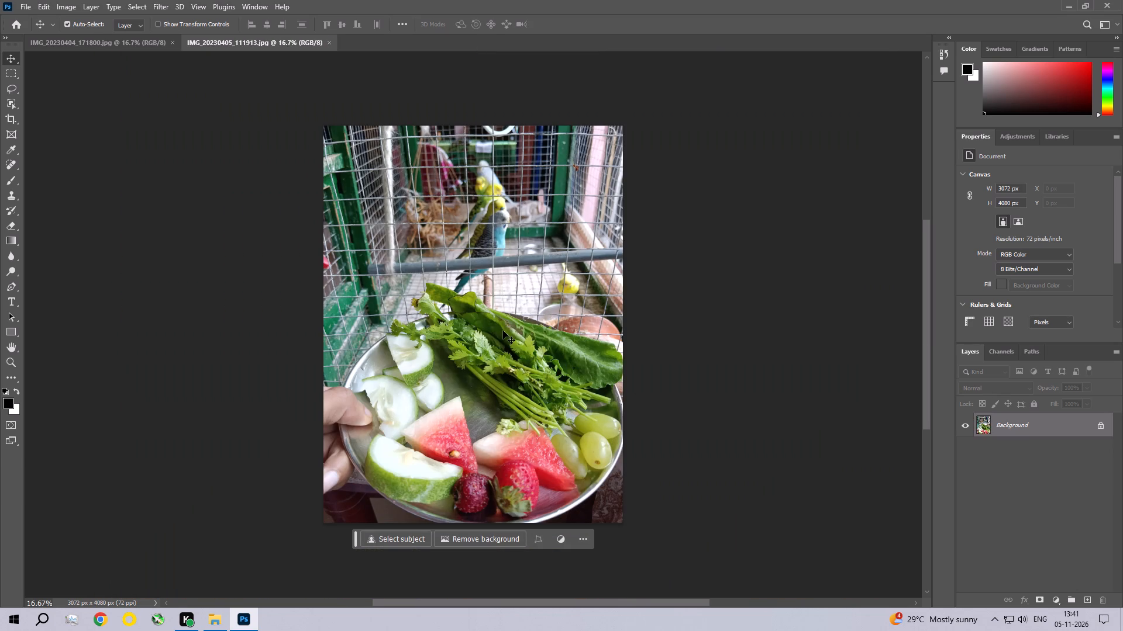
# Crop the food plate and birdcage photo IMG_20230405_111913 slightly to 2930 x 3892 px.
pyautogui.click(7, 115)
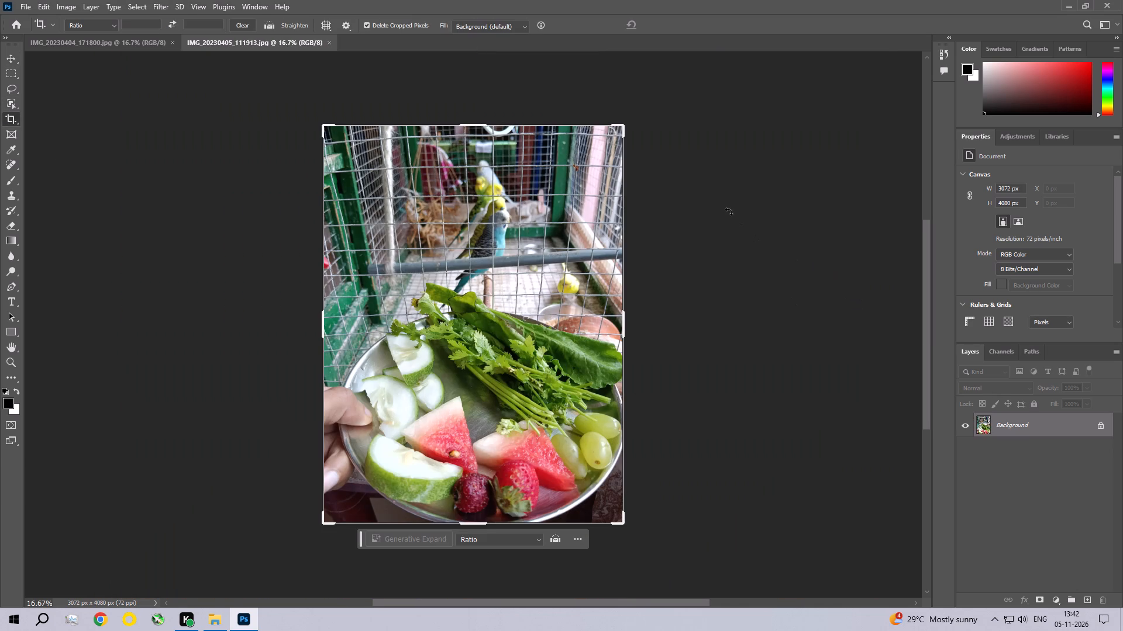
pyautogui.moveTo(727, 210); pyautogui.dragTo(727, 221)
pyautogui.doubleClick(460, 296)
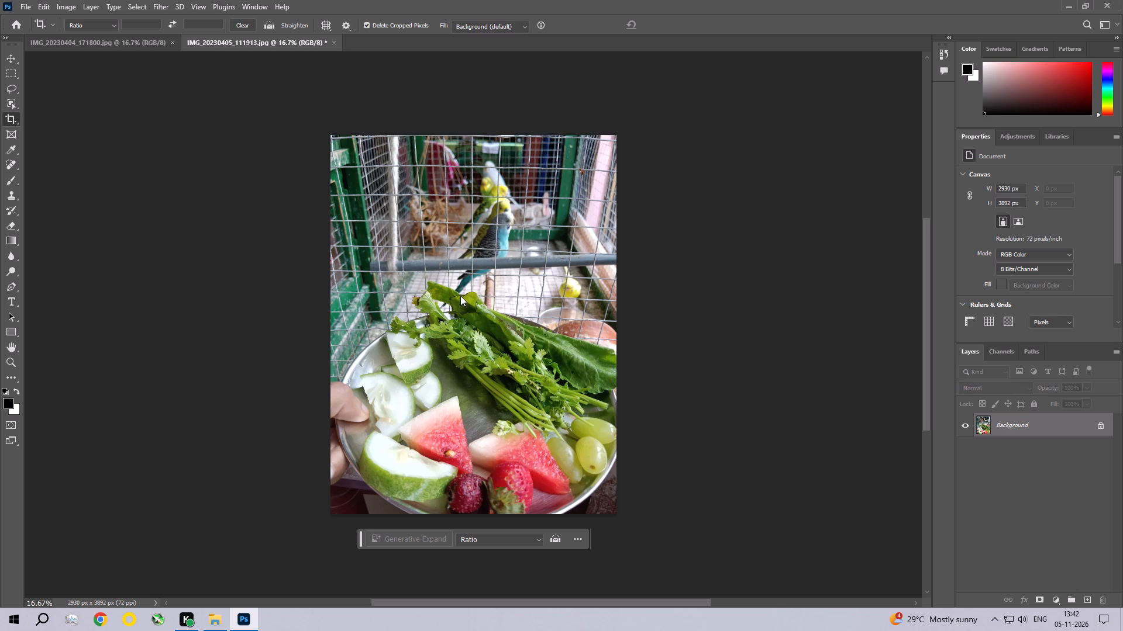
# In the Camera Raw Filter, set the food plate photo's exposure to -0.10, contrast +14, highlights -21, shadows +9 and whites -14.
pyautogui.click(86, 2)
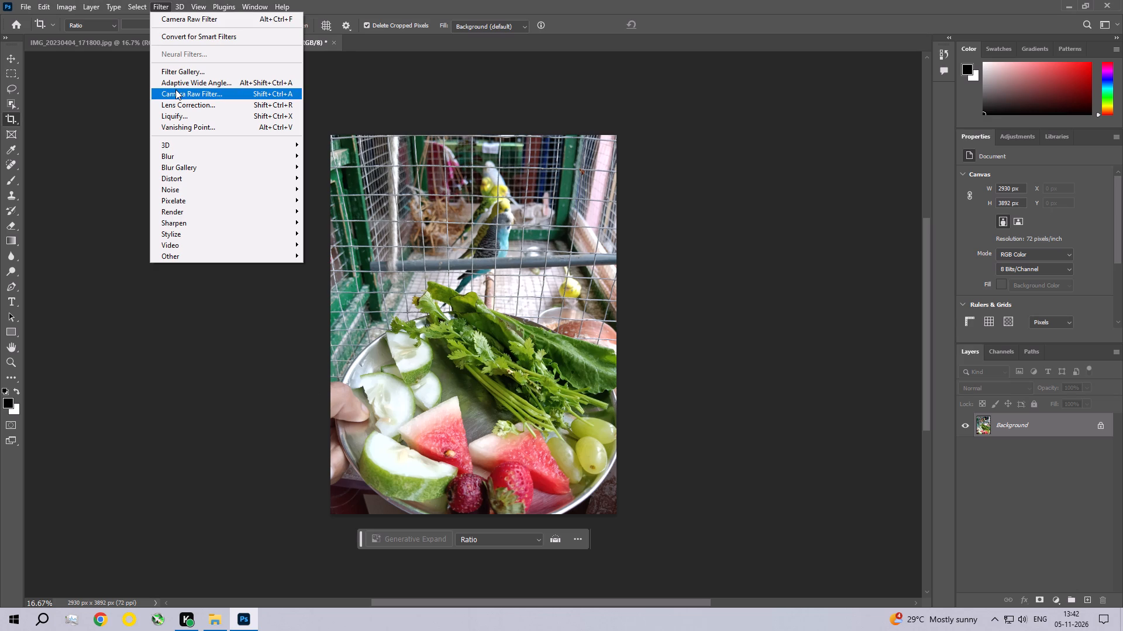
pyautogui.click(175, 89)
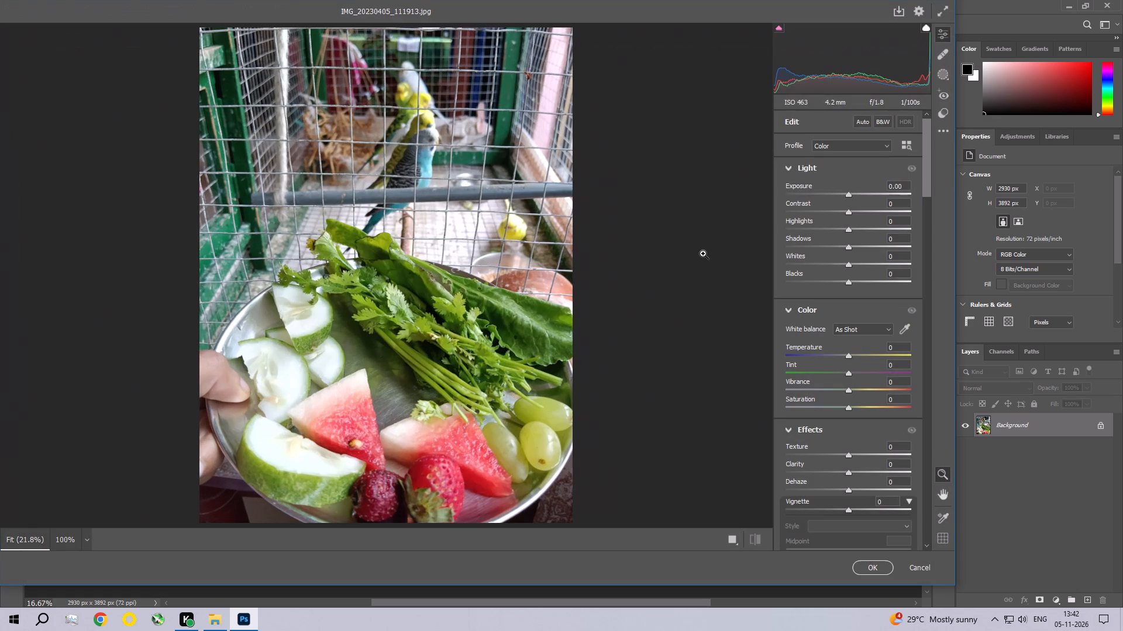
pyautogui.moveTo(848, 213); pyautogui.dragTo(849, 213)
pyautogui.moveTo(849, 213); pyautogui.dragTo(857, 213)
pyautogui.click(848, 195)
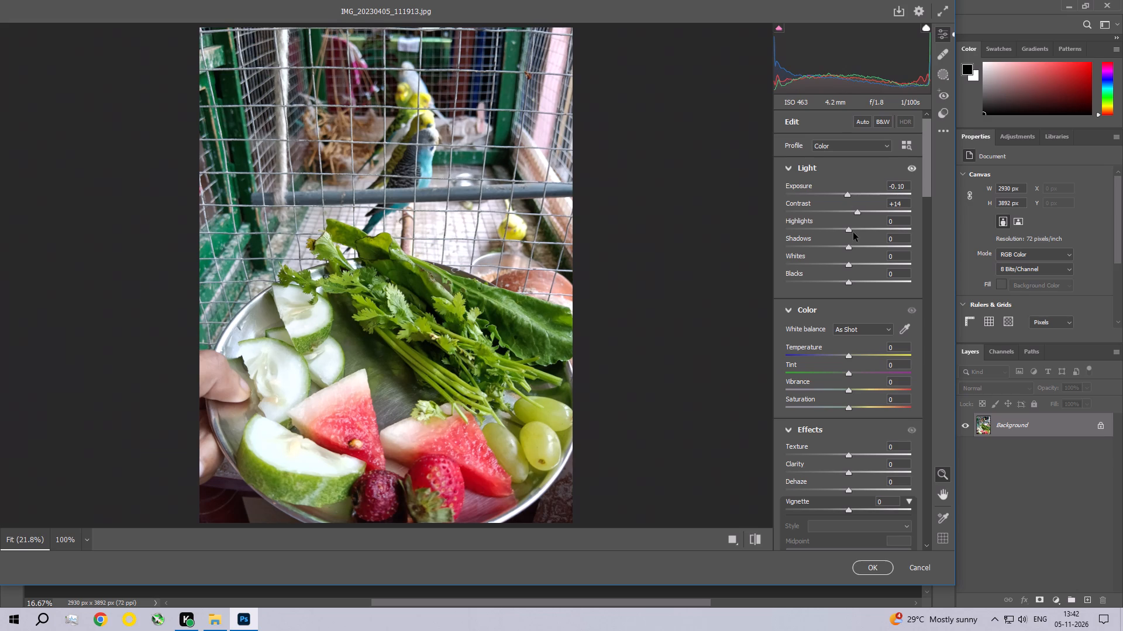
pyautogui.moveTo(851, 231); pyautogui.dragTo(838, 226)
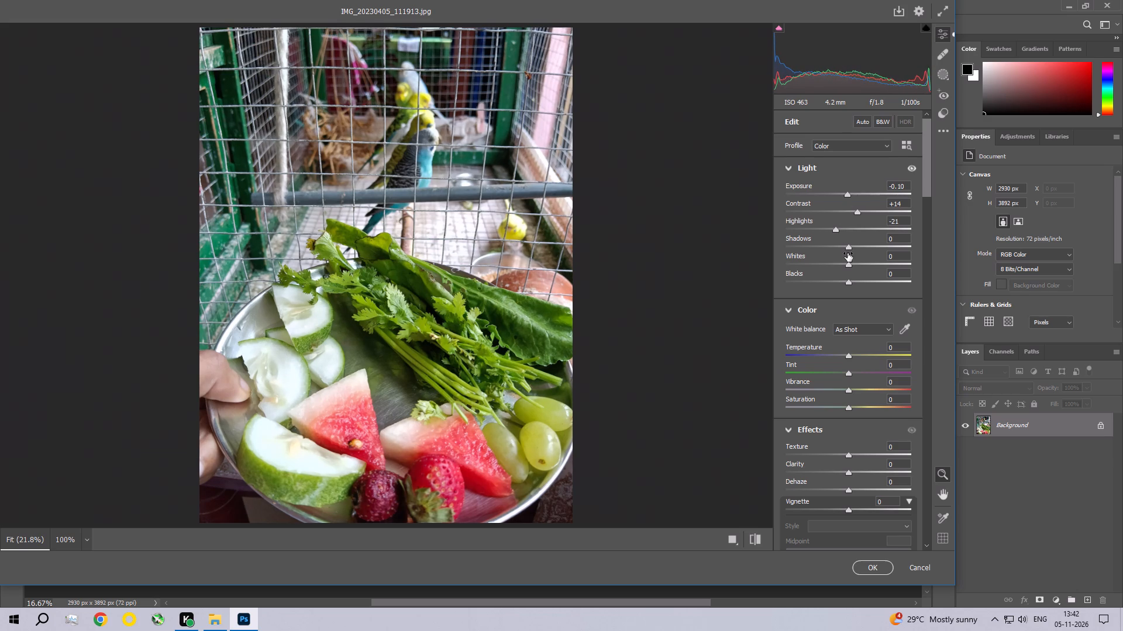
pyautogui.moveTo(848, 247); pyautogui.dragTo(854, 248)
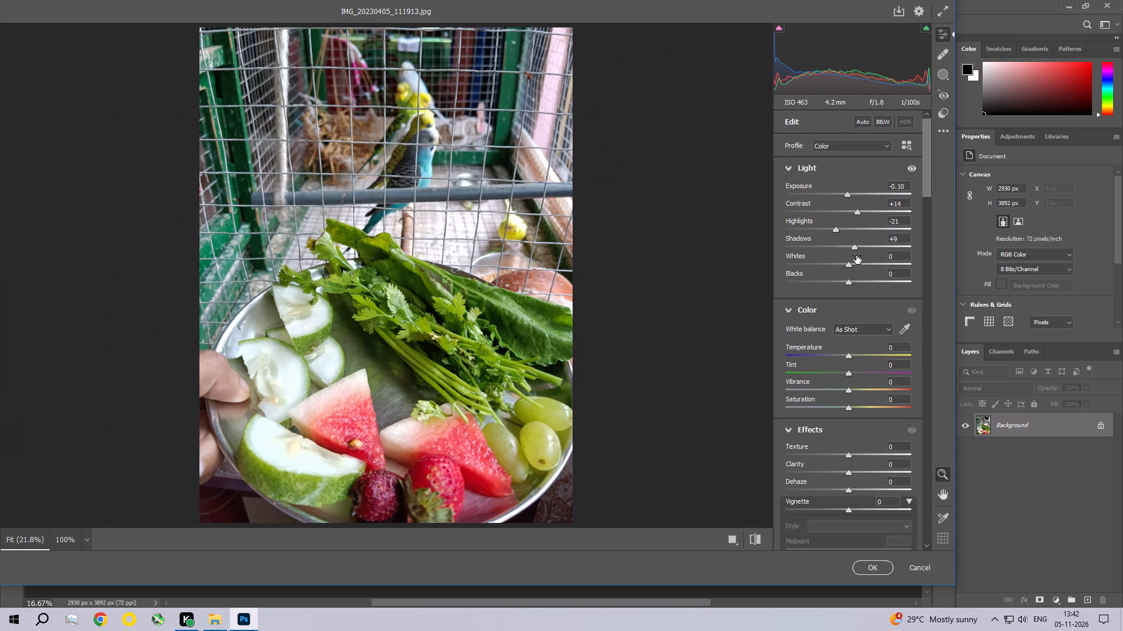
pyautogui.moveTo(850, 265); pyautogui.dragTo(841, 262)
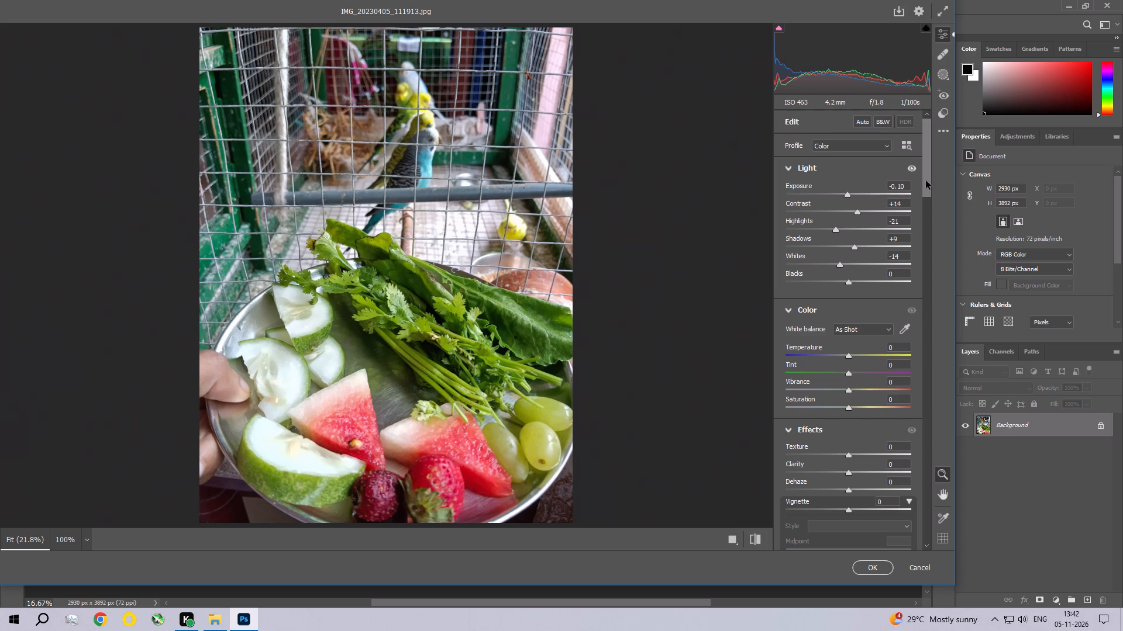
# Set the food plate photo's vibrance to +10 and saturation to +18 in Camera Raw.
pyautogui.moveTo(926, 181); pyautogui.dragTo(926, 202)
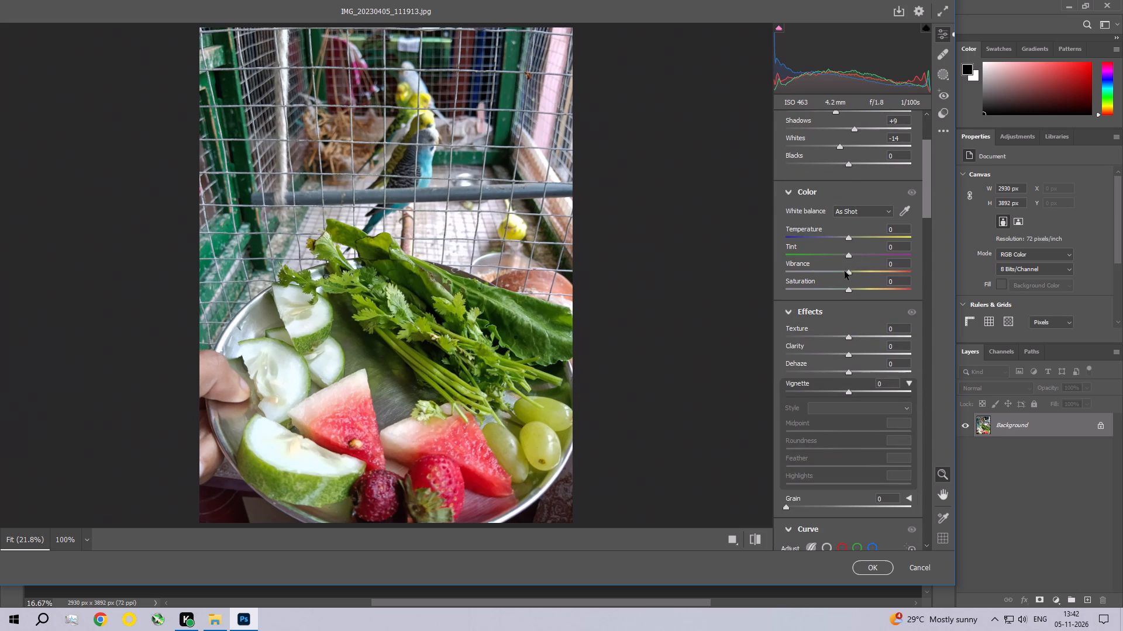
pyautogui.moveTo(845, 272); pyautogui.dragTo(851, 272)
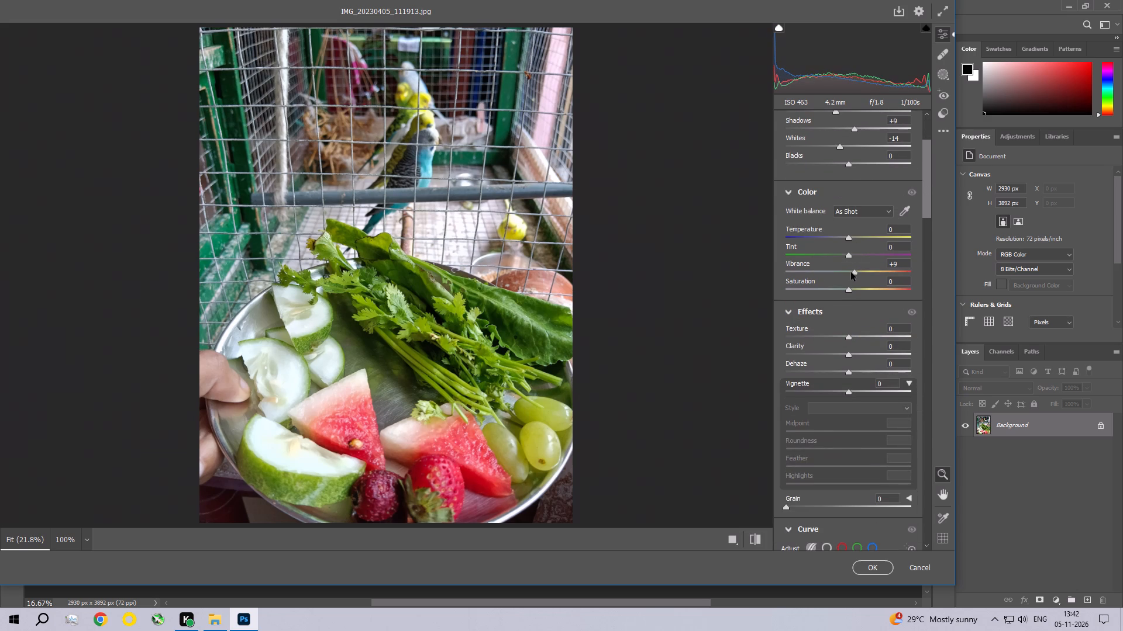
pyautogui.moveTo(851, 272); pyautogui.dragTo(852, 273)
pyautogui.moveTo(846, 290); pyautogui.dragTo(849, 290)
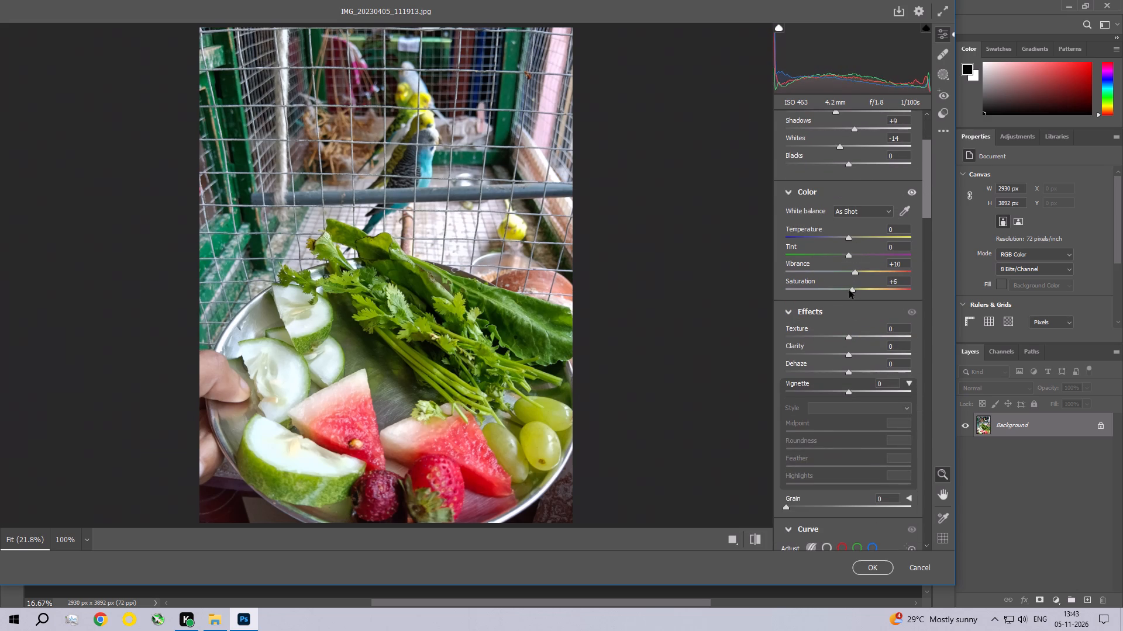
pyautogui.moveTo(849, 290); pyautogui.dragTo(857, 291)
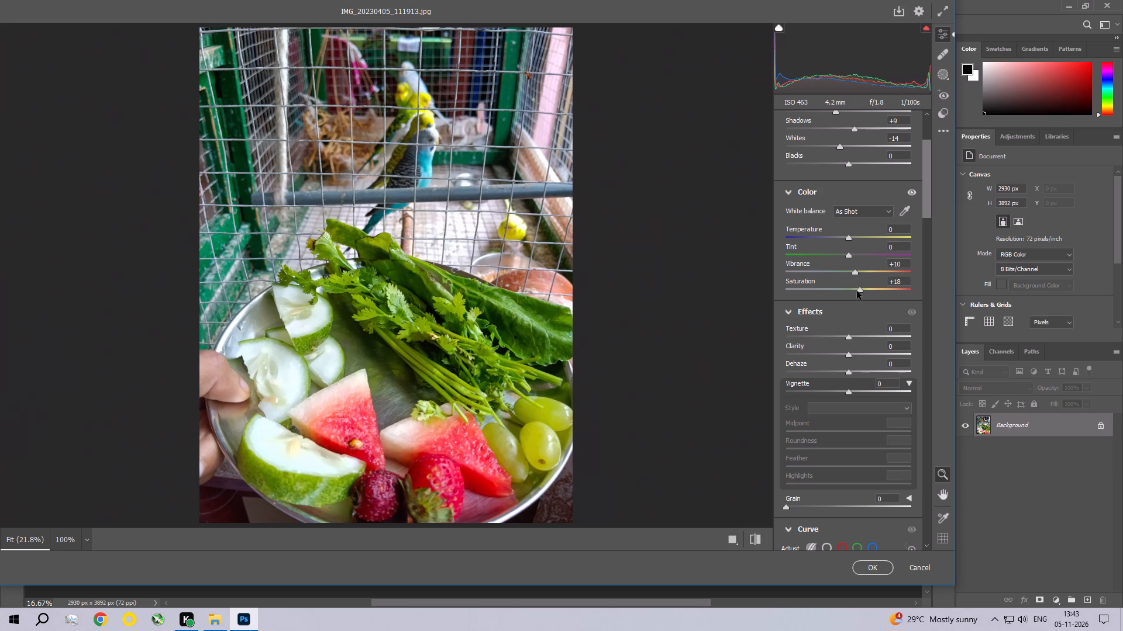
# Set the food plate photo's saturation to +20 in Camera Raw.
pyautogui.moveTo(857, 291); pyautogui.dragTo(858, 292)
# Set the food plate photo's texture to +10 and clarity to +10 in the Camera Raw effects.
pyautogui.moveTo(924, 179); pyautogui.dragTo(926, 210)
pyautogui.moveTo(850, 164); pyautogui.dragTo(851, 164)
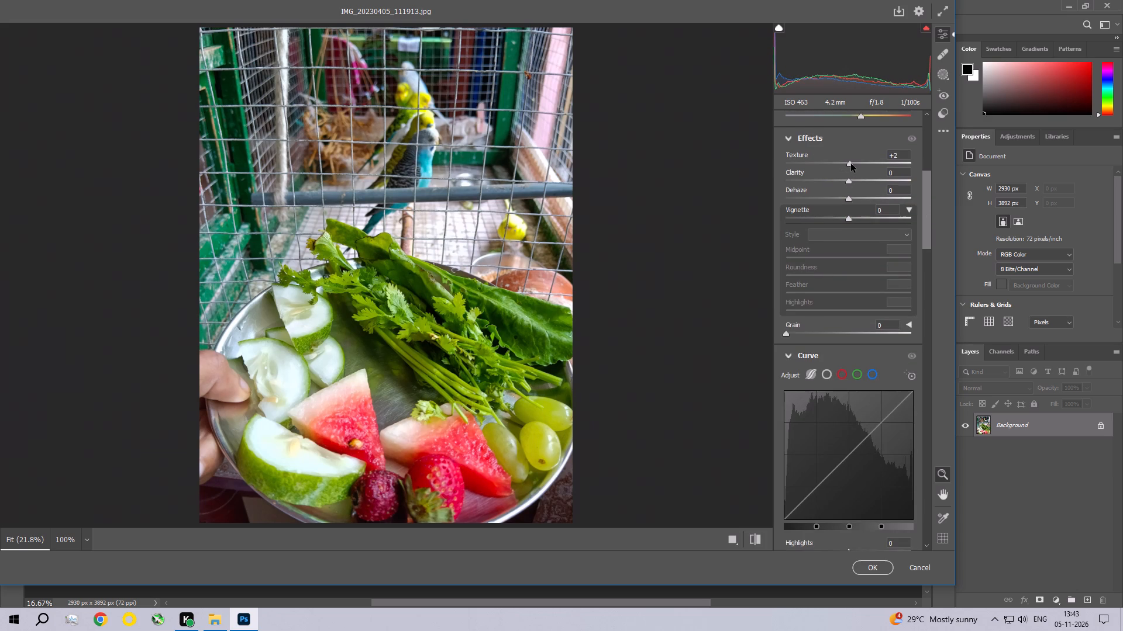
pyautogui.moveTo(851, 164); pyautogui.dragTo(857, 167)
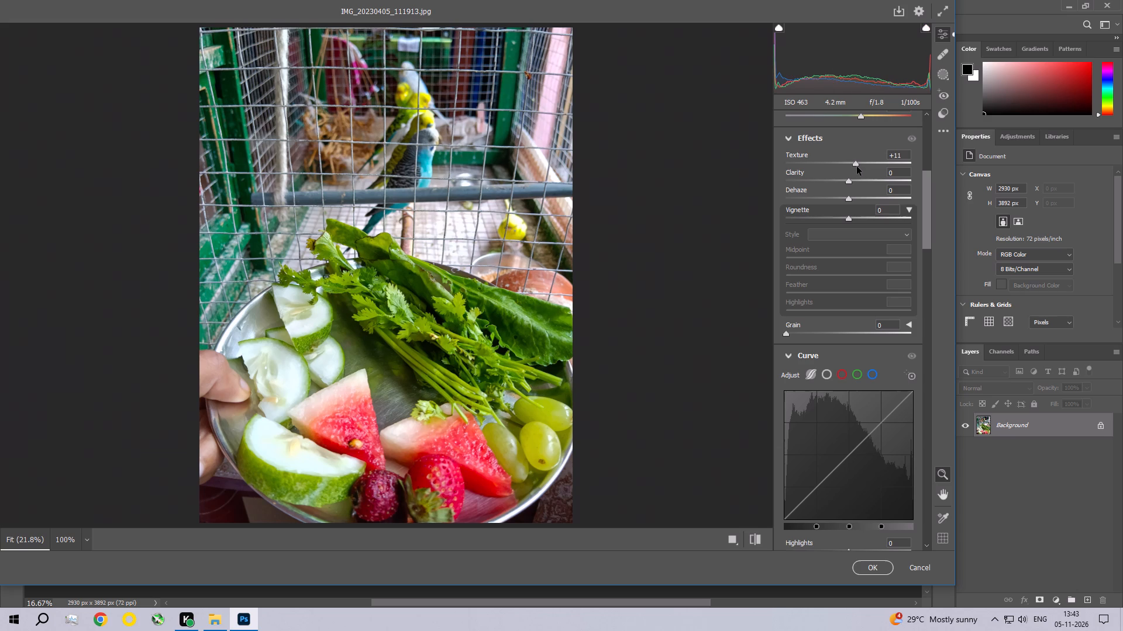
pyautogui.moveTo(857, 167); pyautogui.dragTo(856, 167)
pyautogui.moveTo(847, 182); pyautogui.dragTo(852, 182)
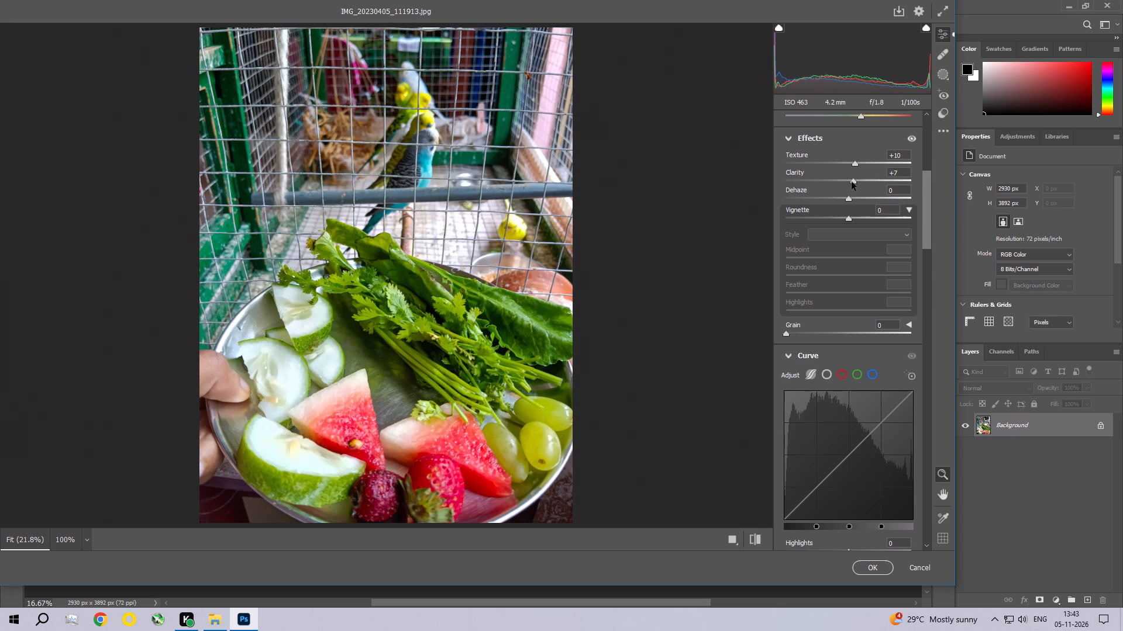
pyautogui.moveTo(852, 182); pyautogui.dragTo(853, 183)
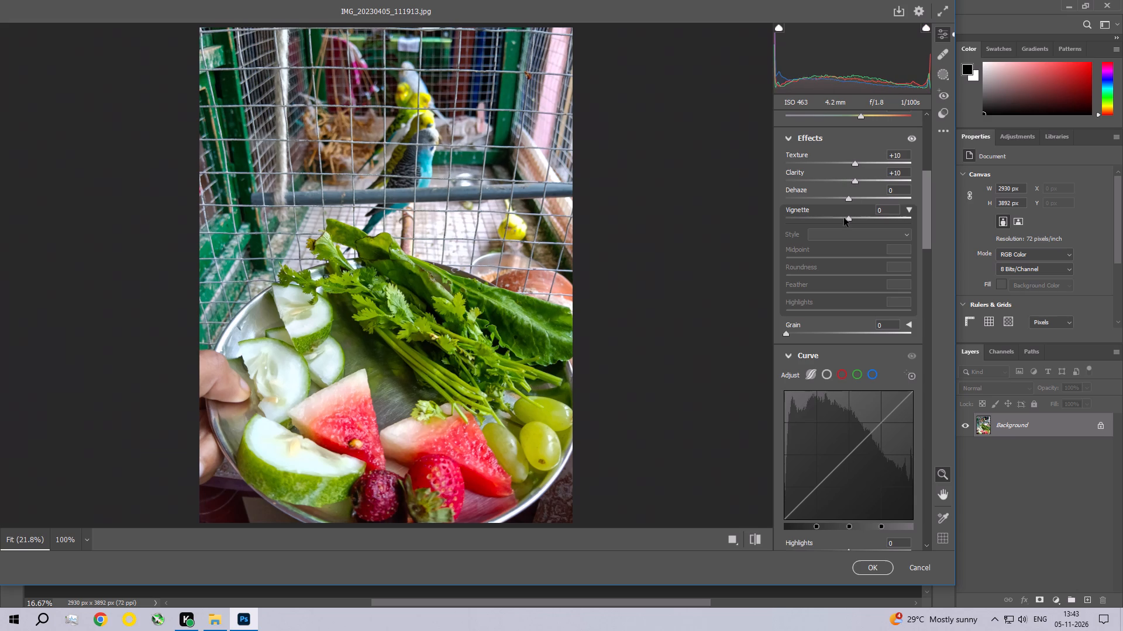
# Set the parametric curve's highlights to -49 and lower its lights slightly for the food plate photo.
pyautogui.moveTo(929, 183); pyautogui.dragTo(927, 216)
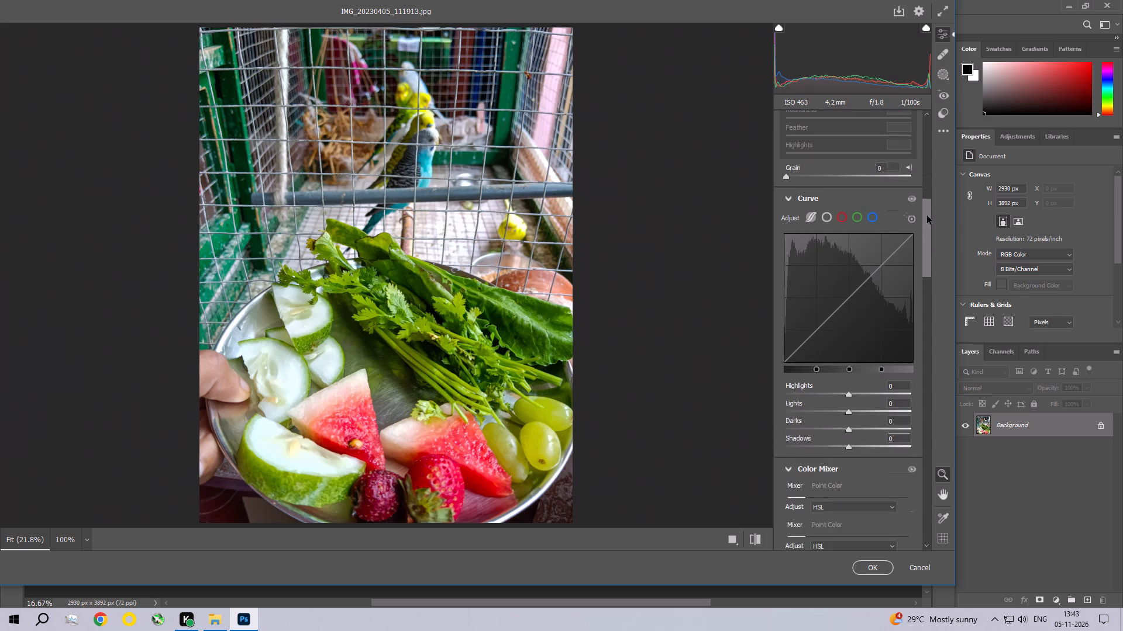
pyautogui.moveTo(927, 216); pyautogui.dragTo(925, 227)
pyautogui.moveTo(849, 306); pyautogui.dragTo(847, 306)
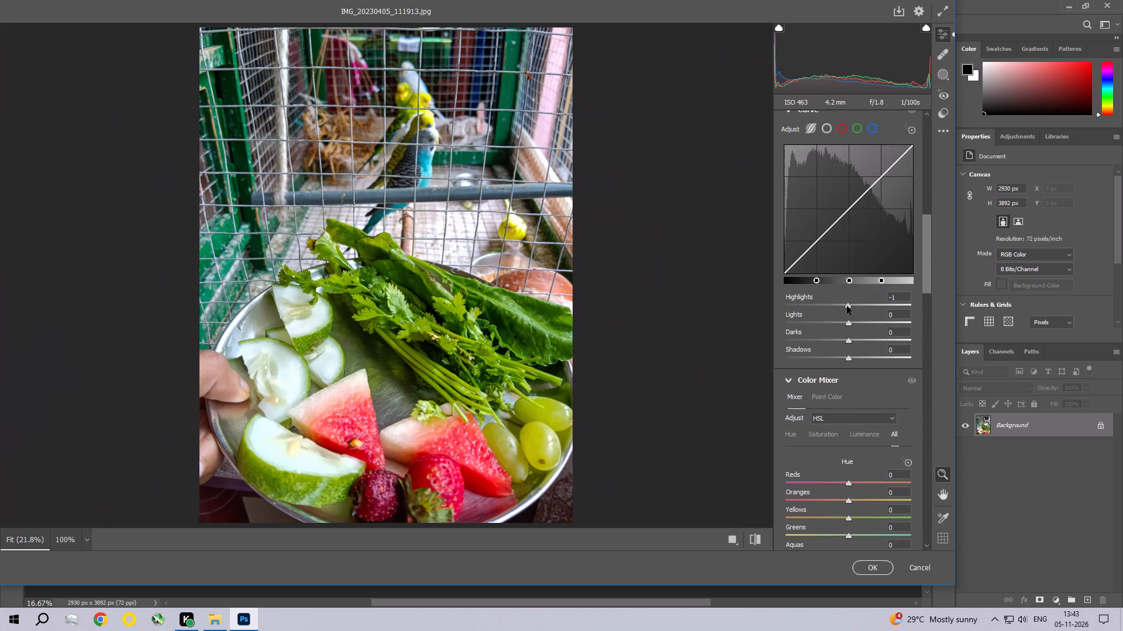
pyautogui.moveTo(847, 306); pyautogui.dragTo(812, 294)
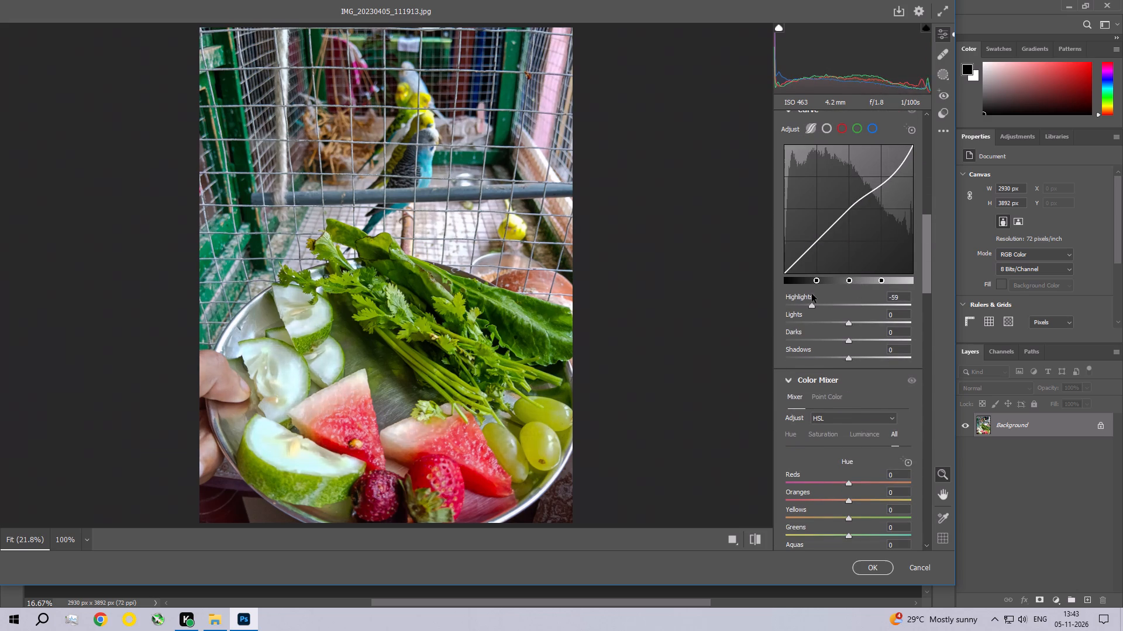
pyautogui.moveTo(812, 294); pyautogui.dragTo(819, 294)
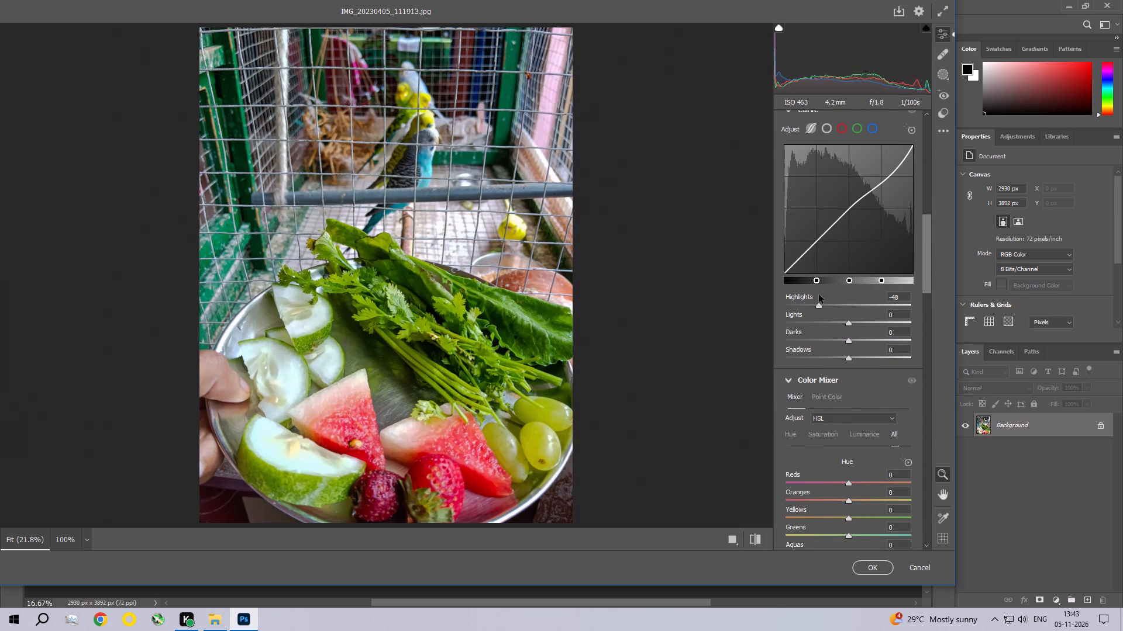
pyautogui.moveTo(819, 294); pyautogui.dragTo(818, 294)
pyautogui.moveTo(849, 322); pyautogui.dragTo(838, 312)
# In the Color Mixer, set saturation of reds to +26, oranges +15, yellows +17, greens +17 and aquas +17.
pyautogui.moveTo(924, 262); pyautogui.dragTo(925, 318)
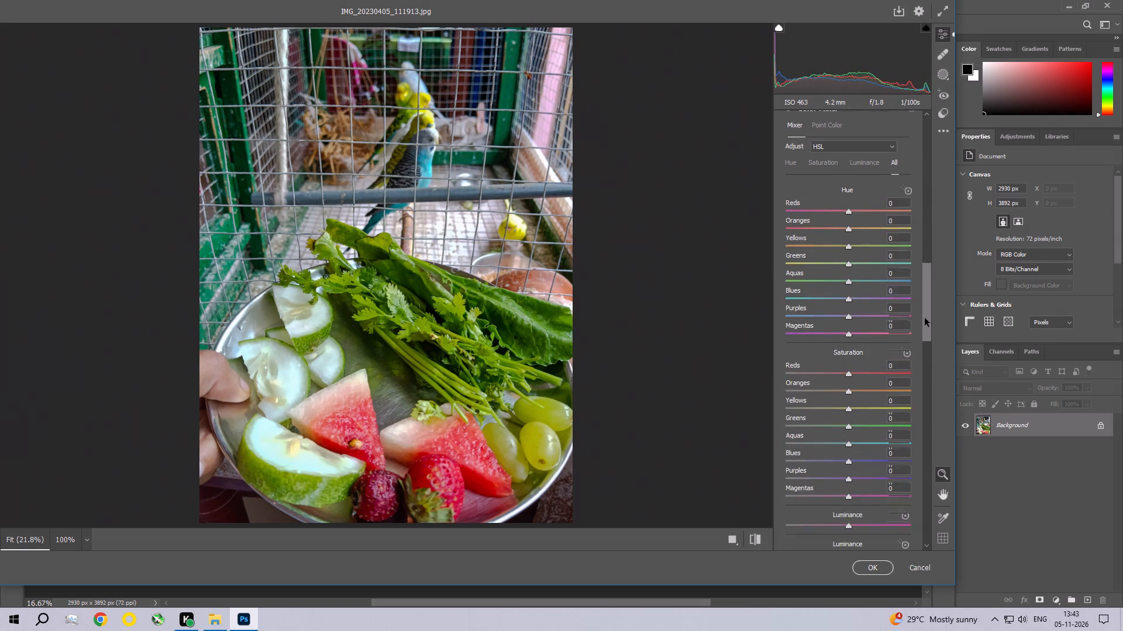
pyautogui.moveTo(925, 318); pyautogui.dragTo(925, 339)
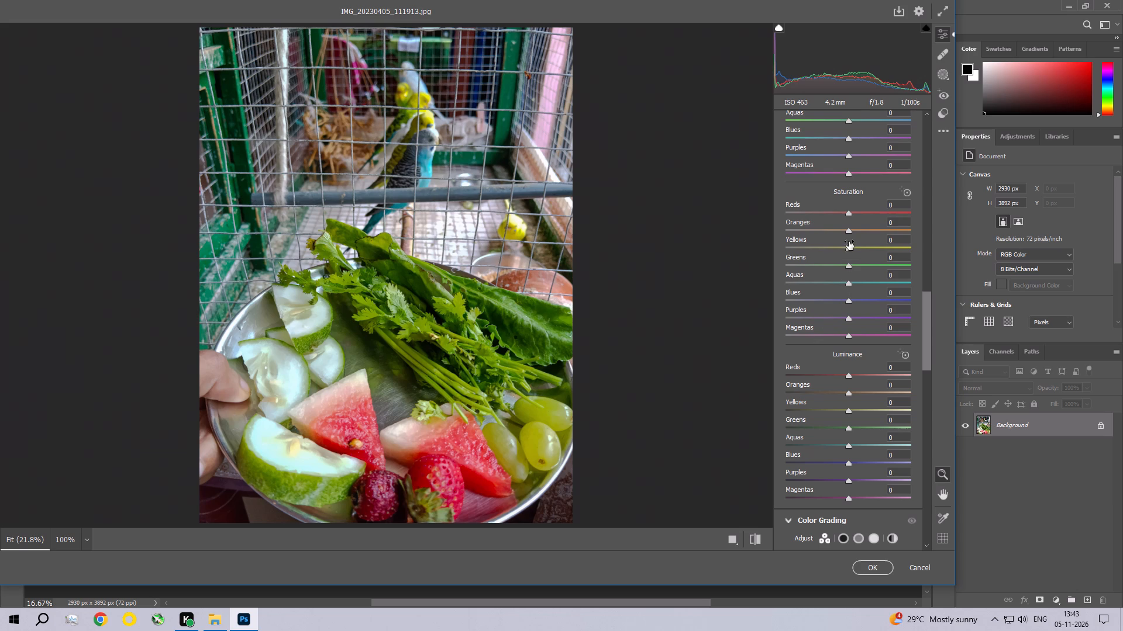
pyautogui.moveTo(849, 211); pyautogui.dragTo(857, 216)
pyautogui.moveTo(857, 216); pyautogui.dragTo(865, 218)
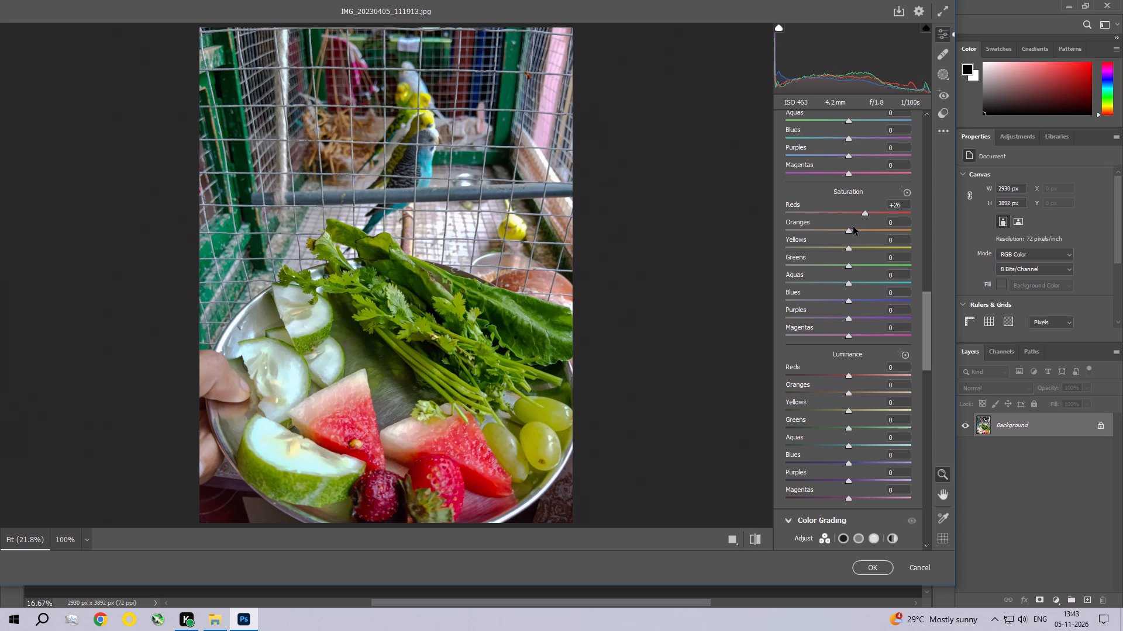
pyautogui.moveTo(848, 228); pyautogui.dragTo(857, 231)
pyautogui.moveTo(848, 249); pyautogui.dragTo(859, 250)
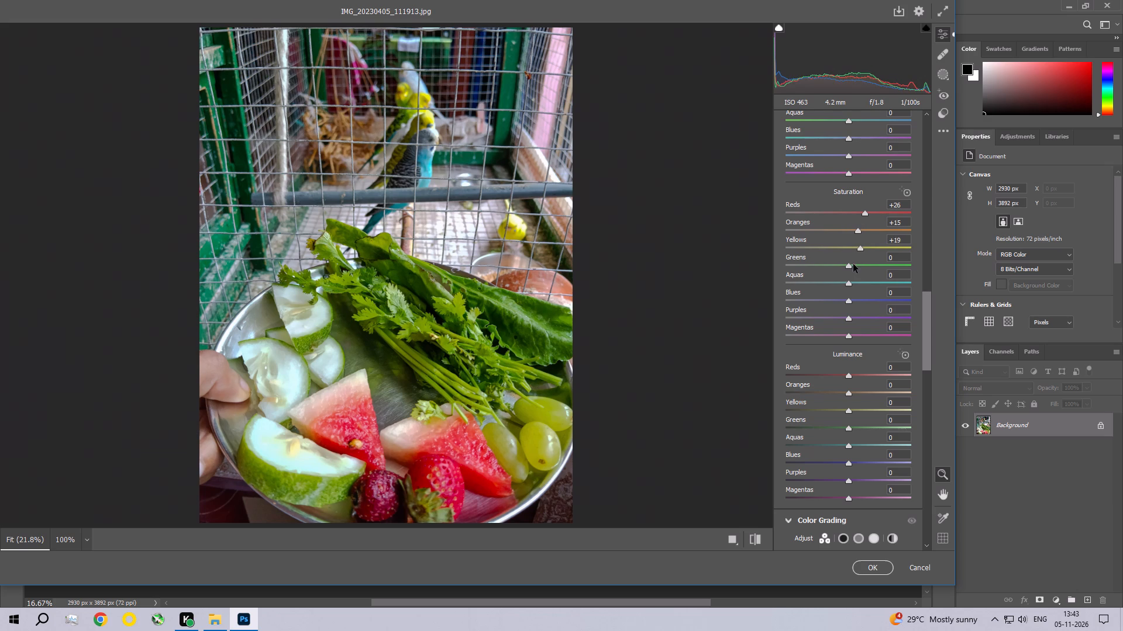
pyautogui.moveTo(849, 266); pyautogui.dragTo(859, 266)
pyautogui.moveTo(861, 248); pyautogui.dragTo(812, 243)
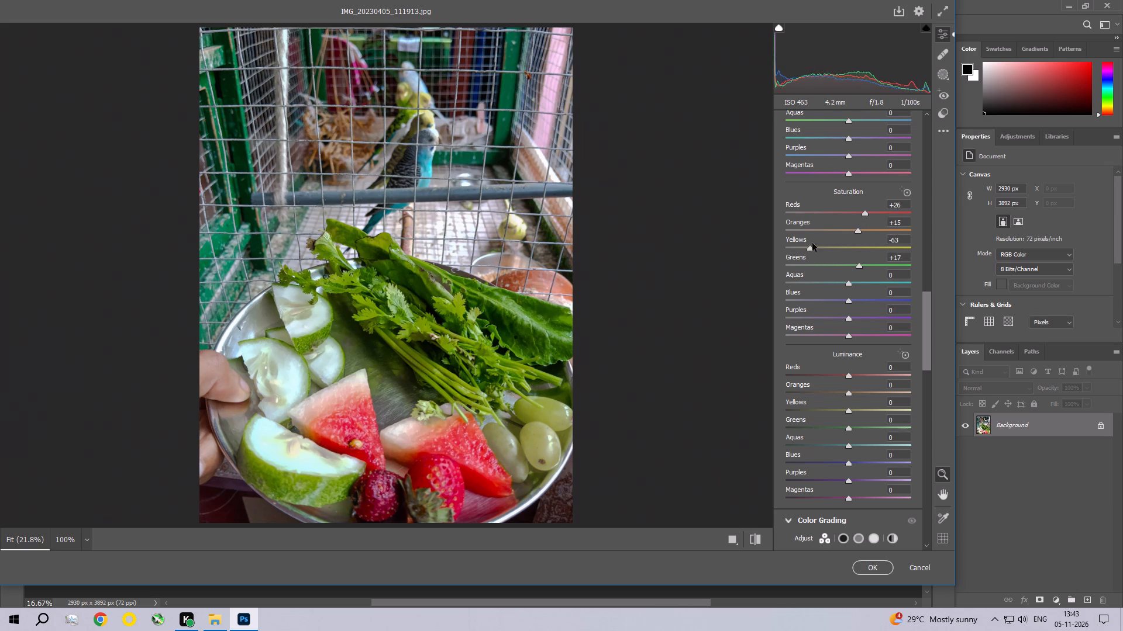
pyautogui.moveTo(812, 243); pyautogui.dragTo(860, 257)
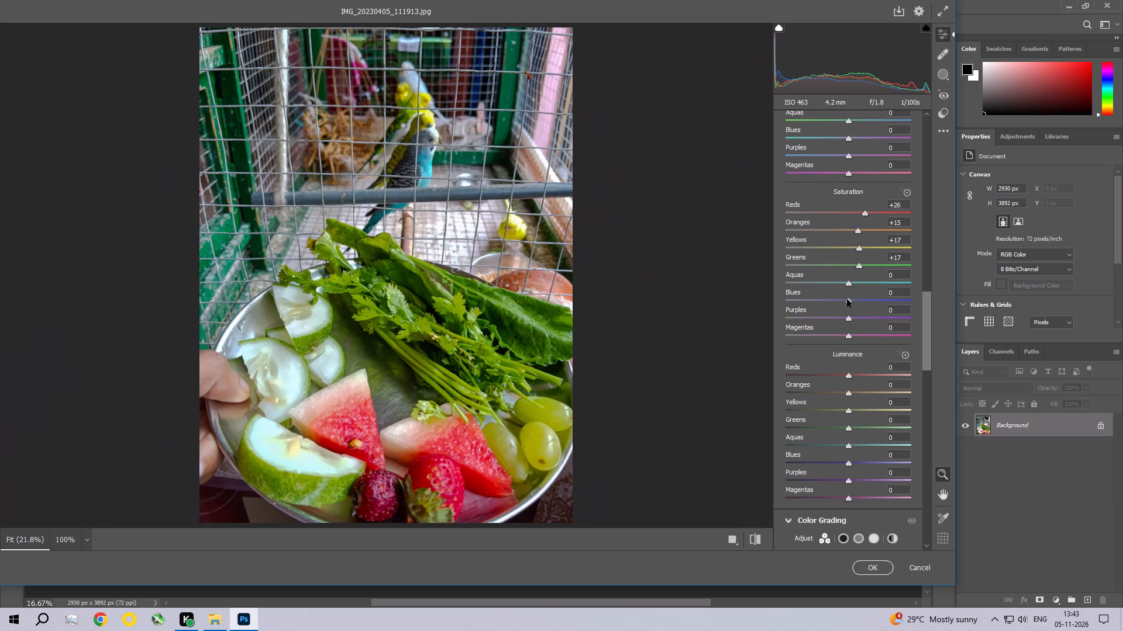
pyautogui.moveTo(850, 283); pyautogui.dragTo(860, 286)
pyautogui.moveTo(860, 286); pyautogui.dragTo(861, 286)
# Set the Color Mixer luminance of reds to +21 and oranges to +11.
pyautogui.moveTo(925, 315); pyautogui.dragTo(926, 327)
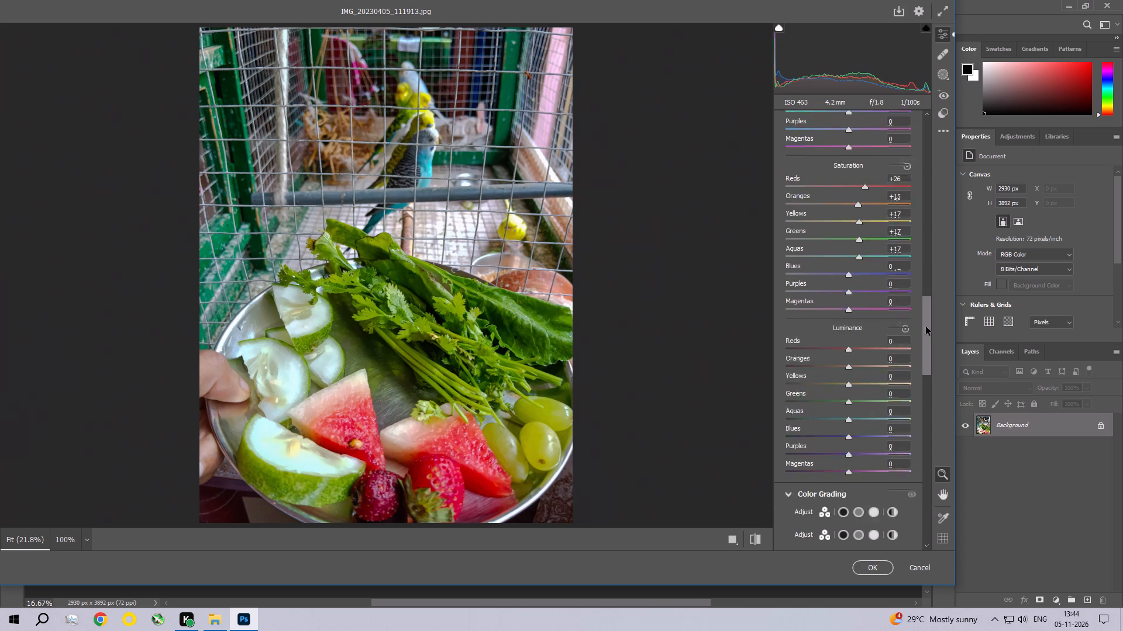
pyautogui.moveTo(926, 327); pyautogui.dragTo(926, 344)
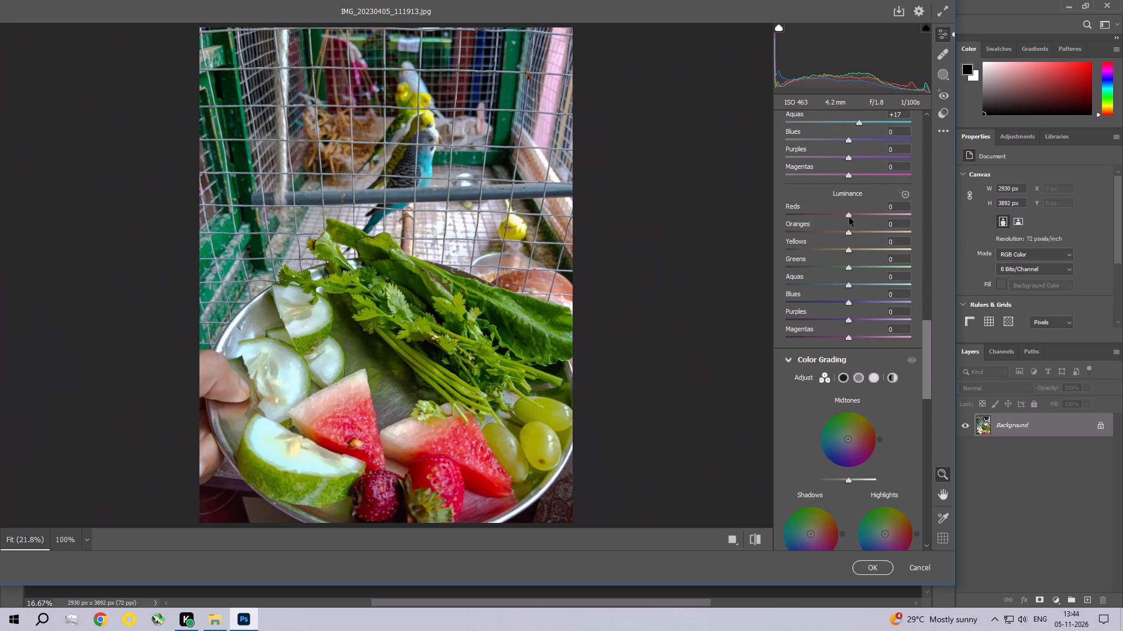
pyautogui.moveTo(849, 217); pyautogui.dragTo(863, 225)
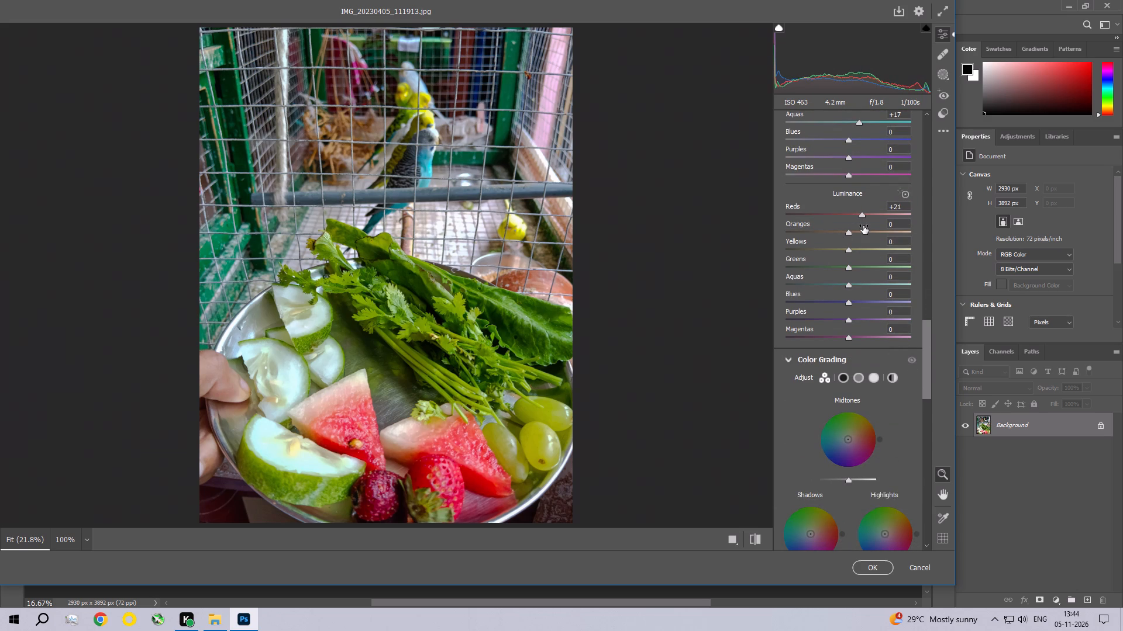
pyautogui.moveTo(849, 232); pyautogui.dragTo(853, 235)
pyautogui.moveTo(853, 235); pyautogui.dragTo(856, 237)
# Set sharpening to 13, noise reduction to 20 and color noise reduction to 13, and apply the Camera Raw Filter.
pyautogui.moveTo(925, 362); pyautogui.dragTo(923, 375)
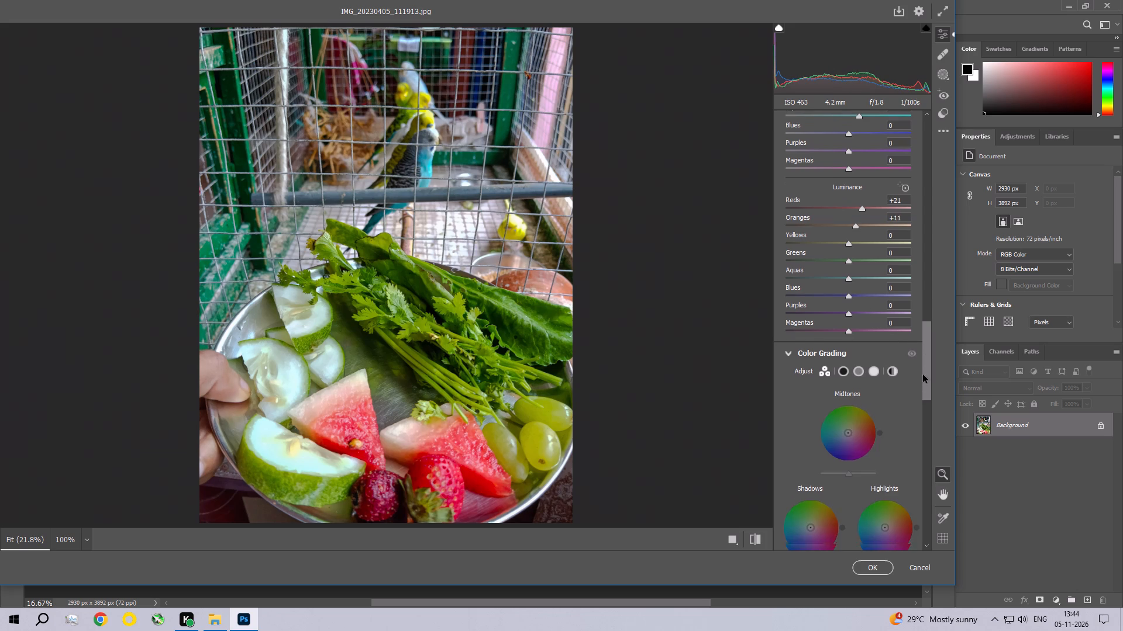
pyautogui.moveTo(923, 375); pyautogui.dragTo(920, 428)
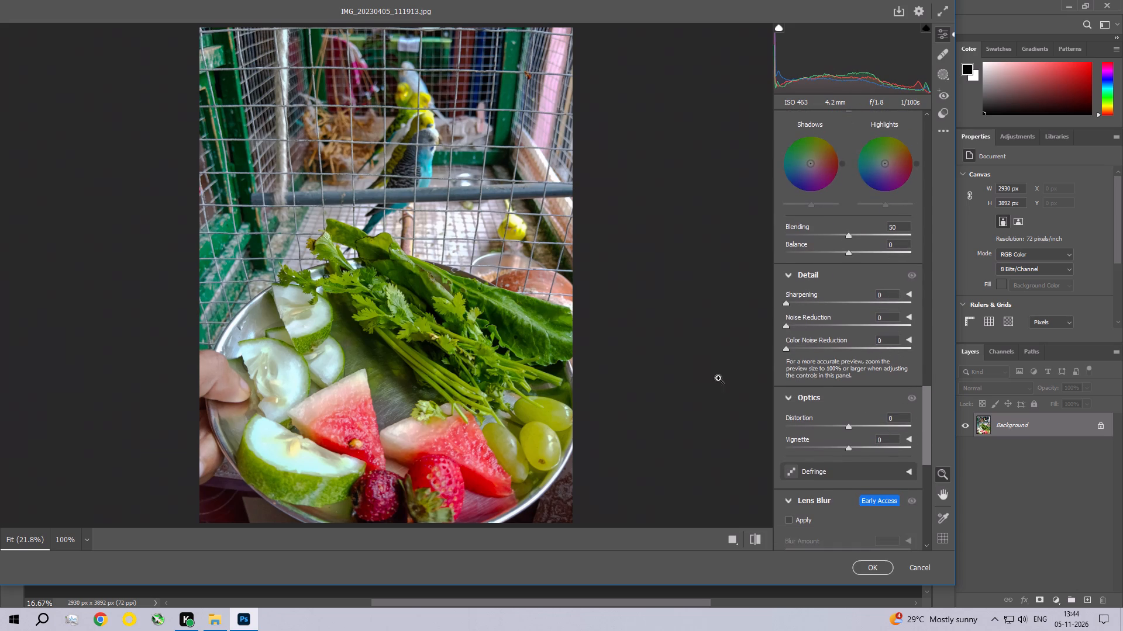
pyautogui.click(791, 303)
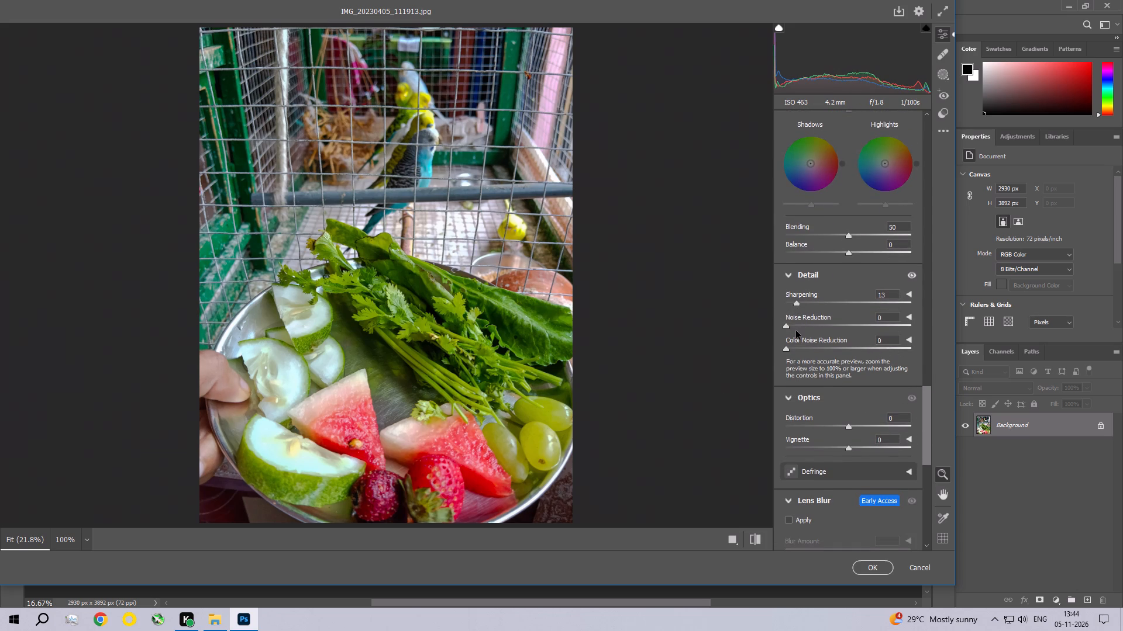
pyautogui.click(795, 327)
pyautogui.click(795, 349)
pyautogui.moveTo(795, 349); pyautogui.dragTo(802, 352)
pyautogui.click(411, 357)
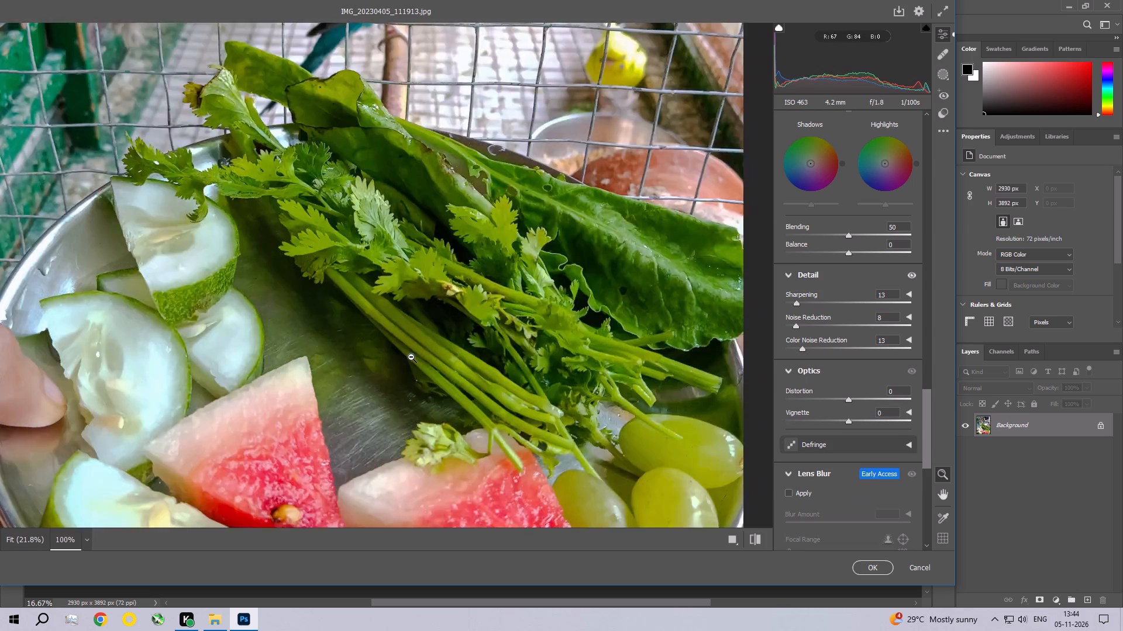
pyautogui.moveTo(507, 304); pyautogui.dragTo(488, 406)
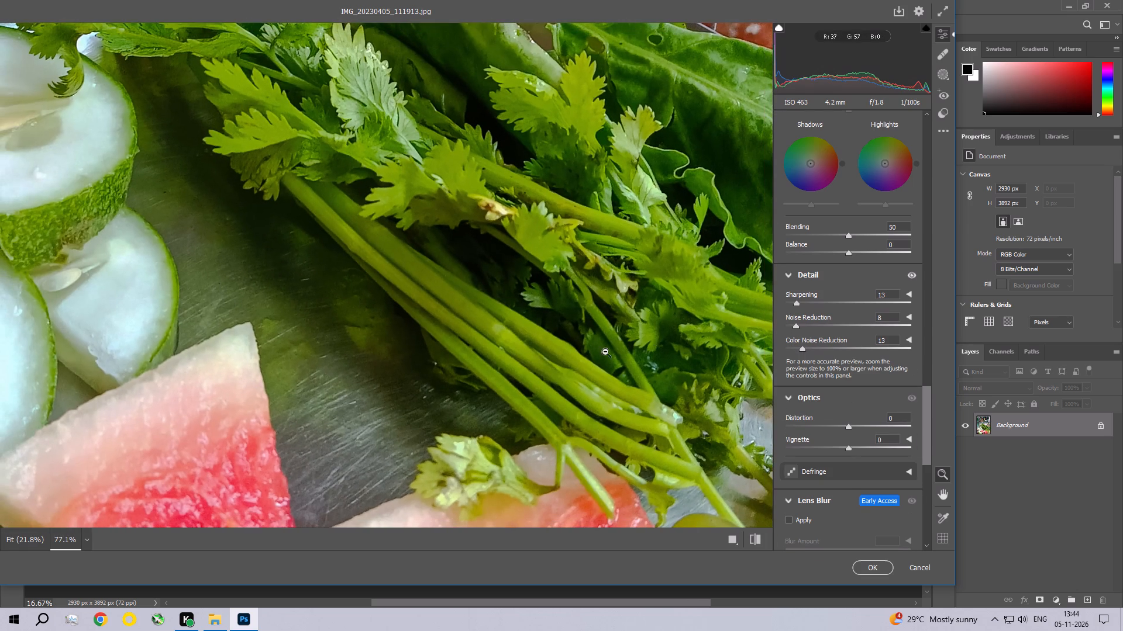
pyautogui.moveTo(802, 325); pyautogui.dragTo(810, 330)
pyautogui.click(446, 315)
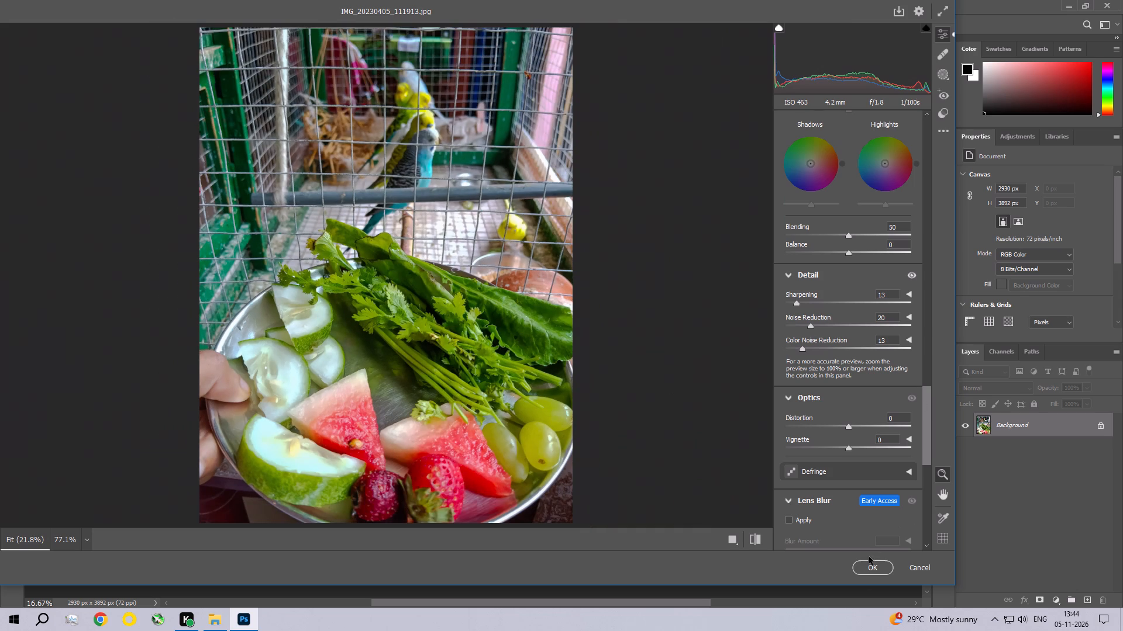
pyautogui.moveTo(925, 418); pyautogui.dragTo(922, 467)
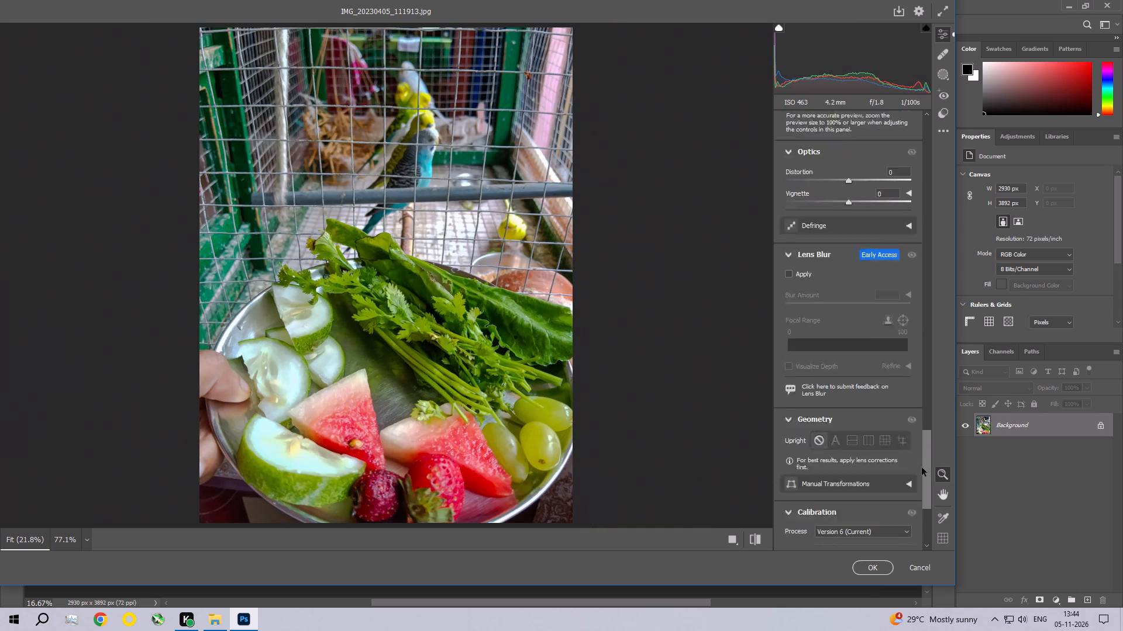
pyautogui.moveTo(922, 467); pyautogui.dragTo(920, 516)
pyautogui.click(880, 564)
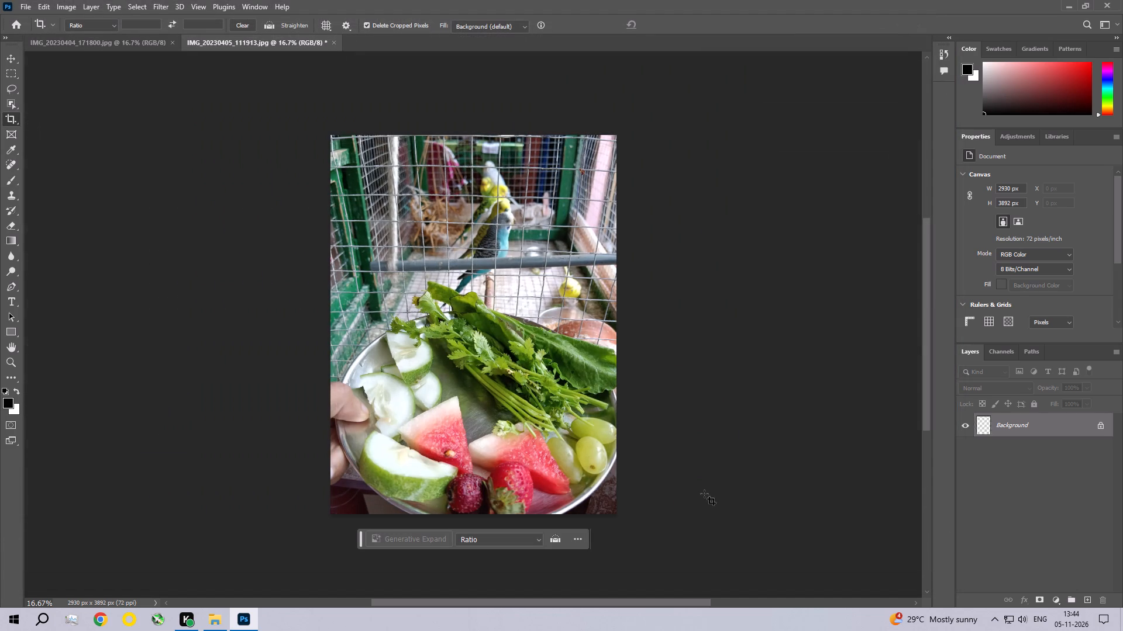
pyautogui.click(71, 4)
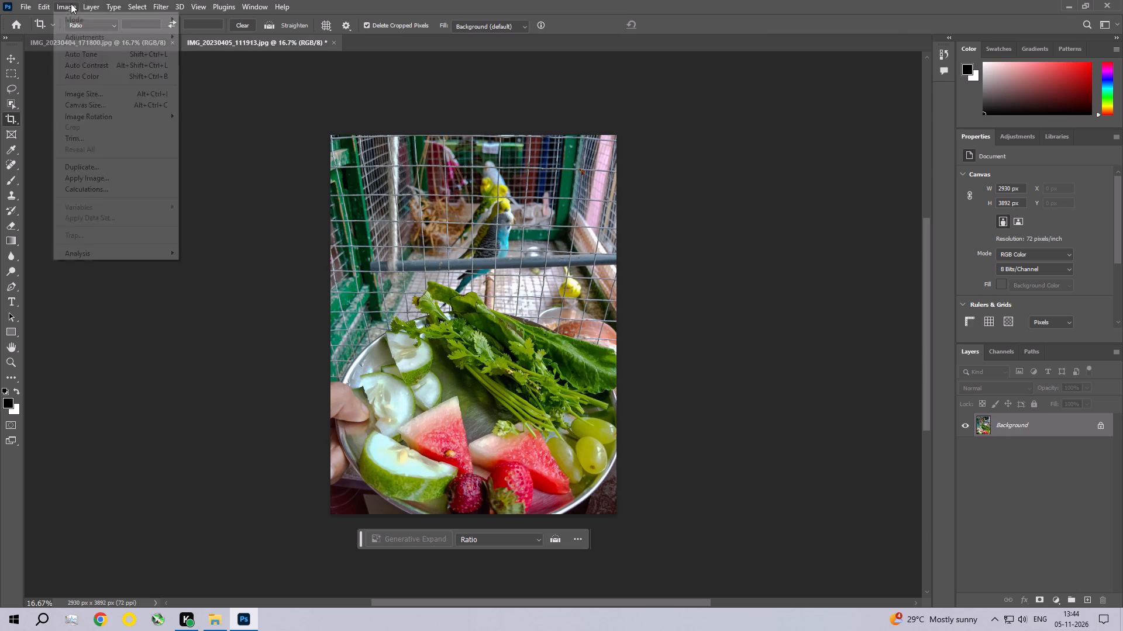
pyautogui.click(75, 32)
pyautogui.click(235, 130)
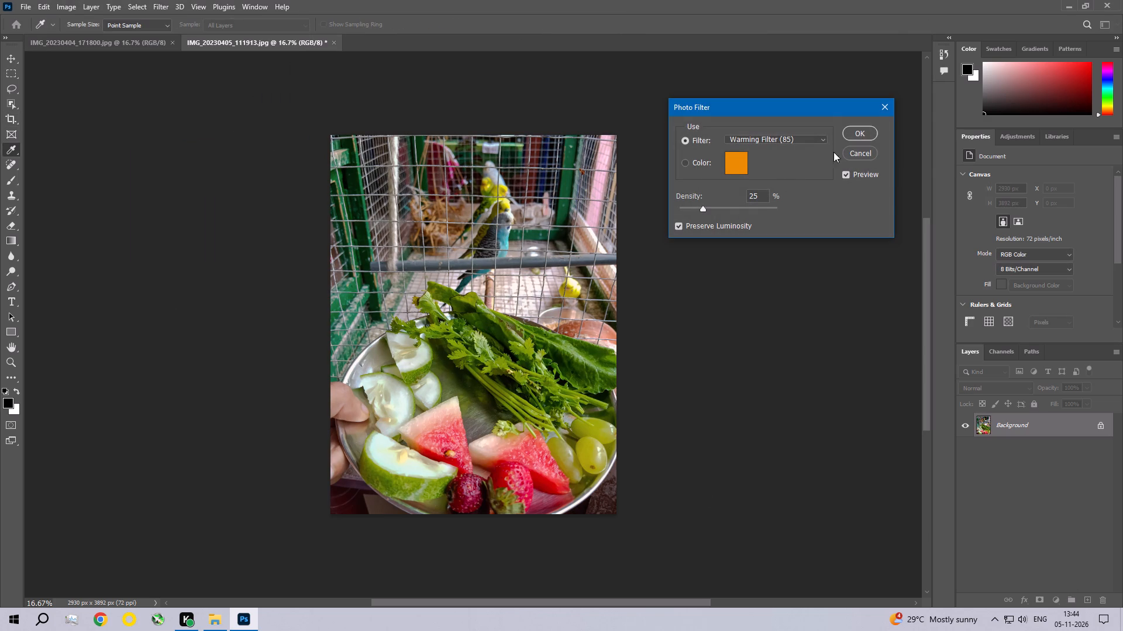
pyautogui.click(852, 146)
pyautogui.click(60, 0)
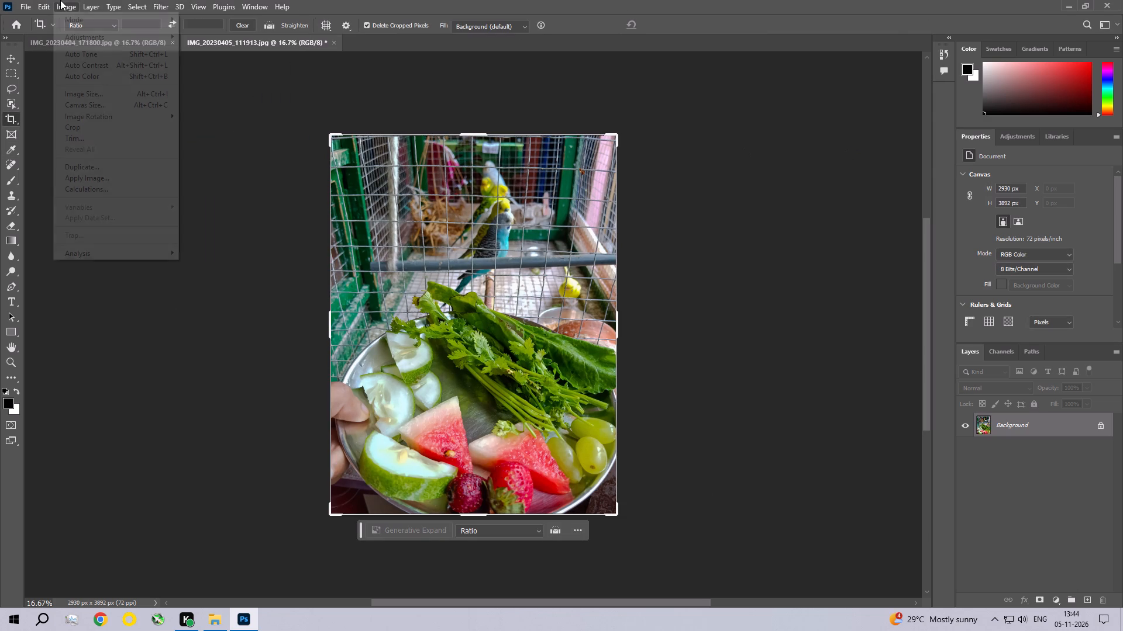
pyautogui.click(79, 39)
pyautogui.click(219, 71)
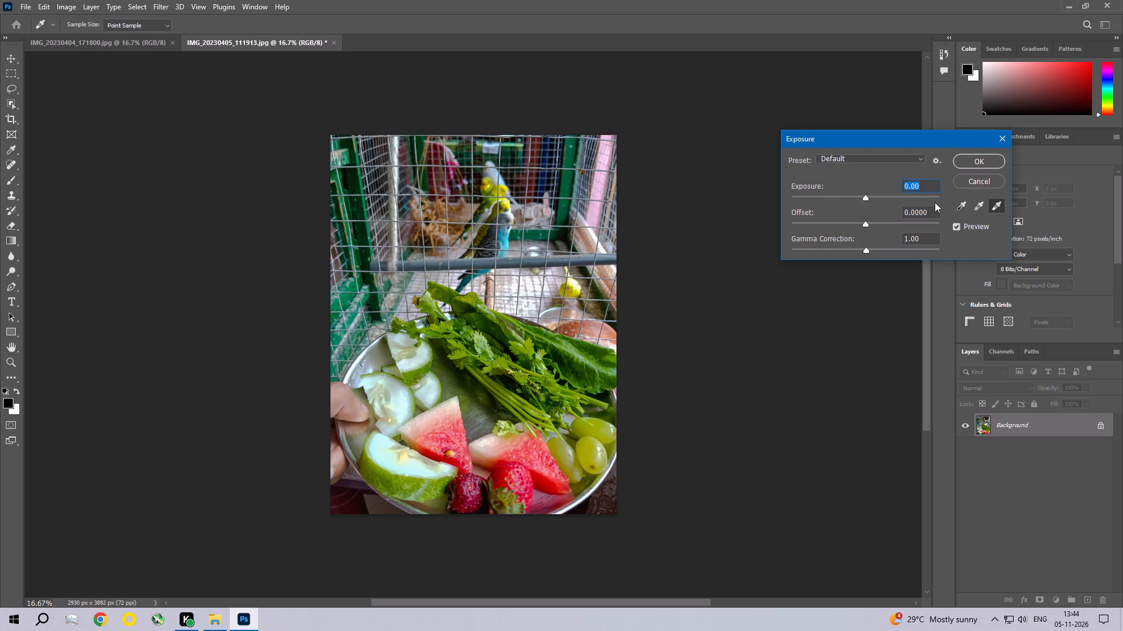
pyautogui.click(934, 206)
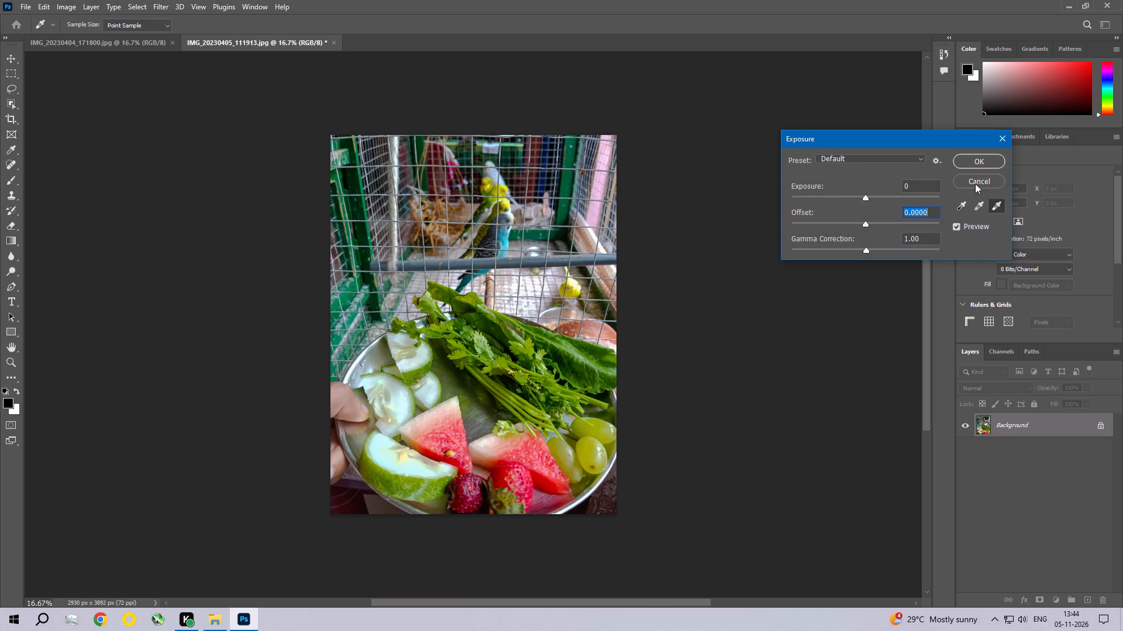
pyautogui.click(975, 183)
# Apply an Exposure adjustment with an offset of 0.0050 to the food plate photo.
pyautogui.click(68, 4)
pyautogui.click(79, 37)
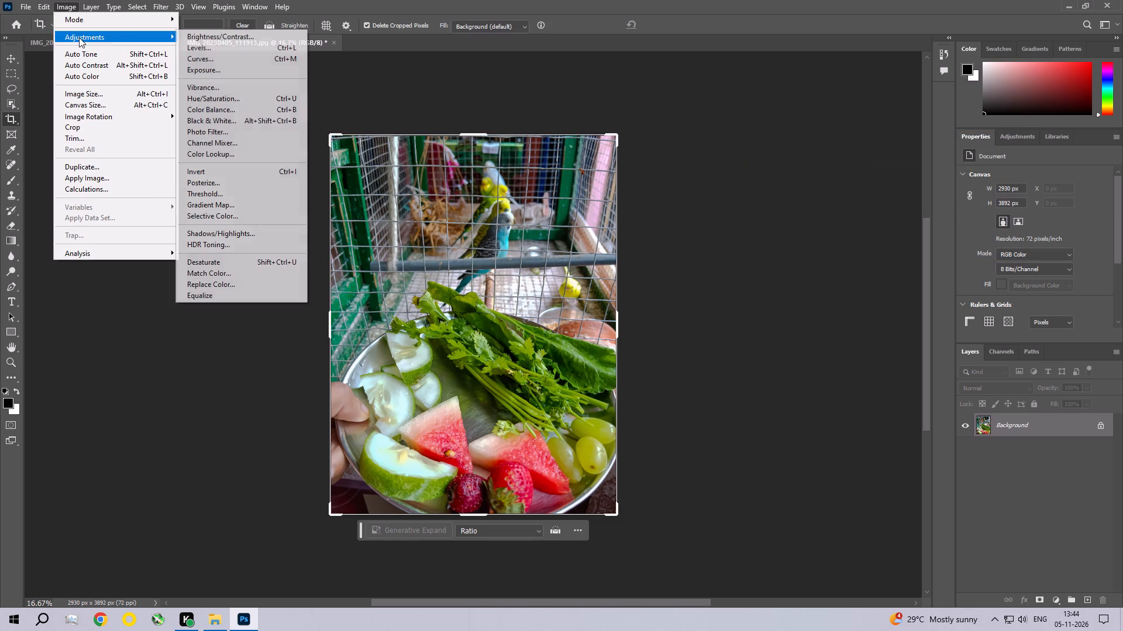
pyautogui.click(263, 64)
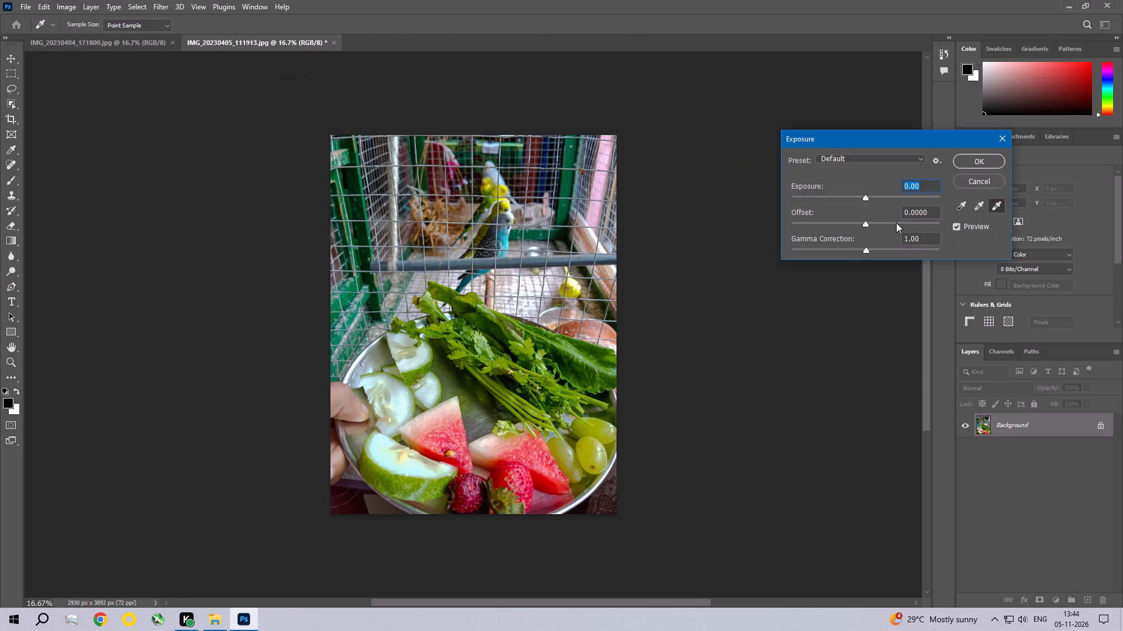
pyautogui.click(936, 213)
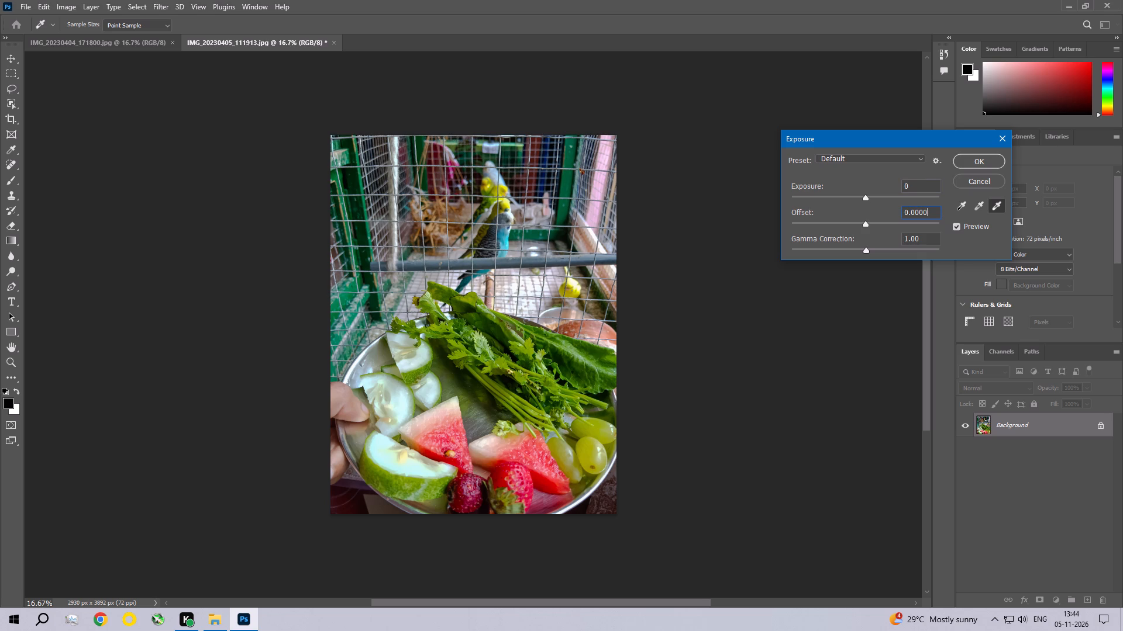
pyautogui.press('BackSpace')
pyautogui.press('BackSpace')
pyautogui.press('5')
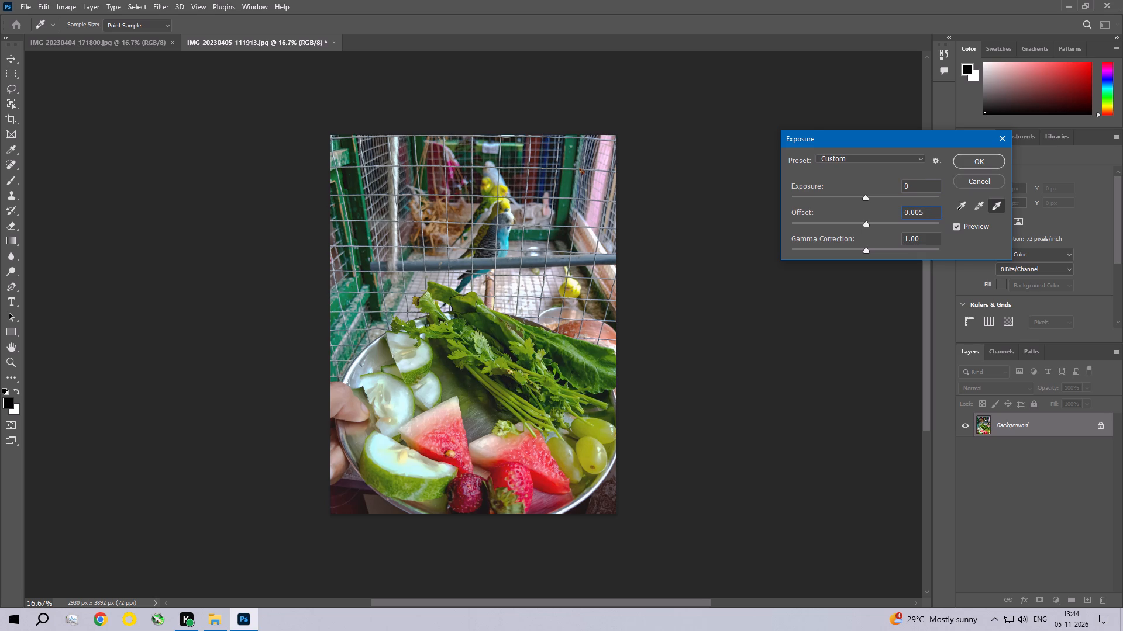
pyautogui.press('0')
pyautogui.click(982, 165)
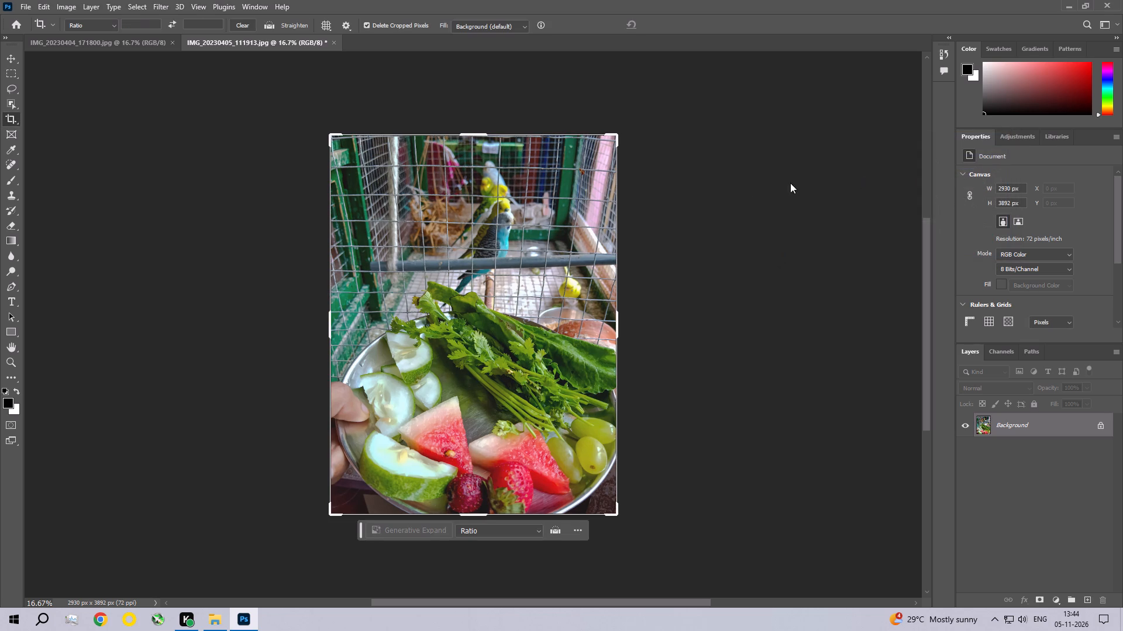
# Save the edited food plate photo IMG_20230405_111913 as a JPEG.
pyautogui.click(13, 56)
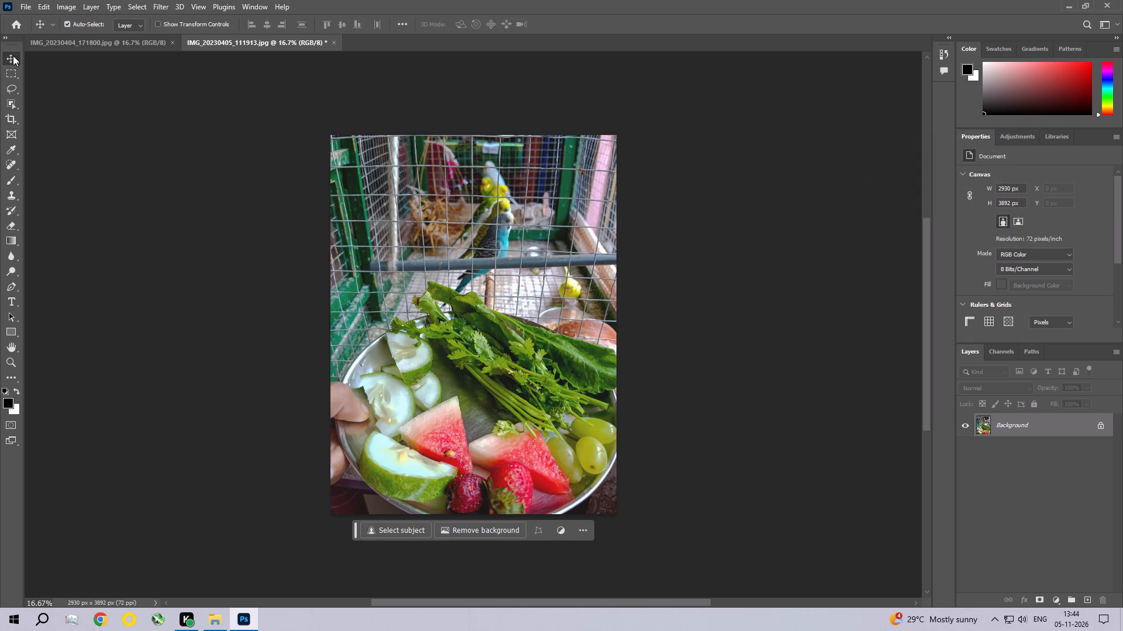
pyautogui.hotkey('ctrl', 's')
pyautogui.click(626, 148)
# Examine the fruit and greens on the plate up close in the saved photo.
pyautogui.hotkey('ctrl', 'space')
pyautogui.hotkey('ctrl', 'space')
pyautogui.hotkey('ctrl', 'space')
pyautogui.hotkey('ctrl', 'space')
pyautogui.hotkey('ctrl', 'space')
pyautogui.hotkey('ctrl', 'space')
pyautogui.hotkey('ctrl', 'space')
pyautogui.hotkey('ctrl', 'space')
pyautogui.hotkey('ctrl', 'space')
pyautogui.hotkey('ctrl', 'space')
pyautogui.hotkey('ctrl', 'space')
pyautogui.hotkey('ctrl', 'space')
pyautogui.hotkey('ctrl', 'space')
pyautogui.hotkey('ctrl', 'space')
pyautogui.hotkey('ctrl', 'space')
pyautogui.hotkey('ctrl', 'space')
pyautogui.hotkey('ctrl', 'space')
pyautogui.hotkey('ctrl', 'space')
pyautogui.hotkey('ctrl', 'space')
pyautogui.hotkey('ctrl', 'space')
pyautogui.keyDown('ctrl'); pyautogui.doubleClick(495, 323); pyautogui.keyUp('ctrl')
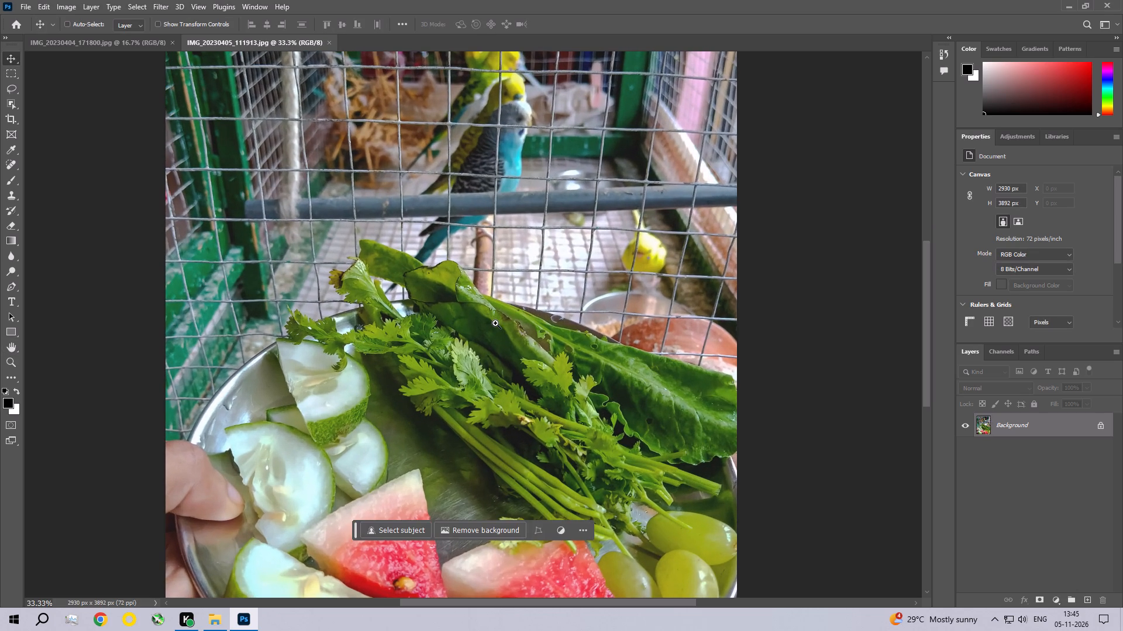
pyautogui.moveTo(480, 366); pyautogui.dragTo(494, 255)
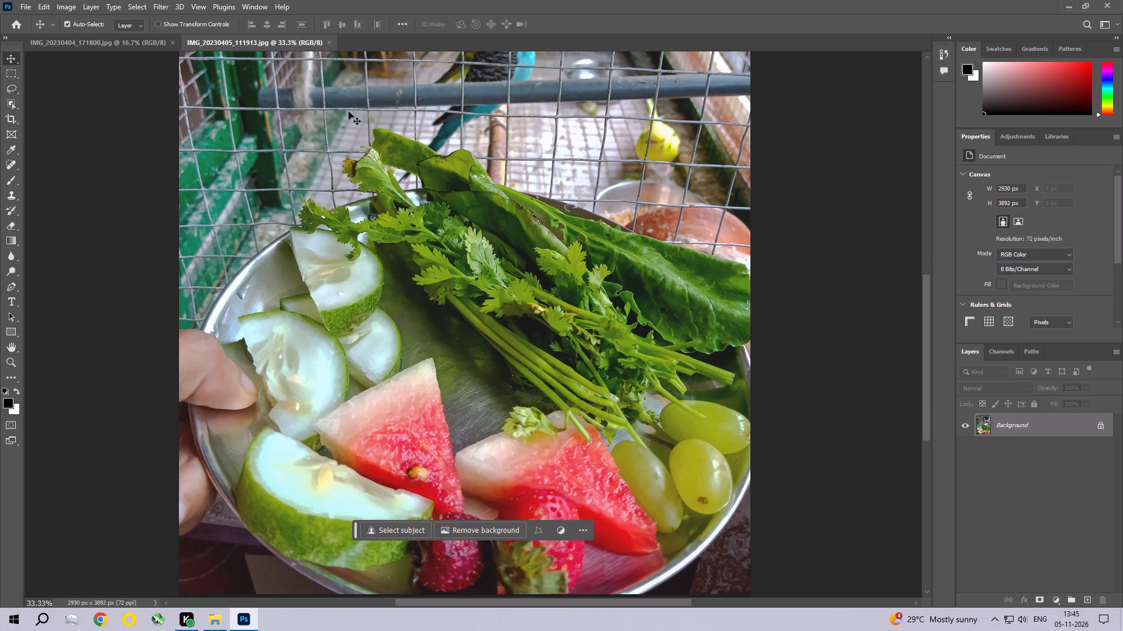
# Close the food plate photo IMG_20230405_111913.
pyautogui.click(326, 42)
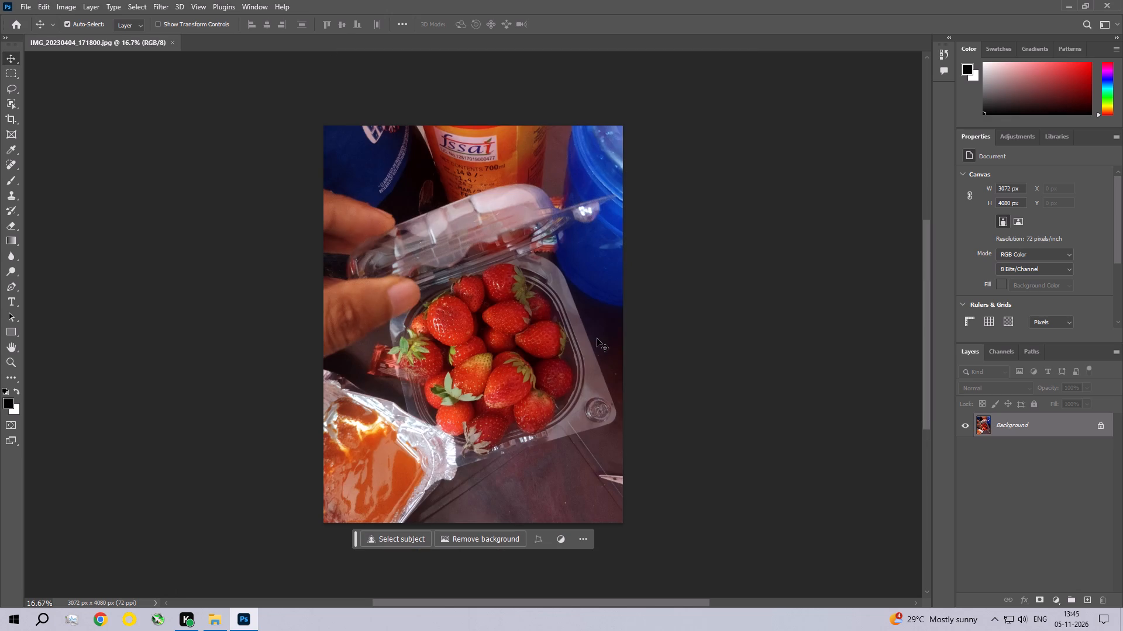
# Crop the top-to-bottom height of strawberry photo IMG_20230404_171800 from its lower edge, leaving it 3072 x 3540 px.
pyautogui.click(3, 119)
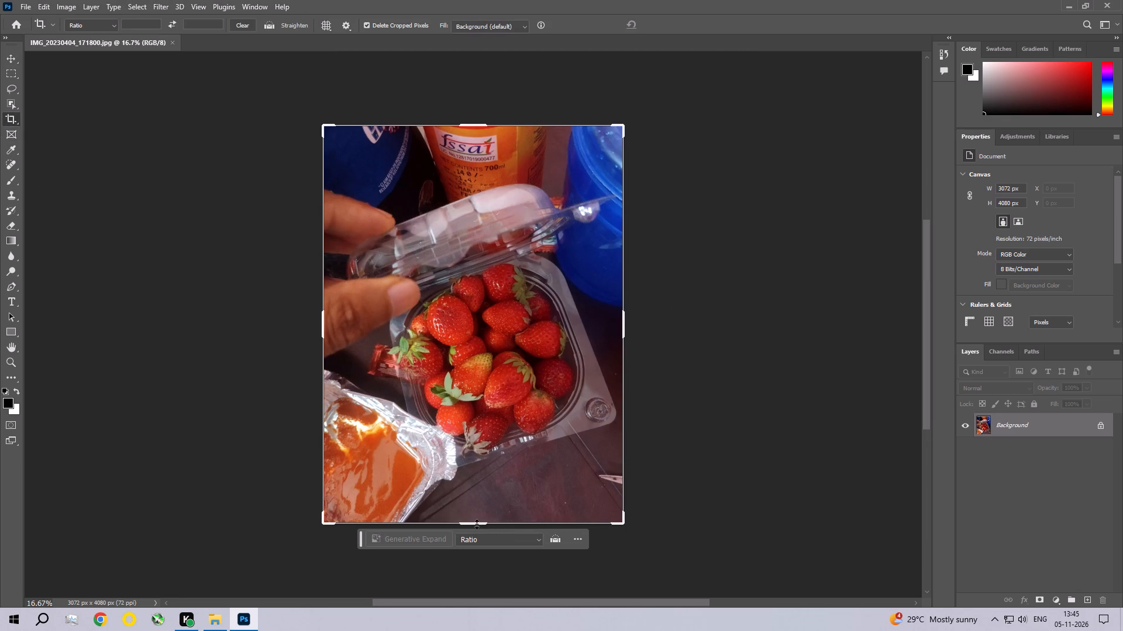
pyautogui.moveTo(476, 524); pyautogui.dragTo(490, 498)
pyautogui.doubleClick(486, 439)
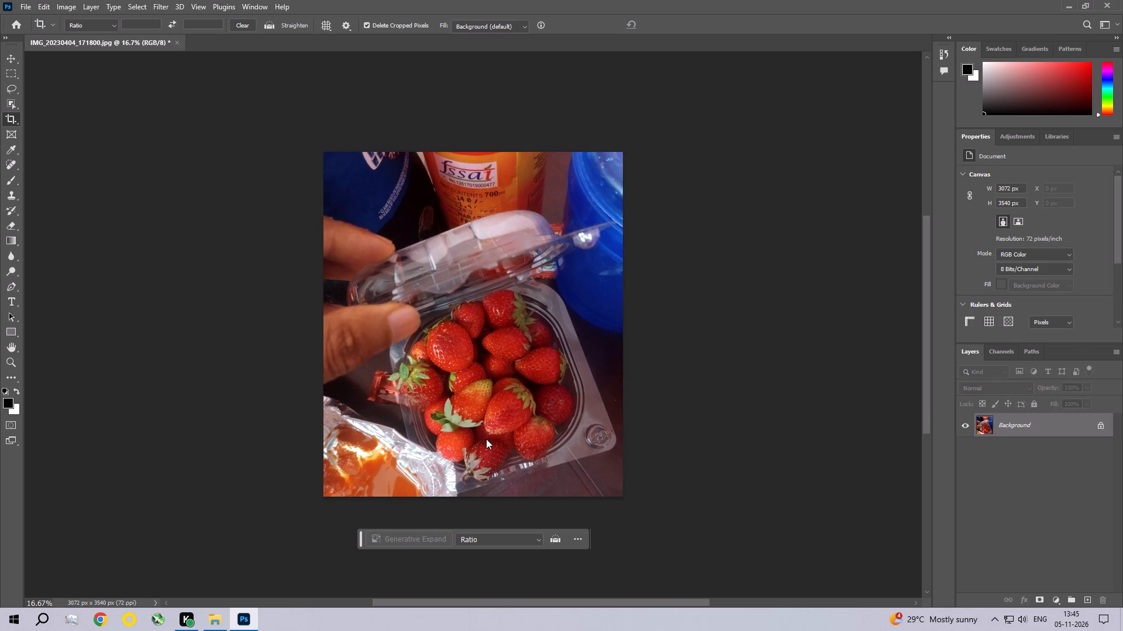
# In the Camera Raw Filter, set exposure +0.35, contrast +10, highlights -27, shadows +13, whites -18 and blacks +7 for the strawberry photo.
pyautogui.click(160, 1)
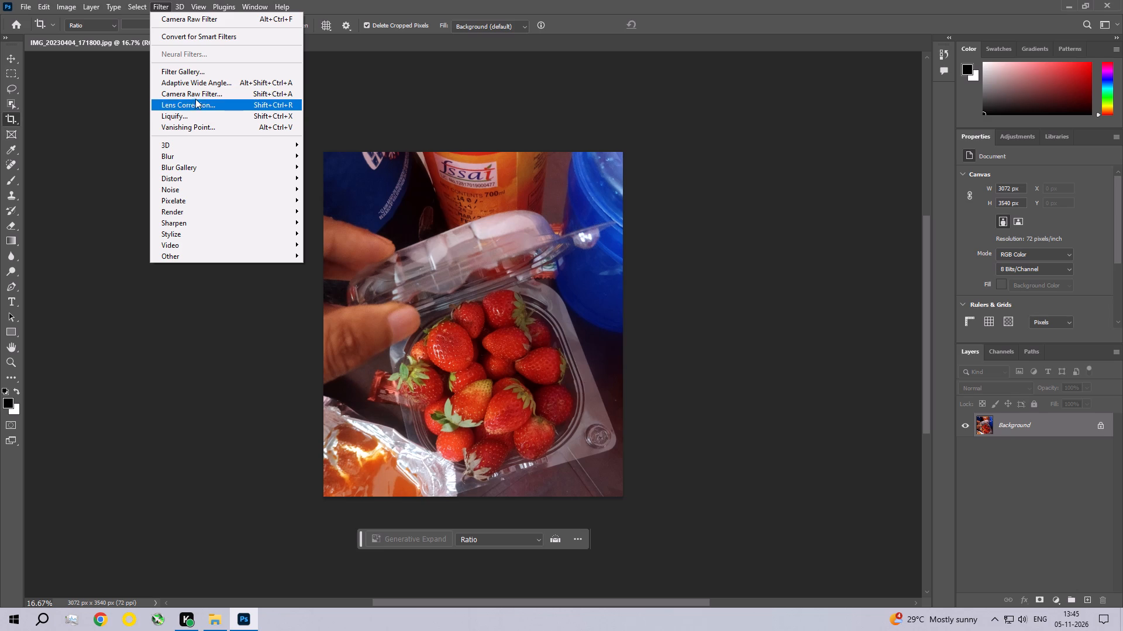
pyautogui.click(195, 97)
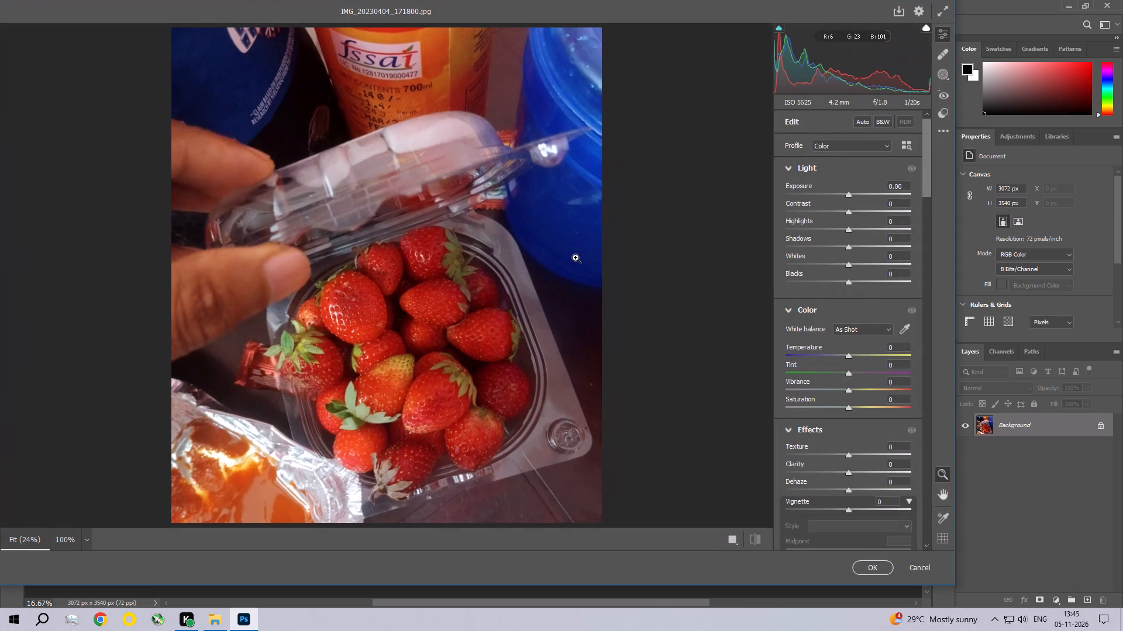
pyautogui.click(850, 193)
pyautogui.moveTo(850, 212); pyautogui.dragTo(852, 213)
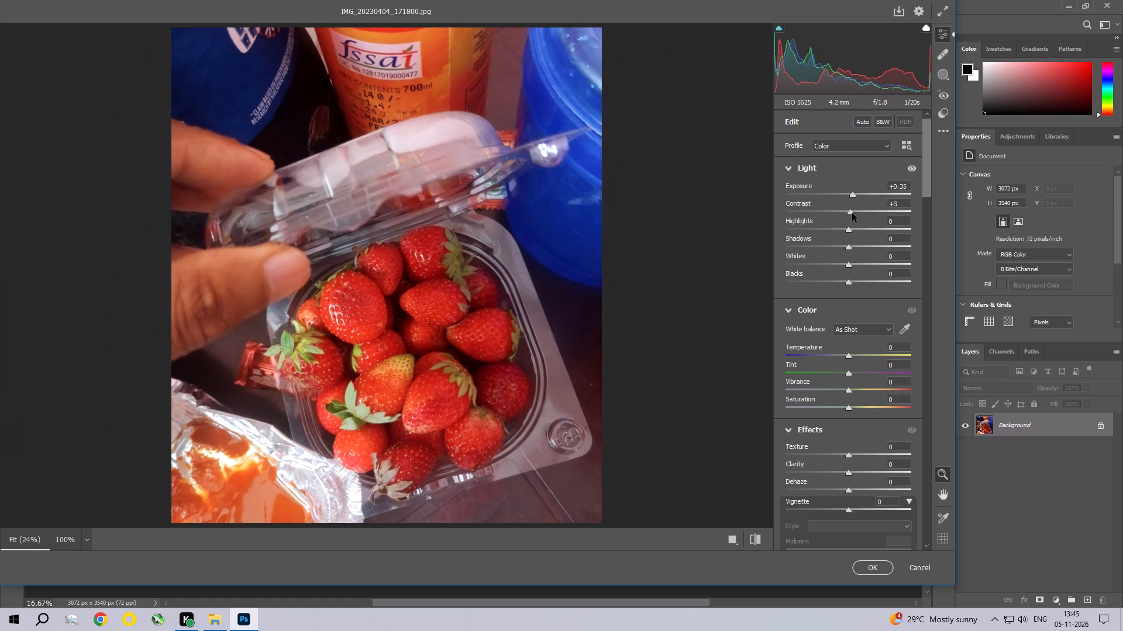
pyautogui.moveTo(852, 213); pyautogui.dragTo(857, 215)
pyautogui.moveTo(849, 231); pyautogui.dragTo(832, 228)
pyautogui.moveTo(846, 245); pyautogui.dragTo(863, 251)
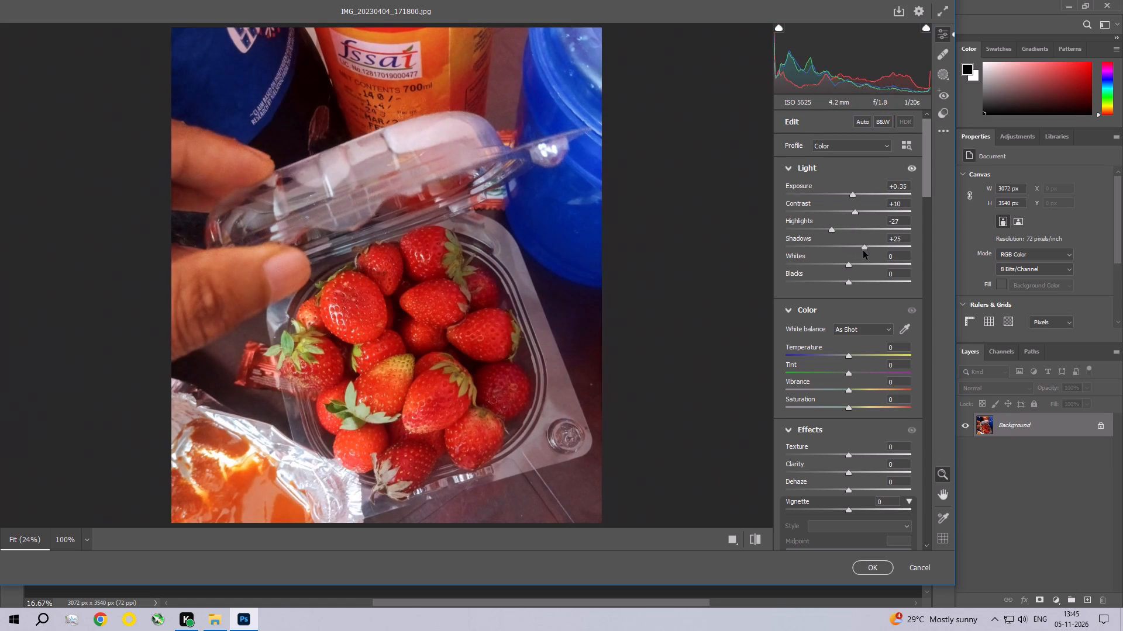
pyautogui.moveTo(863, 251); pyautogui.dragTo(854, 252)
pyautogui.moveTo(848, 264); pyautogui.dragTo(838, 266)
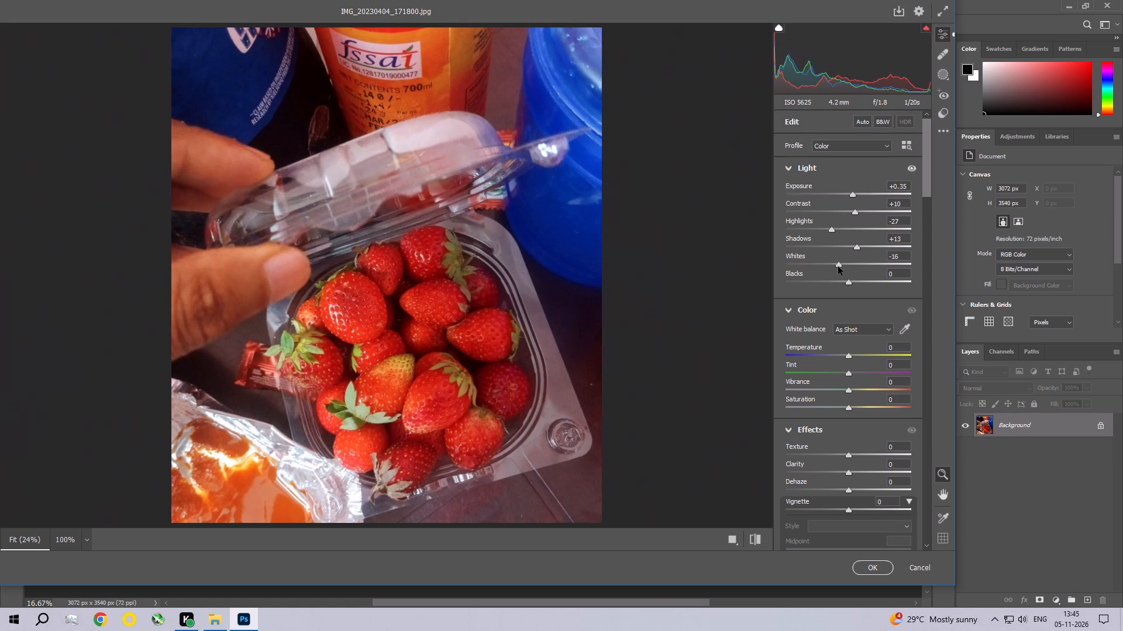
pyautogui.moveTo(838, 266); pyautogui.dragTo(837, 266)
pyautogui.click(849, 282)
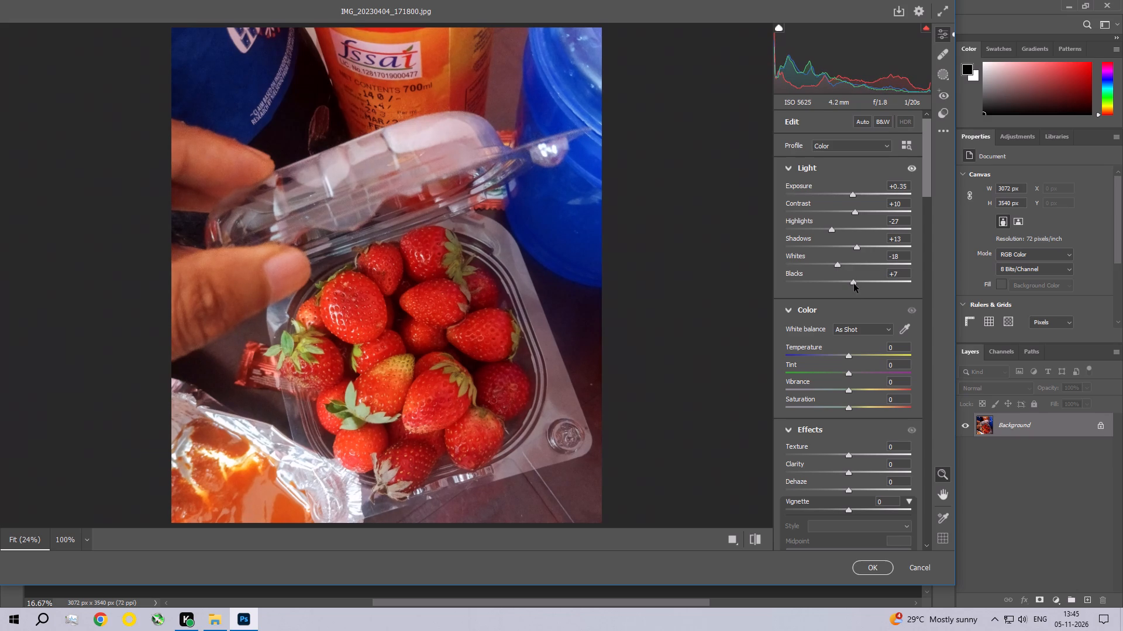
# Set the strawberry photo's vibrance to +6, saturation to +10, texture to +6 and clarity to +5.
pyautogui.moveTo(927, 144); pyautogui.dragTo(924, 157)
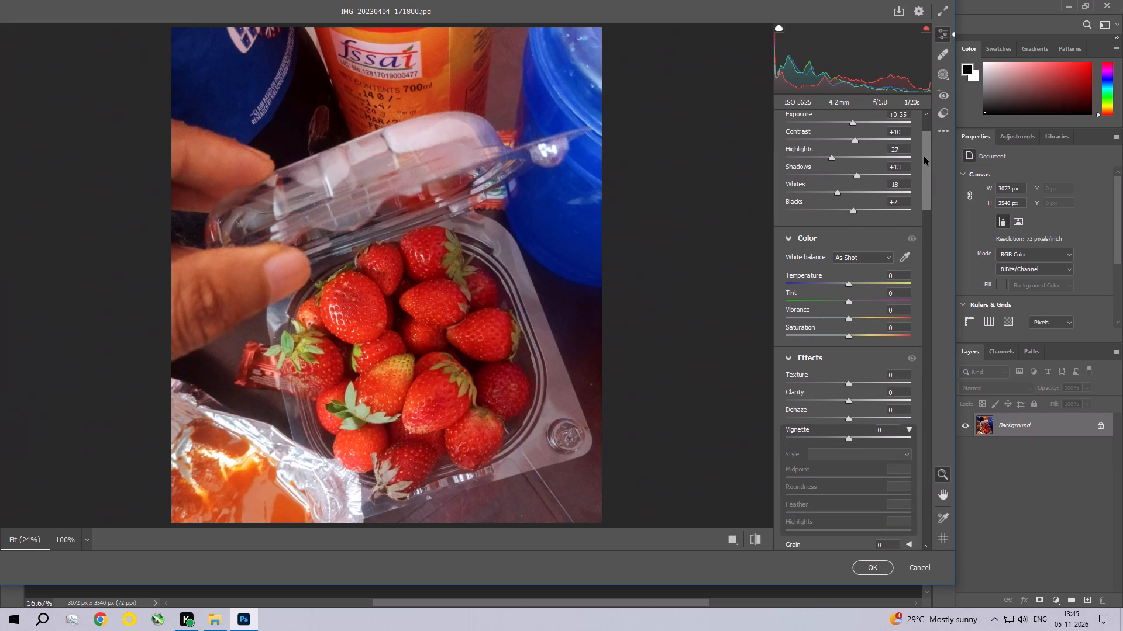
pyautogui.moveTo(924, 157); pyautogui.dragTo(915, 170)
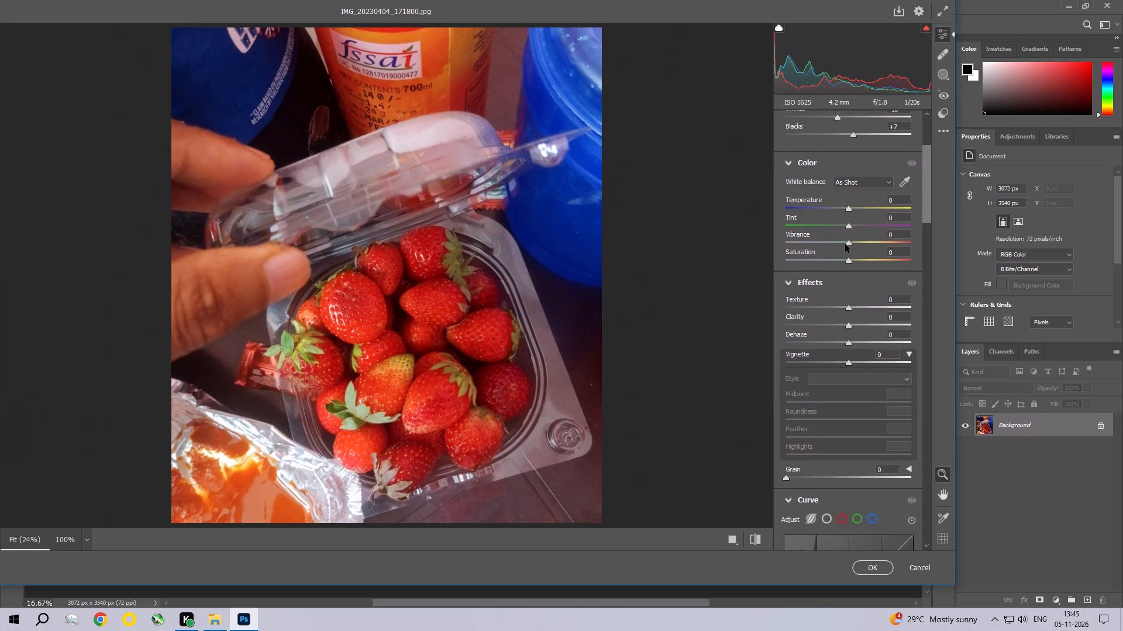
pyautogui.click(849, 242)
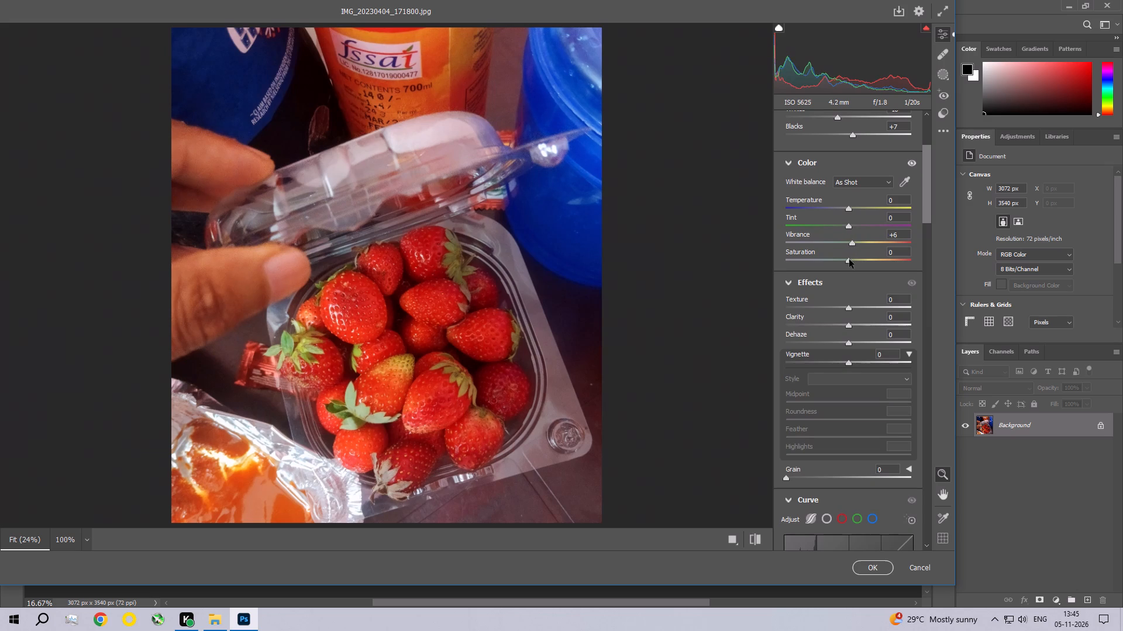
pyautogui.moveTo(850, 259); pyautogui.dragTo(856, 261)
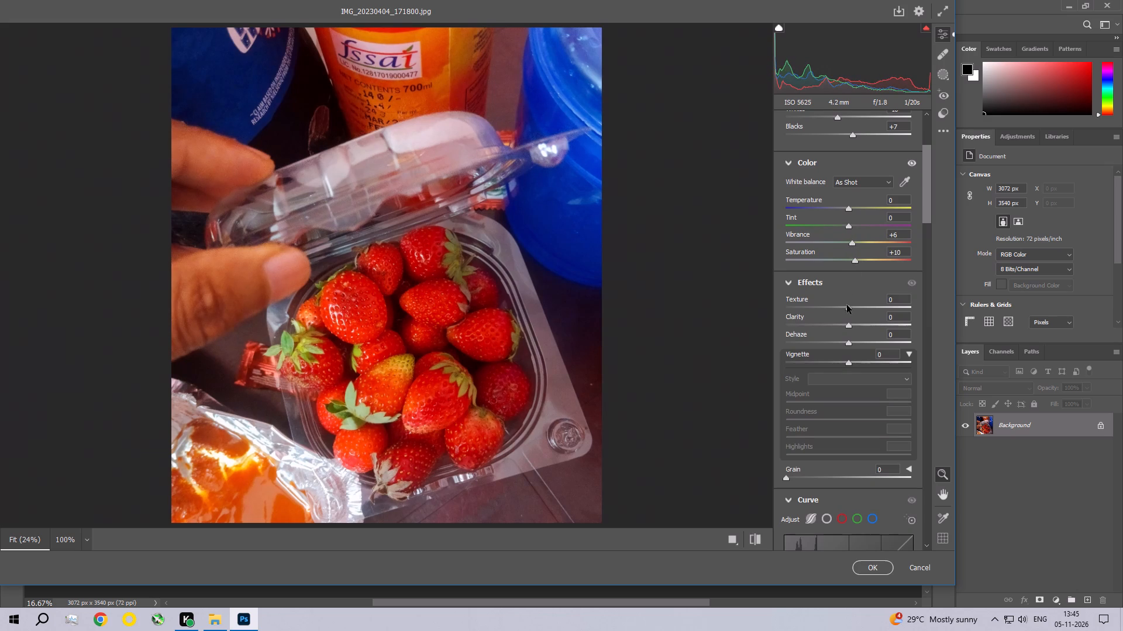
pyautogui.click(849, 307)
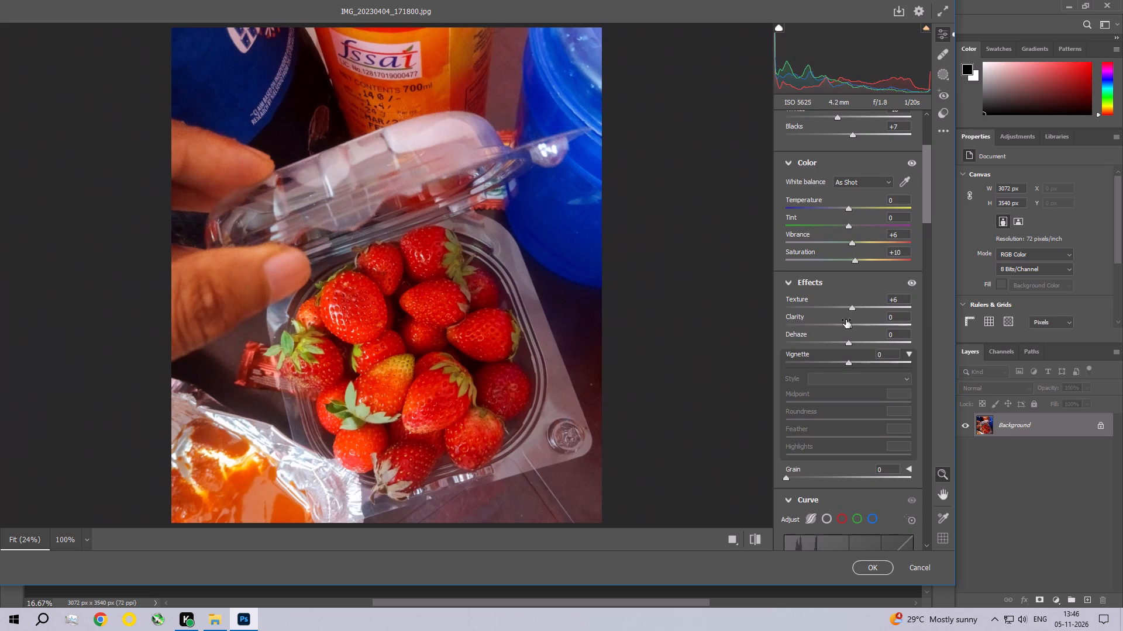
pyautogui.click(849, 327)
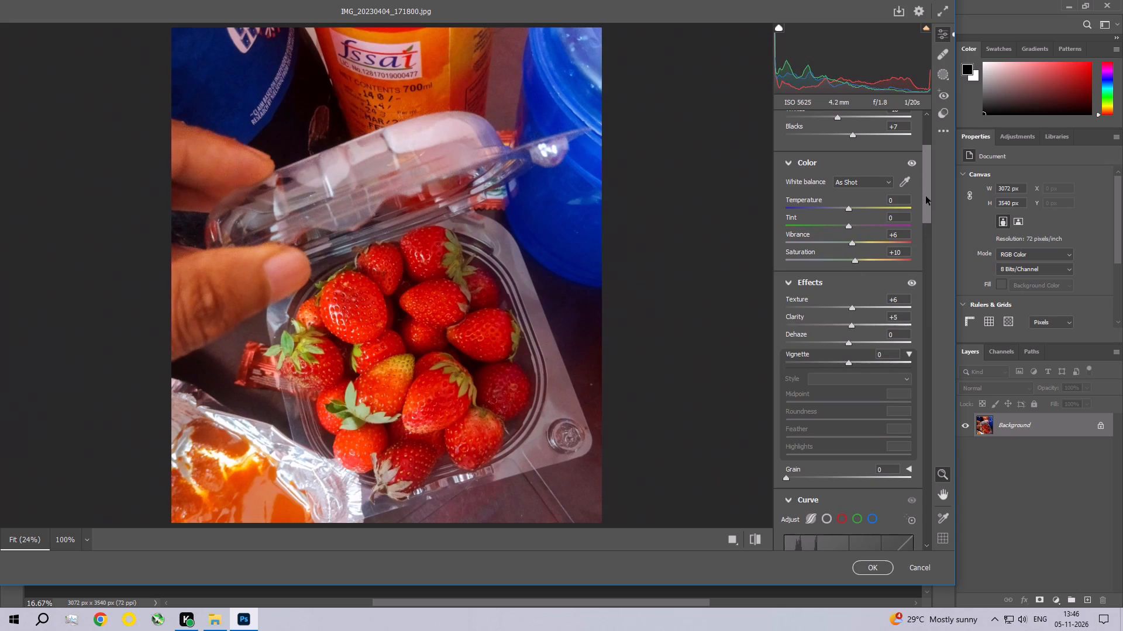
# Lower the highlights and lights of the parametric curve moderately for the strawberry photo.
pyautogui.moveTo(926, 196); pyautogui.dragTo(929, 269)
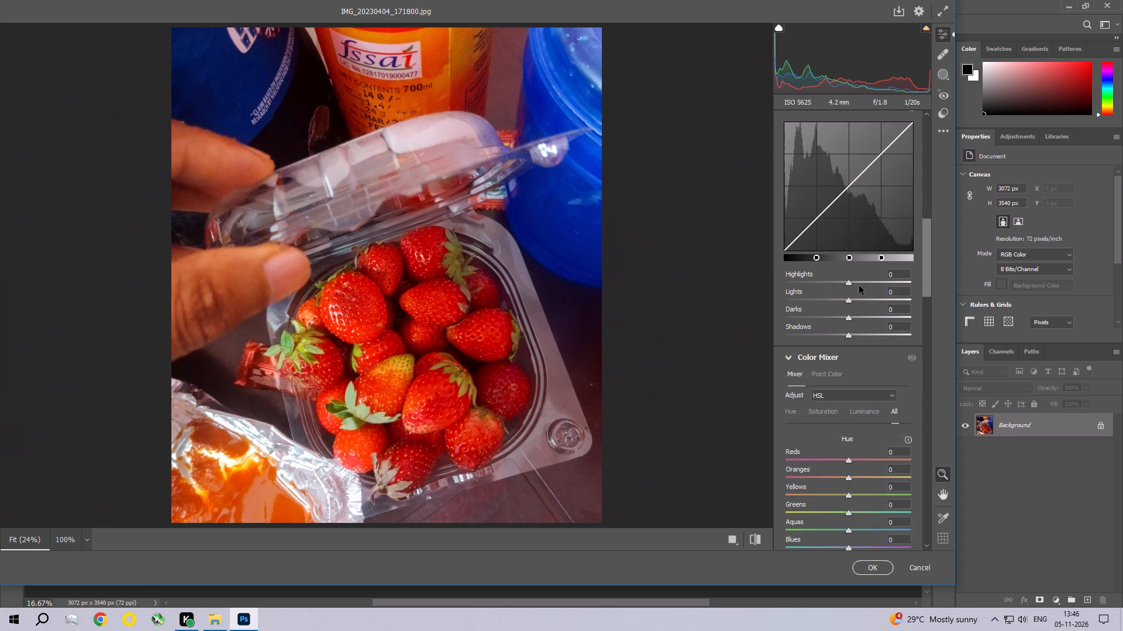
pyautogui.moveTo(847, 283); pyautogui.dragTo(831, 278)
pyautogui.moveTo(849, 300); pyautogui.dragTo(829, 297)
# Set the Reds saturation in the Color Mixer to +16 for the strawberry photo.
pyautogui.moveTo(929, 265); pyautogui.dragTo(929, 307)
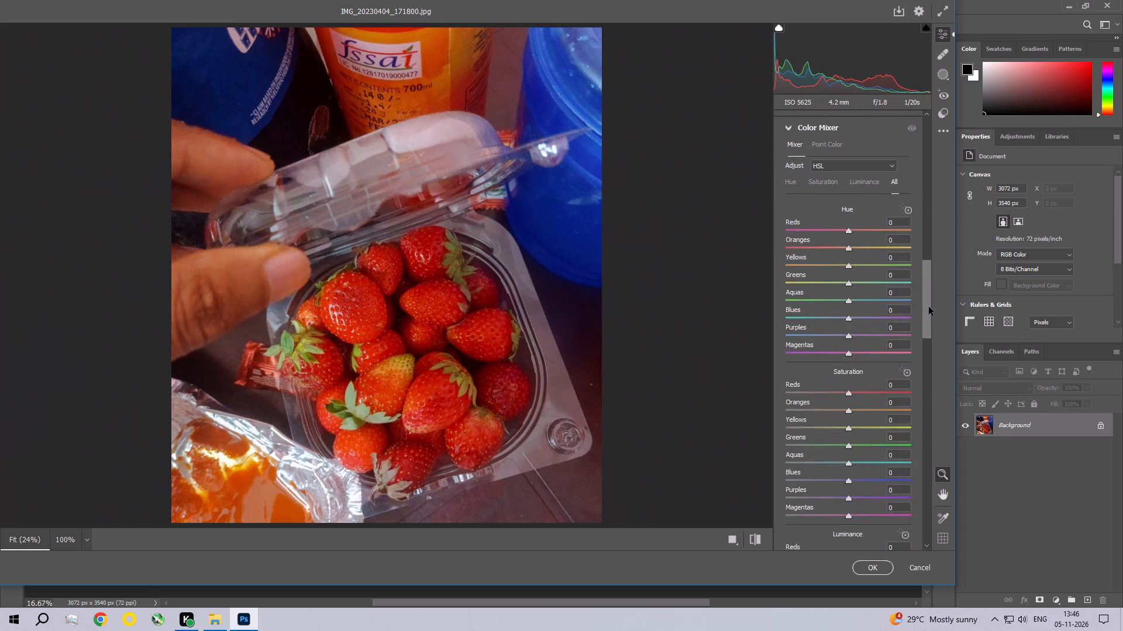
pyautogui.moveTo(929, 307); pyautogui.dragTo(928, 318)
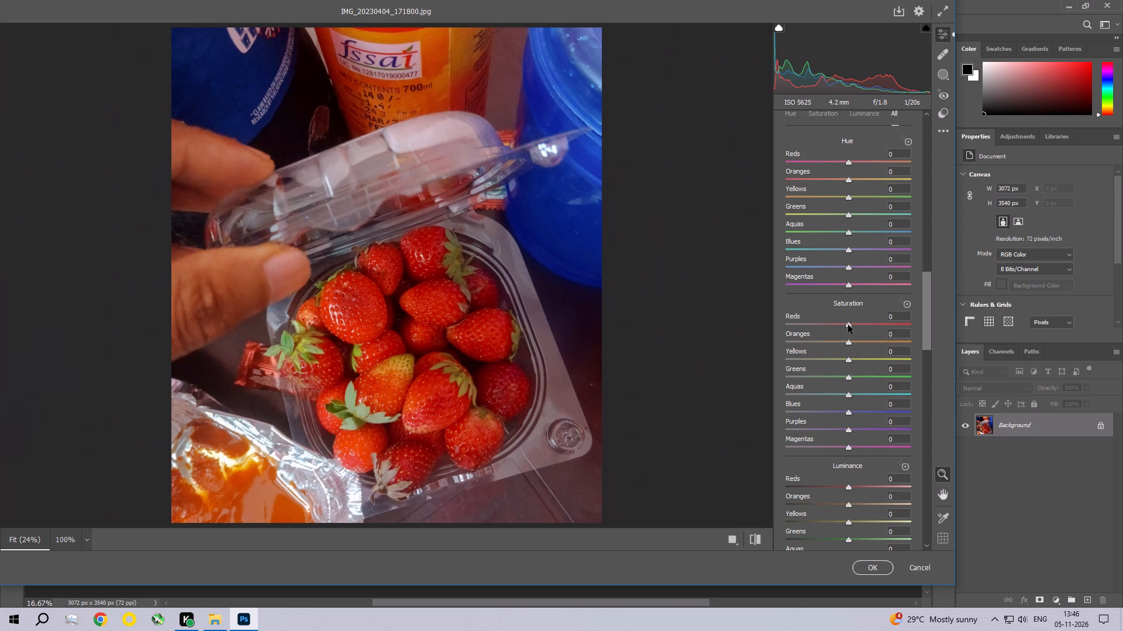
pyautogui.moveTo(848, 324); pyautogui.dragTo(835, 322)
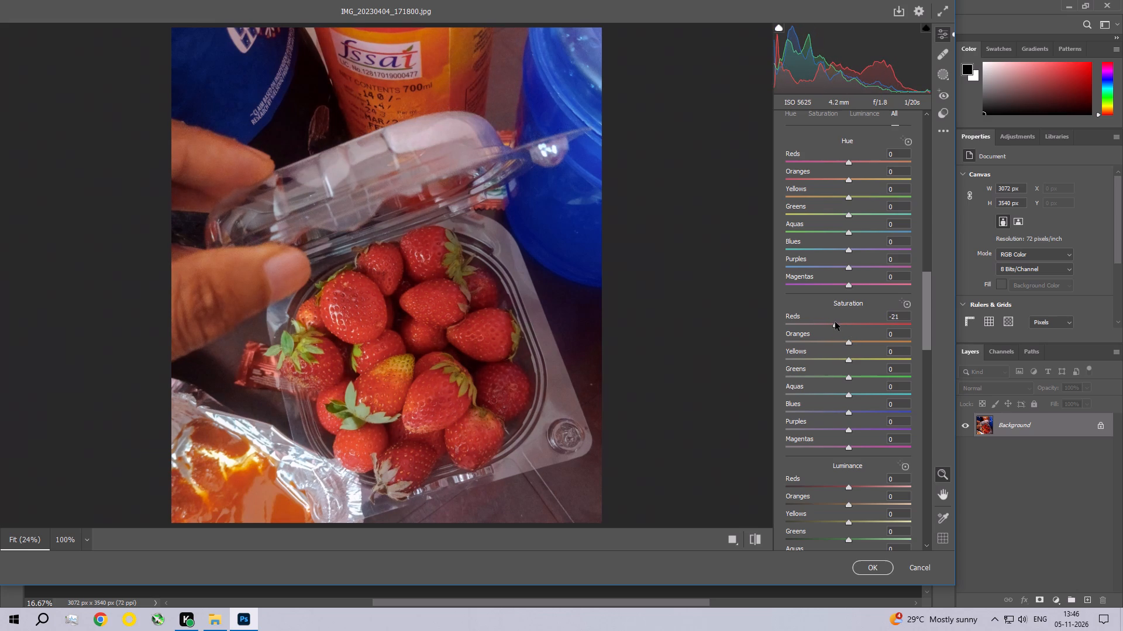
pyautogui.moveTo(835, 322); pyautogui.dragTo(865, 322)
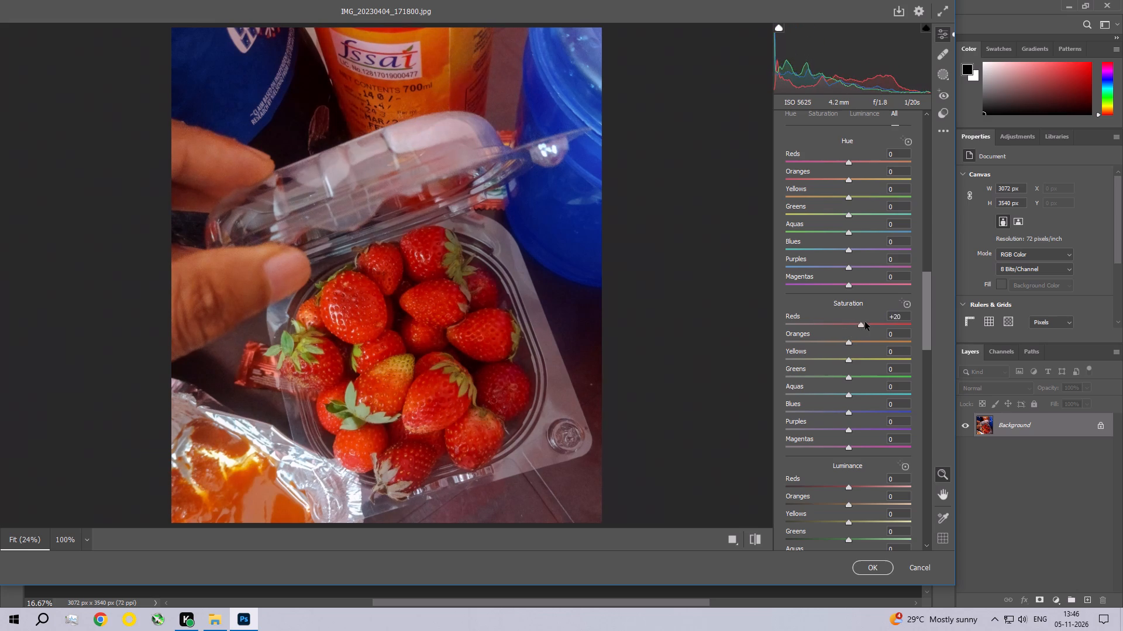
pyautogui.moveTo(865, 322); pyautogui.dragTo(865, 321)
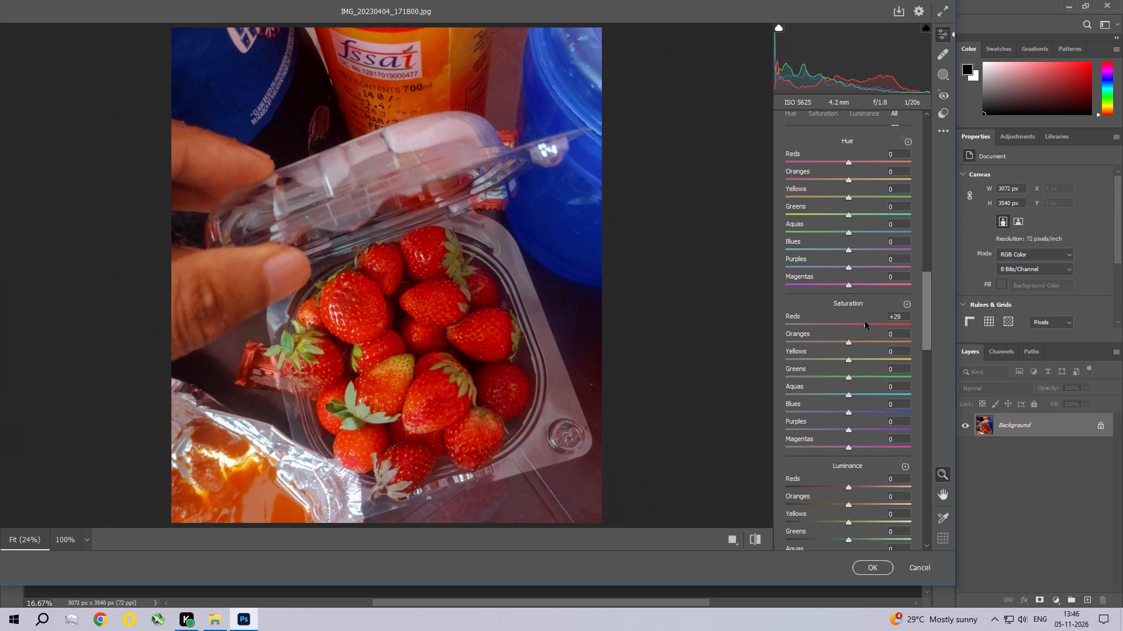
pyautogui.moveTo(865, 321); pyautogui.dragTo(858, 320)
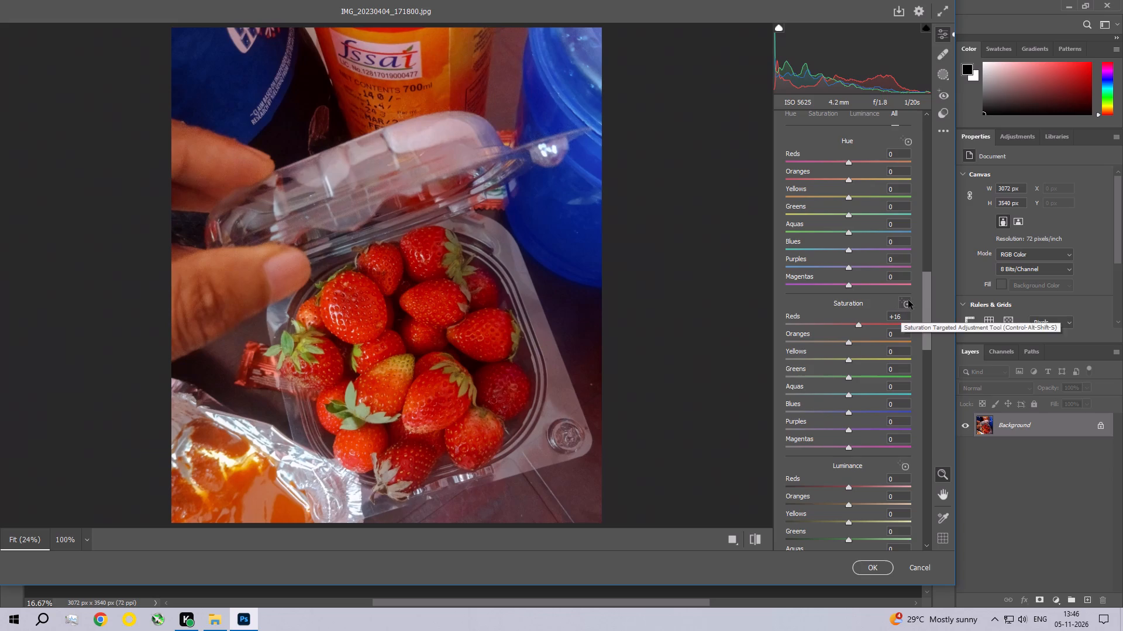
# Set sharpening to 19, noise reduction to 21 and color noise reduction to 22, and apply the Camera Raw edits to the strawberry photo.
pyautogui.moveTo(929, 299); pyautogui.dragTo(928, 322)
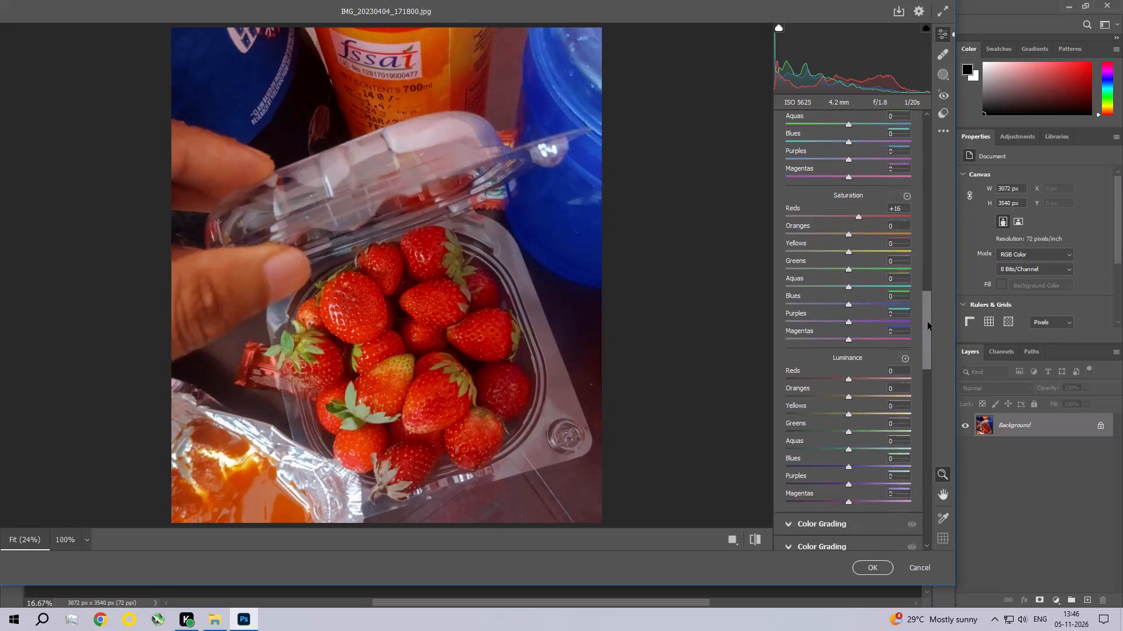
pyautogui.moveTo(928, 322); pyautogui.dragTo(927, 330)
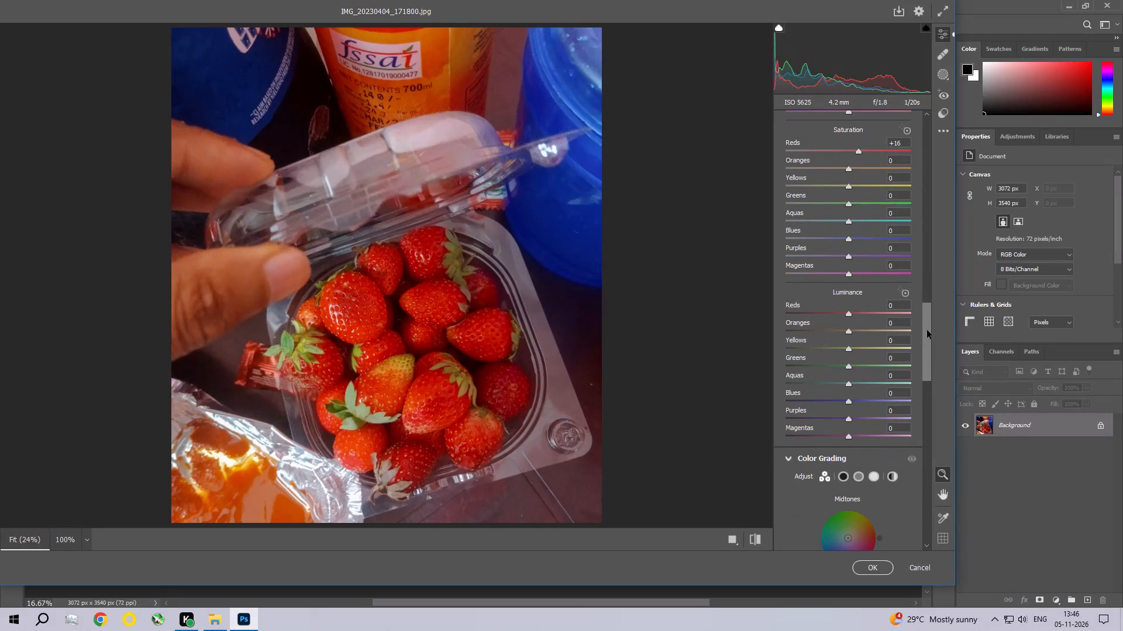
pyautogui.moveTo(927, 330); pyautogui.dragTo(931, 394)
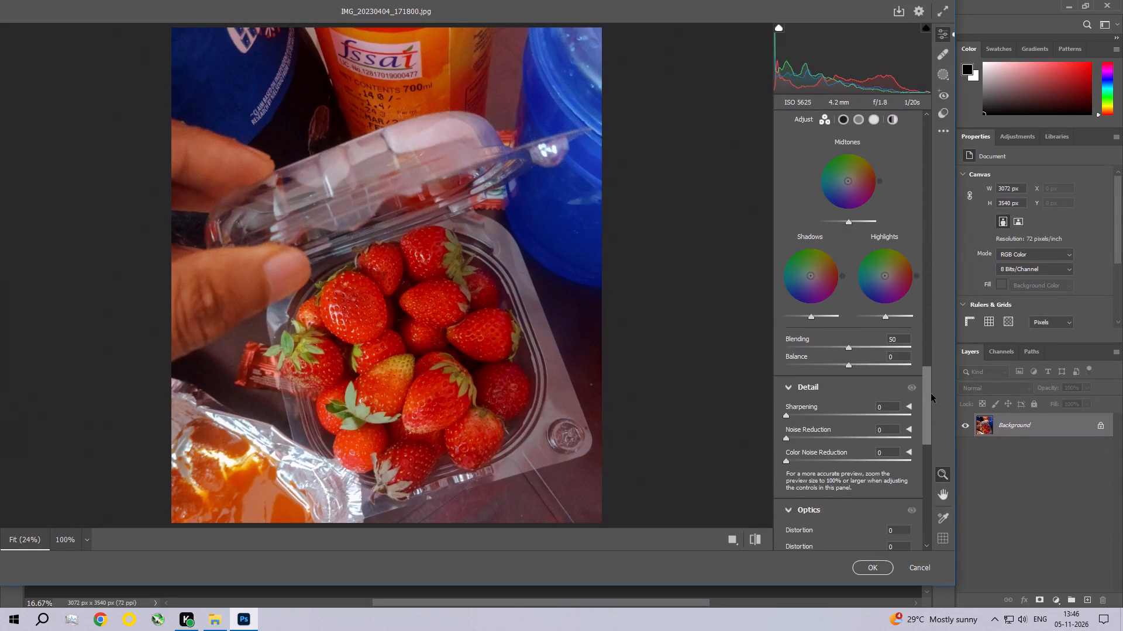
pyautogui.moveTo(931, 394); pyautogui.dragTo(937, 453)
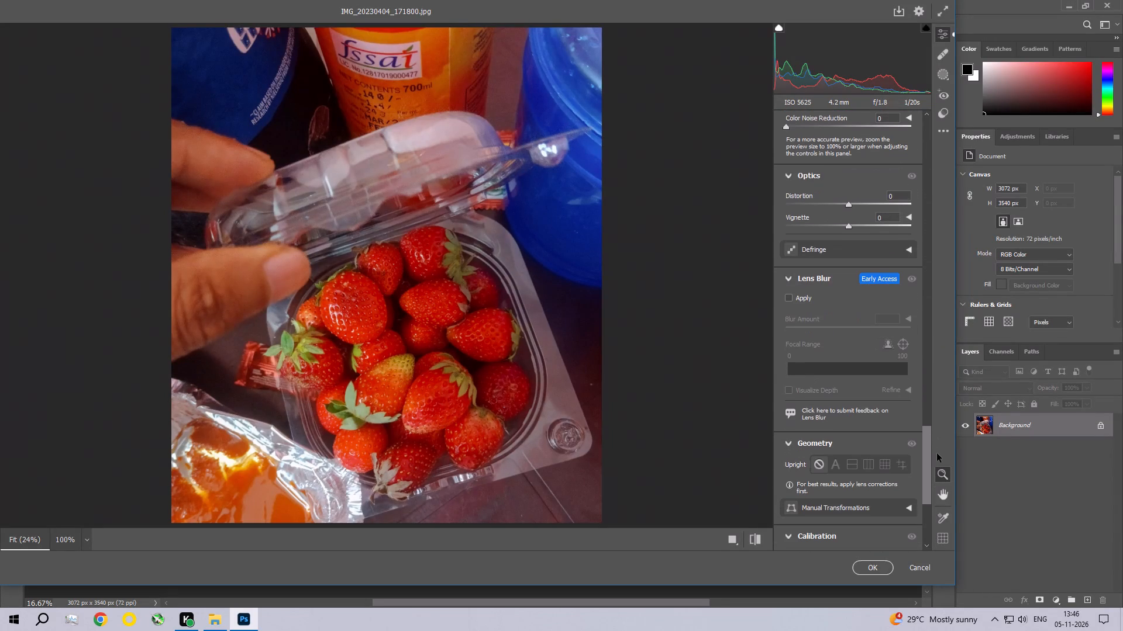
pyautogui.moveTo(937, 453); pyautogui.dragTo(923, 382)
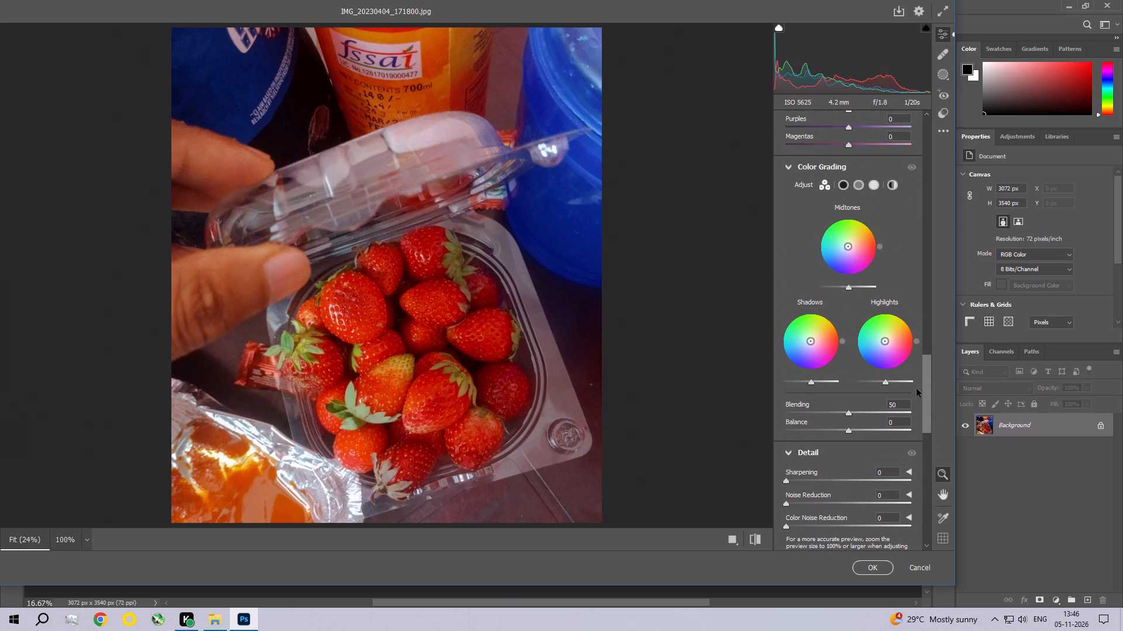
pyautogui.click(450, 340)
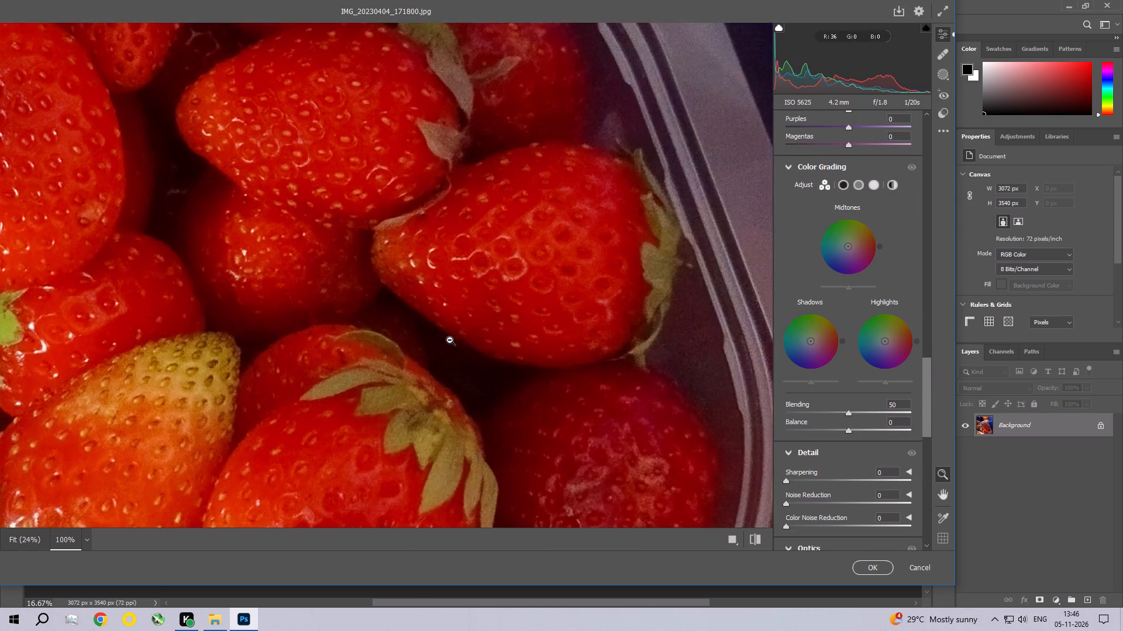
pyautogui.click(797, 482)
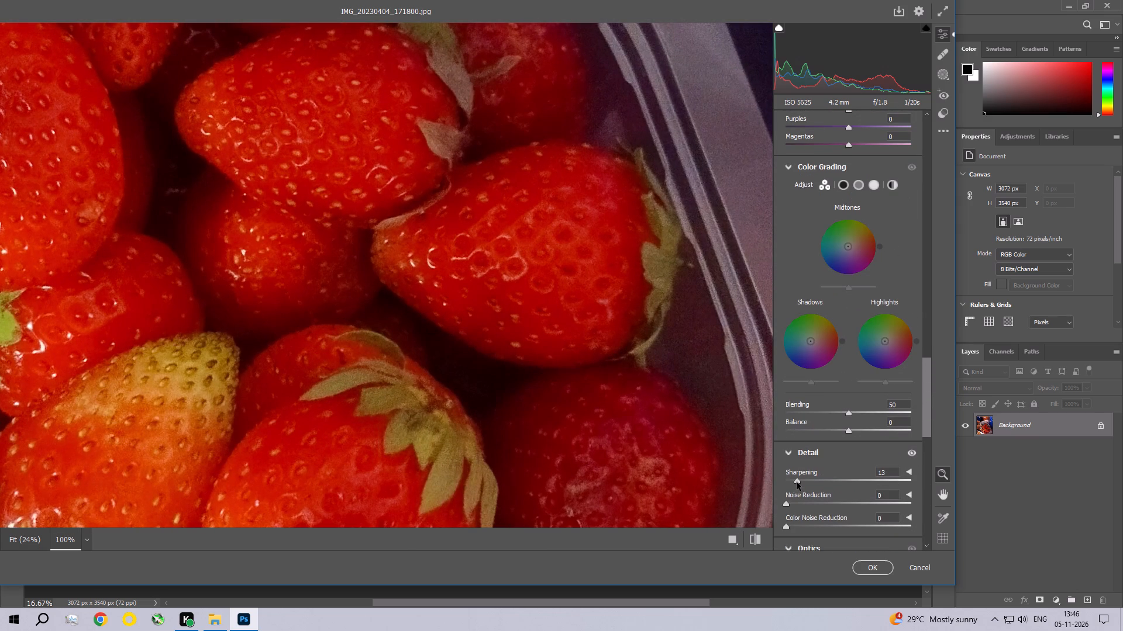
pyautogui.click(801, 482)
pyautogui.click(802, 504)
pyautogui.moveTo(926, 406); pyautogui.dragTo(923, 428)
pyautogui.moveTo(801, 404); pyautogui.dragTo(809, 405)
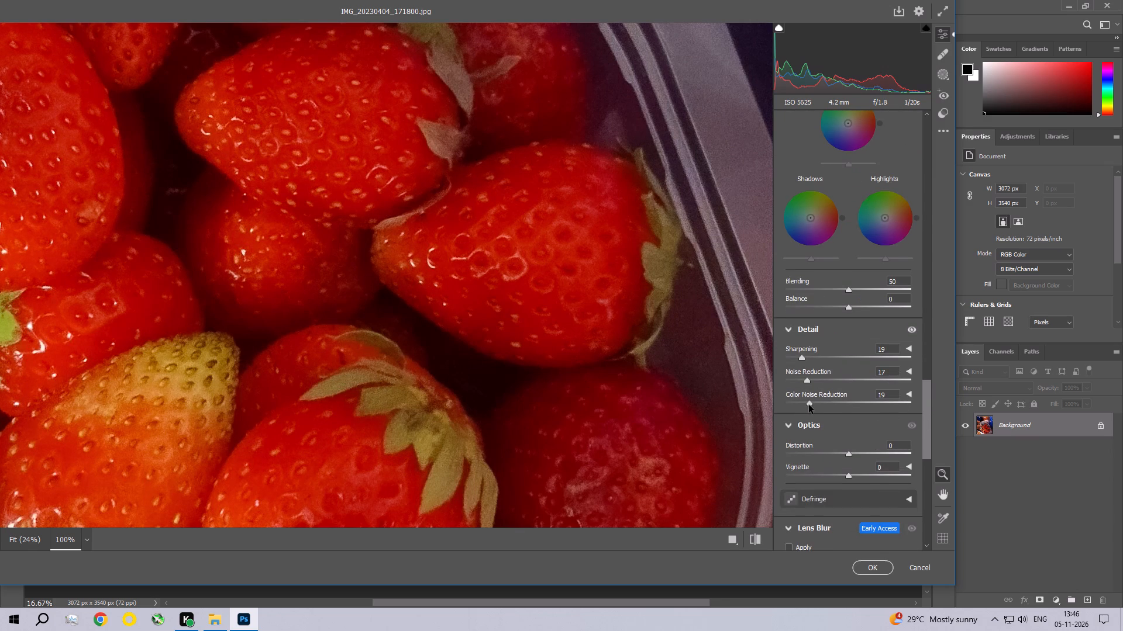
pyautogui.moveTo(809, 405); pyautogui.dragTo(809, 405)
pyautogui.click(809, 405)
pyautogui.moveTo(809, 381); pyautogui.dragTo(815, 383)
pyautogui.moveTo(926, 395); pyautogui.dragTo(924, 472)
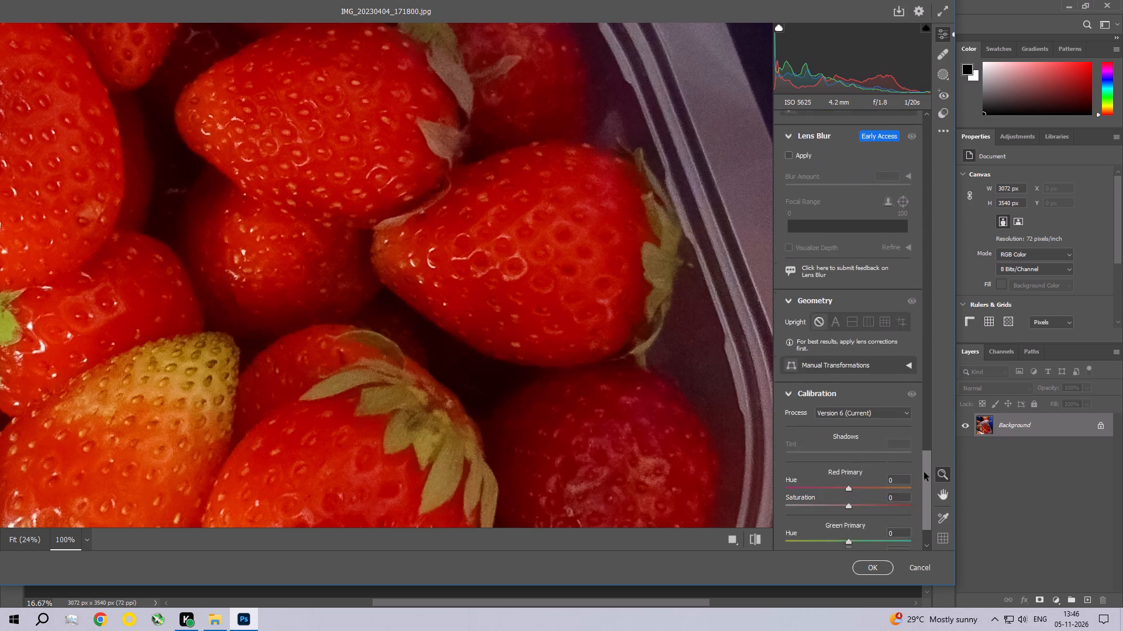
pyautogui.moveTo(924, 472); pyautogui.dragTo(926, 501)
pyautogui.click(870, 563)
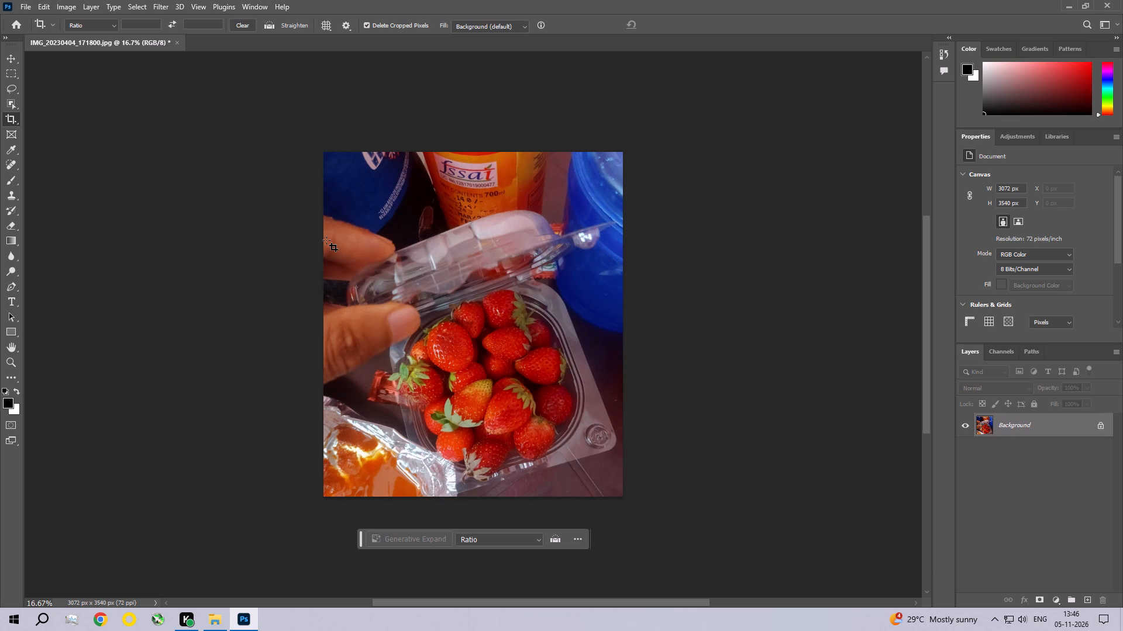
# Apply a Warming Filter (85) photo filter at 25% density to the strawberry photo.
pyautogui.click(64, 6)
pyautogui.click(90, 39)
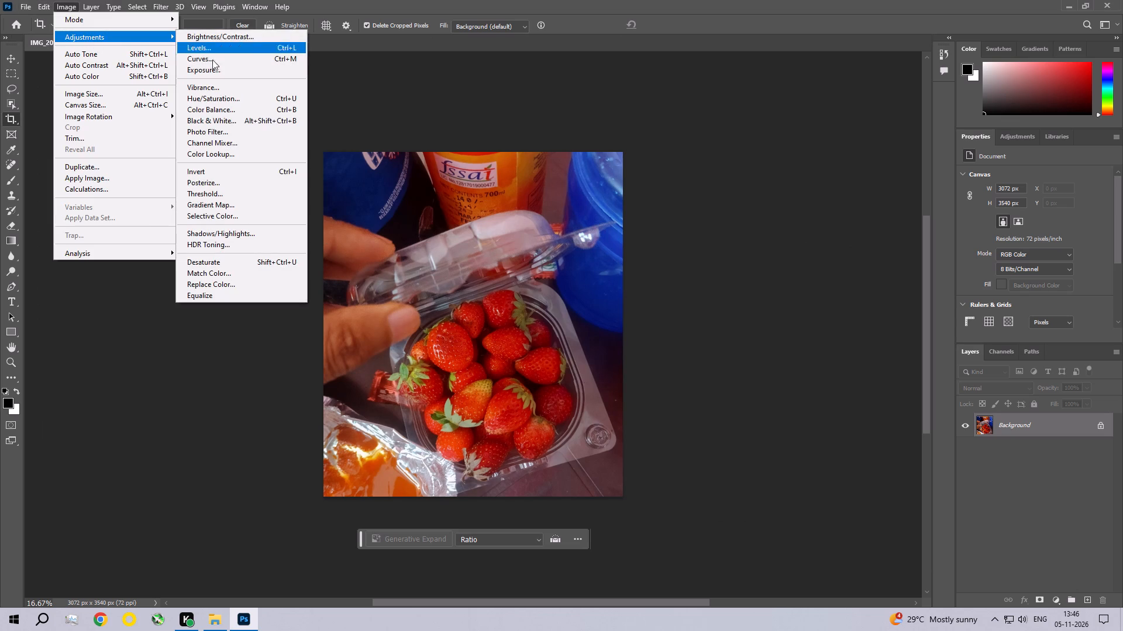
pyautogui.click(224, 127)
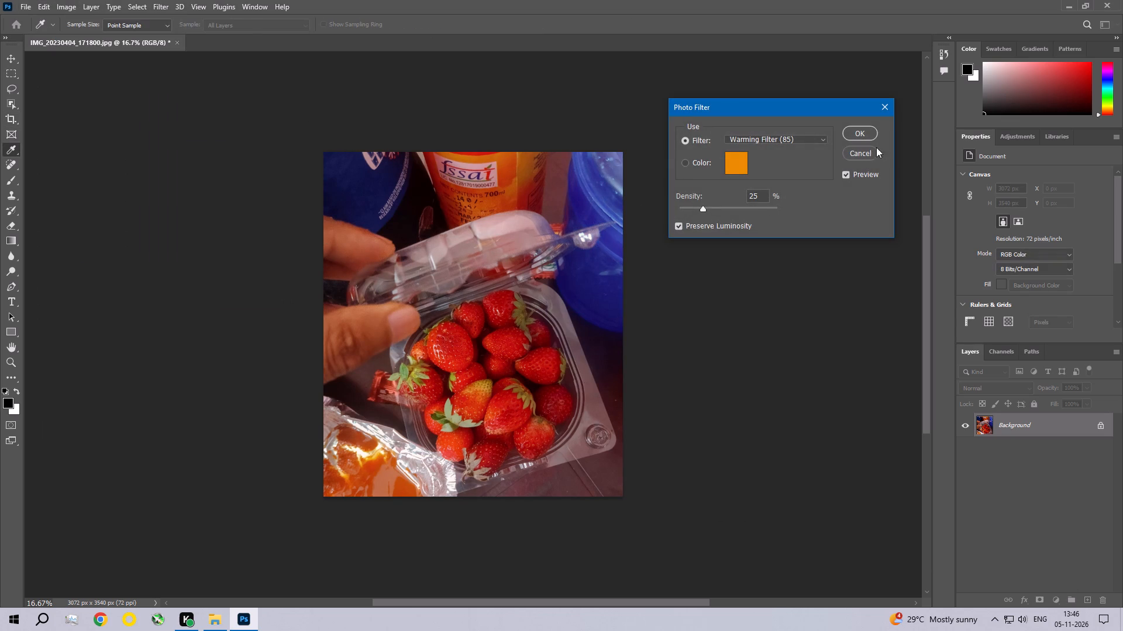
pyautogui.click(859, 130)
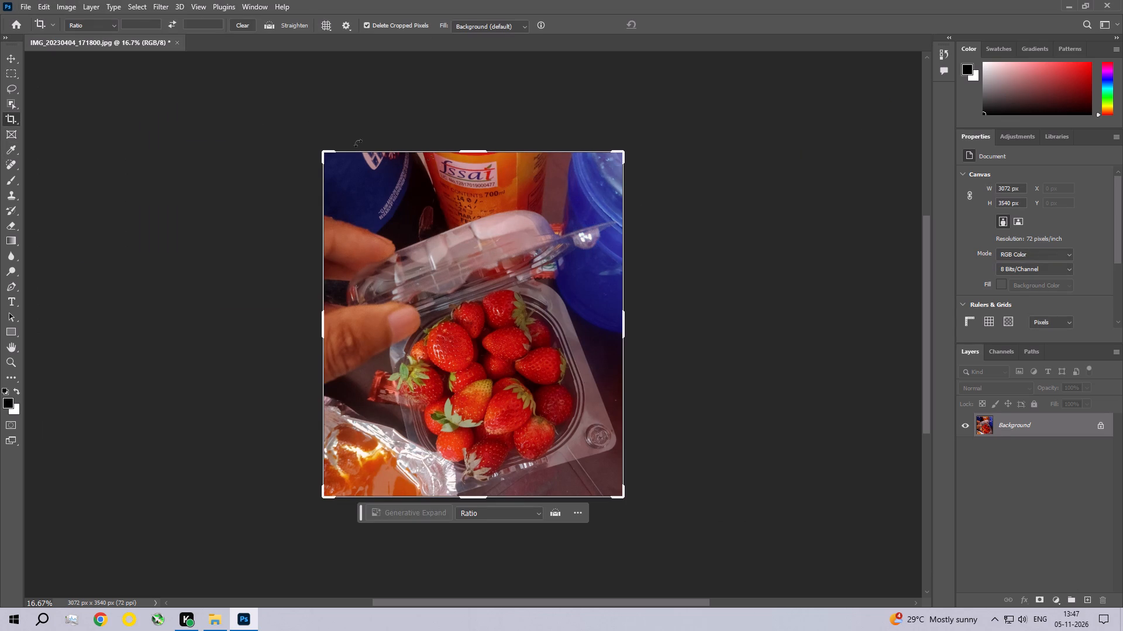
# Apply an Exposure adjustment with an offset of 0.0048 to the strawberry photo.
pyautogui.click(75, 1)
pyautogui.click(77, 42)
pyautogui.click(80, 37)
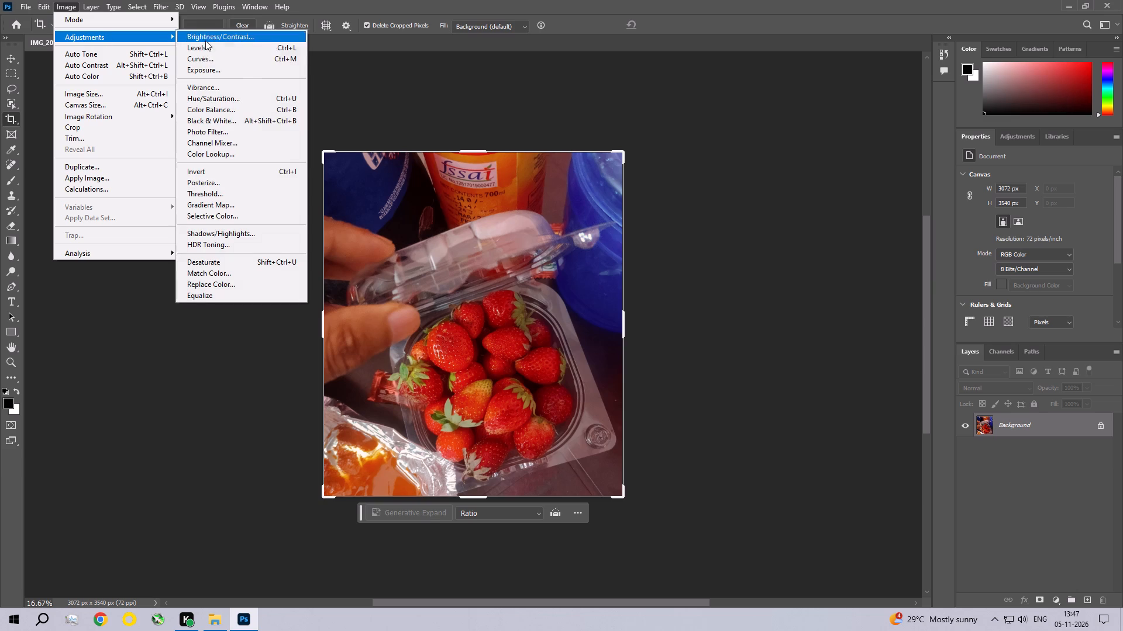
pyautogui.click(249, 75)
pyautogui.click(247, 69)
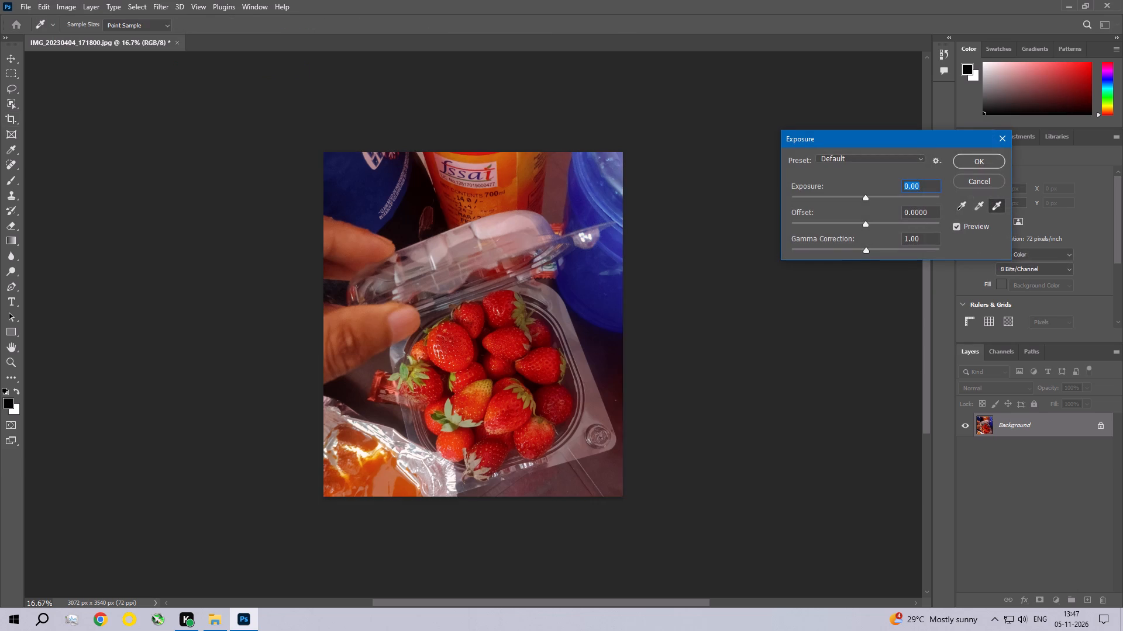
pyautogui.click(931, 212)
pyautogui.press('BackSpace')
pyautogui.press('BackSpace')
pyautogui.press('4')
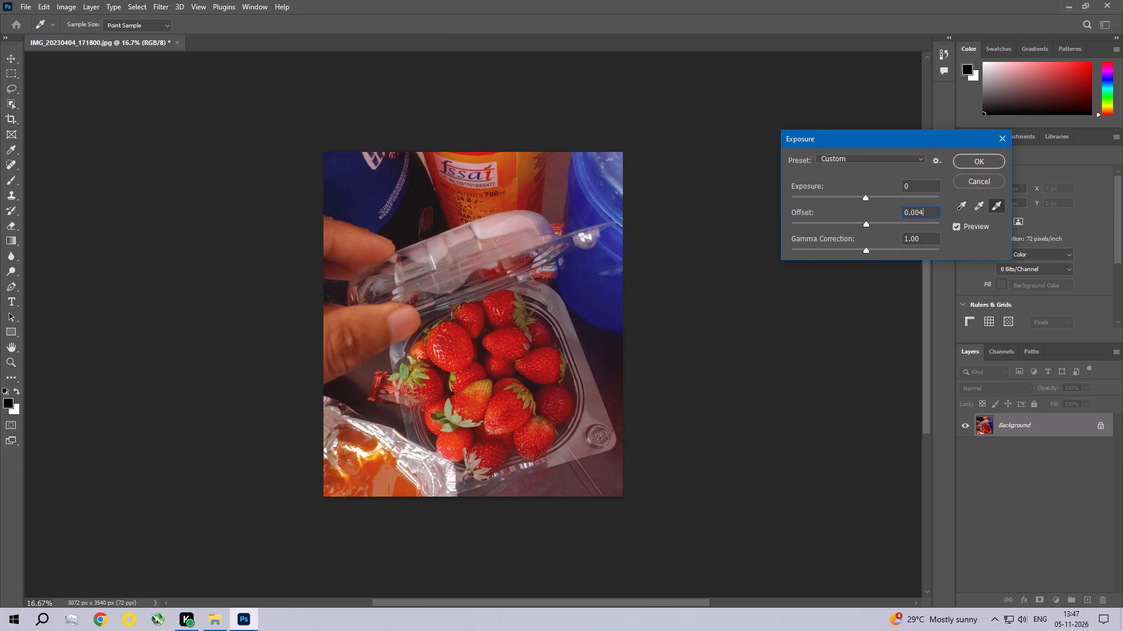
pyautogui.press('5')
pyautogui.press('BackSpace')
pyautogui.press('8')
pyautogui.press('Return')
# Fit the whole strawberry photo on screen to examine the retouched result.
pyautogui.hotkey('ctrl', 'space')
pyautogui.hotkey('ctrl', 'space')
pyautogui.hotkey('ctrl', 'space')
pyautogui.hotkey('ctrl', 'space')
pyautogui.hotkey('ctrl', 'space')
pyautogui.hotkey('ctrl', 'space')
pyautogui.hotkey('ctrl', 'space')
pyautogui.hotkey('ctrl', 'space')
pyautogui.hotkey('ctrl', 'space')
pyautogui.hotkey('ctrl', 'space')
pyautogui.hotkey('ctrl', 'space')
pyautogui.hotkey('ctrl', 'space')
pyautogui.hotkey('ctrl', 'space')
pyautogui.hotkey('ctrl', 'space')
pyautogui.hotkey('ctrl', 'space')
pyautogui.hotkey('ctrl', 'space')
pyautogui.hotkey('ctrl', 'space')
pyautogui.keyDown('ctrl'); pyautogui.doubleClick(504, 365); pyautogui.keyUp('ctrl')
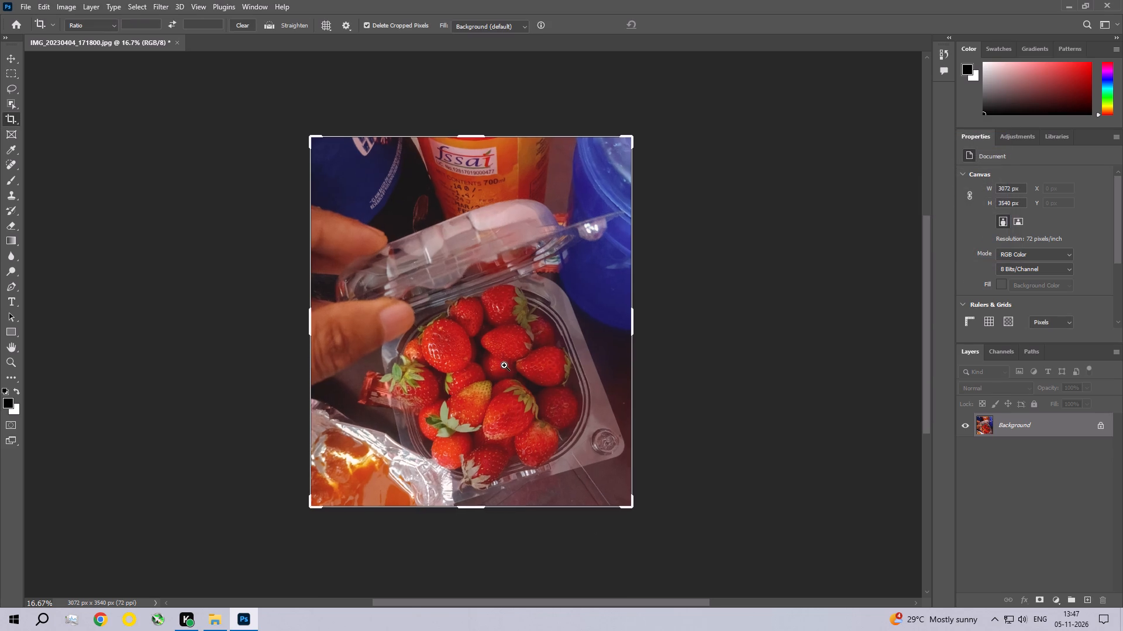
pyautogui.hotkey('ctrl', '0')
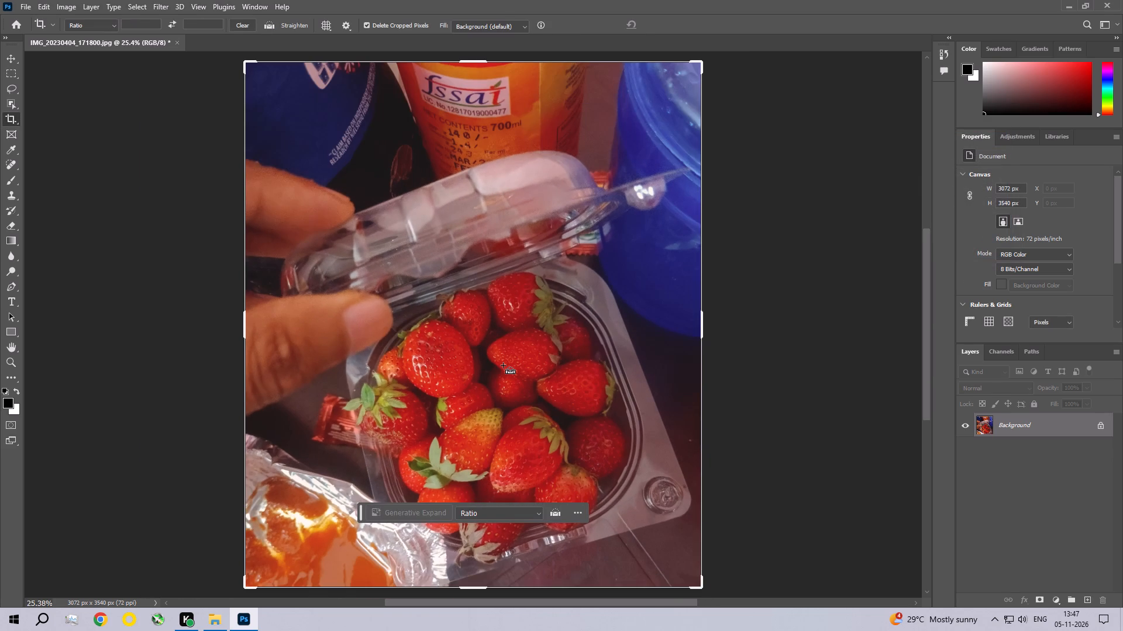
# Save strawberry photo IMG_20230404_171800 as JPEG over the original and close it.
pyautogui.hotkey('ctrl', 's')
pyautogui.click(617, 157)
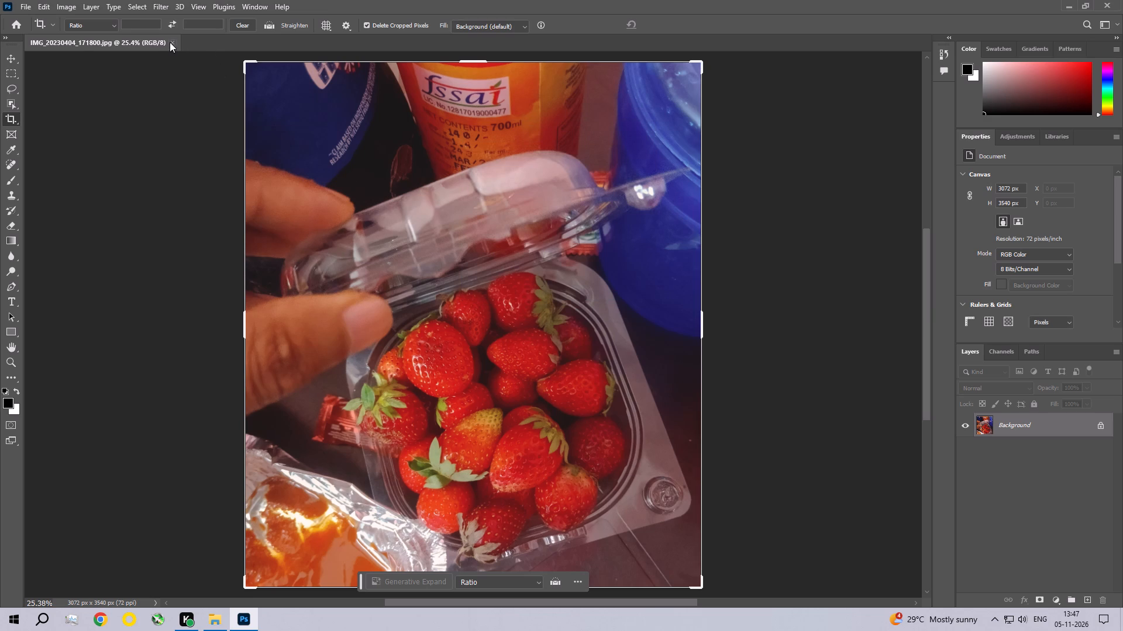
pyautogui.click(170, 42)
# Open the six RAW-folder photos from IMG_20230426_100856 through IMG_20230524_001701 in Photoshop.
pyautogui.click(1067, 1)
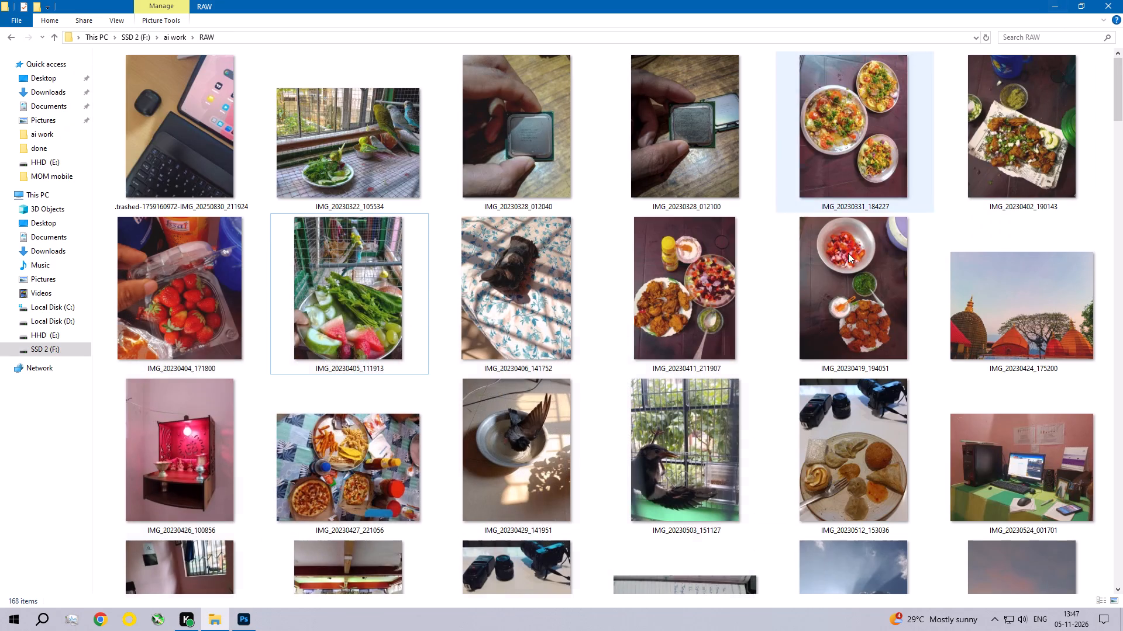
pyautogui.click(201, 444)
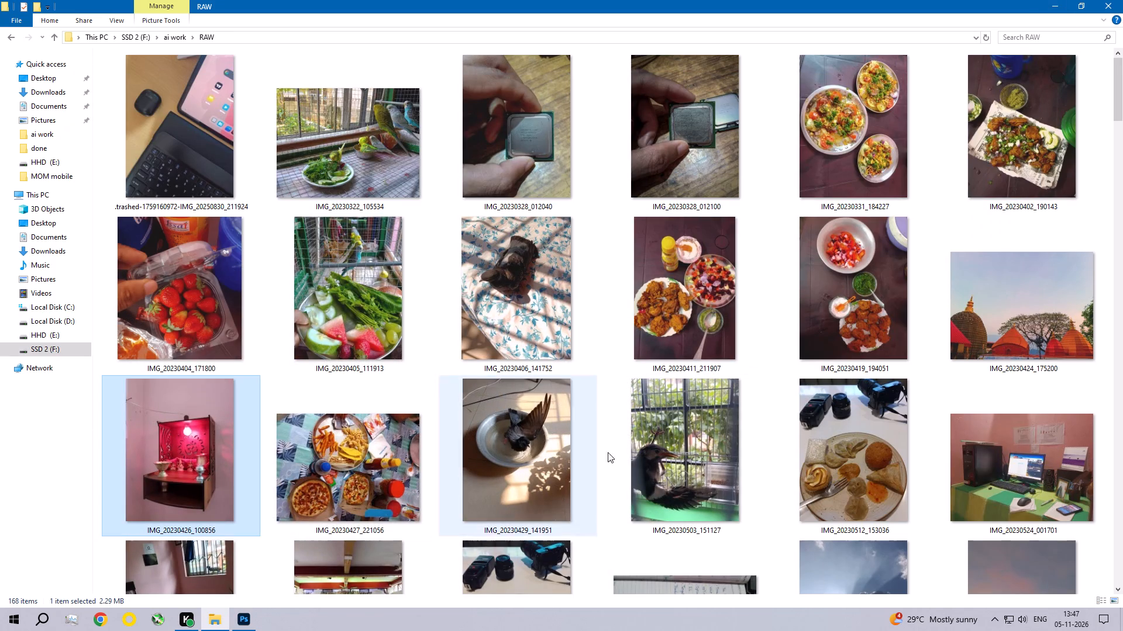
pyautogui.keyDown('shift'); pyautogui.click(1013, 455); pyautogui.keyUp('shift')
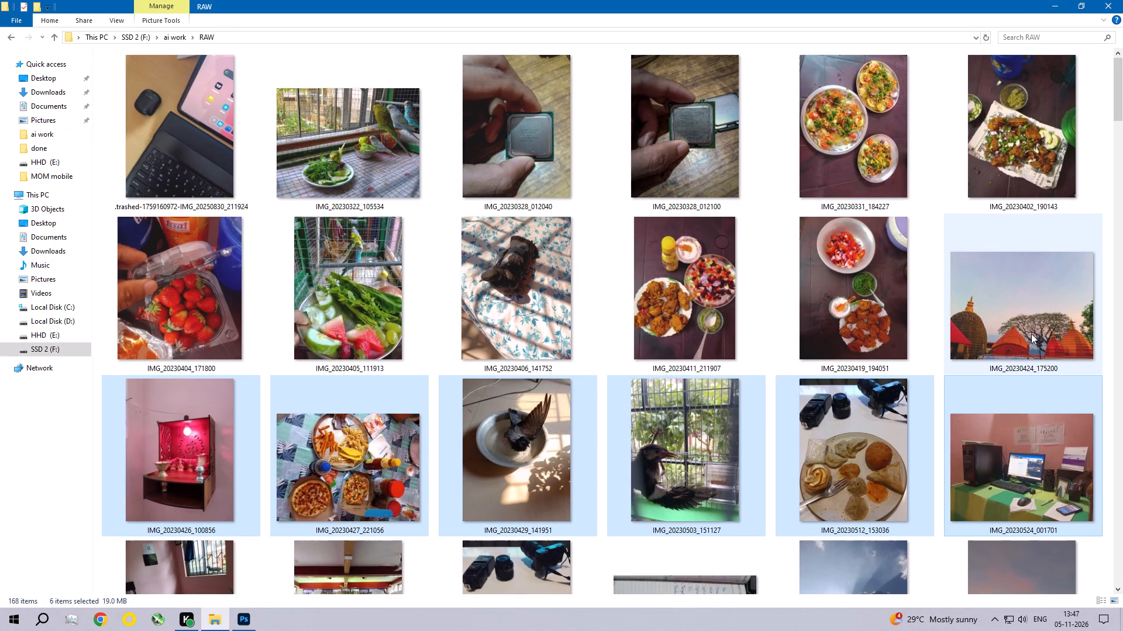
pyautogui.moveTo(202, 458); pyautogui.dragTo(379, 470)
pyautogui.hotkey('alt', 'Tab')
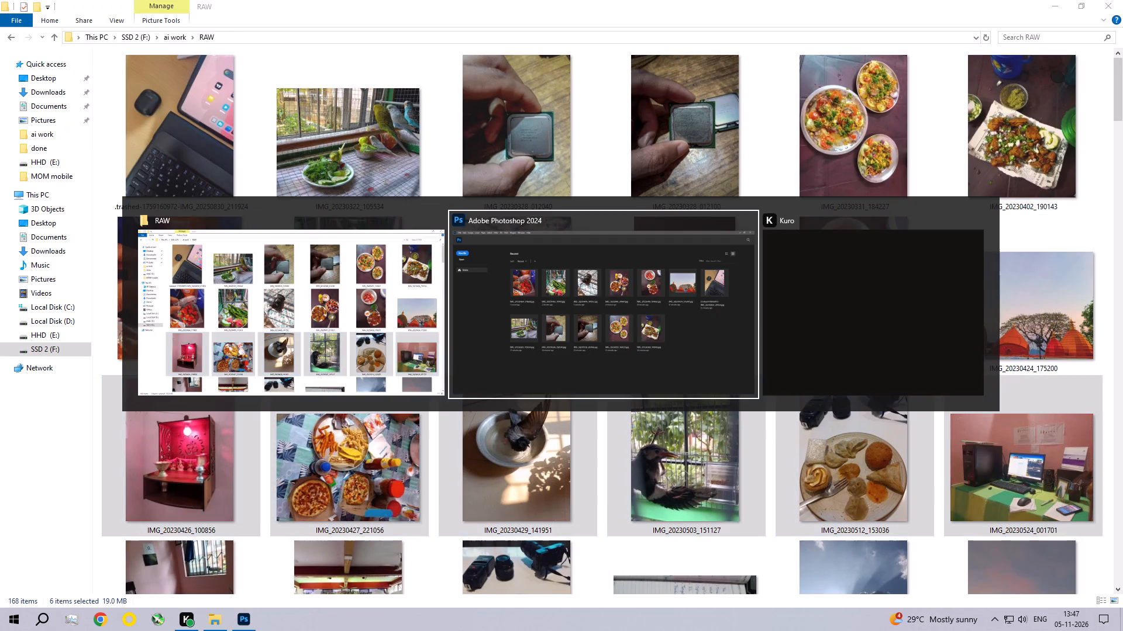
pyautogui.moveTo(379, 470); pyautogui.dragTo(840, 485)
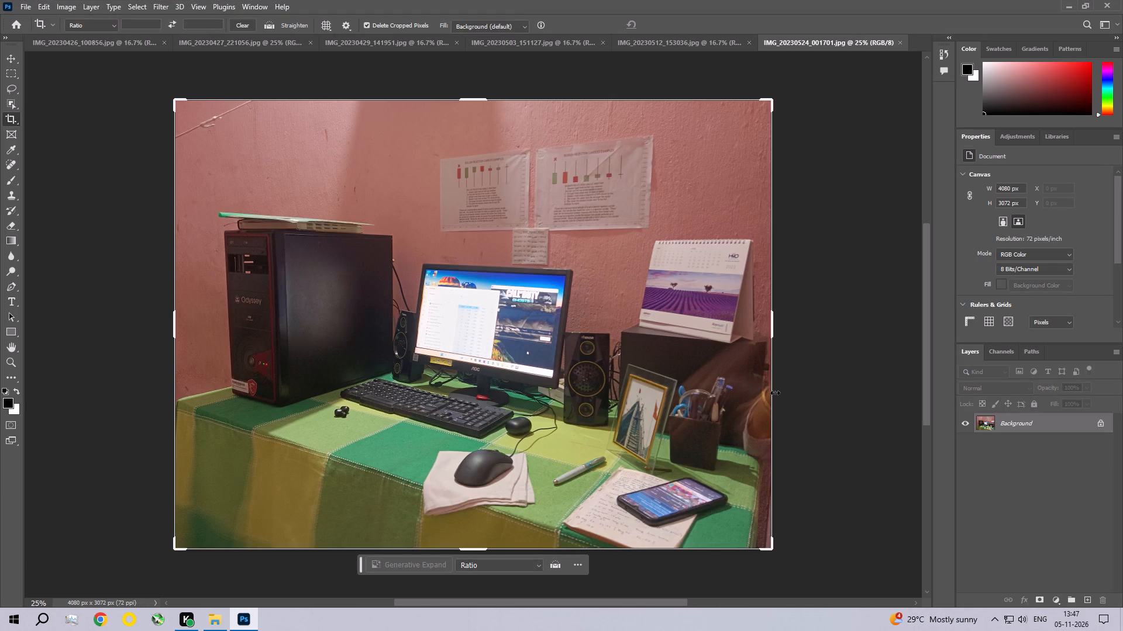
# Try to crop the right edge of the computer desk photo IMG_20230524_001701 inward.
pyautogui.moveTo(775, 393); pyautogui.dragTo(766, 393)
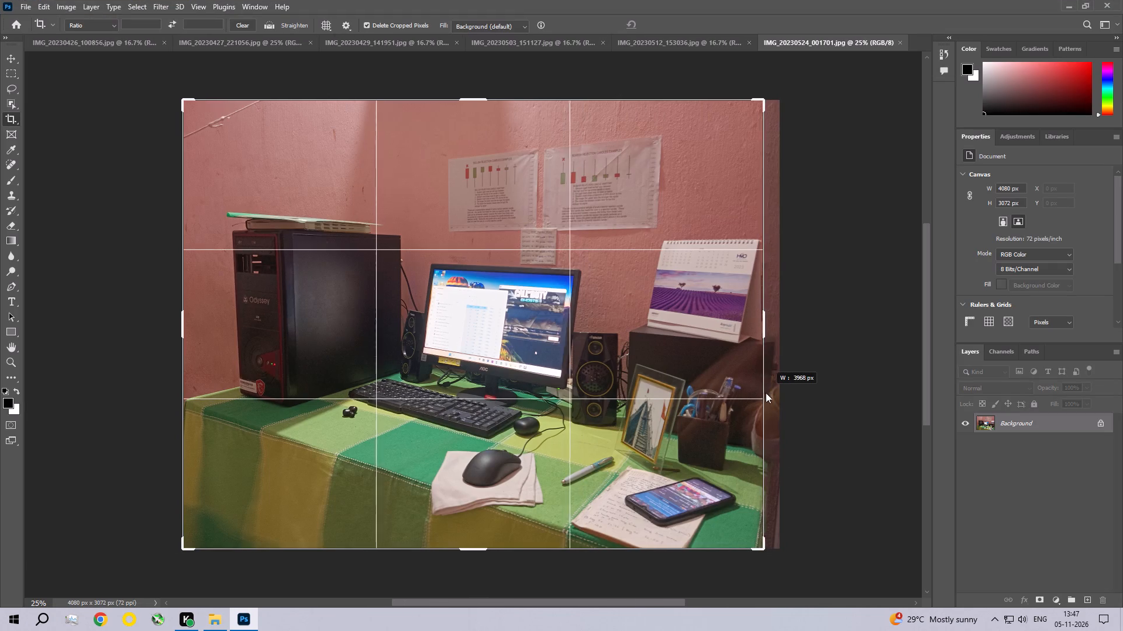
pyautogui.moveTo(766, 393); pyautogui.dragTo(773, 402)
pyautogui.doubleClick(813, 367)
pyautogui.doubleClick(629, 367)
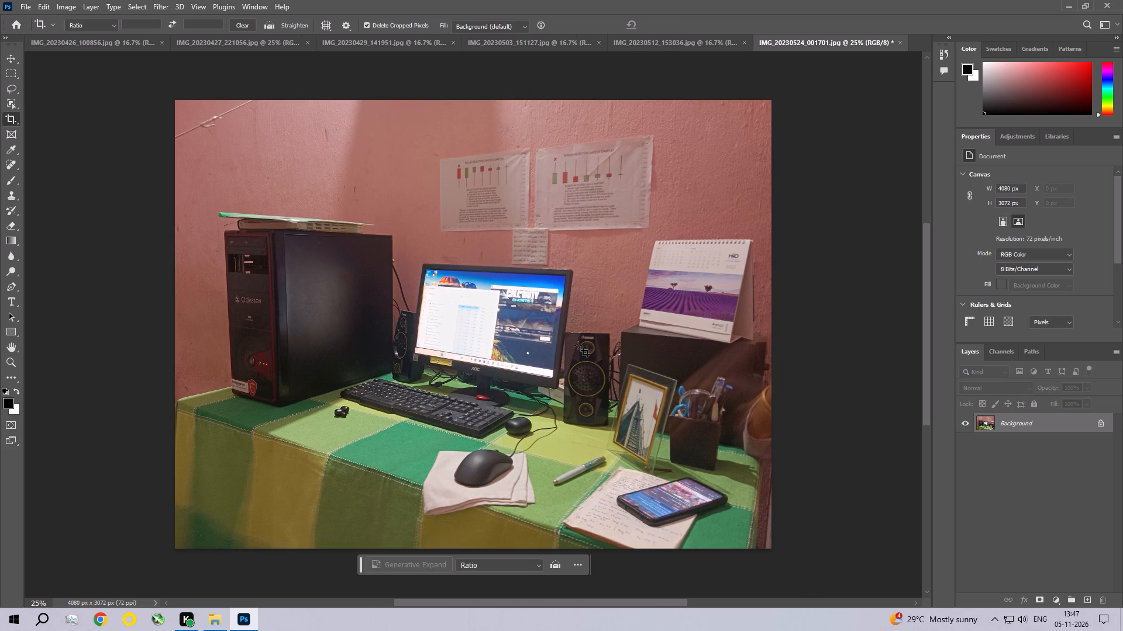
# Examine the monitor and the surrounding desk items in the desk photo up close, then fit the whole photo on screen.
pyautogui.hotkey('ctrl', 'space')
pyautogui.hotkey('ctrl', 'space')
pyautogui.hotkey('ctrl', 'space')
pyautogui.hotkey('ctrl', 'space')
pyautogui.hotkey('ctrl', 'space')
pyautogui.hotkey('ctrl', 'space')
pyautogui.hotkey('ctrl', 'space')
pyautogui.hotkey('ctrl', 'space')
pyautogui.hotkey('ctrl', 'space')
pyautogui.hotkey('ctrl', 'space')
pyautogui.hotkey('ctrl', 'space')
pyautogui.hotkey('ctrl', 'space')
pyautogui.hotkey('ctrl', 'space')
pyautogui.hotkey('ctrl', 'space')
pyautogui.hotkey('ctrl', 'space')
pyautogui.hotkey('ctrl', 'space')
pyautogui.hotkey('ctrl', 'space')
pyautogui.hotkey('ctrl', 'space')
pyautogui.hotkey('ctrl', 'space')
pyautogui.hotkey('ctrl', 'space')
pyautogui.keyDown('ctrl'); pyautogui.doubleClick(529, 305); pyautogui.keyUp('ctrl')
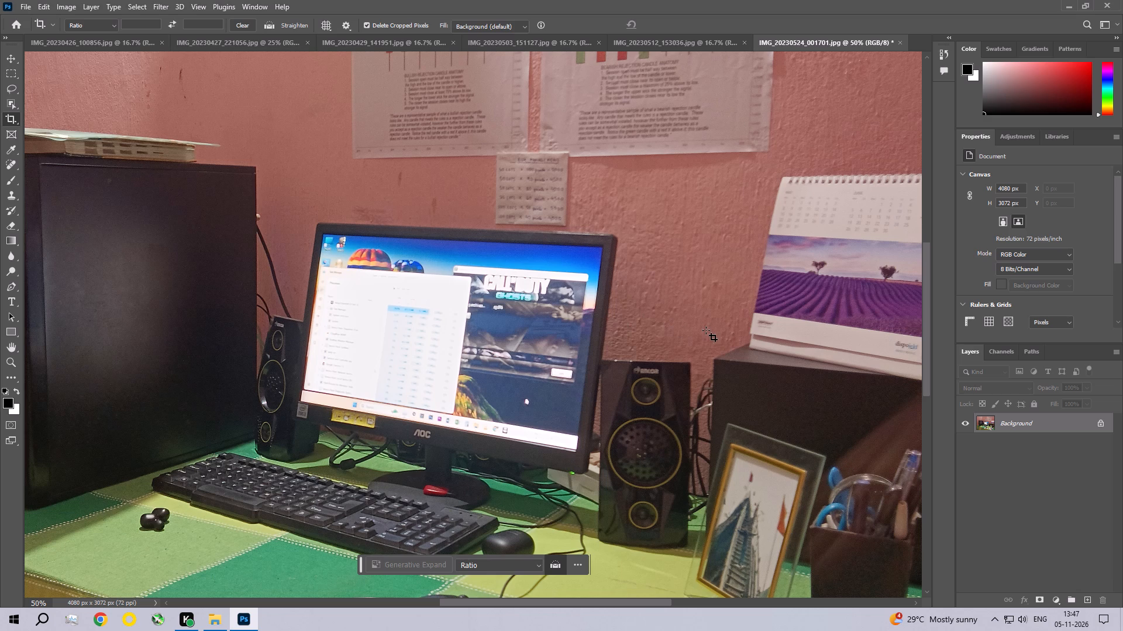
pyautogui.hotkey('ctrl', '0')
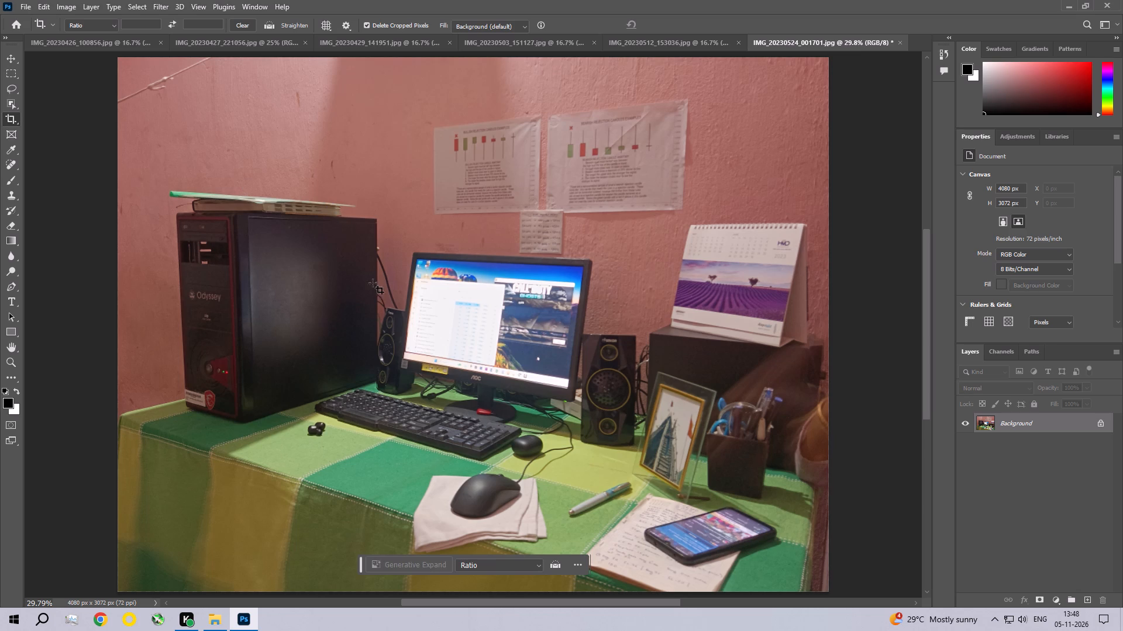
pyautogui.press('space')
pyautogui.keyDown('ctrl'); pyautogui.tripleClick(491, 365); pyautogui.keyUp('ctrl')
pyautogui.keyDown('ctrl'); pyautogui.click(491, 365); pyautogui.keyUp('ctrl')
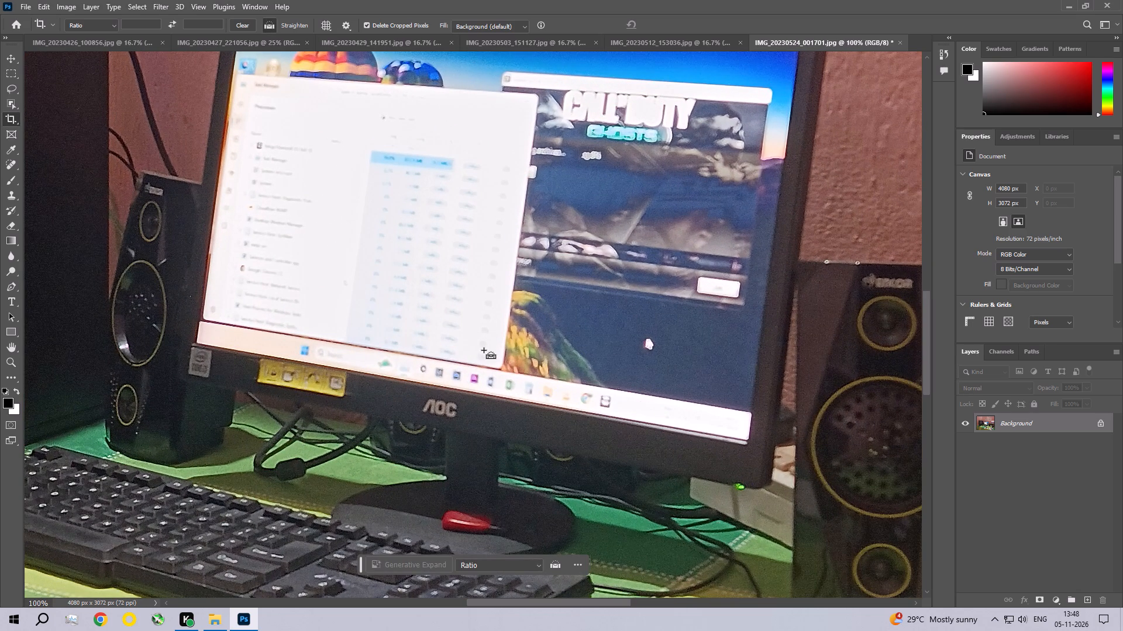
pyautogui.hotkey('ctrl', '0')
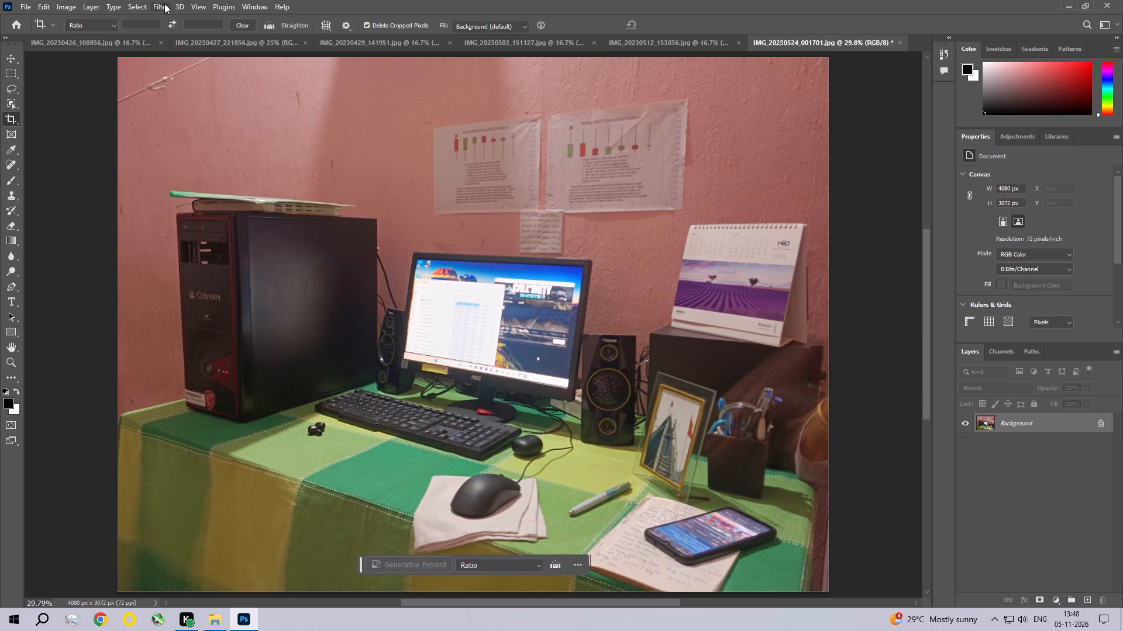
# Examine the small handwritten note on the wall above the monitor up close, then return to the full view.
pyautogui.hotkey('ctrl', 'space')
pyautogui.hotkey('ctrl', 'space')
pyautogui.hotkey('ctrl', 'space')
pyautogui.hotkey('ctrl', 'space')
pyautogui.hotkey('ctrl', 'space')
pyautogui.hotkey('ctrl', 'space')
pyautogui.hotkey('ctrl', 'space')
pyautogui.hotkey('ctrl', 'space')
pyautogui.hotkey('ctrl', 'space')
pyautogui.hotkey('ctrl', 'space')
pyautogui.hotkey('ctrl', 'space')
pyautogui.hotkey('ctrl', 'space')
pyautogui.hotkey('ctrl', 'space')
pyautogui.hotkey('ctrl', 'space')
pyautogui.hotkey('ctrl', 'space')
pyautogui.hotkey('ctrl', 'space')
pyautogui.hotkey('ctrl', 'space')
pyautogui.hotkey('ctrl', 'space')
pyautogui.hotkey('ctrl', 'space')
pyautogui.hotkey('ctrl', 'space')
pyautogui.keyDown('ctrl'); pyautogui.click(543, 221); pyautogui.keyUp('ctrl')
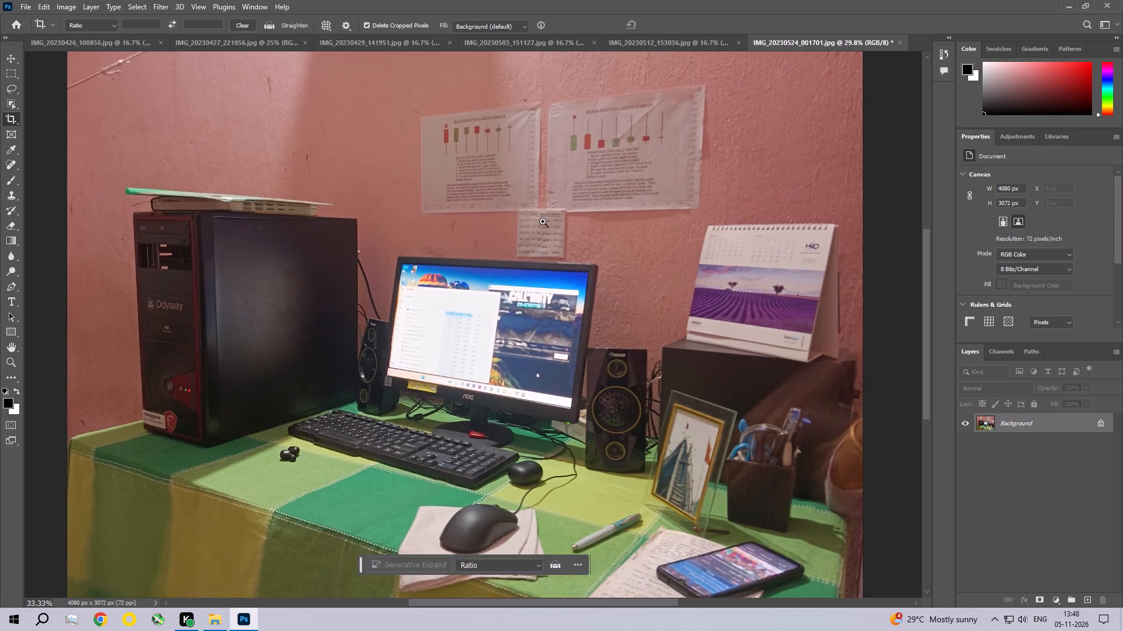
pyautogui.keyDown('ctrl'); pyautogui.tripleClick(543, 221); pyautogui.keyUp('ctrl')
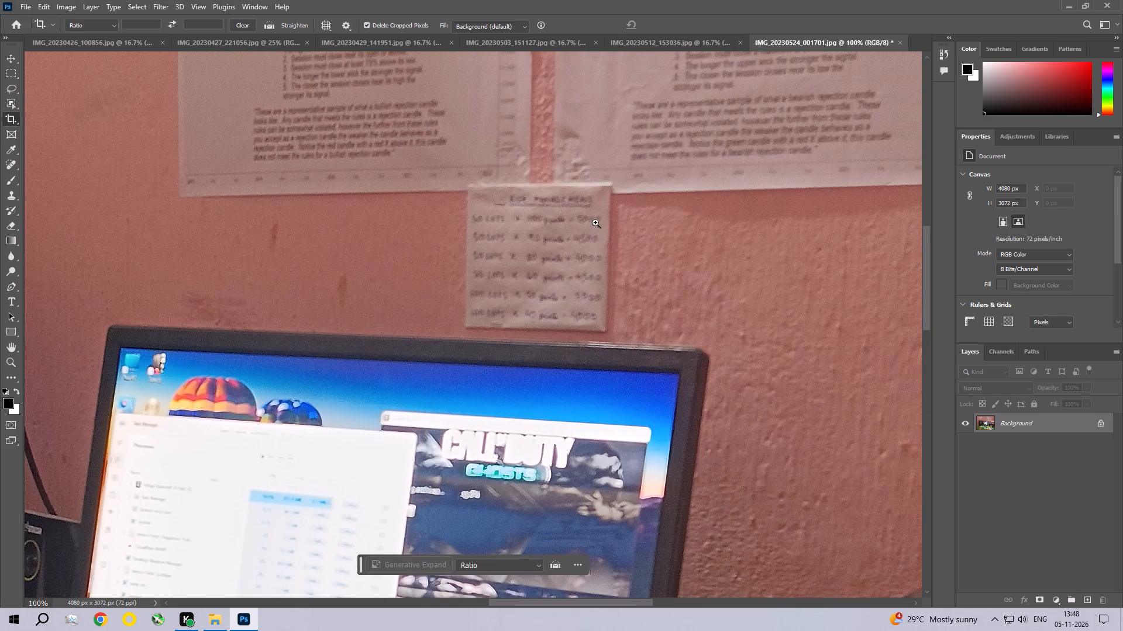
pyautogui.hotkey('ctrl', '0')
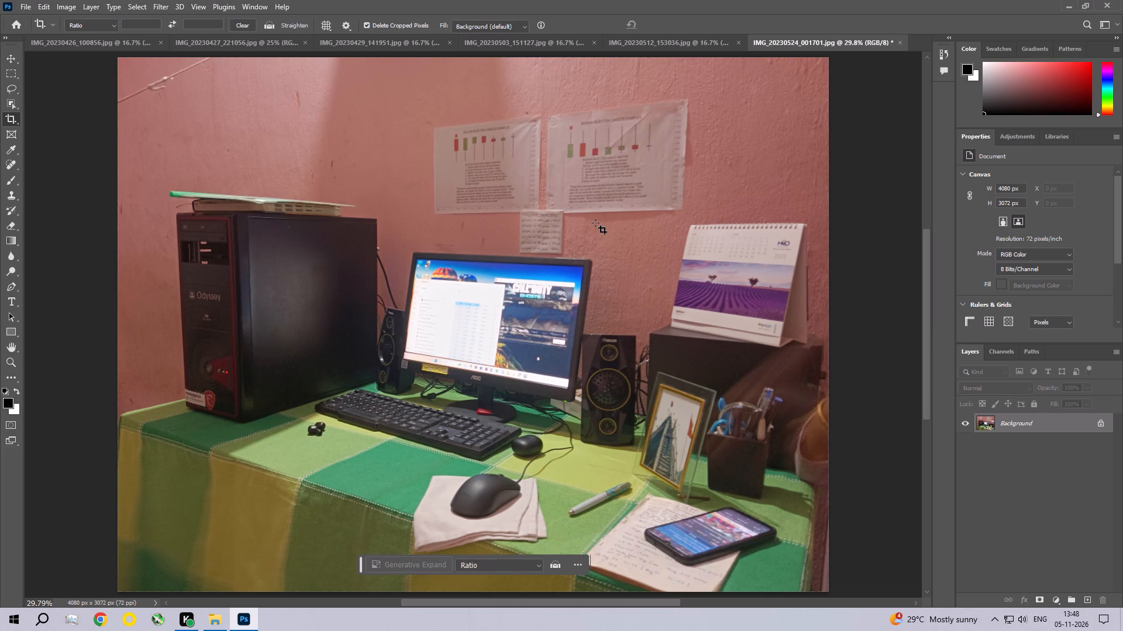
# Start a Camera Raw Filter on the desk photo with Exposure -0.05, Contrast +22, Highlights -41 and Shadows +11.
pyautogui.click(67, 4)
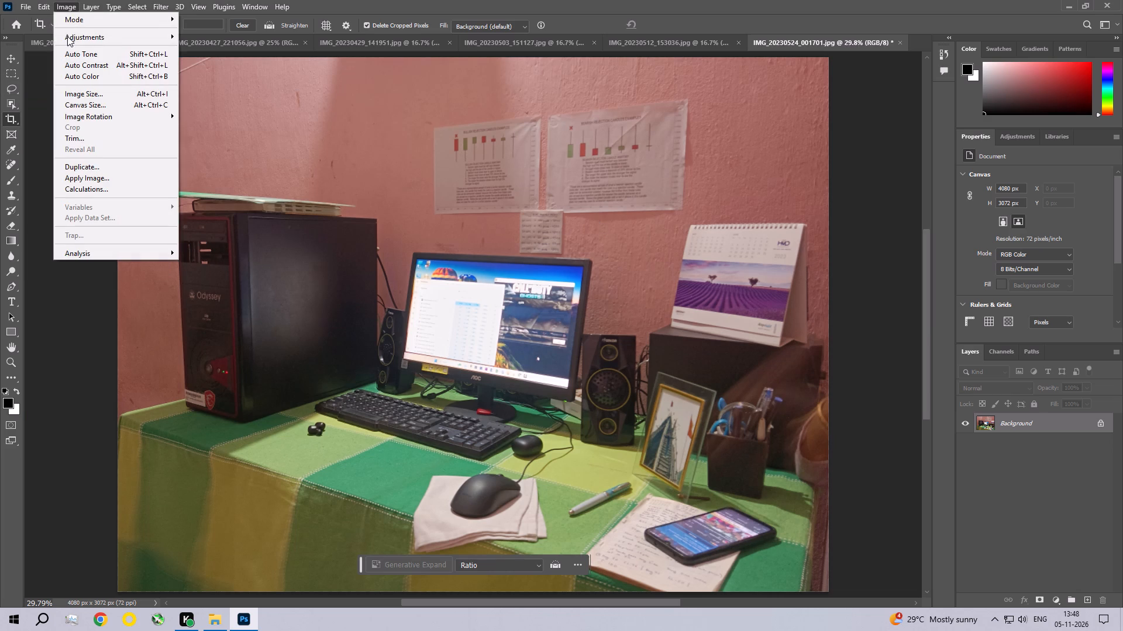
pyautogui.click(67, 36)
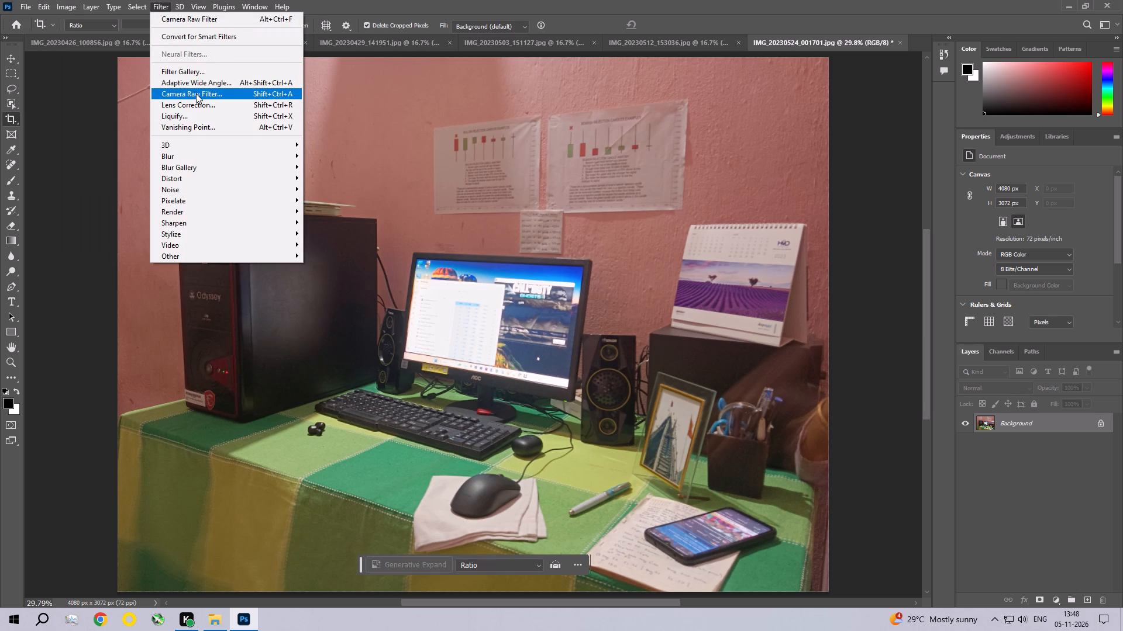
pyautogui.click(196, 93)
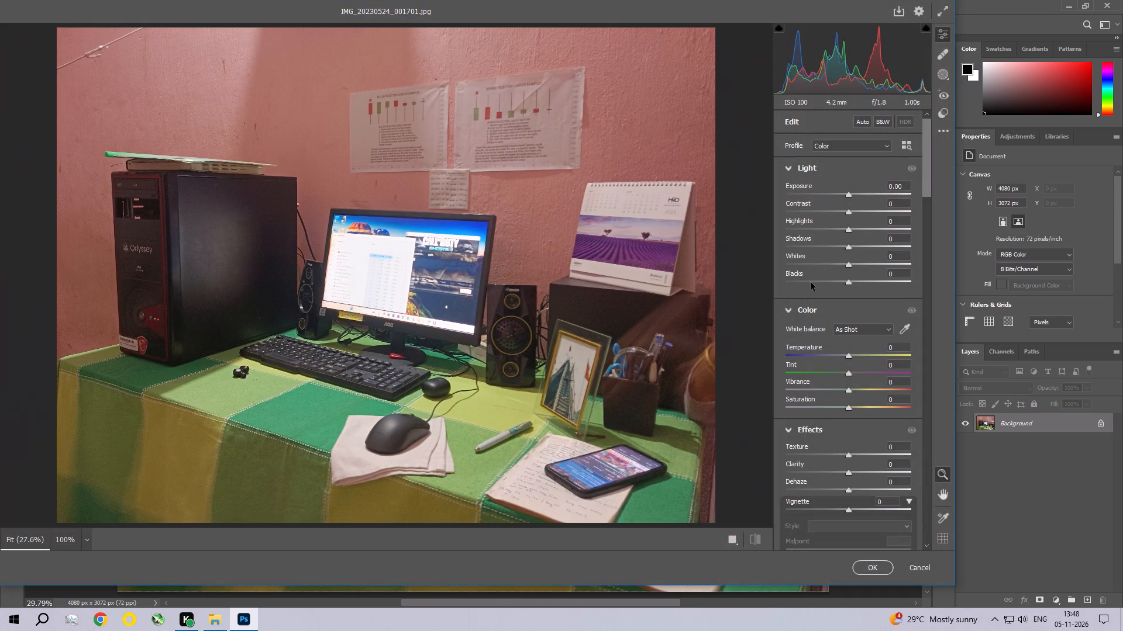
pyautogui.click(848, 195)
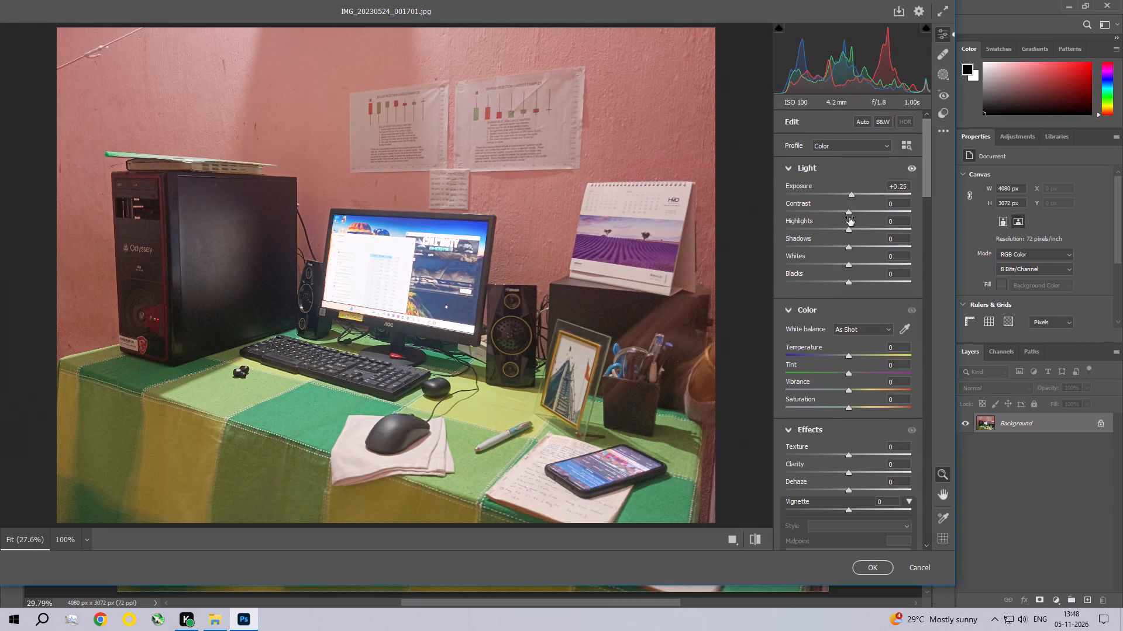
pyautogui.click(849, 217)
pyautogui.moveTo(850, 212); pyautogui.dragTo(864, 214)
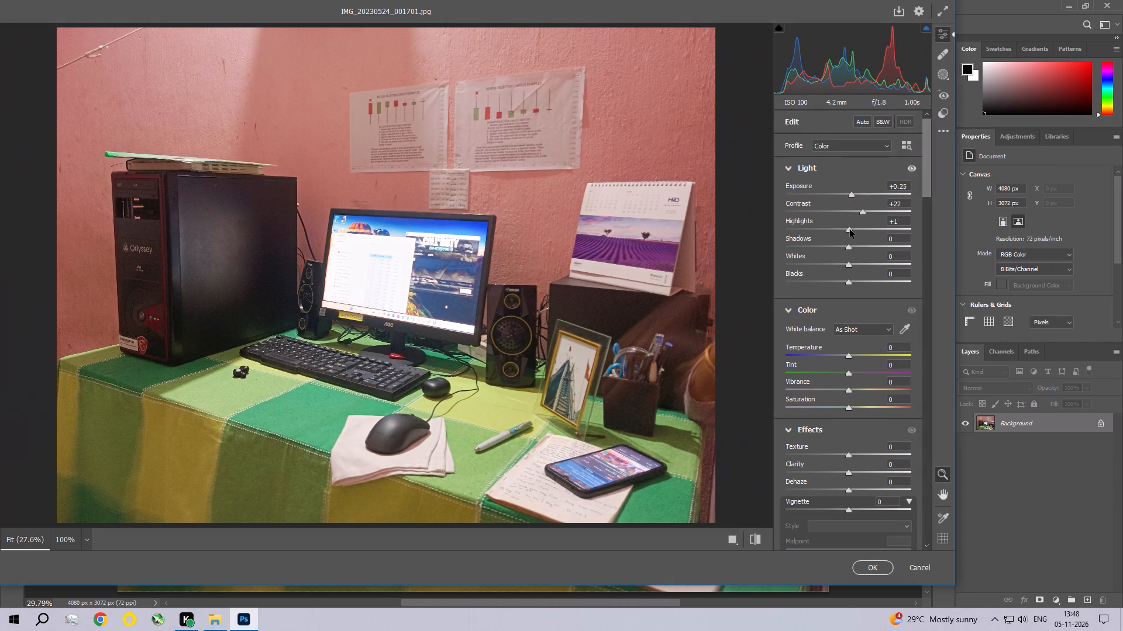
pyautogui.moveTo(848, 230); pyautogui.dragTo(822, 227)
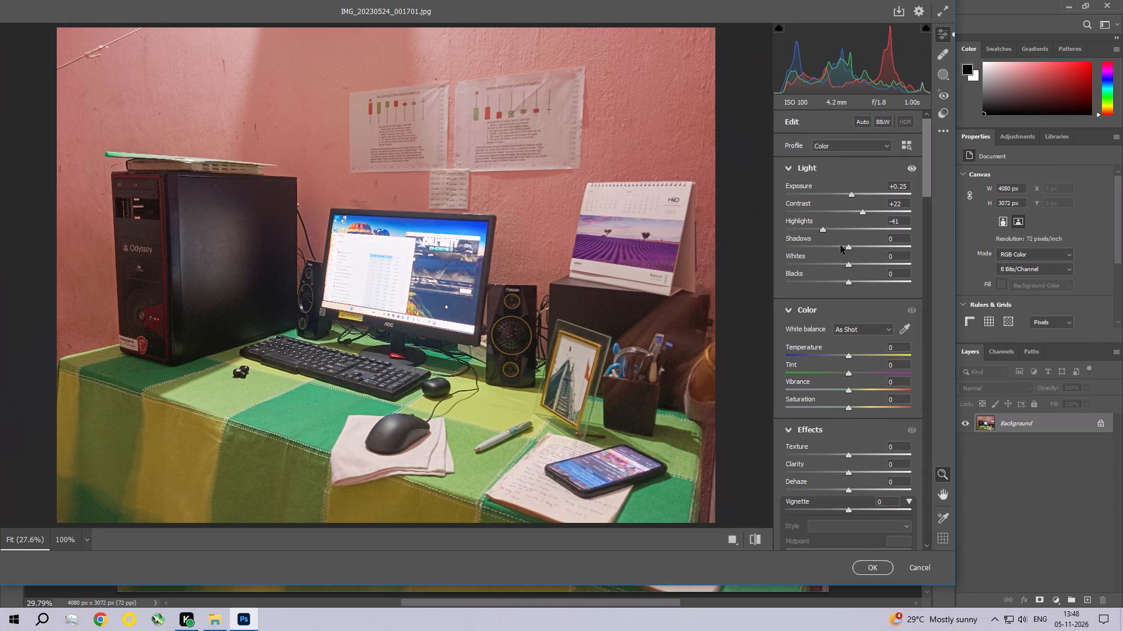
pyautogui.moveTo(849, 247); pyautogui.dragTo(856, 251)
pyautogui.click(852, 193)
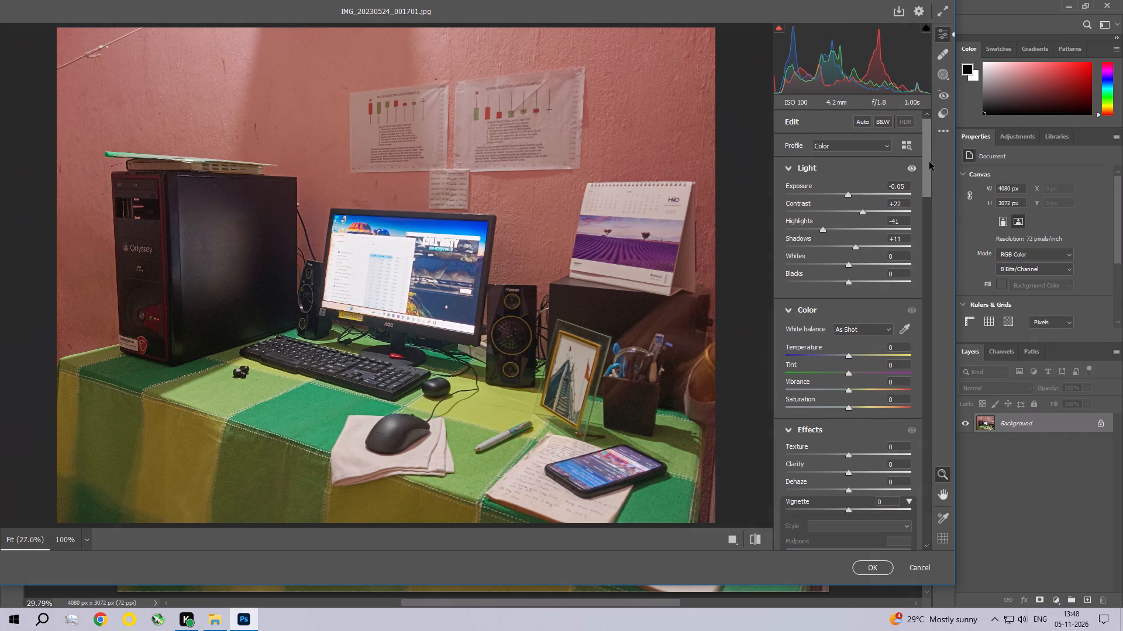
# Set the desk photo's Vibrance to +12 and Saturation to +21 in the Camera Raw Filter.
pyautogui.moveTo(926, 161); pyautogui.dragTo(925, 190)
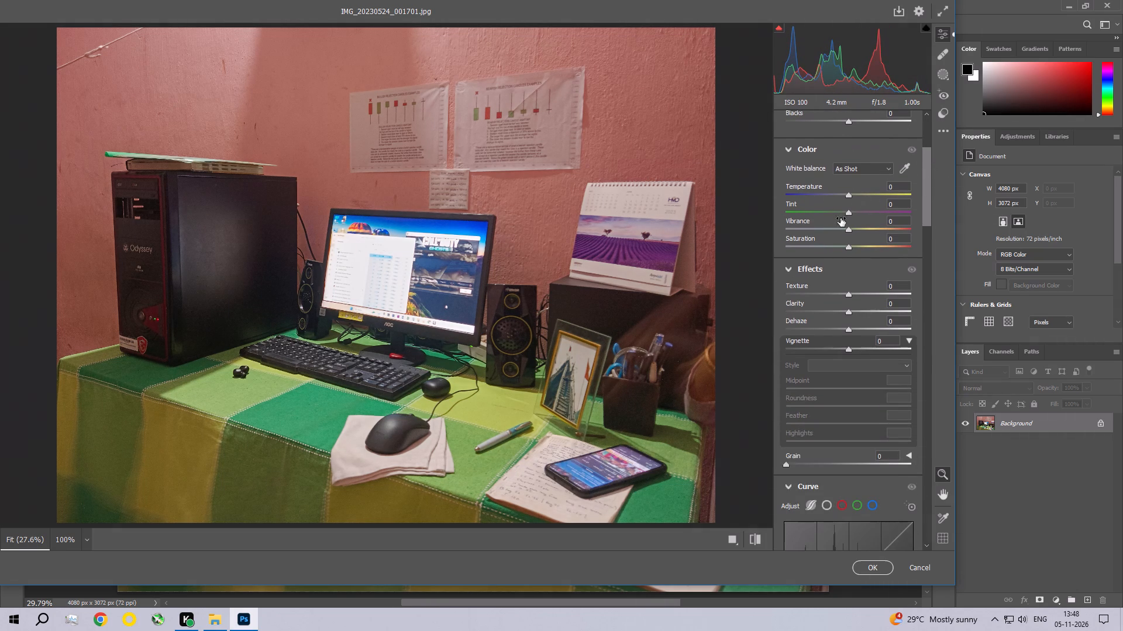
pyautogui.moveTo(848, 230); pyautogui.dragTo(855, 233)
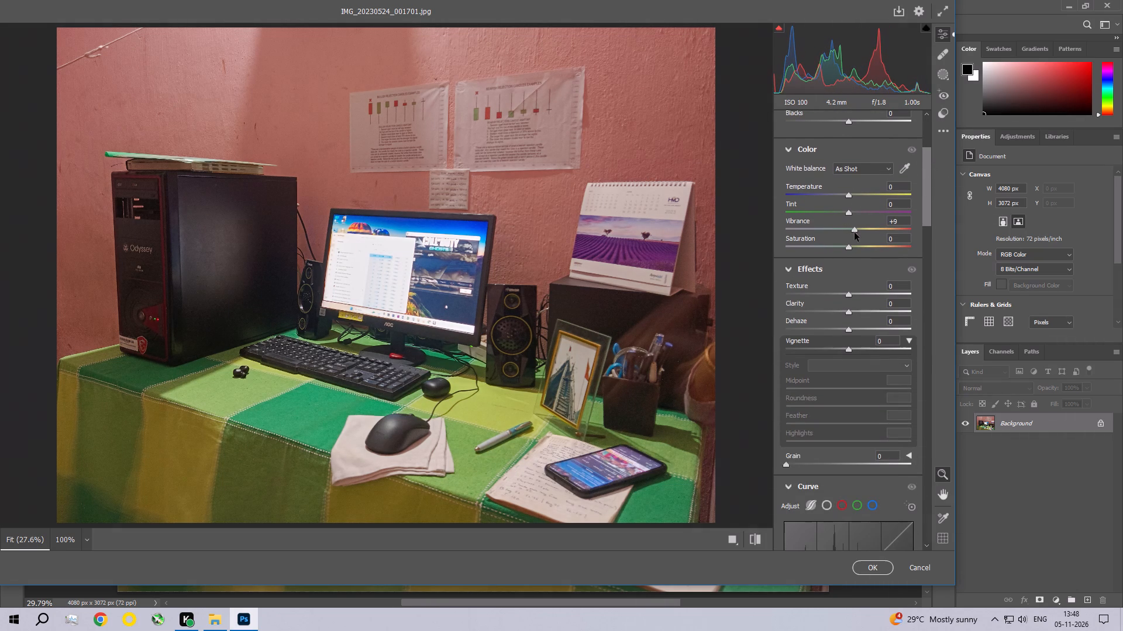
pyautogui.moveTo(855, 233); pyautogui.dragTo(856, 233)
pyautogui.click(848, 250)
pyautogui.moveTo(850, 247); pyautogui.dragTo(856, 247)
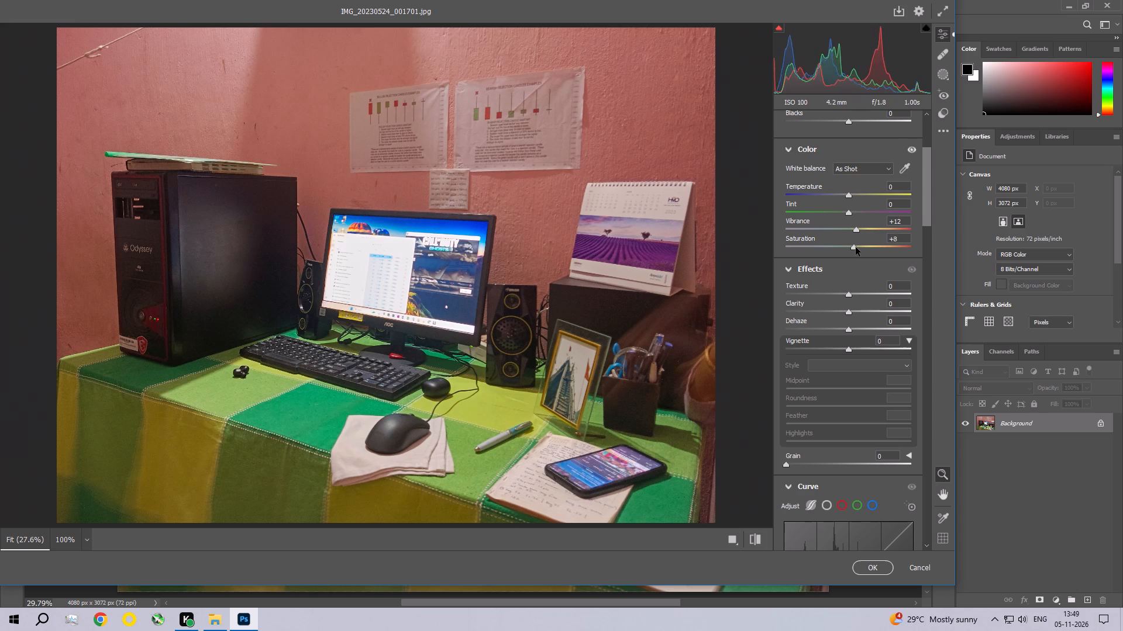
pyautogui.moveTo(856, 247); pyautogui.dragTo(863, 251)
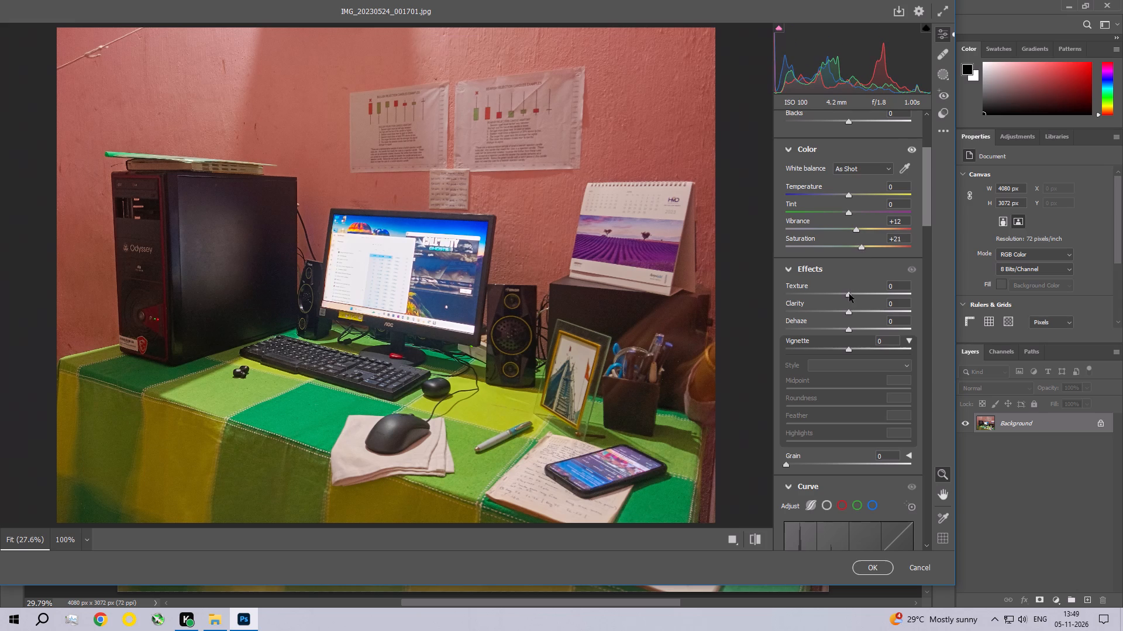
pyautogui.click(848, 297)
# Lower the parametric curve's Highlights to -43 and Lights to -28 for the desk photo.
pyautogui.moveTo(926, 200); pyautogui.dragTo(923, 240)
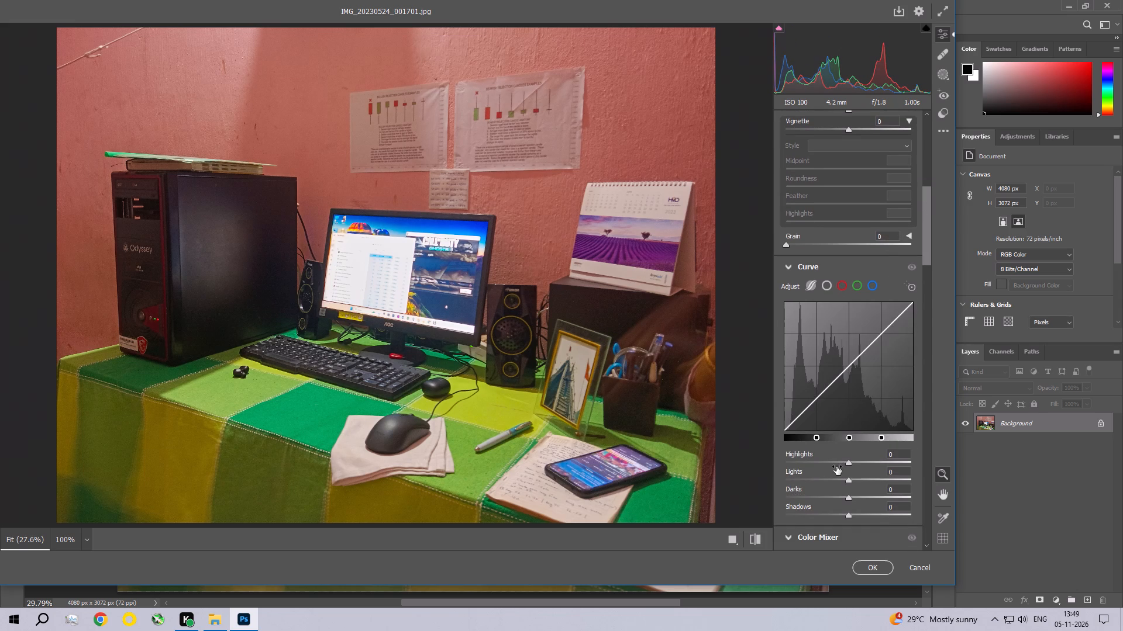
pyautogui.moveTo(832, 464); pyautogui.dragTo(821, 464)
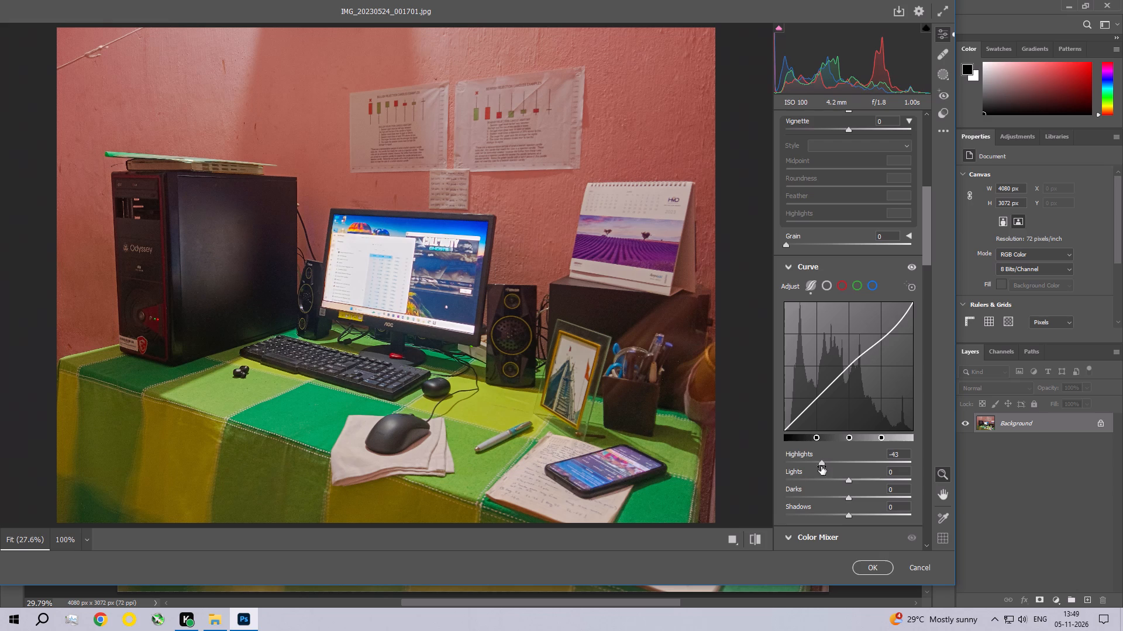
pyautogui.click(832, 481)
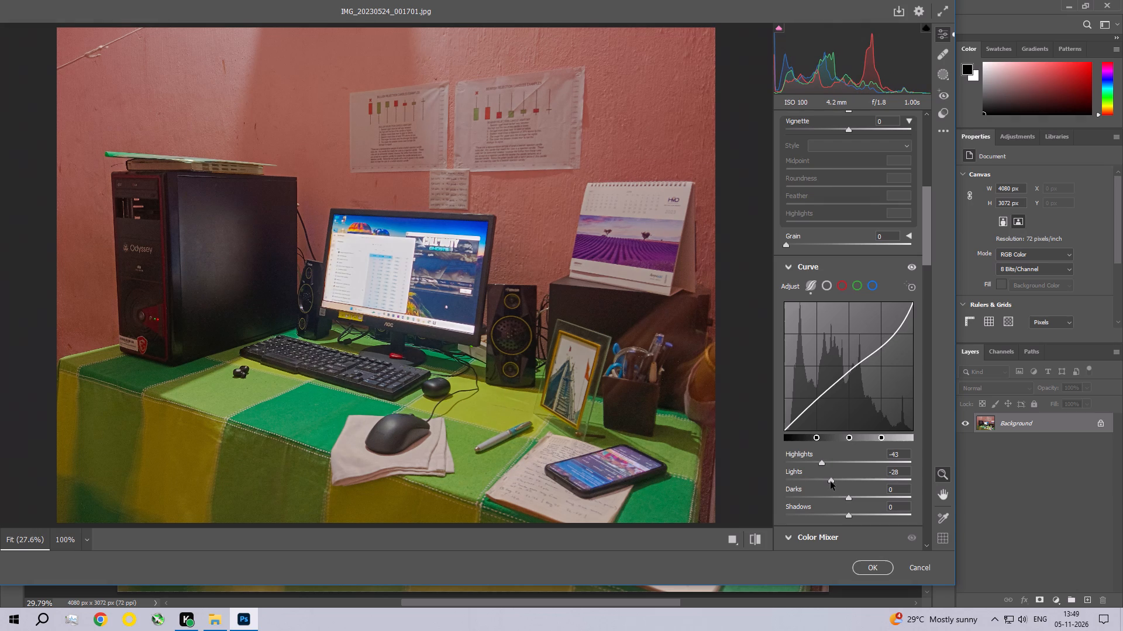
pyautogui.click(385, 254)
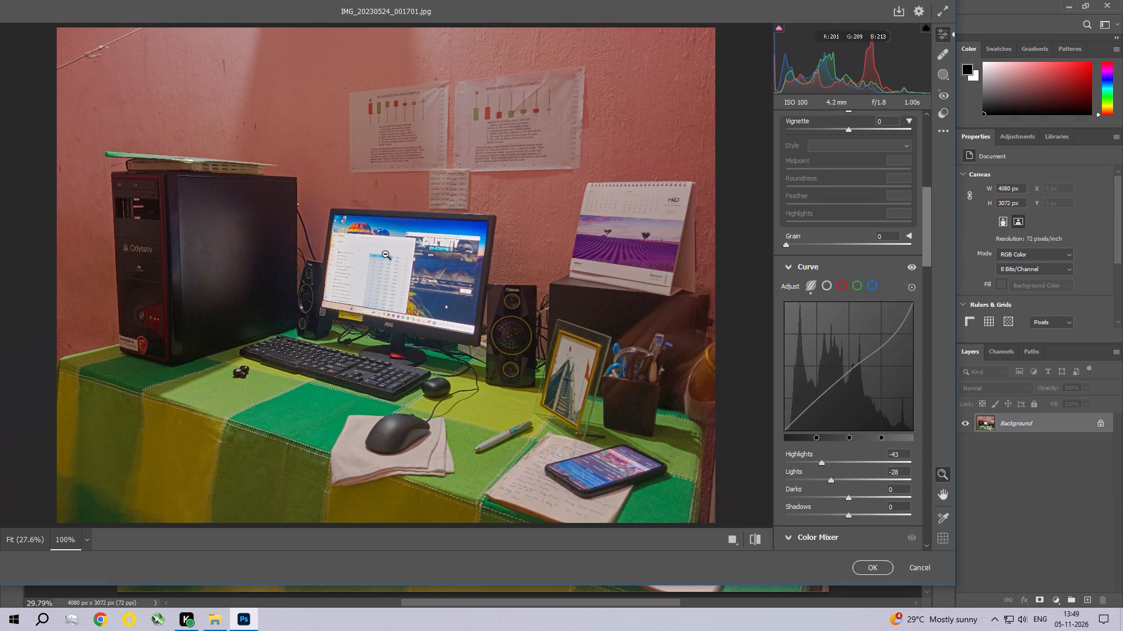
pyautogui.click(438, 302)
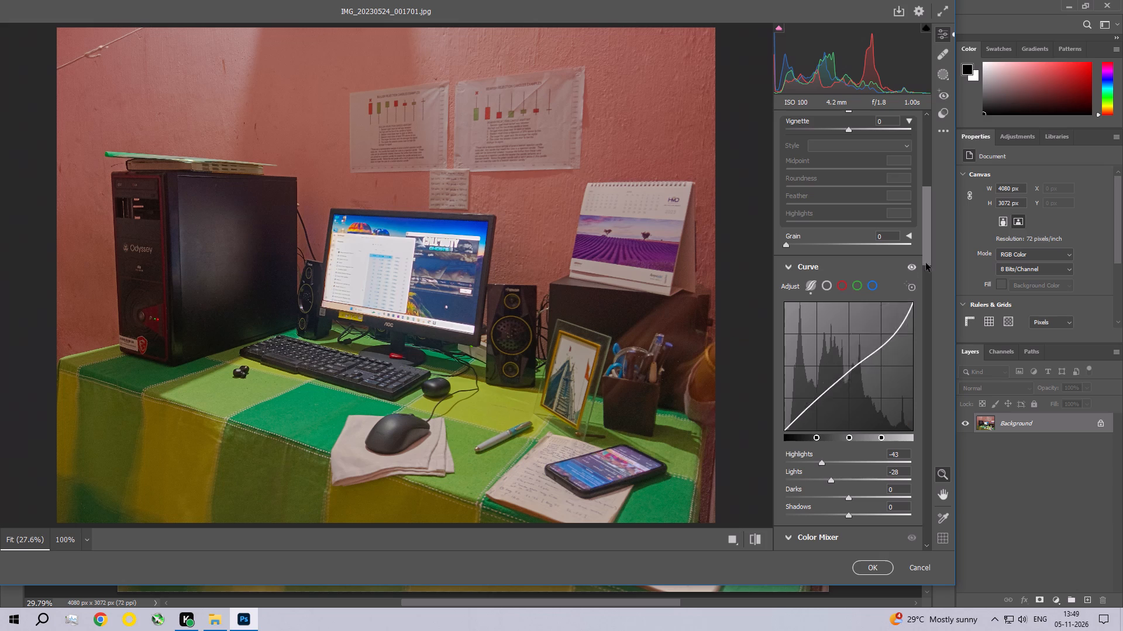
# Set Sharpening to 11, Noise Reduction to 9 and Color Noise Reduction to 10, and apply the Camera Raw Filter.
pyautogui.moveTo(926, 234); pyautogui.dragTo(924, 308)
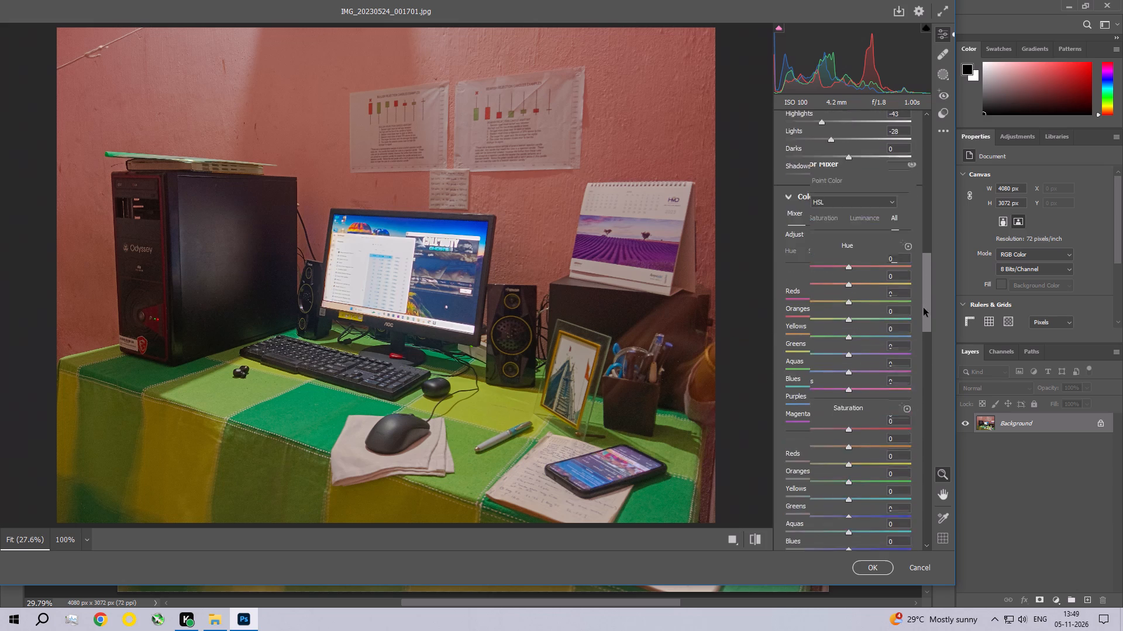
pyautogui.moveTo(924, 308); pyautogui.dragTo(931, 446)
pyautogui.click(795, 236)
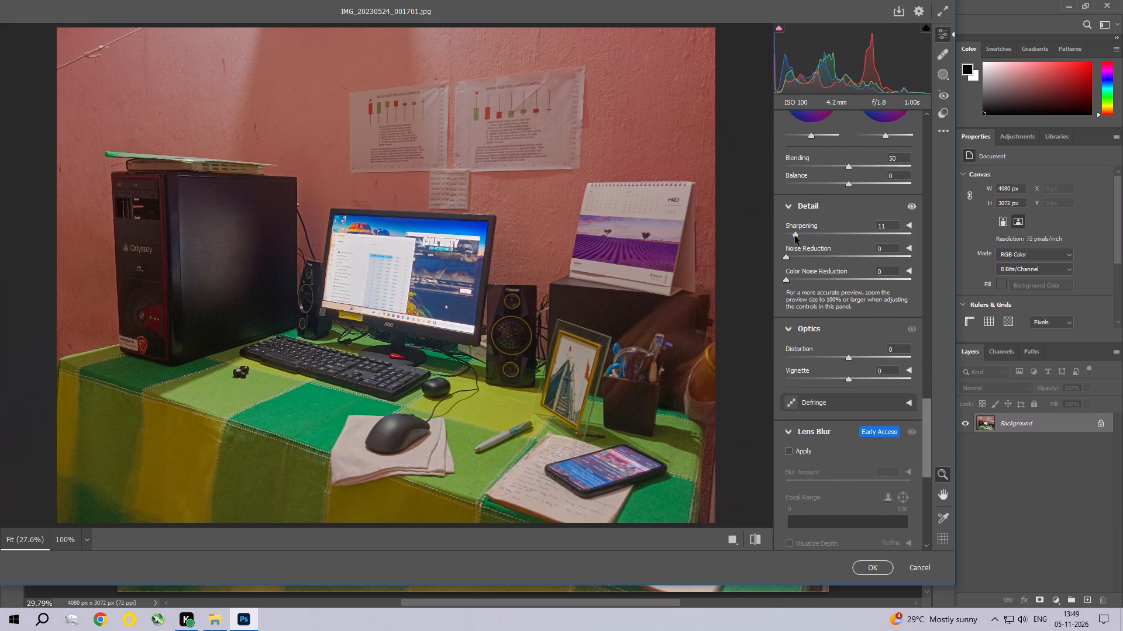
pyautogui.click(797, 257)
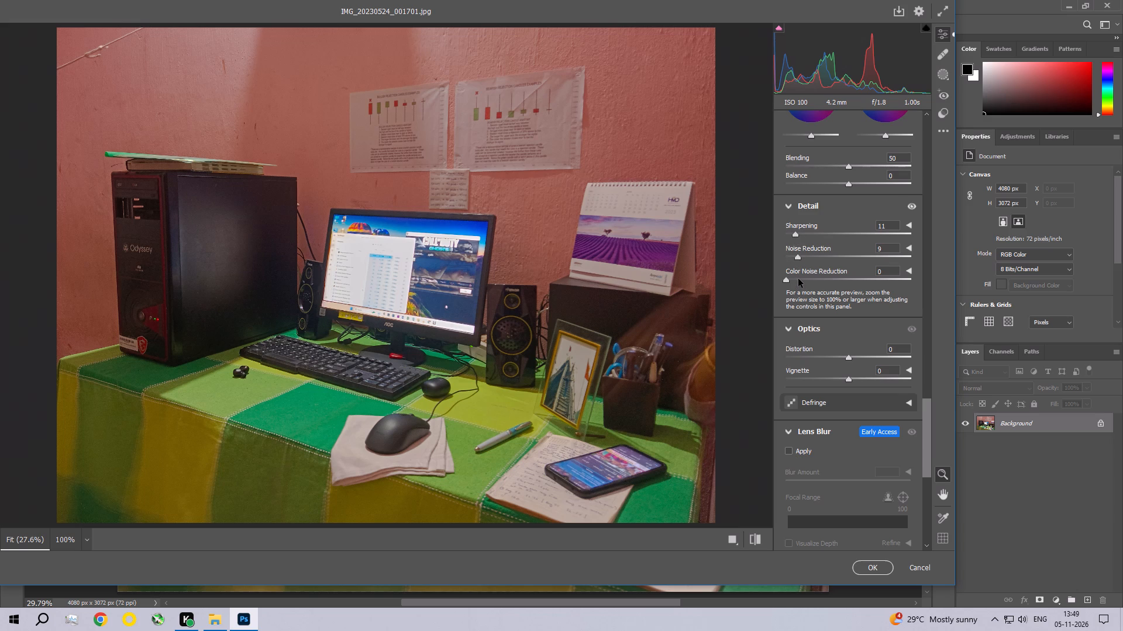
pyautogui.click(798, 279)
pyautogui.click(862, 566)
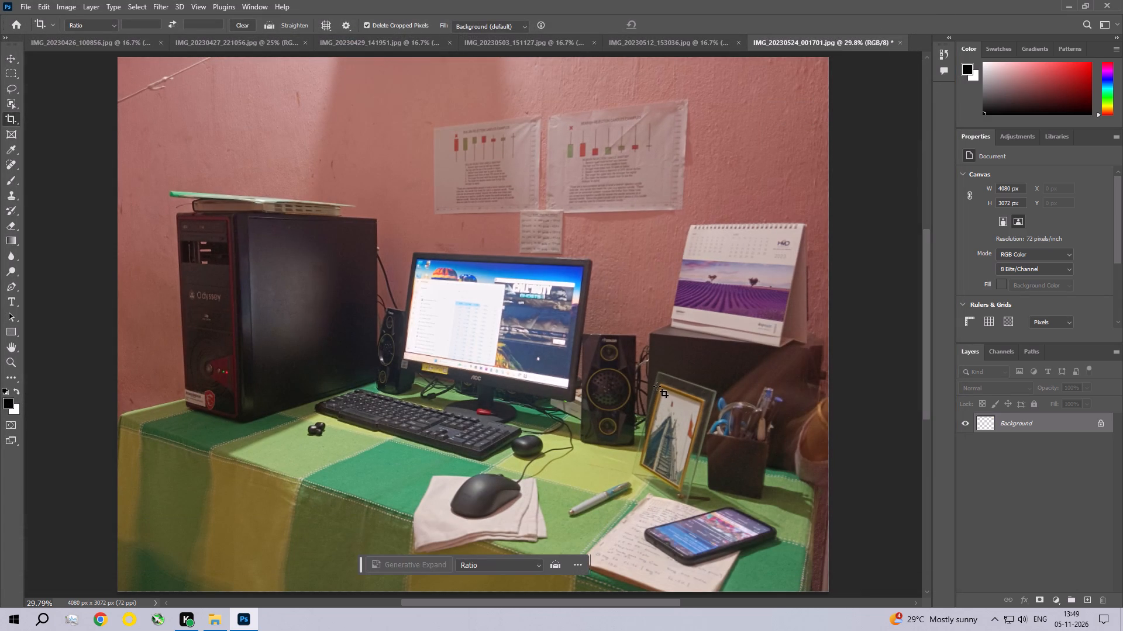
# Examine the filtered desk photo up close around the monitor, keyboard and speakers.
pyautogui.hotkey('ctrl', 'space')
pyautogui.hotkey('ctrl', 'space')
pyautogui.hotkey('ctrl', 'space')
pyautogui.hotkey('ctrl', 'space')
pyautogui.hotkey('ctrl', 'space')
pyautogui.hotkey('ctrl', 'space')
pyautogui.hotkey('ctrl', 'space')
pyautogui.hotkey('ctrl', 'space')
pyautogui.hotkey('ctrl', 'space')
pyautogui.hotkey('ctrl', 'space')
pyautogui.hotkey('ctrl', 'space')
pyautogui.hotkey('ctrl', 'space')
pyautogui.hotkey('ctrl', 'space')
pyautogui.hotkey('ctrl', 'space')
pyautogui.hotkey('ctrl', 'space')
pyautogui.hotkey('ctrl', 'space')
pyautogui.hotkey('ctrl', 'space')
pyautogui.hotkey('ctrl', 'space')
pyautogui.hotkey('ctrl', 'space')
pyautogui.hotkey('ctrl', 'space')
pyautogui.keyDown('ctrl'); pyautogui.tripleClick(480, 370); pyautogui.keyUp('ctrl')
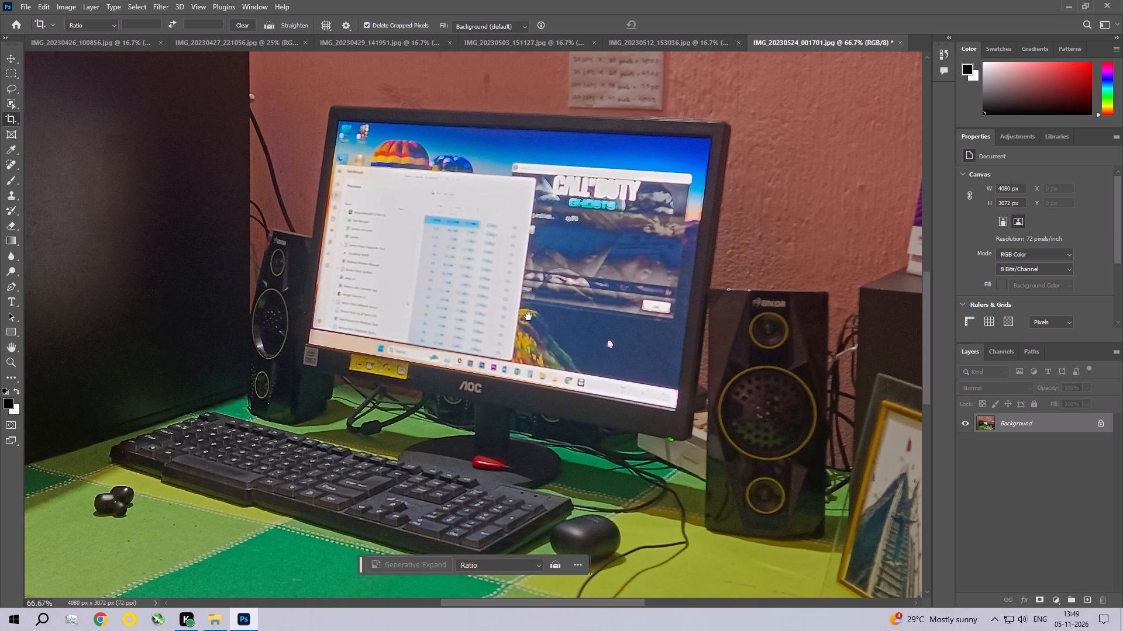
pyautogui.moveTo(547, 294); pyautogui.dragTo(533, 325)
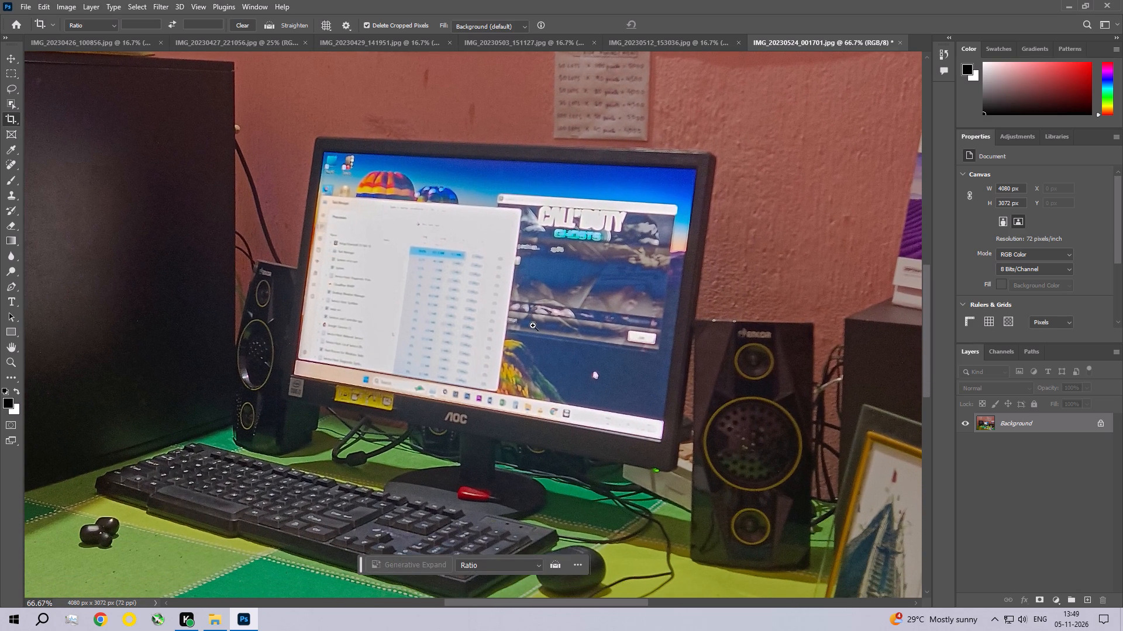
pyautogui.hotkey('ctrl', '0')
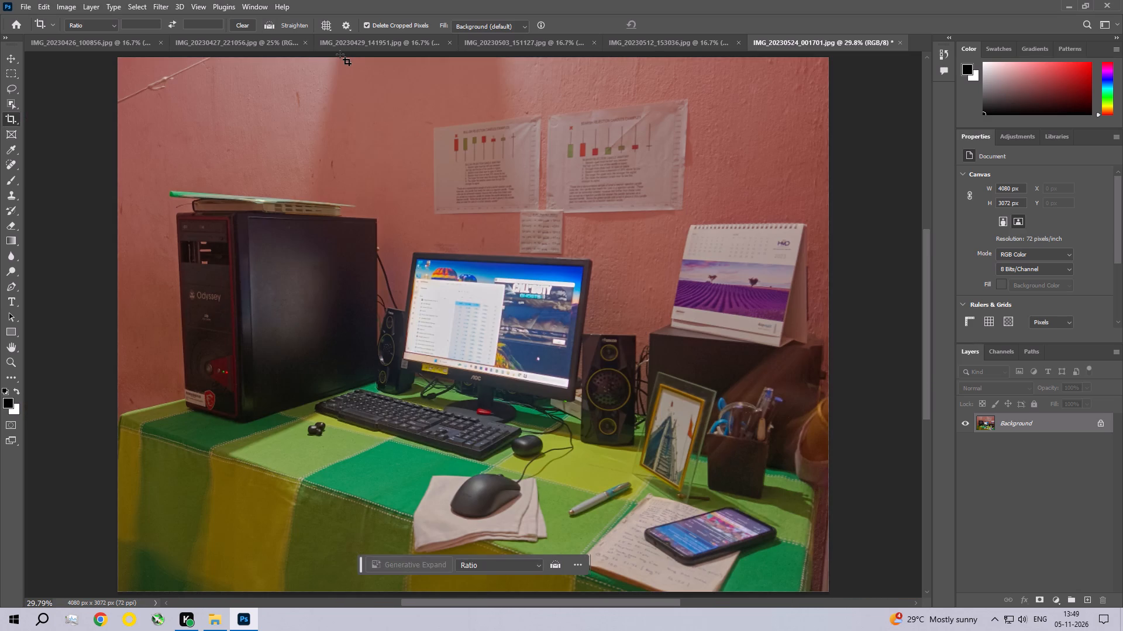
# Remove the small mark high on the wall above the computer tower with a Content-Aware Fill of a rectangular selection, and deselect.
pyautogui.click(16, 71)
pyautogui.moveTo(280, 82); pyautogui.dragTo(309, 113)
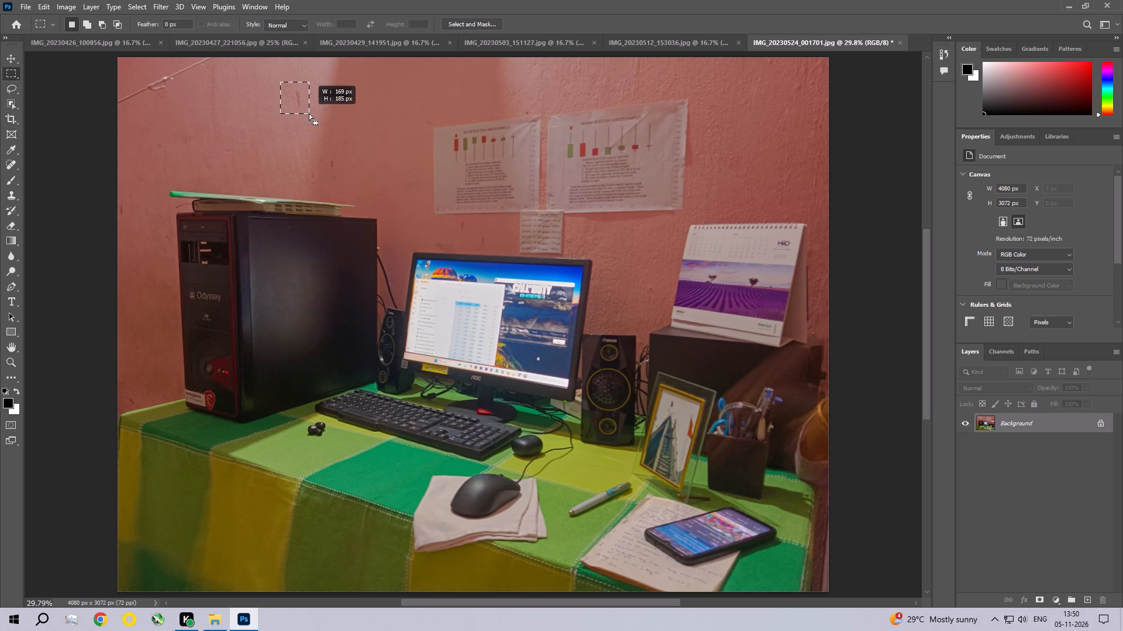
pyautogui.click(44, 1)
pyautogui.click(74, 193)
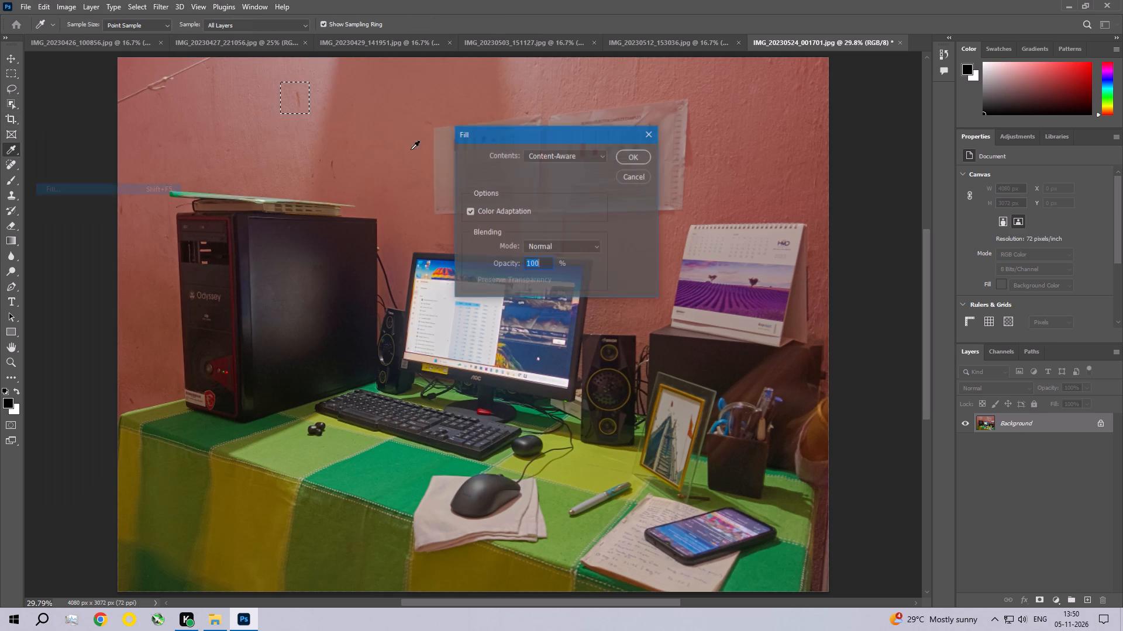
pyautogui.click(629, 155)
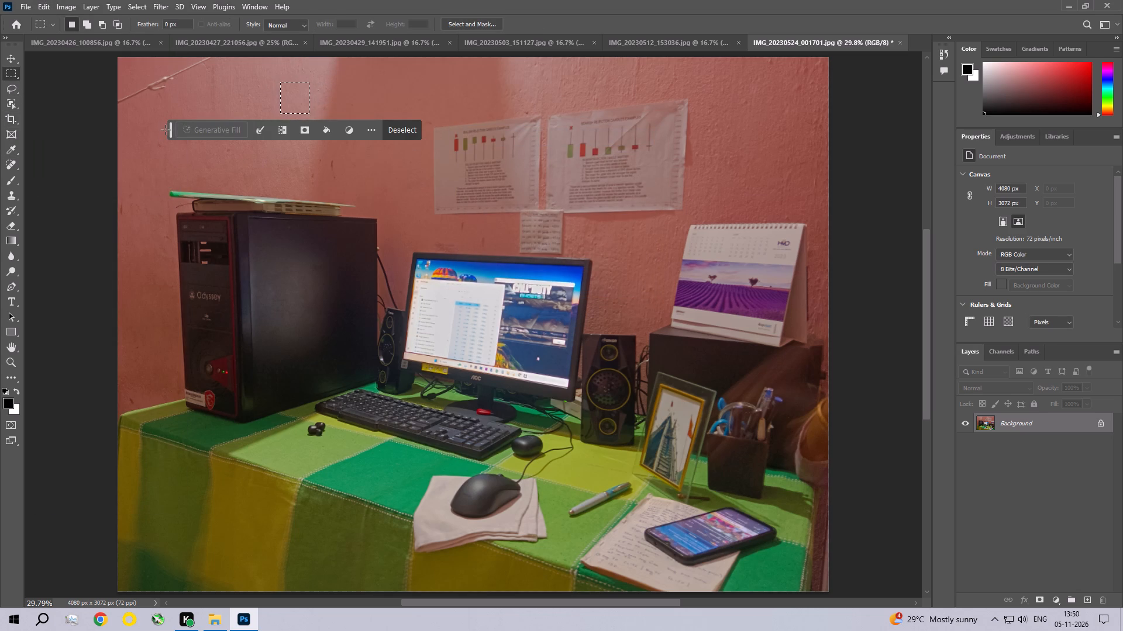
pyautogui.hotkey('ctrl', 'd')
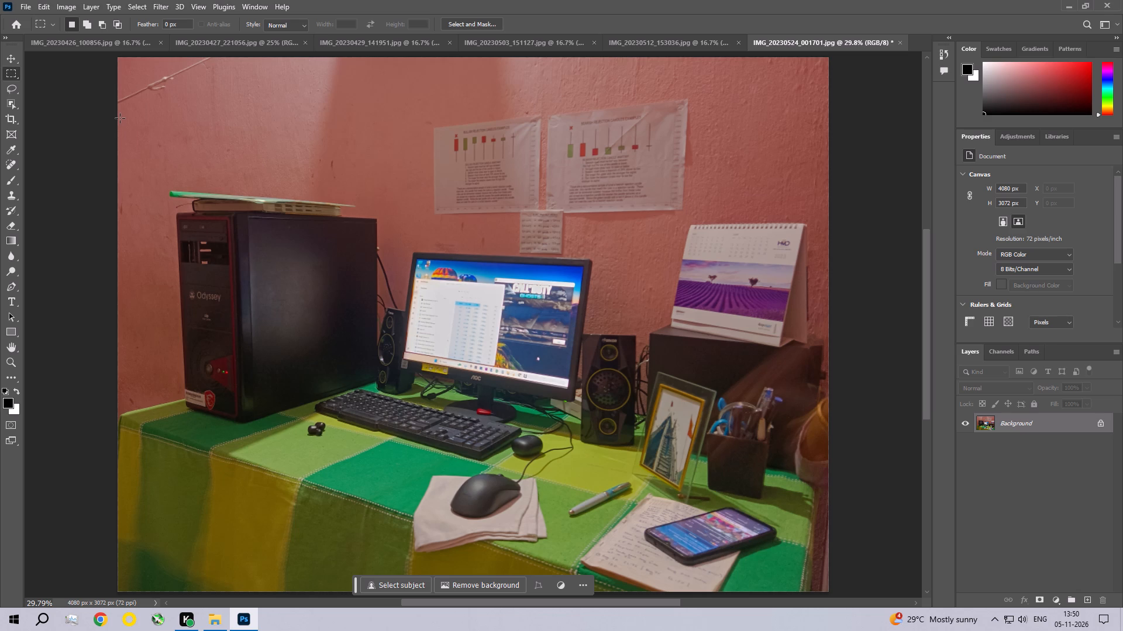
# Remove the diagonal wire in the photo's upper-left corner with a Content-Aware Fill of a rectangular selection, and deselect.
pyautogui.moveTo(118, 116); pyautogui.dragTo(197, 70)
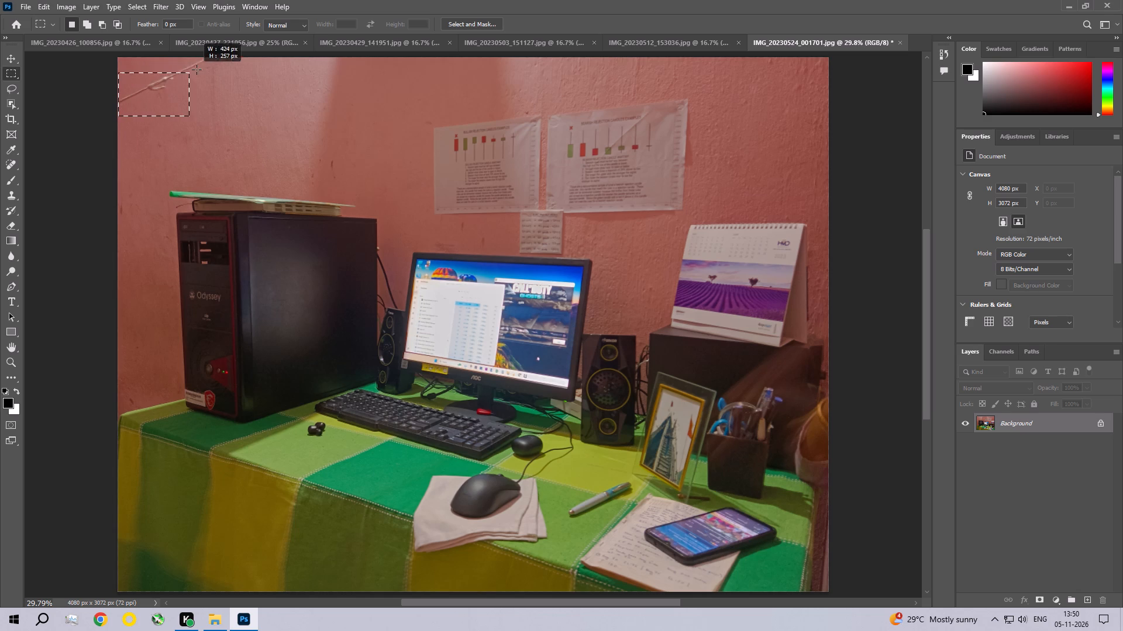
pyautogui.moveTo(197, 70); pyautogui.dragTo(209, 55)
pyautogui.click(40, 6)
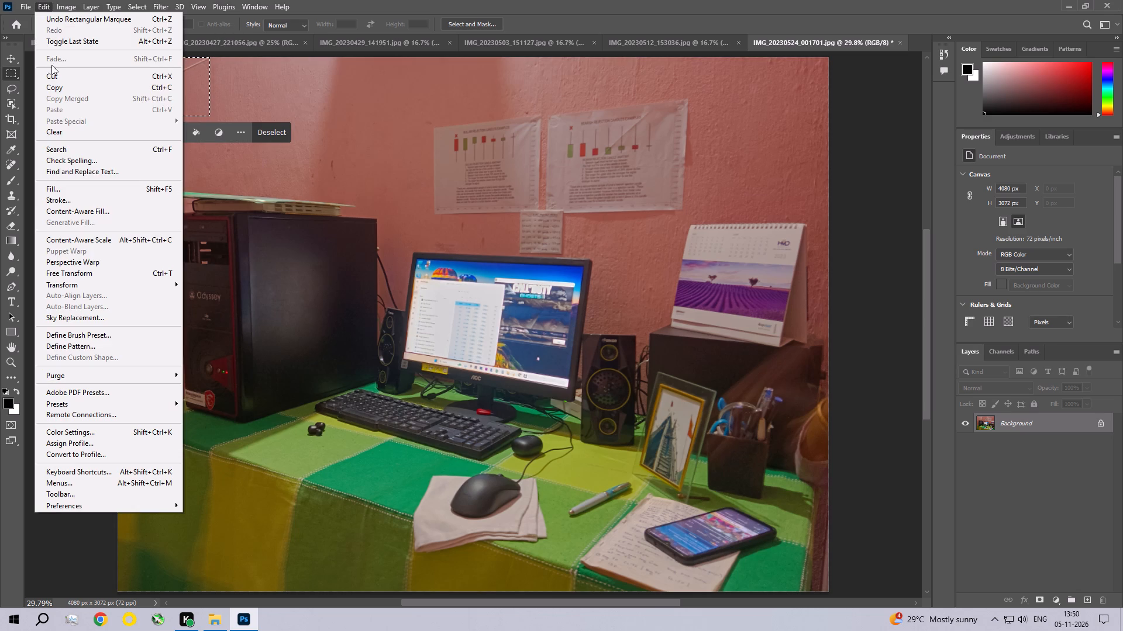
pyautogui.click(72, 187)
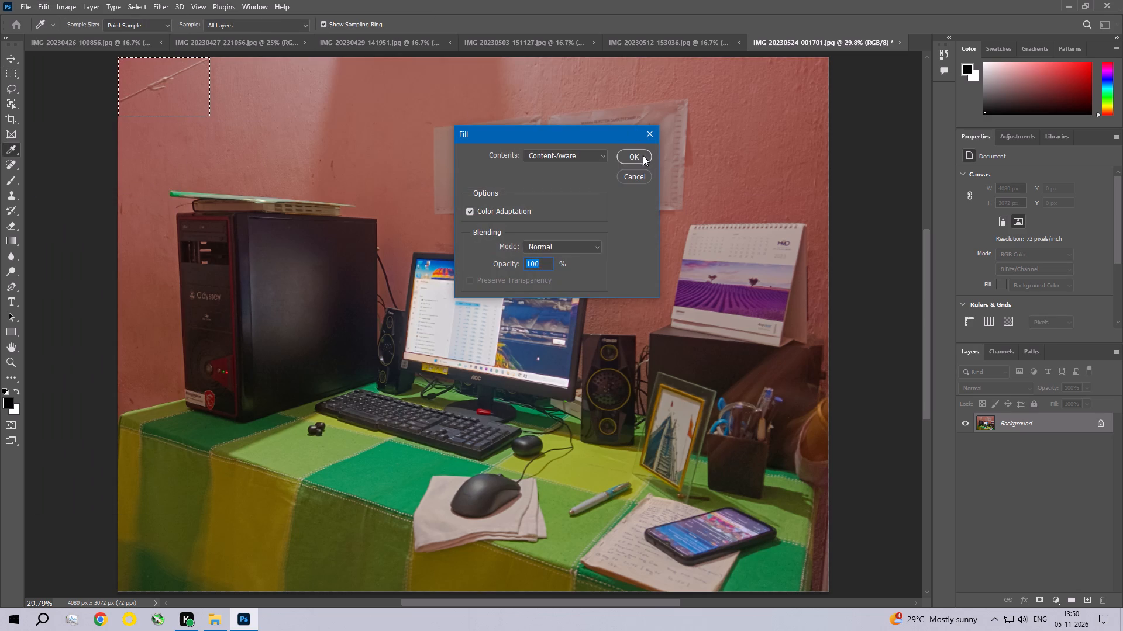
pyautogui.click(643, 155)
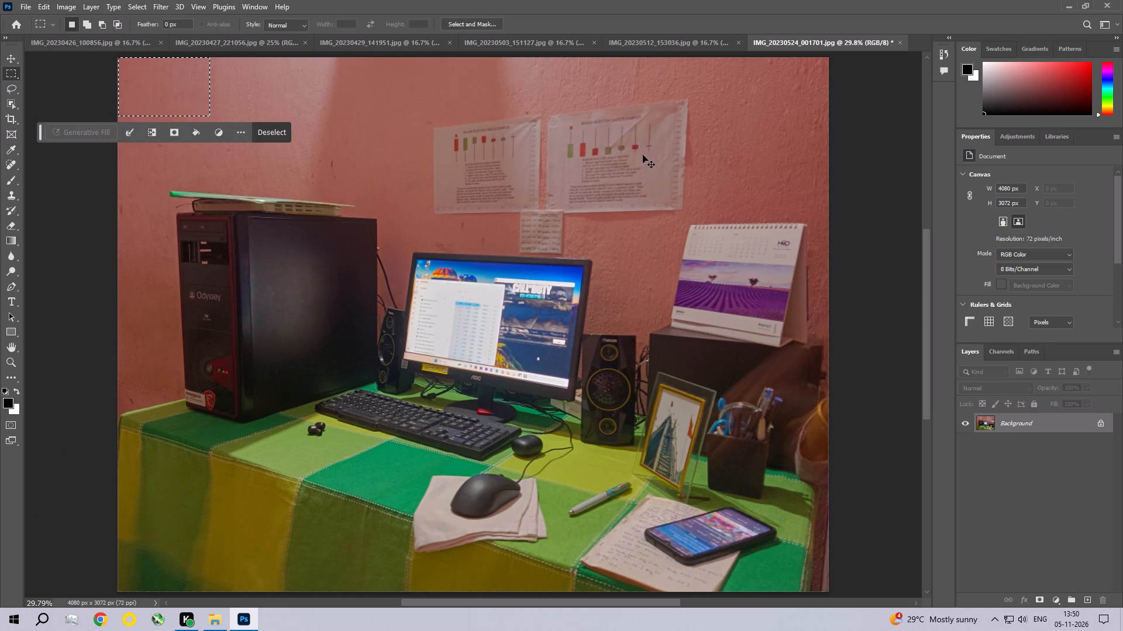
pyautogui.hotkey('ctrl', 'd')
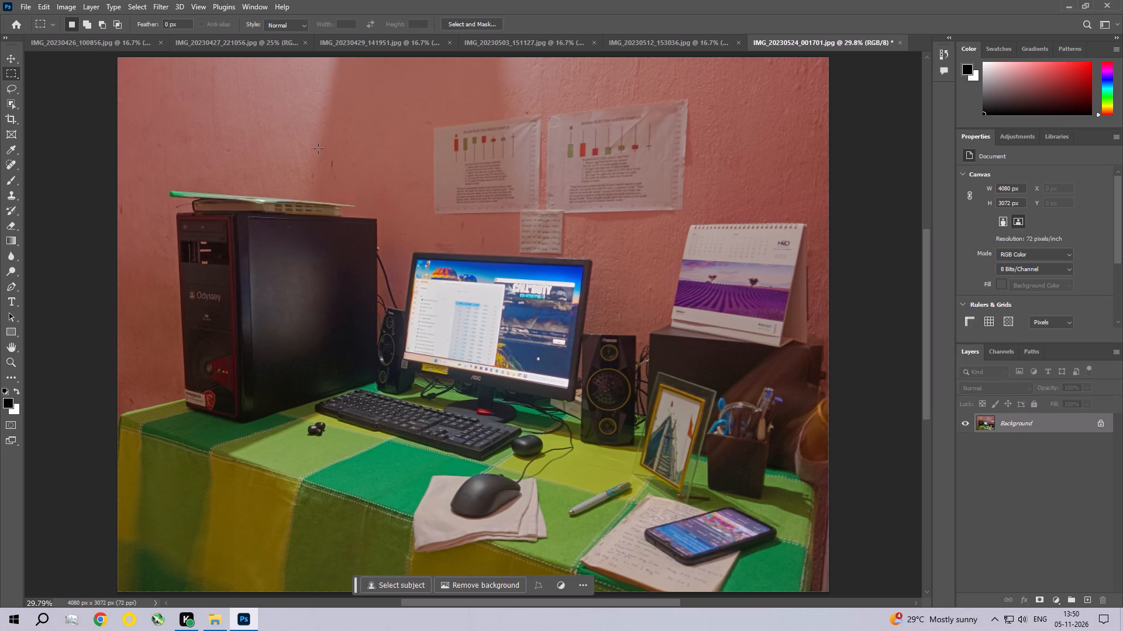
# Remove the wall mark just above the books on the computer tower with a Content-Aware Fill, and deselect.
pyautogui.moveTo(309, 146); pyautogui.dragTo(342, 181)
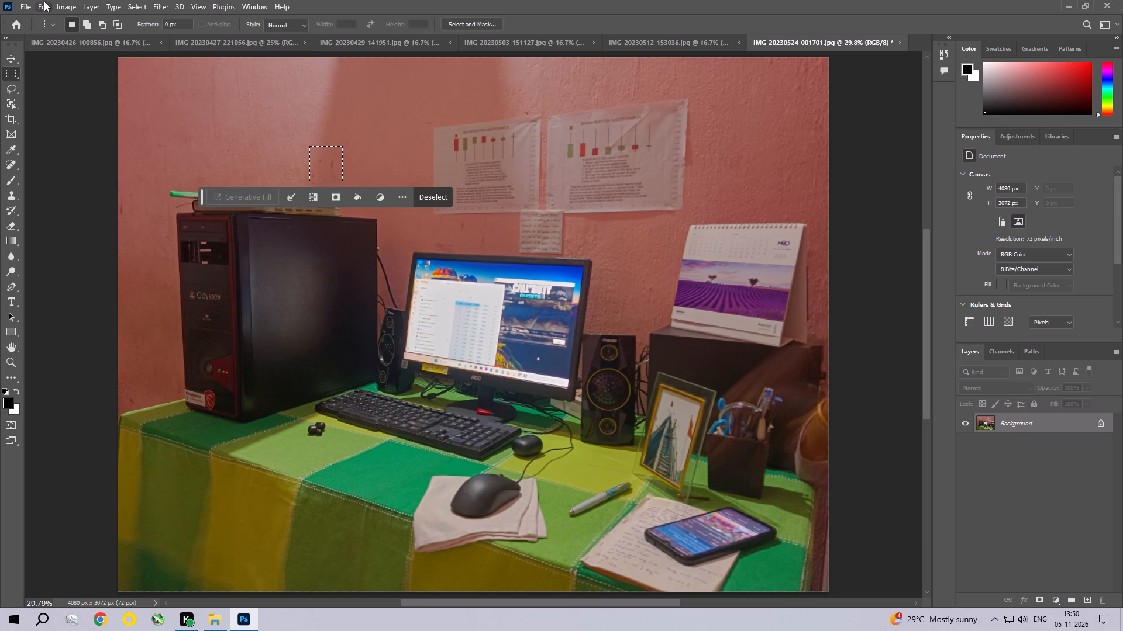
pyautogui.click(44, 1)
pyautogui.click(74, 189)
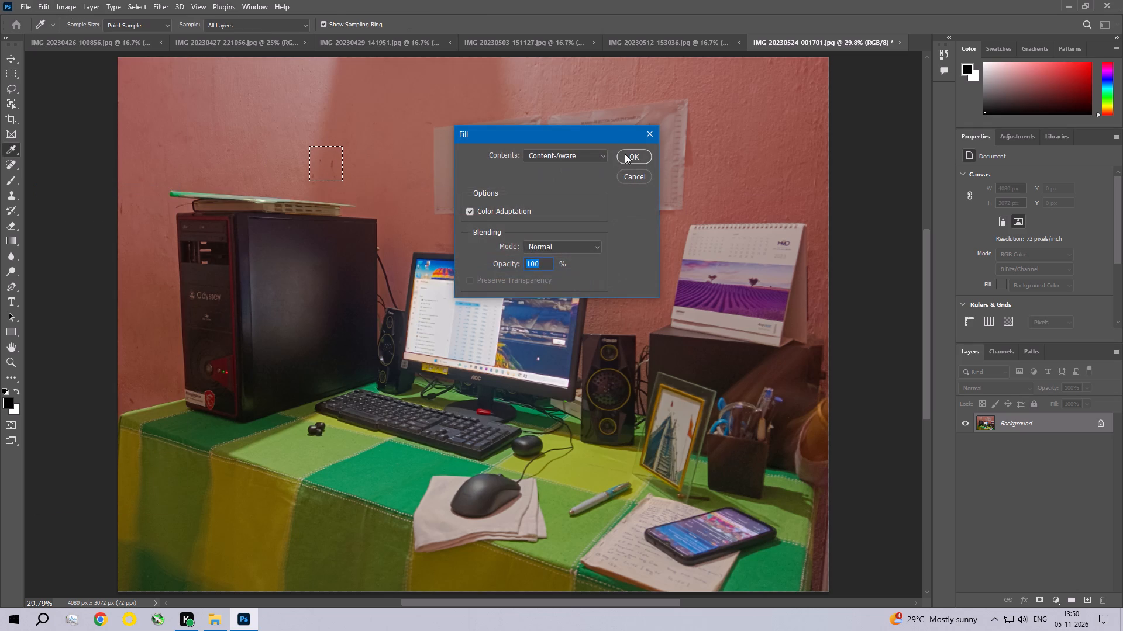
pyautogui.click(624, 153)
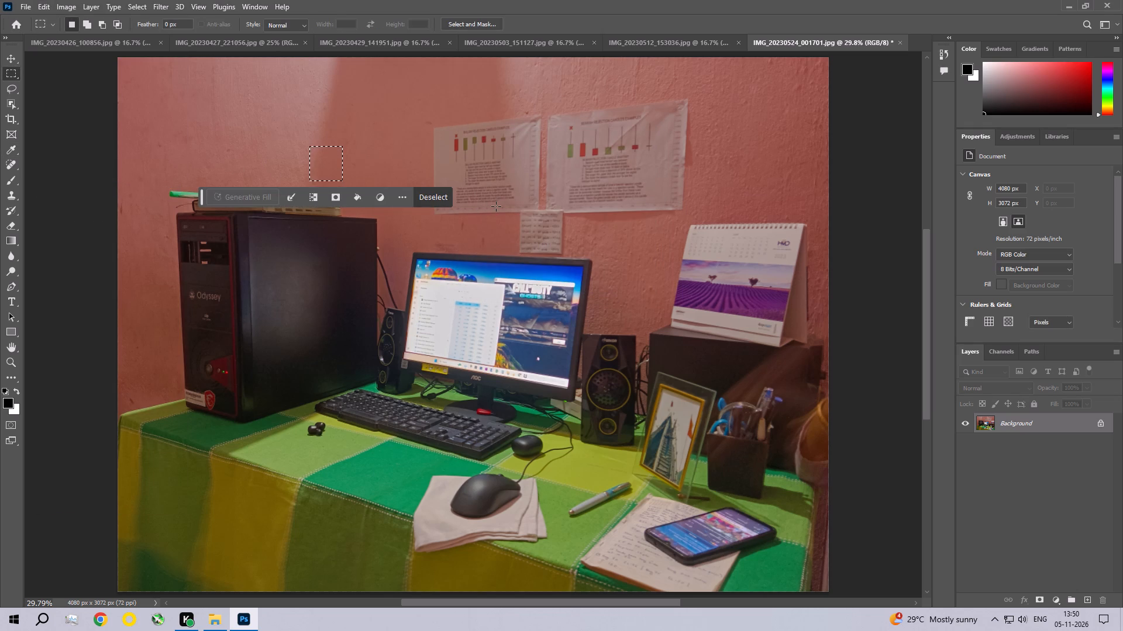
pyautogui.hotkey('ctrl', 'd')
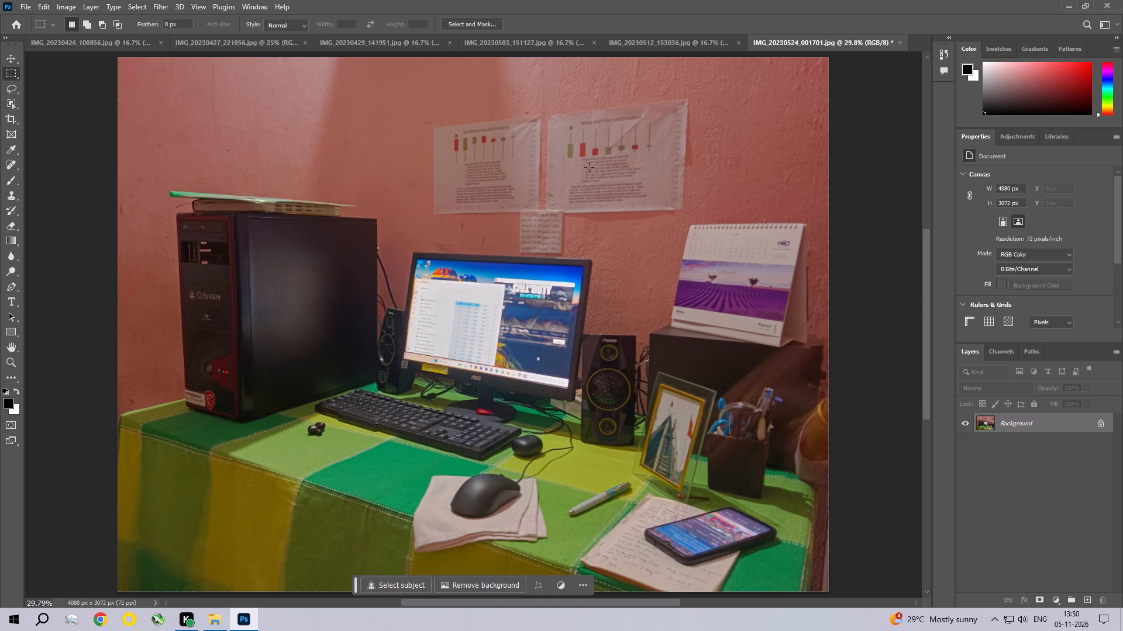
# Remove the dark wall mark just below the left candlestick poster with a Content-Aware Fill, and deselect.
pyautogui.hotkey('ctrl', 'space')
pyautogui.hotkey('ctrl', 'space')
pyautogui.hotkey('ctrl', 'space')
pyautogui.hotkey('ctrl', 'space')
pyautogui.hotkey('ctrl', 'space')
pyautogui.hotkey('ctrl', 'space')
pyautogui.hotkey('ctrl', 'space')
pyautogui.hotkey('ctrl', 'space')
pyautogui.hotkey('ctrl', 'space')
pyautogui.hotkey('ctrl', 'space')
pyautogui.hotkey('ctrl', 'space')
pyautogui.hotkey('ctrl', 'space')
pyautogui.hotkey('ctrl', 'space')
pyautogui.hotkey('ctrl', 'space')
pyautogui.hotkey('ctrl', 'space')
pyautogui.hotkey('ctrl', 'space')
pyautogui.hotkey('ctrl', 'space')
pyautogui.hotkey('ctrl', 'space')
pyautogui.hotkey('ctrl', 'space')
pyautogui.hotkey('ctrl', 'space')
pyautogui.keyDown('ctrl'); pyautogui.doubleClick(339, 160); pyautogui.keyUp('ctrl')
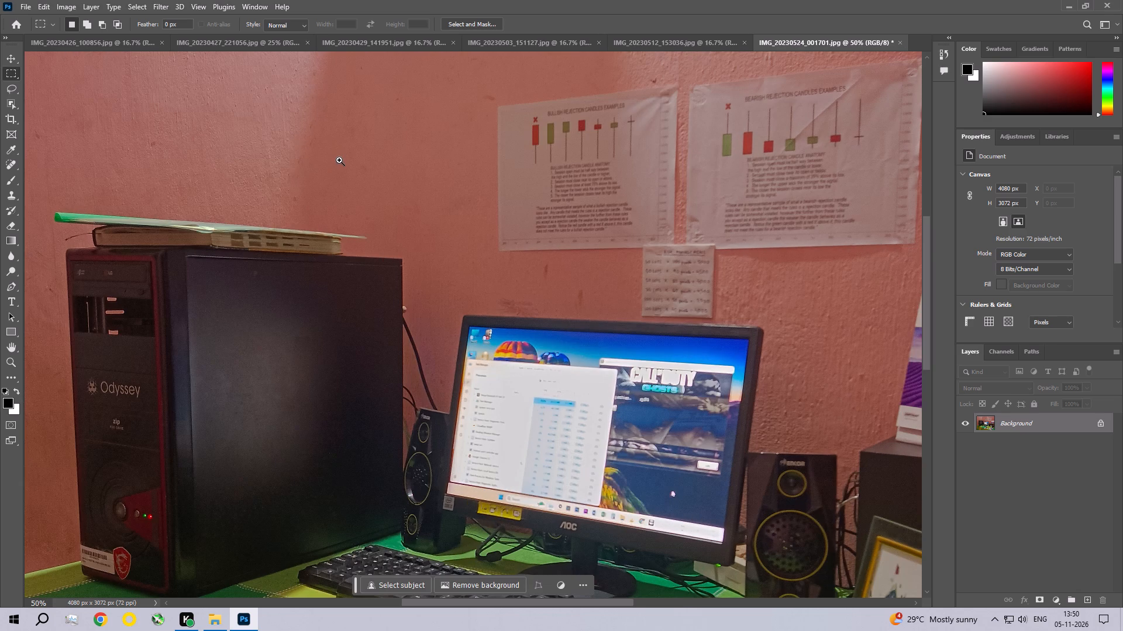
pyautogui.hotkey('ctrl', 'space')
pyautogui.hotkey('ctrl', 'space')
pyautogui.hotkey('ctrl', 'space')
pyautogui.hotkey('ctrl', 'space')
pyautogui.hotkey('ctrl', 'space')
pyautogui.hotkey('ctrl', 'space')
pyautogui.hotkey('ctrl', 'space')
pyautogui.hotkey('ctrl', 'space')
pyautogui.hotkey('ctrl', 'space')
pyautogui.hotkey('ctrl', 'space')
pyautogui.hotkey('ctrl', 'space')
pyautogui.hotkey('ctrl', 'space')
pyautogui.hotkey('ctrl', 'space')
pyautogui.hotkey('ctrl', 'space')
pyautogui.hotkey('ctrl', 'space')
pyautogui.hotkey('ctrl', 'space')
pyautogui.hotkey('ctrl', 'space')
pyautogui.keyDown('ctrl'); pyautogui.doubleClick(521, 291); pyautogui.keyUp('ctrl')
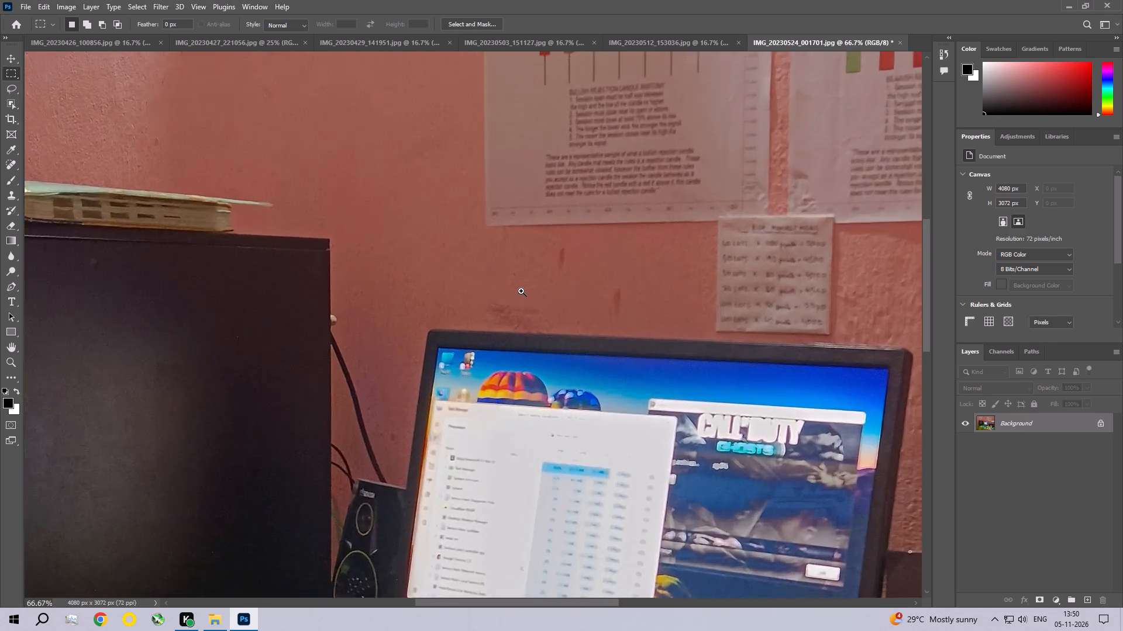
pyautogui.moveTo(545, 226); pyautogui.dragTo(595, 273)
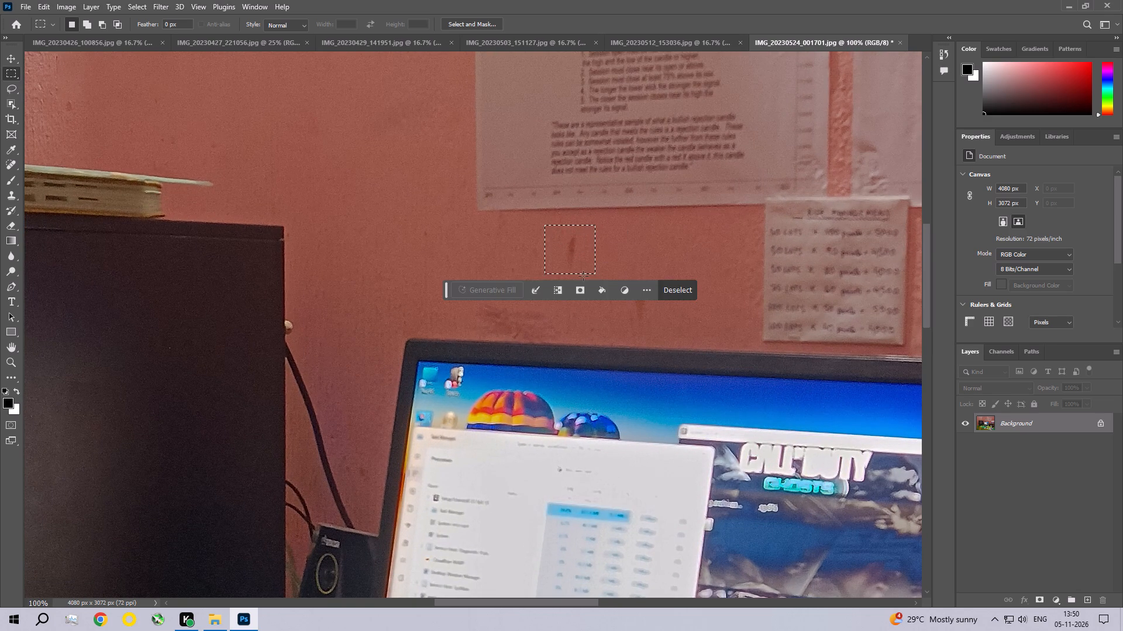
pyautogui.click(47, 1)
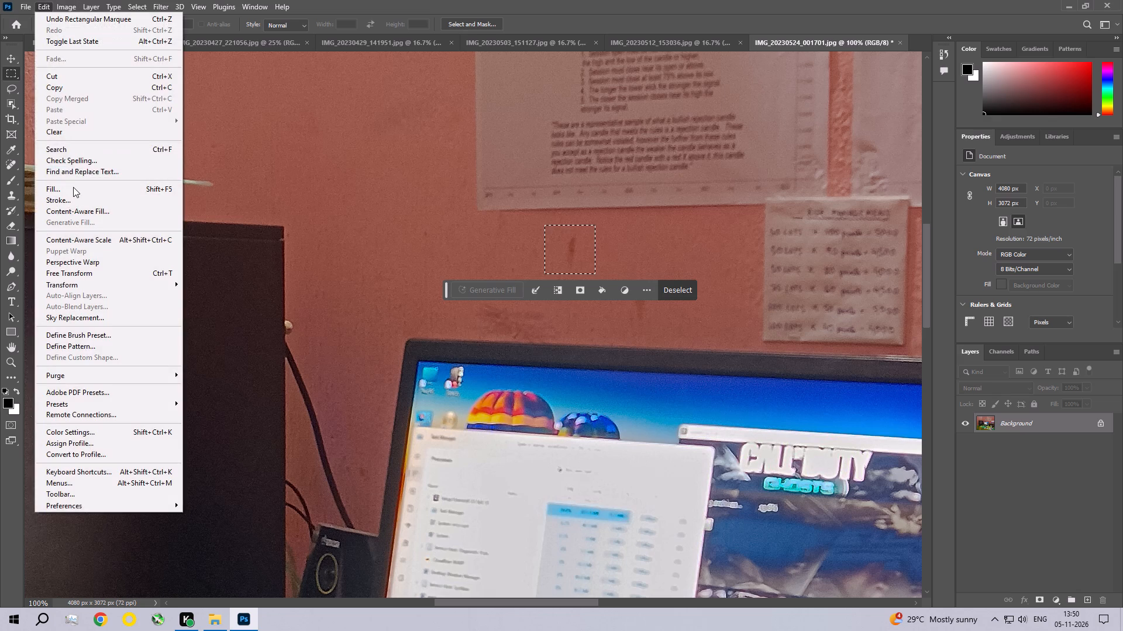
pyautogui.click(73, 187)
pyautogui.click(642, 152)
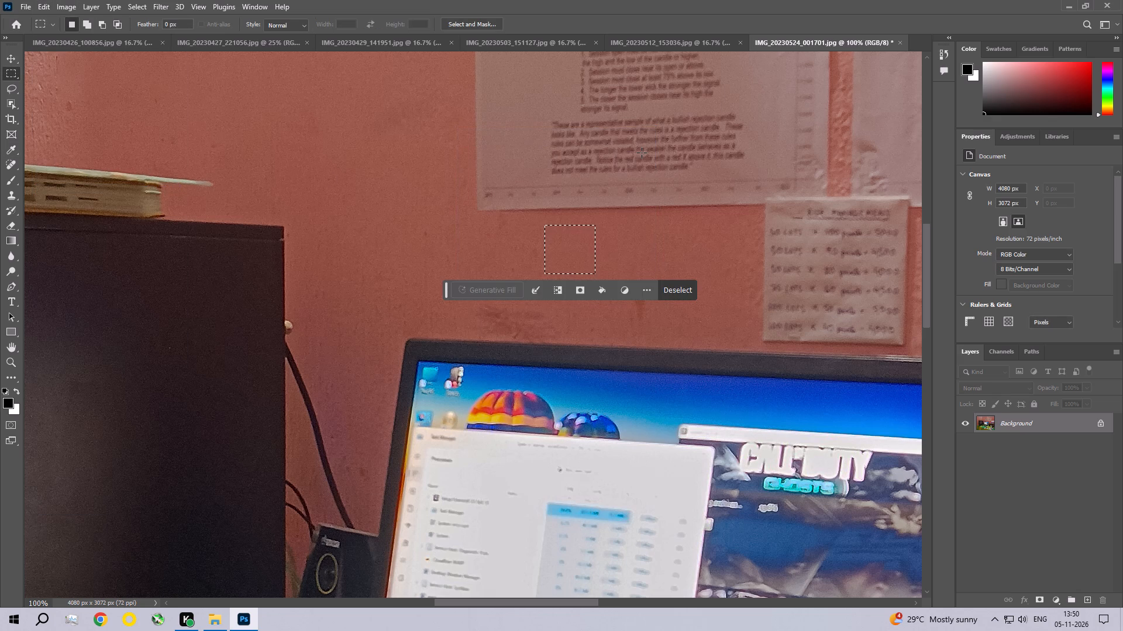
pyautogui.hotkey('ctrl', 'd')
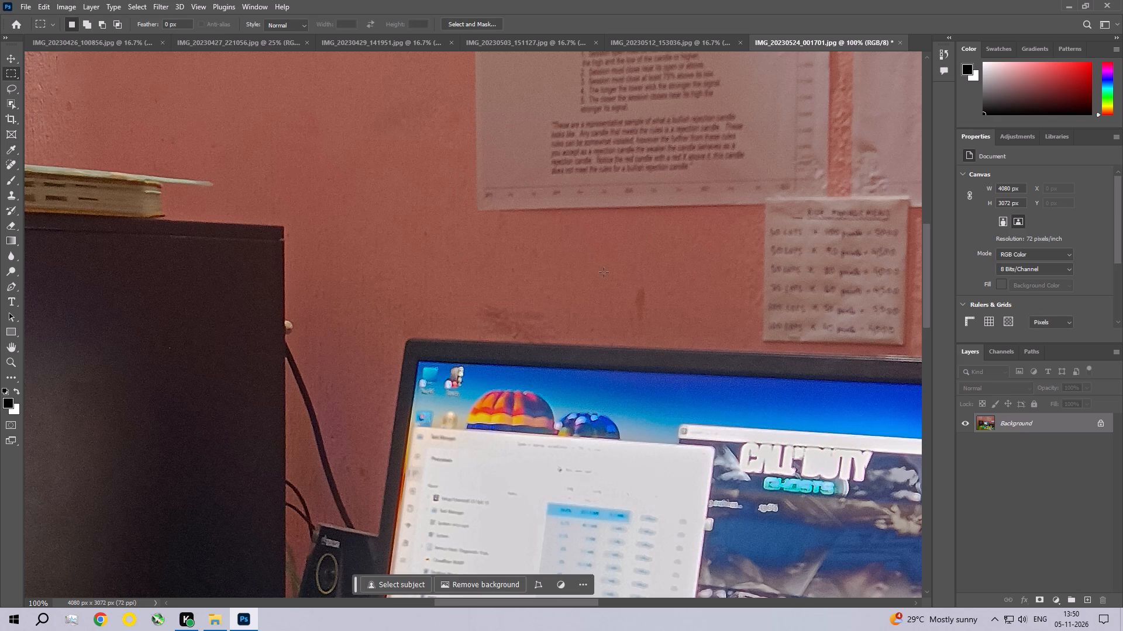
# Remove the wall mark above the monitor, left of the small handwritten note, with a Content-Aware Fill.
pyautogui.moveTo(614, 271); pyautogui.dragTo(665, 332)
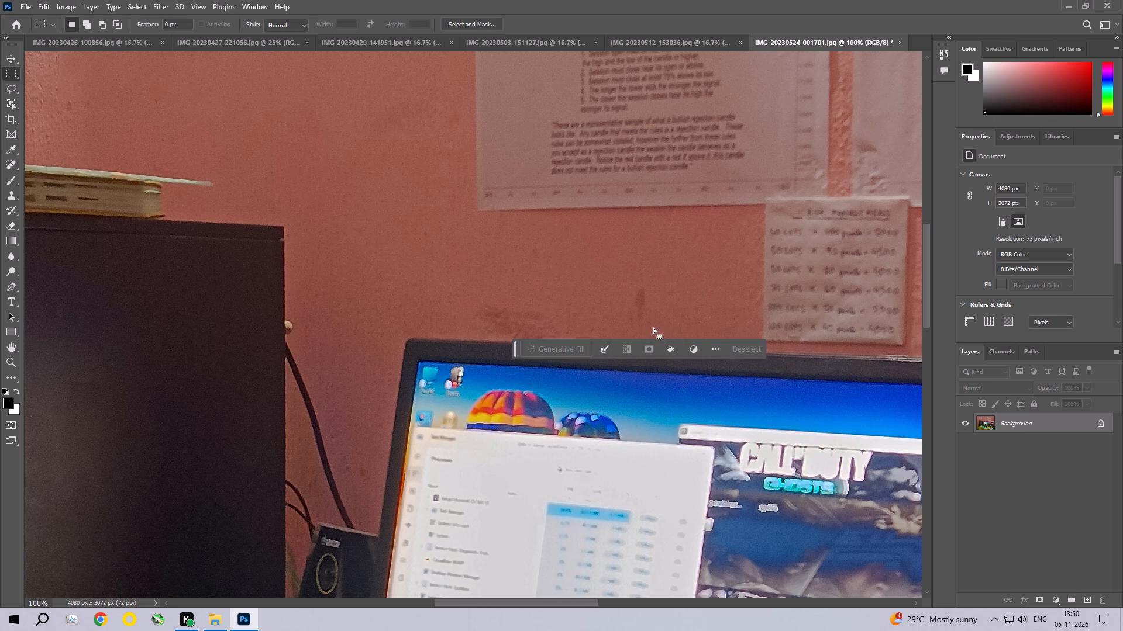
pyautogui.click(64, 1)
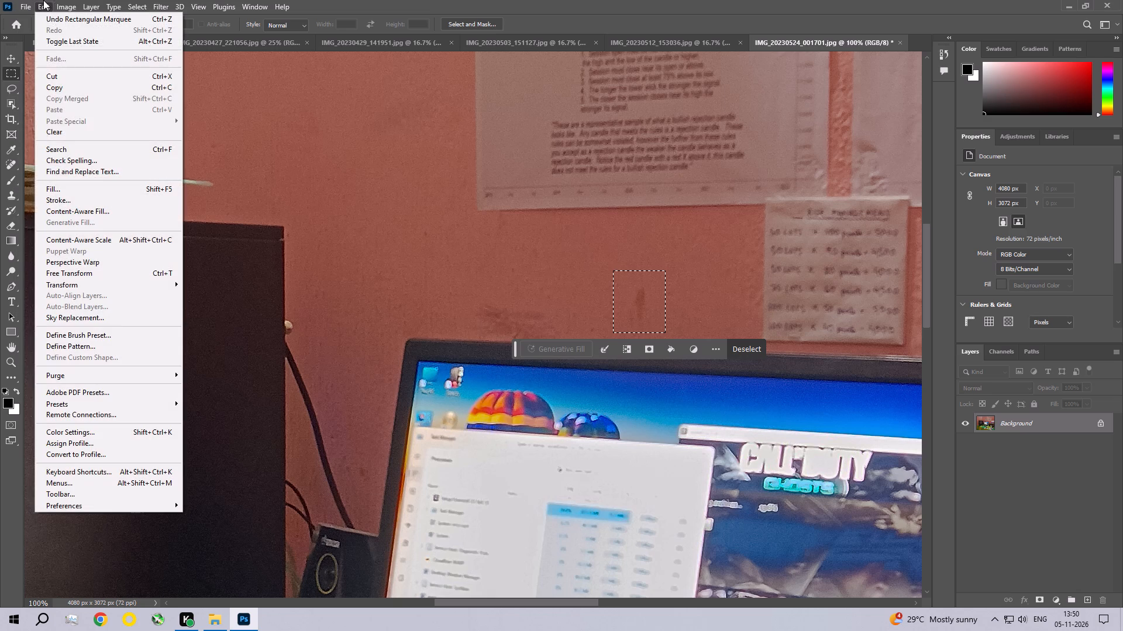
pyautogui.click(66, 188)
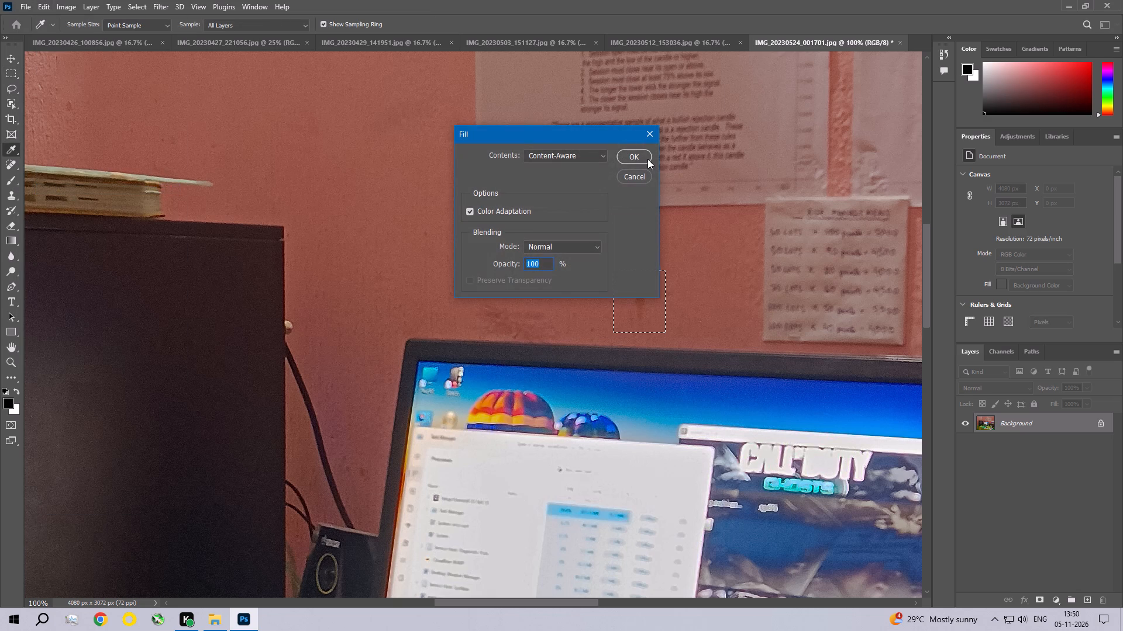
pyautogui.click(643, 155)
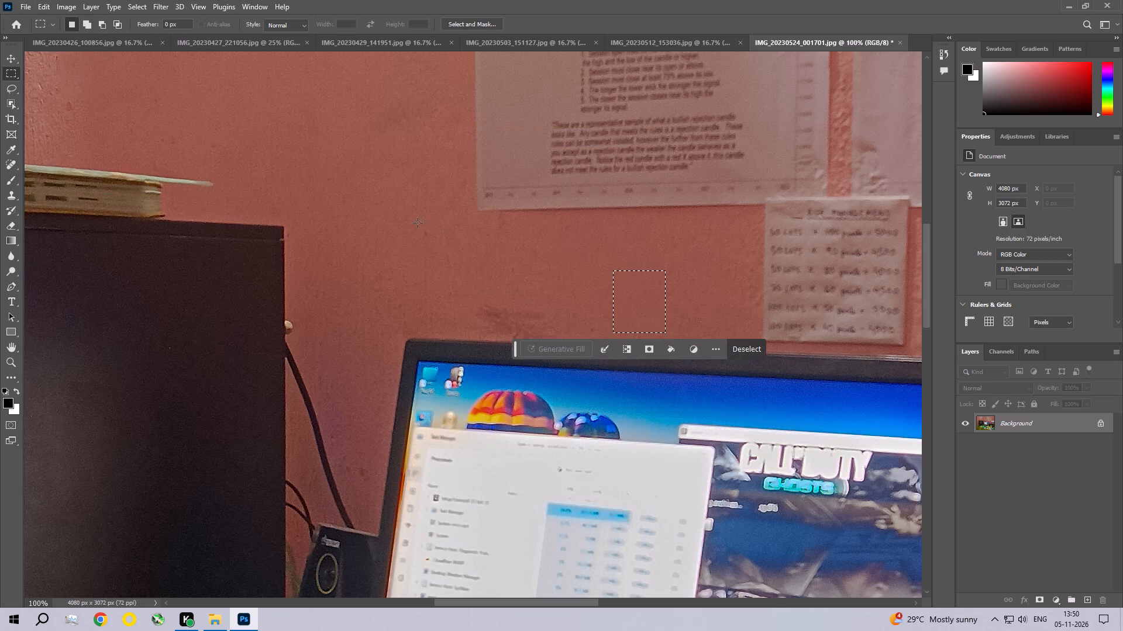
# Remove the tiny wall spot left of and below the left poster with a Content-Aware Fill, and deselect.
pyautogui.moveTo(416, 221); pyautogui.dragTo(438, 252)
pyautogui.click(40, 2)
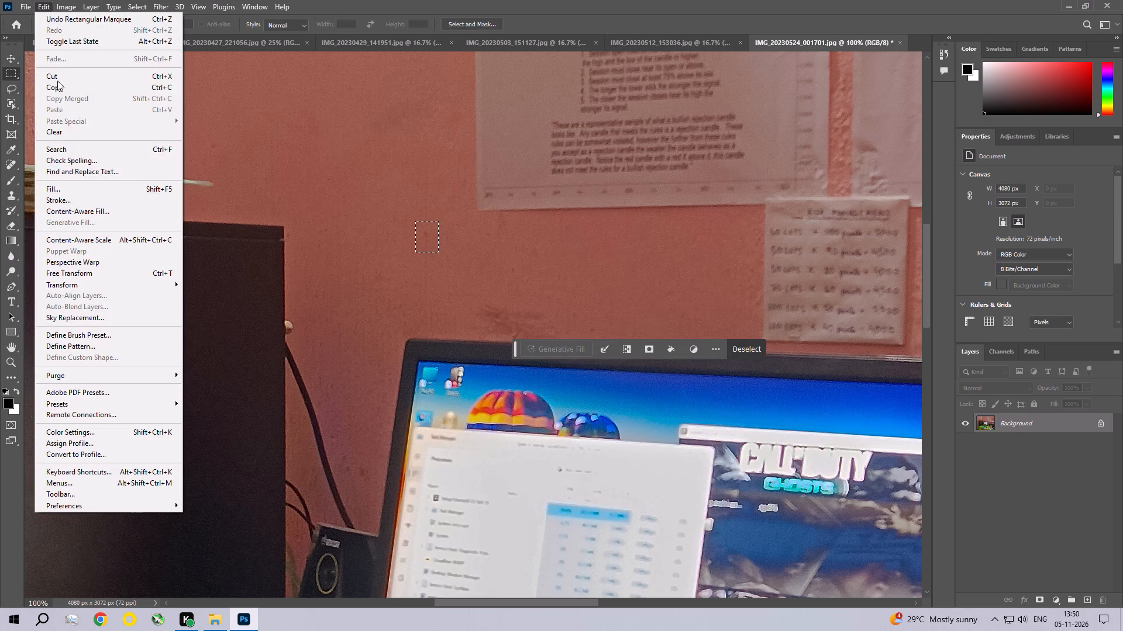
pyautogui.click(80, 184)
pyautogui.click(636, 152)
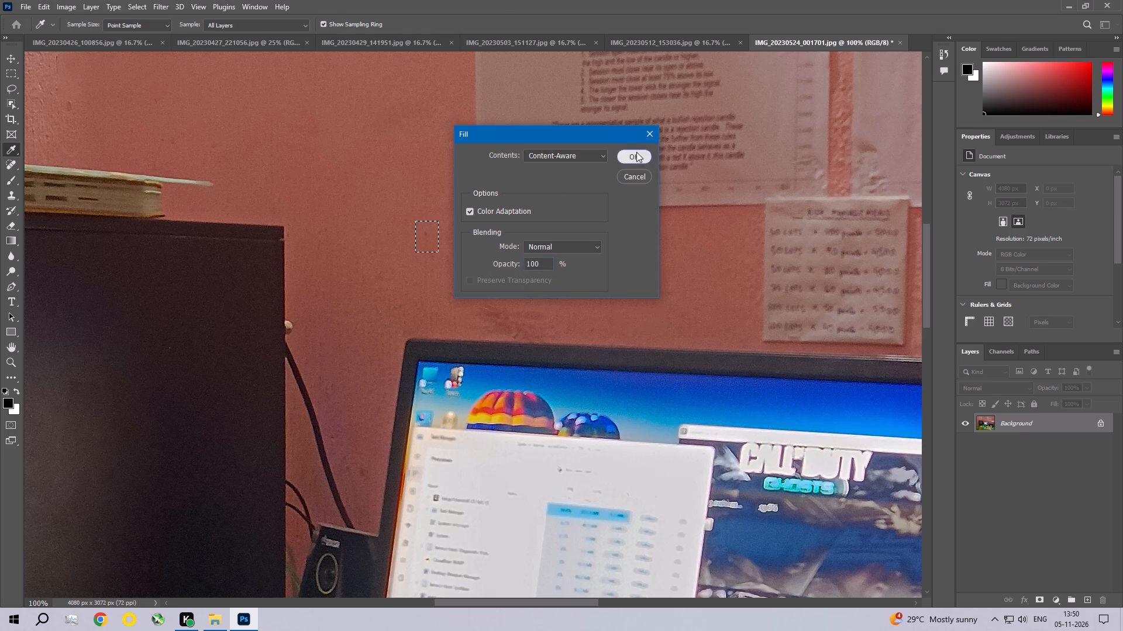
pyautogui.hotkey('ctrl', '0')
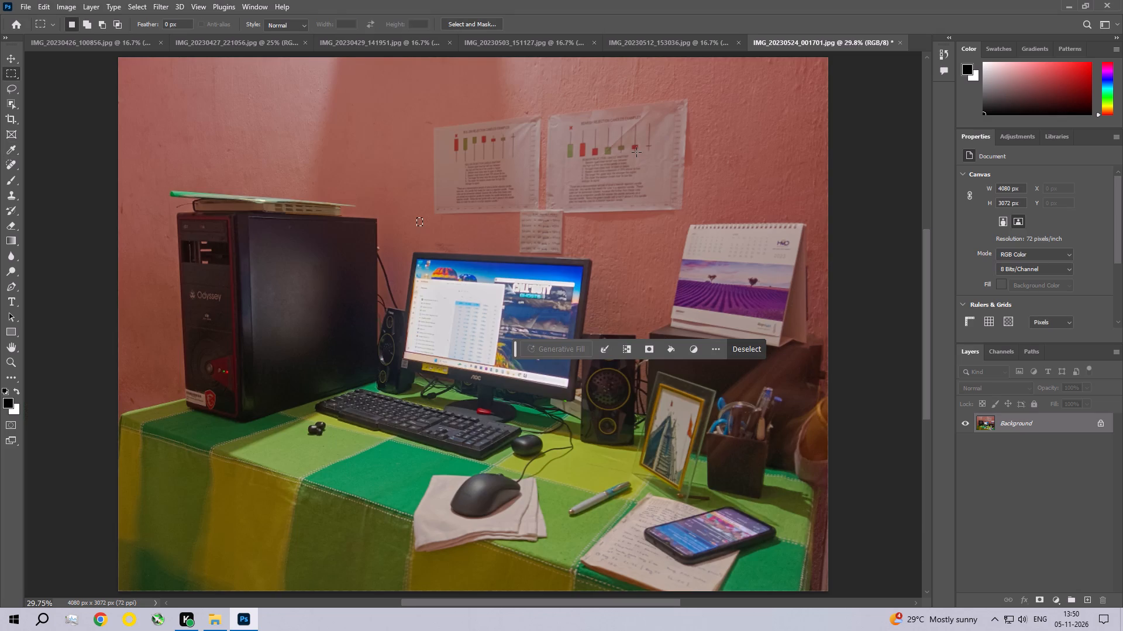
pyautogui.hotkey('ctrl', 'd')
# Remove the wall blemish between the monitor and the desk calendar with a Content-Aware Fill of a rectangular selection.
pyautogui.hotkey('ctrl', 'space')
pyautogui.hotkey('ctrl', 'space')
pyautogui.hotkey('ctrl', 'space')
pyautogui.hotkey('ctrl', 'space')
pyautogui.hotkey('ctrl', 'space')
pyautogui.hotkey('ctrl', 'space')
pyautogui.hotkey('ctrl', 'space')
pyautogui.hotkey('ctrl', 'space')
pyautogui.hotkey('ctrl', 'space')
pyautogui.hotkey('ctrl', 'space')
pyautogui.hotkey('ctrl', 'space')
pyautogui.hotkey('ctrl', 'space')
pyautogui.hotkey('ctrl', 'space')
pyautogui.hotkey('ctrl', 'space')
pyautogui.hotkey('ctrl', 'space')
pyautogui.hotkey('ctrl', 'space')
pyautogui.hotkey('ctrl', 'space')
pyautogui.hotkey('ctrl', 'space')
pyautogui.hotkey('ctrl', 'space')
pyautogui.hotkey('ctrl', 'space')
pyautogui.keyDown('ctrl'); pyautogui.tripleClick(652, 291); pyautogui.keyUp('ctrl')
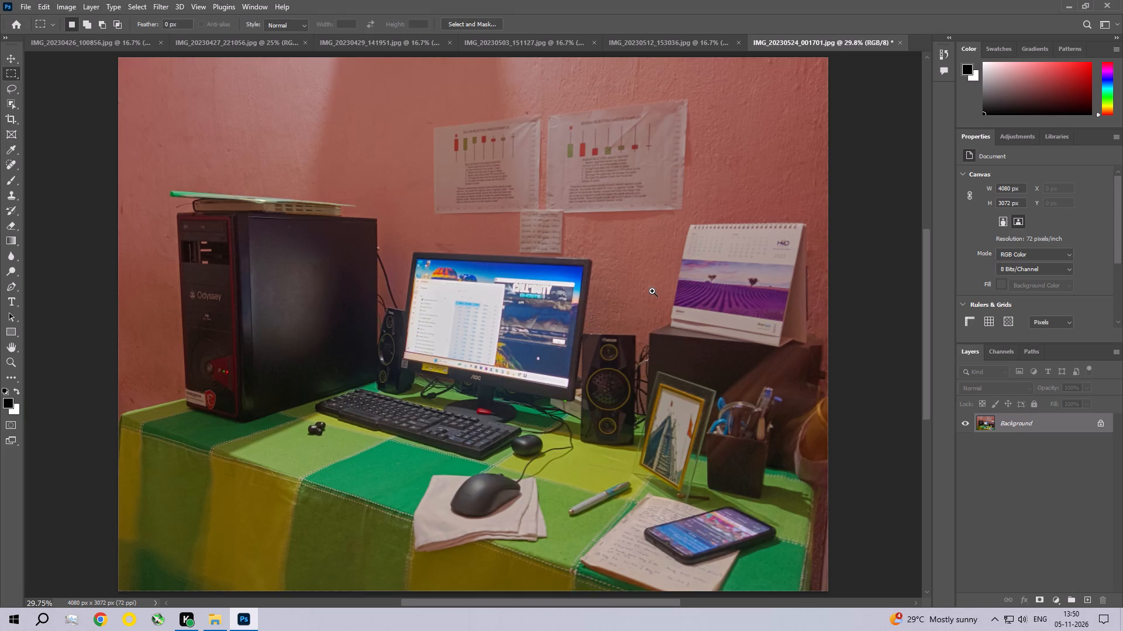
pyautogui.moveTo(616, 260); pyautogui.dragTo(663, 306)
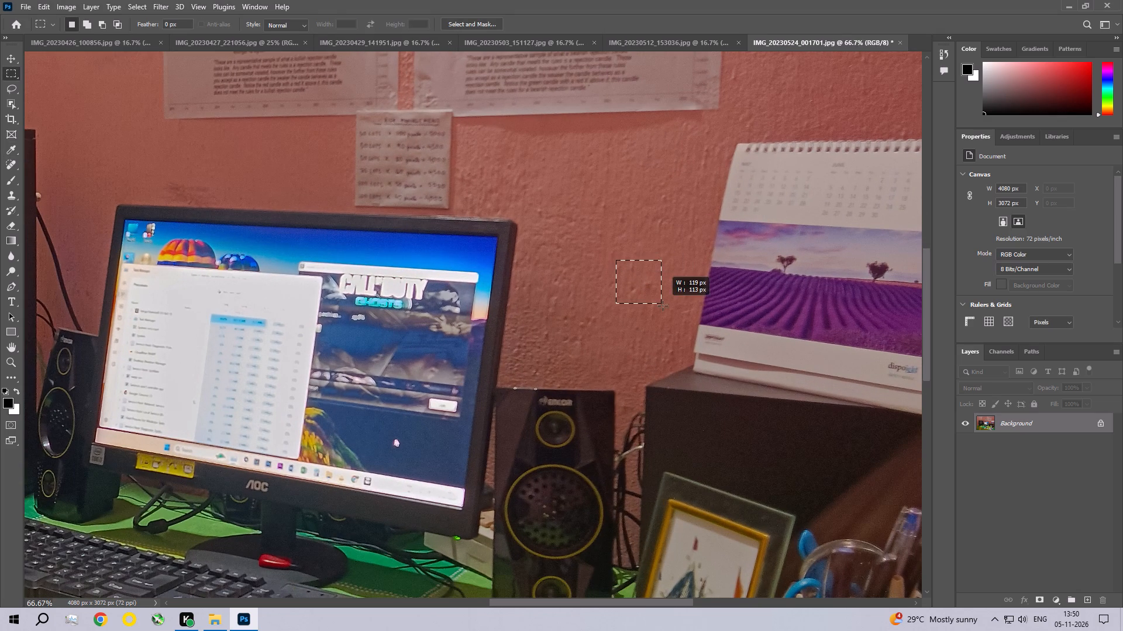
pyautogui.moveTo(663, 306); pyautogui.dragTo(666, 309)
pyautogui.click(39, 5)
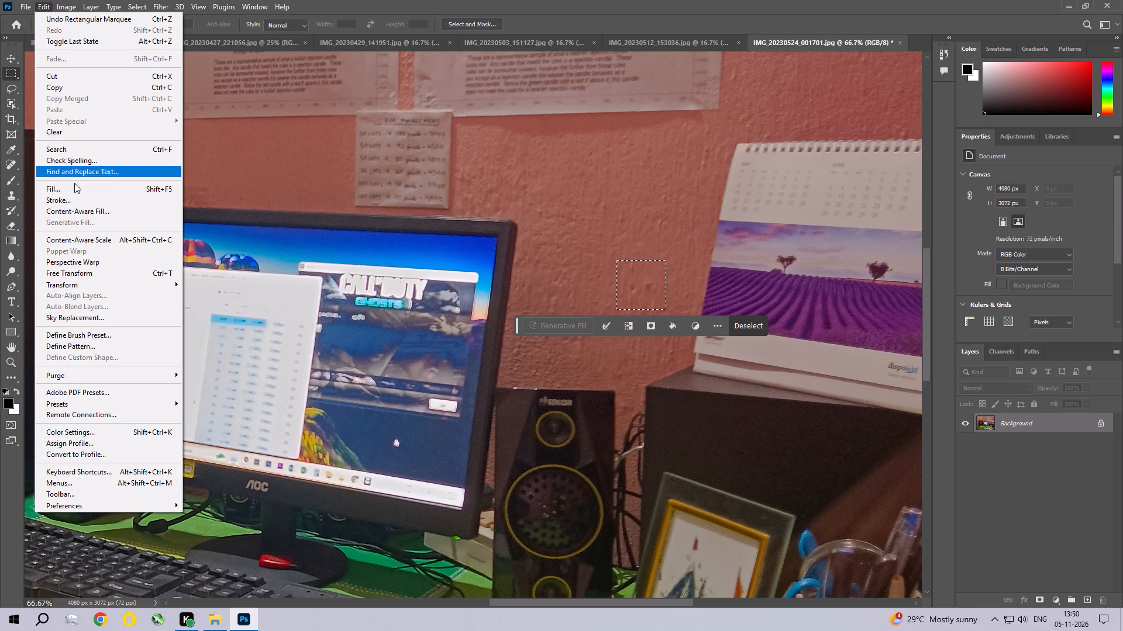
pyautogui.click(72, 194)
pyautogui.click(635, 154)
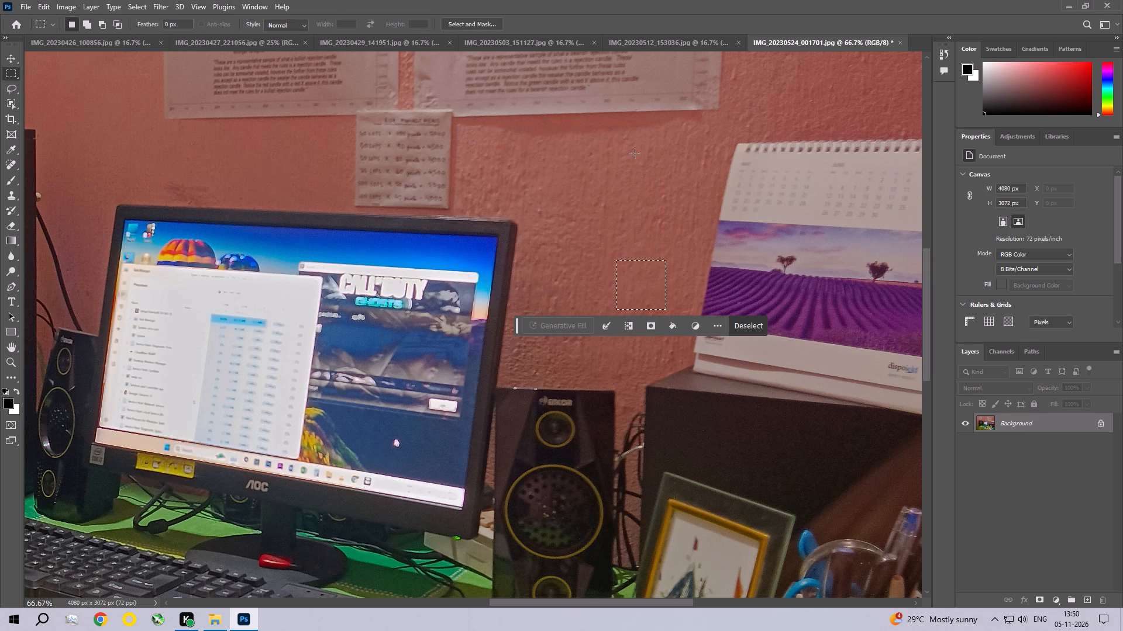
pyautogui.hotkey('ctrl', '0')
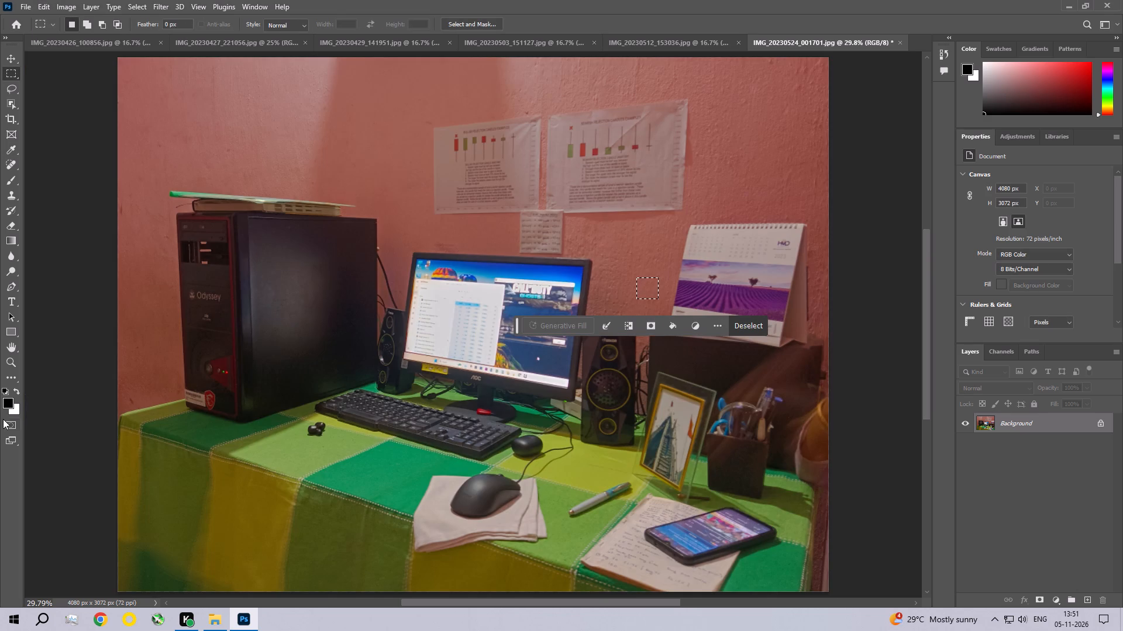
pyautogui.click(70, 625)
# Deselect the filled wall area between the monitor and the desk calendar.
pyautogui.hotkey('ctrl', 'd')
# Remove the dark wall mark at the photo's left edge, level with the books on the computer tower, with a Content-Aware Fill, and deselect.
pyautogui.hotkey('ctrl', 'space')
pyautogui.hotkey('ctrl', 'space')
pyautogui.hotkey('ctrl', 'space')
pyautogui.hotkey('ctrl', 'space')
pyautogui.hotkey('ctrl', 'space')
pyautogui.hotkey('ctrl', 'space')
pyautogui.hotkey('ctrl', 'space')
pyautogui.hotkey('ctrl', 'space')
pyautogui.hotkey('ctrl', 'space')
pyautogui.hotkey('ctrl', 'space')
pyautogui.hotkey('ctrl', 'space')
pyautogui.hotkey('ctrl', 'space')
pyautogui.hotkey('ctrl', 'space')
pyautogui.hotkey('ctrl', 'space')
pyautogui.hotkey('ctrl', 'space')
pyautogui.hotkey('ctrl', 'space')
pyautogui.hotkey('ctrl', 'space')
pyautogui.hotkey('ctrl', 'space')
pyautogui.hotkey('ctrl', 'space')
pyautogui.hotkey('ctrl', 'space')
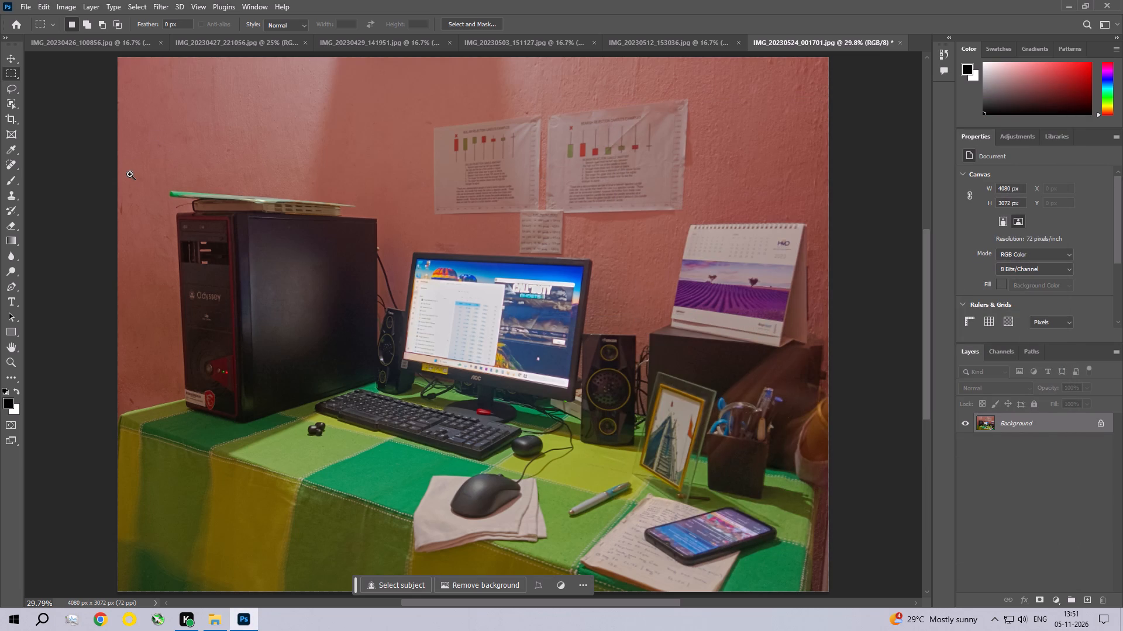
pyautogui.keyDown('ctrl'); pyautogui.tripleClick(130, 174); pyautogui.keyUp('ctrl')
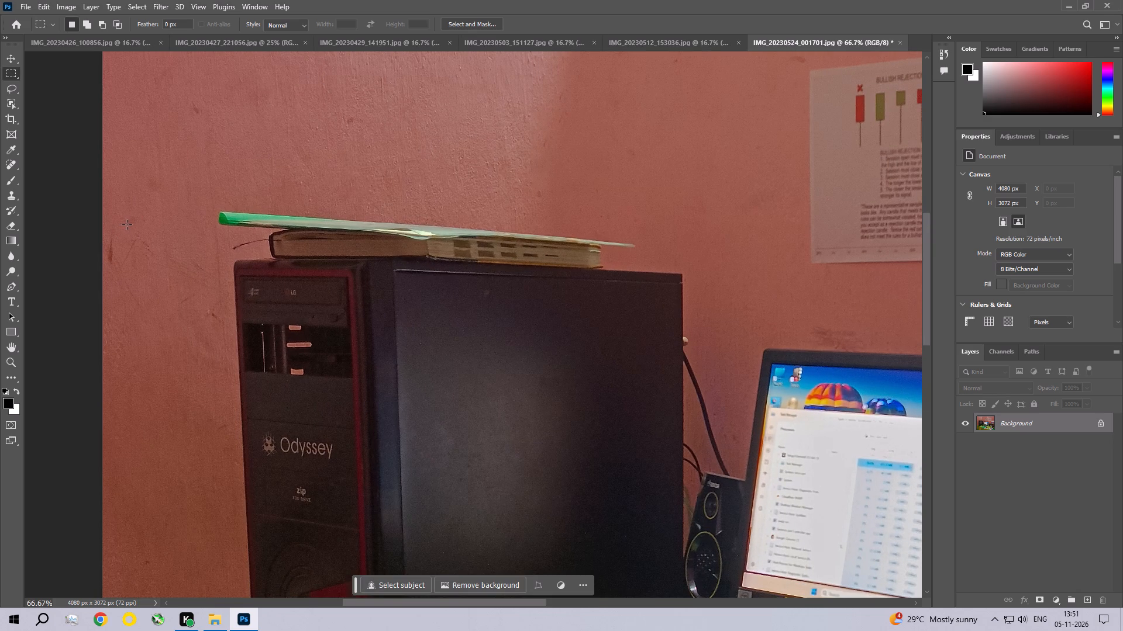
pyautogui.moveTo(128, 224); pyautogui.dragTo(82, 282)
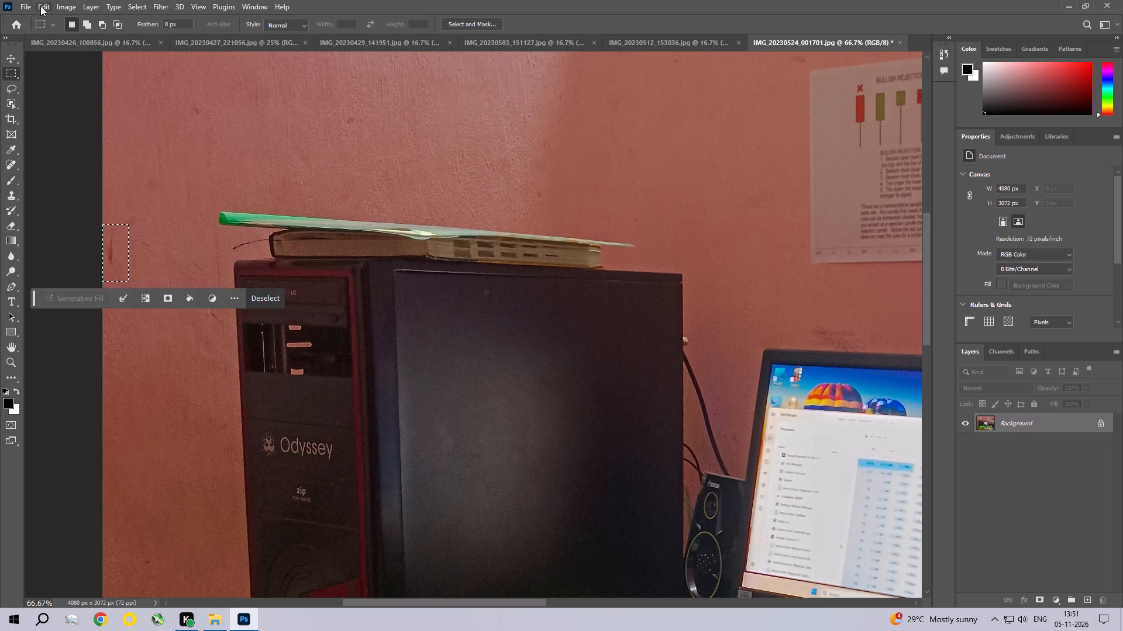
pyautogui.click(43, 5)
pyautogui.click(72, 192)
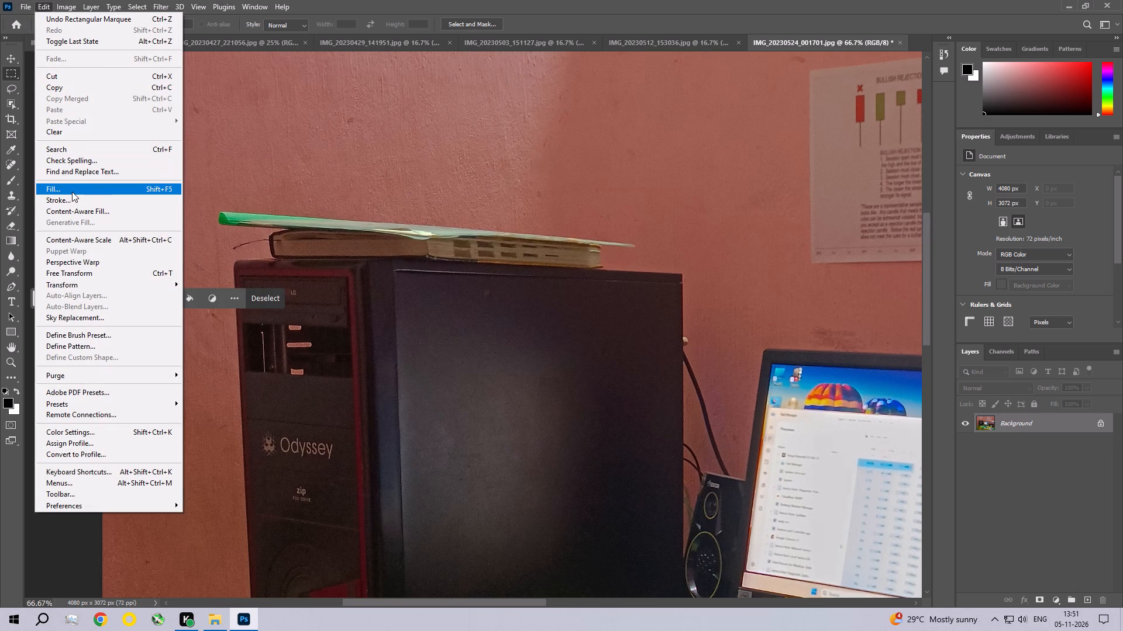
pyautogui.click(622, 156)
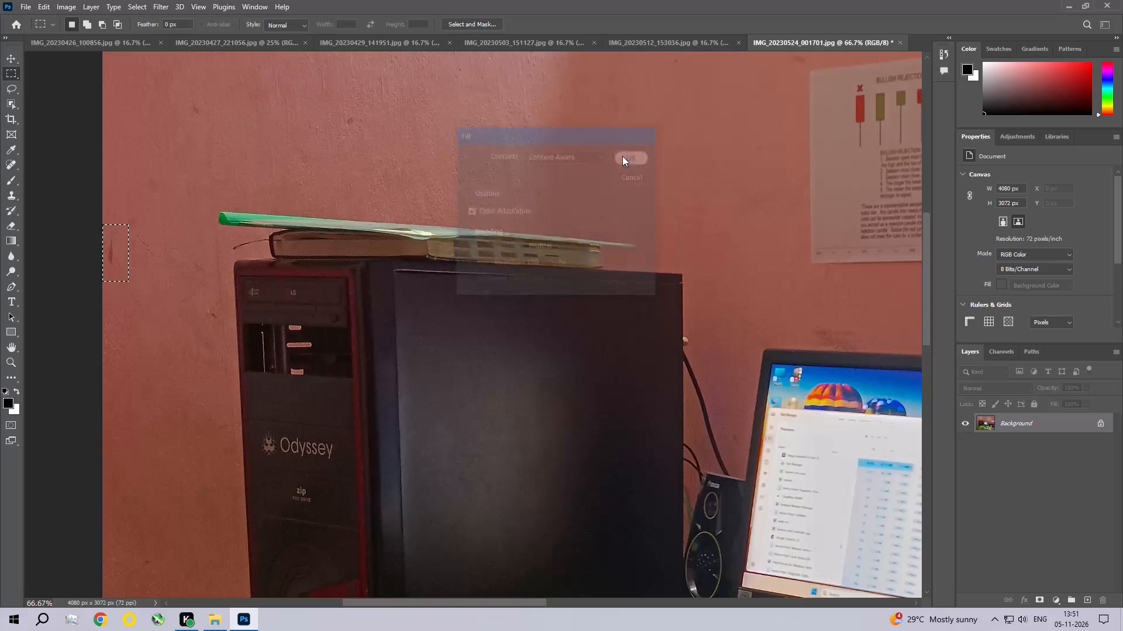
pyautogui.hotkey('ctrl', 'd')
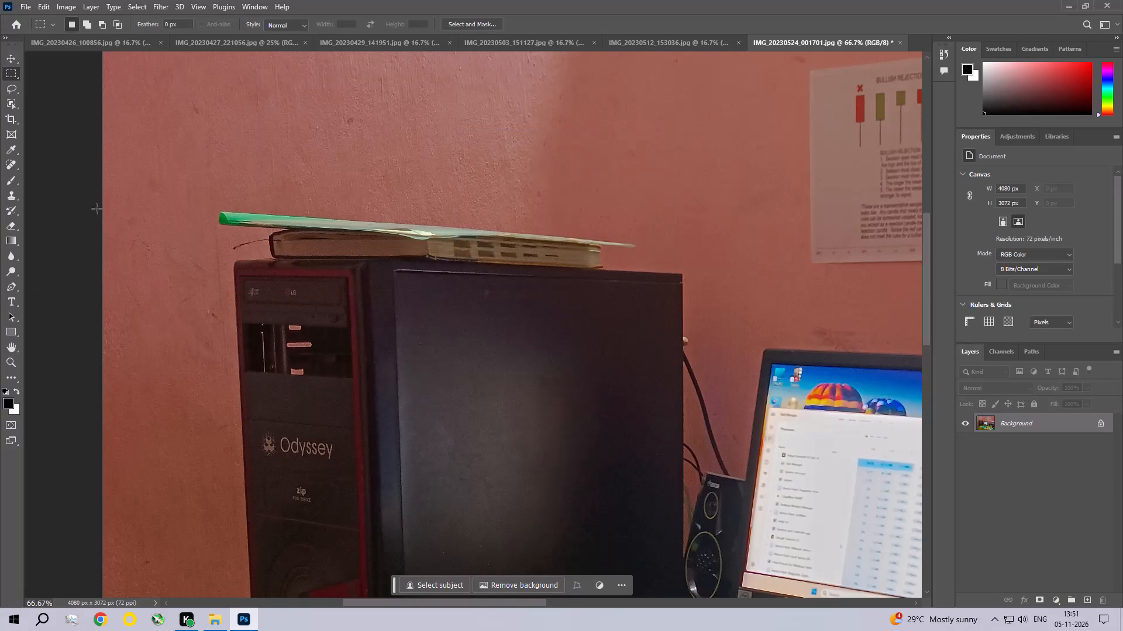
# Remove the small wall spot above and left of the green folder's tip with a Content-Aware Fill, and deselect.
pyautogui.moveTo(181, 95); pyautogui.dragTo(202, 130)
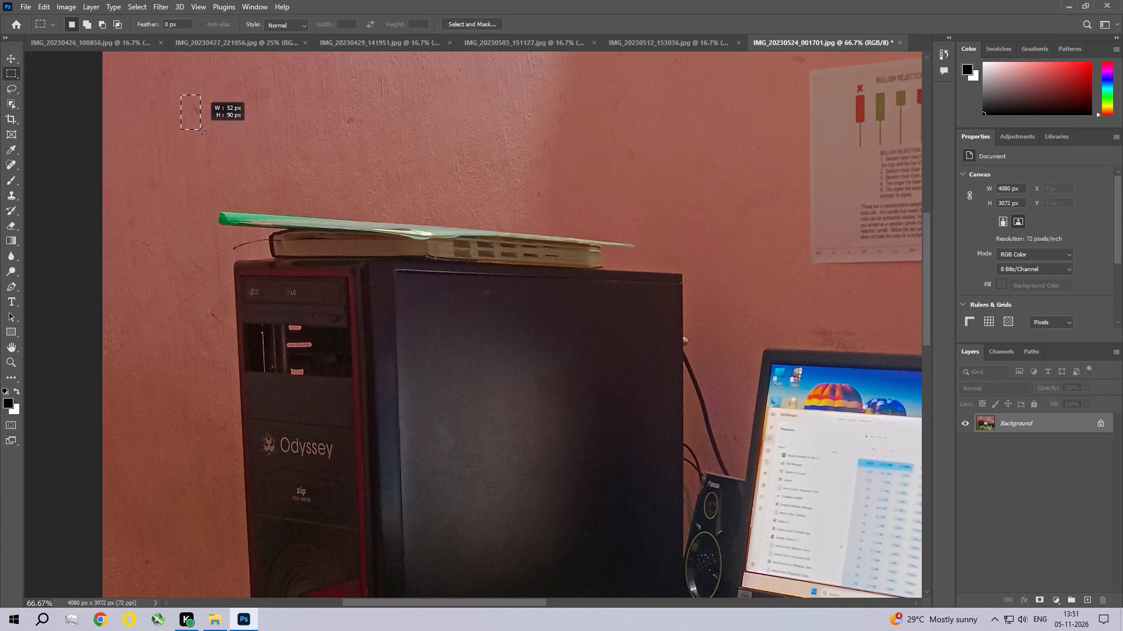
pyautogui.moveTo(202, 130); pyautogui.dragTo(210, 129)
pyautogui.click(43, 1)
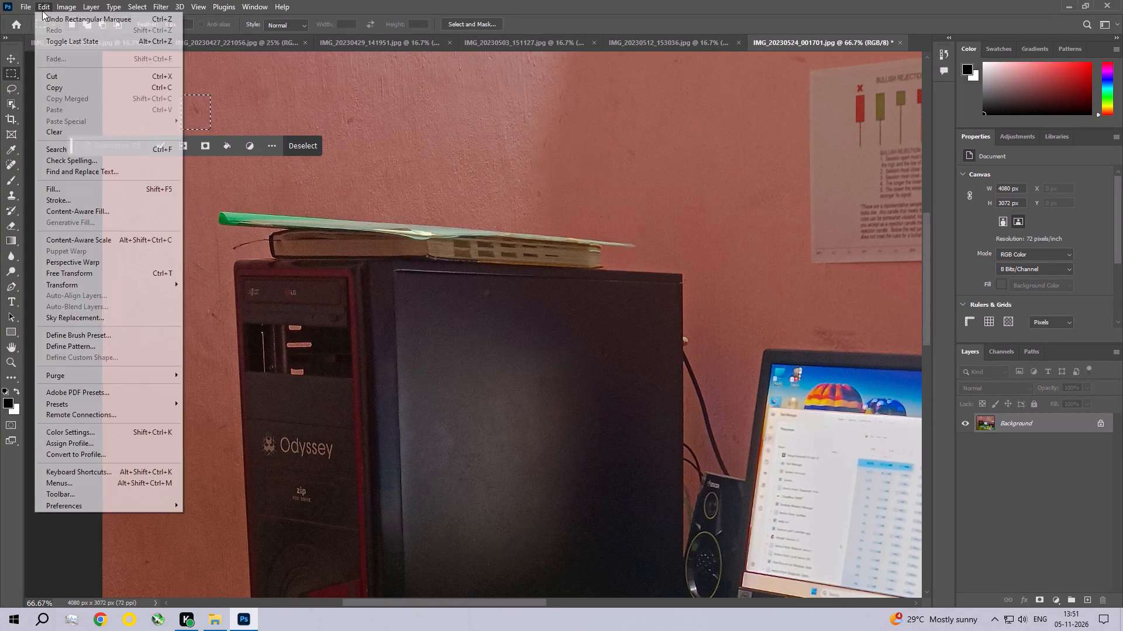
pyautogui.click(75, 190)
pyautogui.click(638, 159)
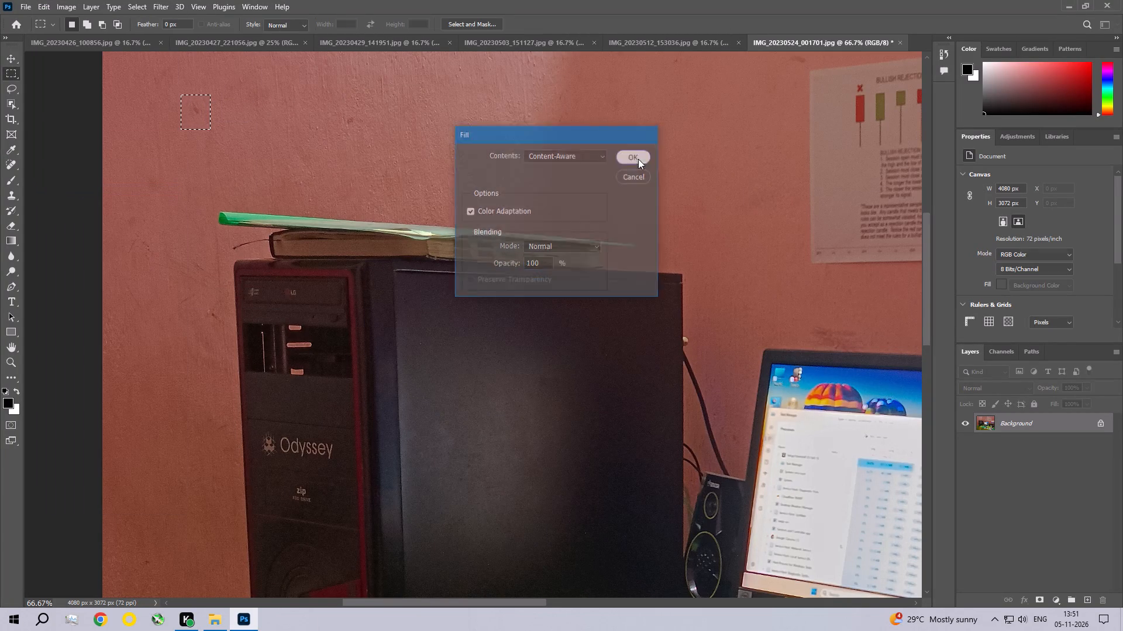
pyautogui.hotkey('ctrl', 'd')
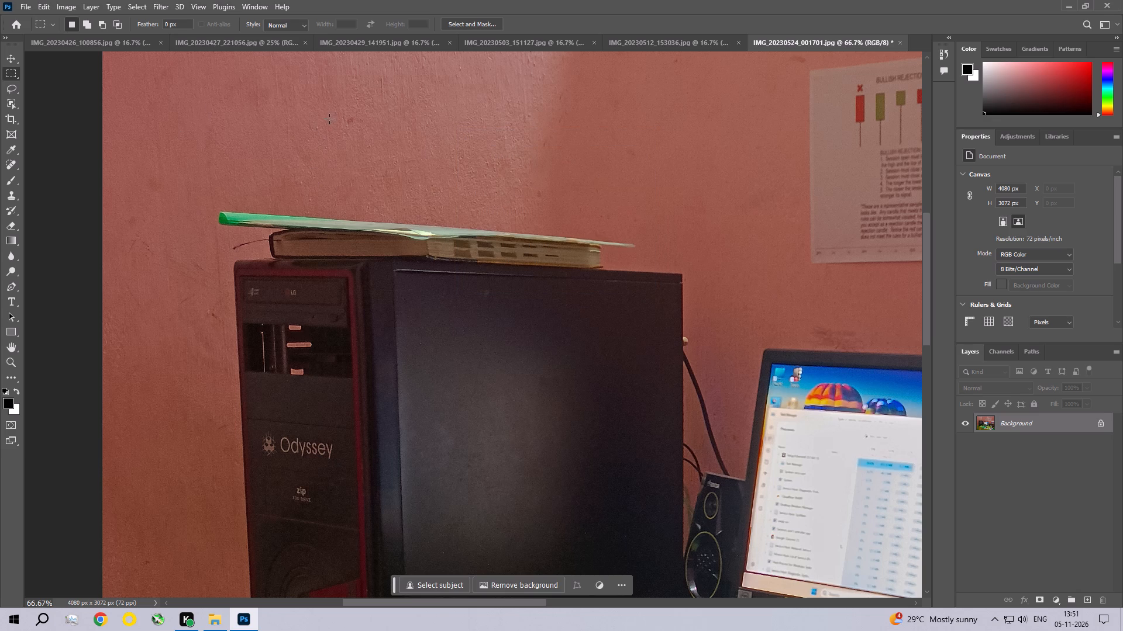
# Remove the wall spot above the green folder on the computer tower with a Content-Aware Fill, and deselect.
pyautogui.moveTo(334, 106); pyautogui.dragTo(361, 141)
pyautogui.click(36, 0)
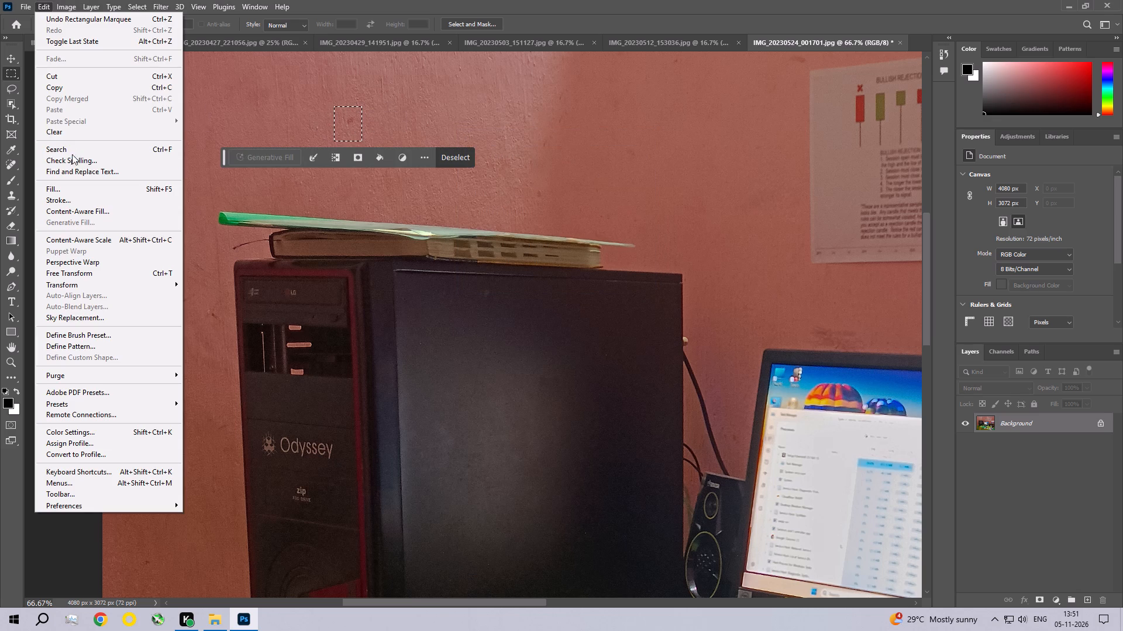
pyautogui.click(71, 185)
pyautogui.click(631, 154)
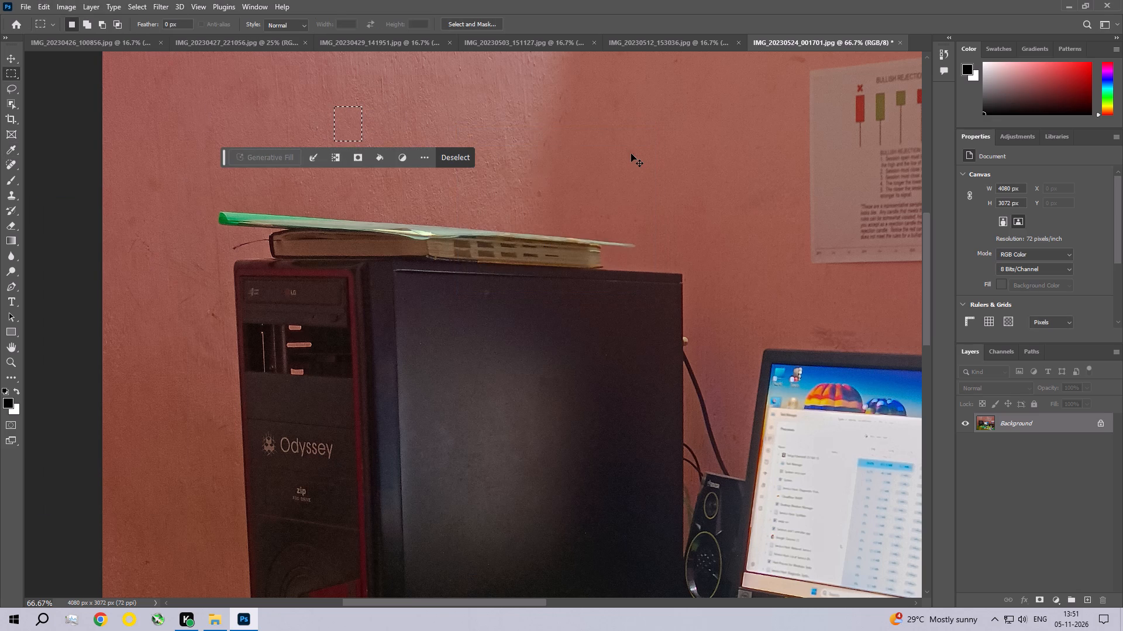
pyautogui.hotkey('ctrl', 'd')
# Clean the small wall patch near the photo's left edge, left of the green folder's tip, with a Content-Aware Fill, and deselect.
pyautogui.moveTo(108, 202); pyautogui.dragTo(146, 231)
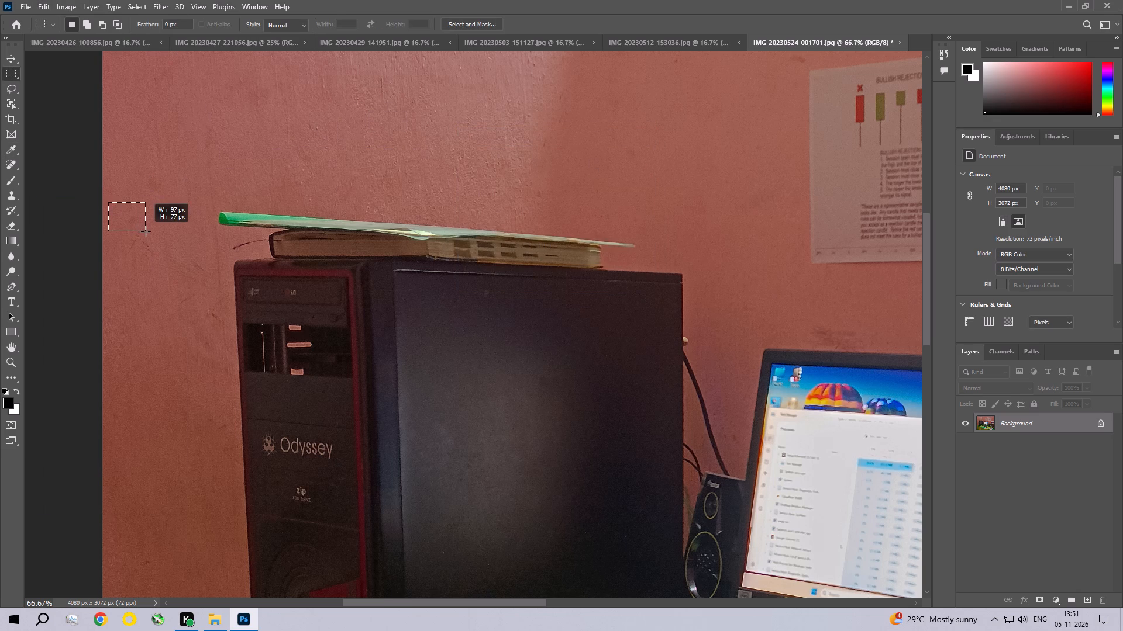
pyautogui.moveTo(146, 231); pyautogui.dragTo(150, 241)
pyautogui.click(41, 6)
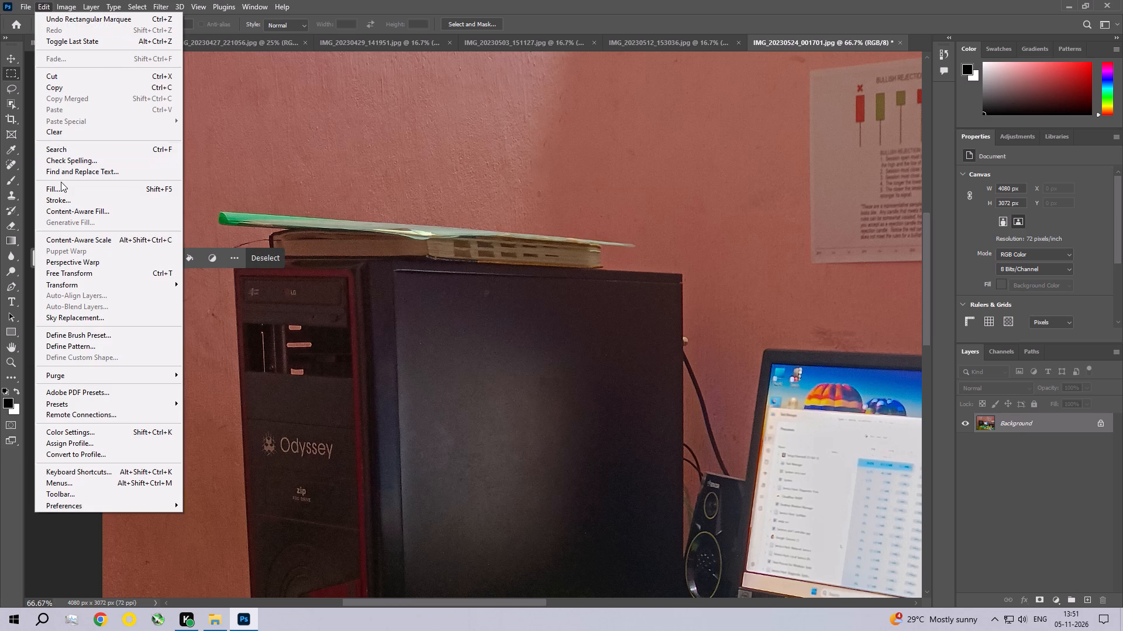
pyautogui.click(61, 187)
pyautogui.click(640, 155)
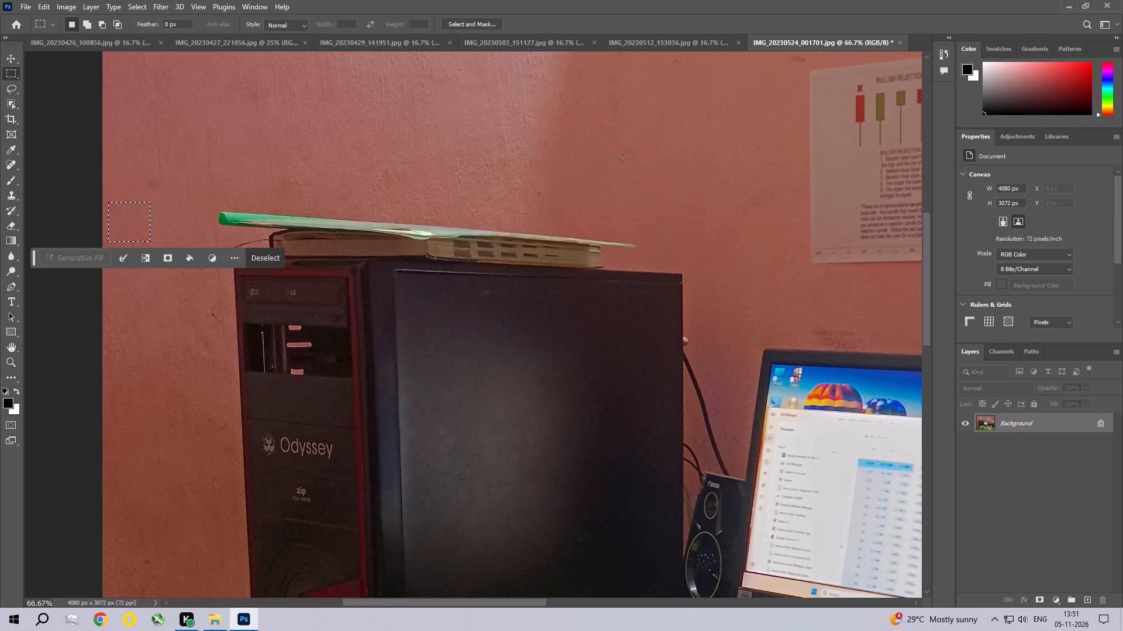
pyautogui.hotkey('ctrl', 'd')
# Remove the dark wall mark just left of the computer tower's upper drive bays with a Content-Aware Fill, and deselect.
pyautogui.hotkey('ctrl', 'space')
pyautogui.hotkey('ctrl', 'space')
pyautogui.hotkey('ctrl', 'space')
pyautogui.hotkey('ctrl', 'space')
pyautogui.hotkey('ctrl', 'space')
pyautogui.hotkey('ctrl', 'space')
pyautogui.hotkey('ctrl', 'space')
pyautogui.hotkey('ctrl', 'space')
pyautogui.hotkey('ctrl', 'space')
pyautogui.hotkey('ctrl', 'space')
pyautogui.hotkey('ctrl', 'space')
pyautogui.hotkey('ctrl', 'space')
pyautogui.hotkey('ctrl', 'space')
pyautogui.keyDown('ctrl'); pyautogui.doubleClick(189, 320); pyautogui.keyUp('ctrl')
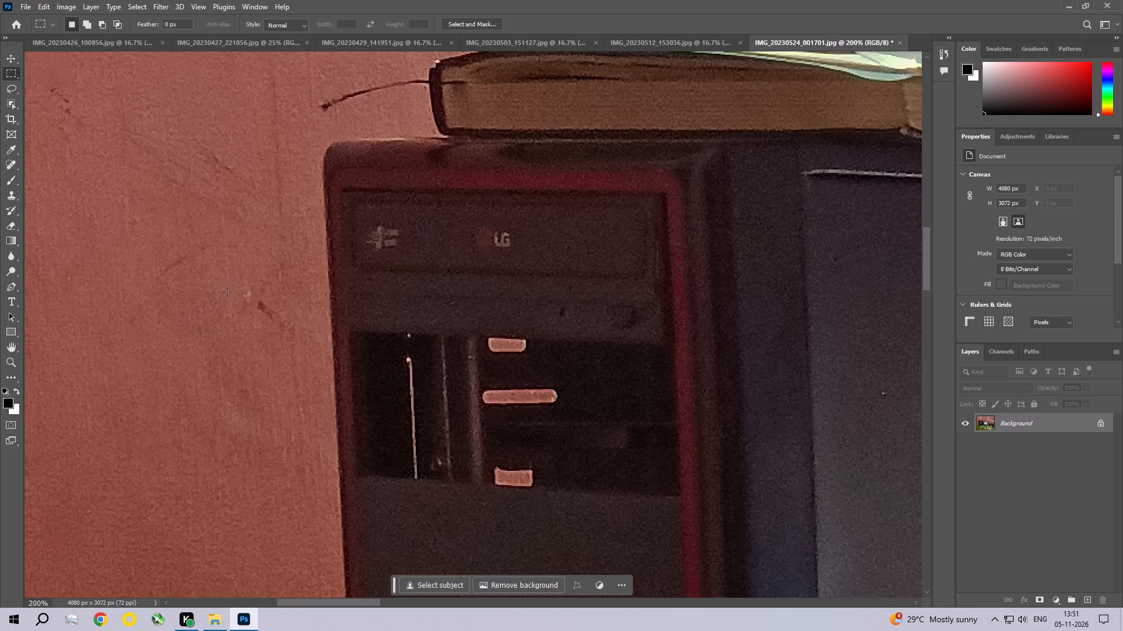
pyautogui.moveTo(232, 285); pyautogui.dragTo(285, 339)
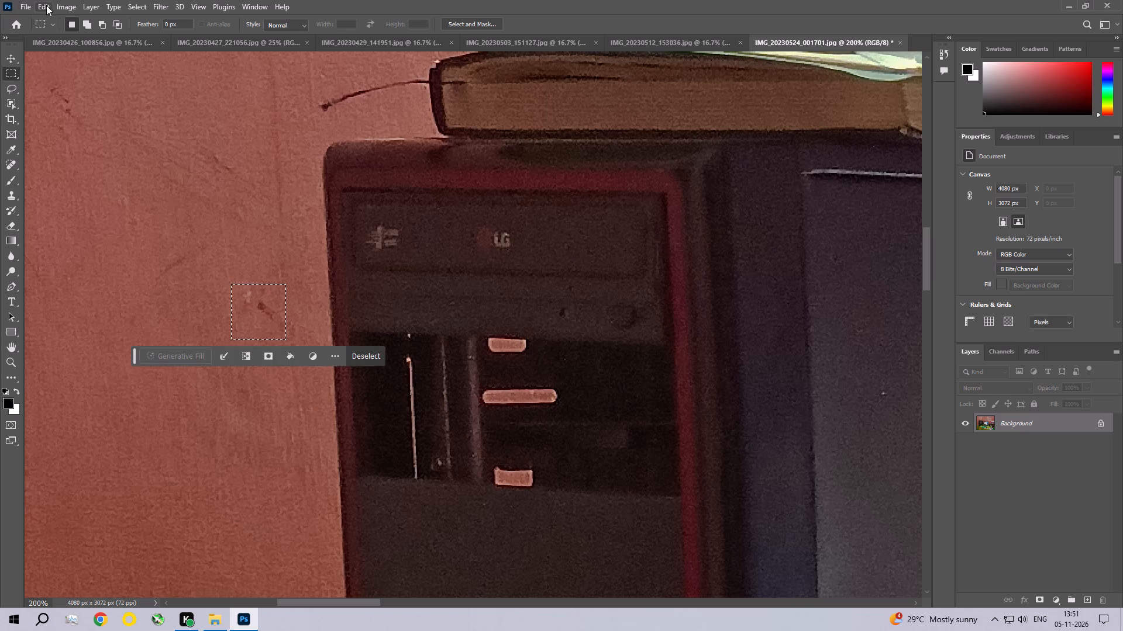
pyautogui.click(47, 5)
pyautogui.click(75, 192)
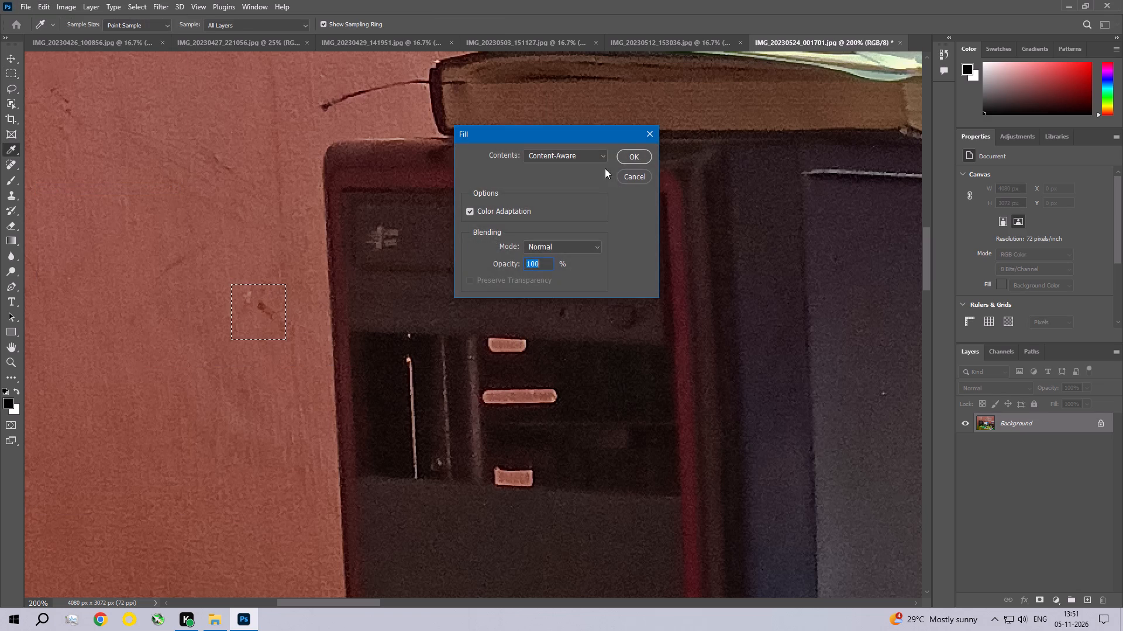
pyautogui.click(626, 153)
pyautogui.hotkey('ctrl', 'd')
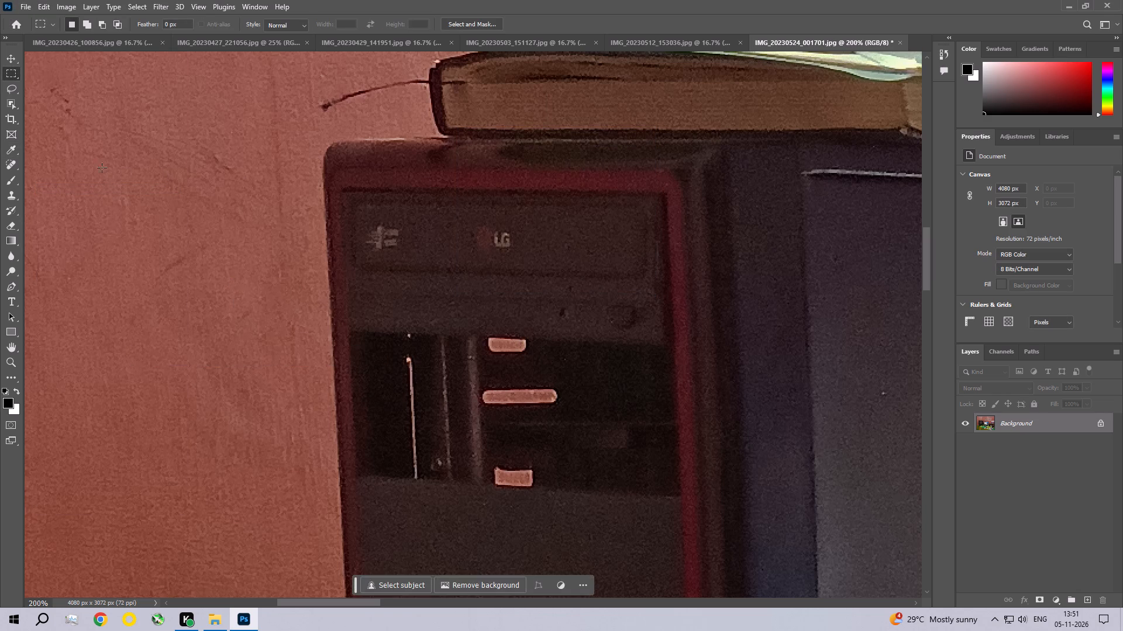
# Remove the wall scratches between the photo's left edge and the books on the tower with a Content-Aware Fill, and deselect.
pyautogui.press('space')
pyautogui.press('space')
pyautogui.press('space')
pyautogui.press('space')
pyautogui.press('space')
pyautogui.press('space')
pyautogui.press('space')
pyautogui.press('space')
pyautogui.press('space')
pyautogui.press('space')
pyautogui.press('space')
pyautogui.moveTo(99, 162); pyautogui.dragTo(229, 270)
pyautogui.moveTo(113, 176); pyautogui.dragTo(229, 265)
pyautogui.click(43, 4)
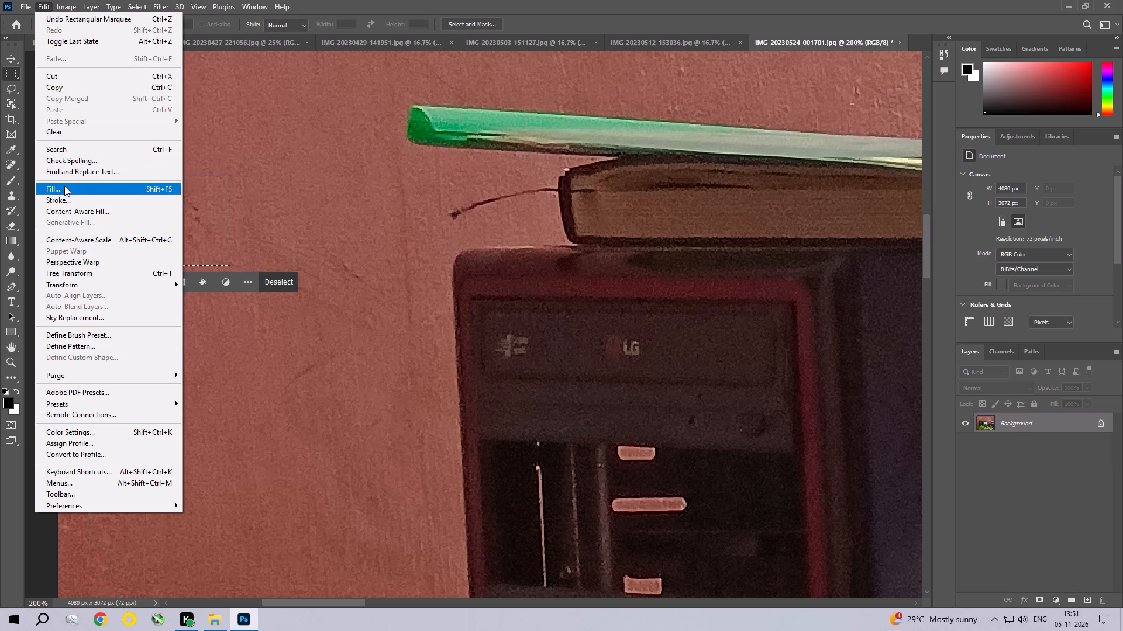
pyautogui.click(64, 186)
pyautogui.click(631, 155)
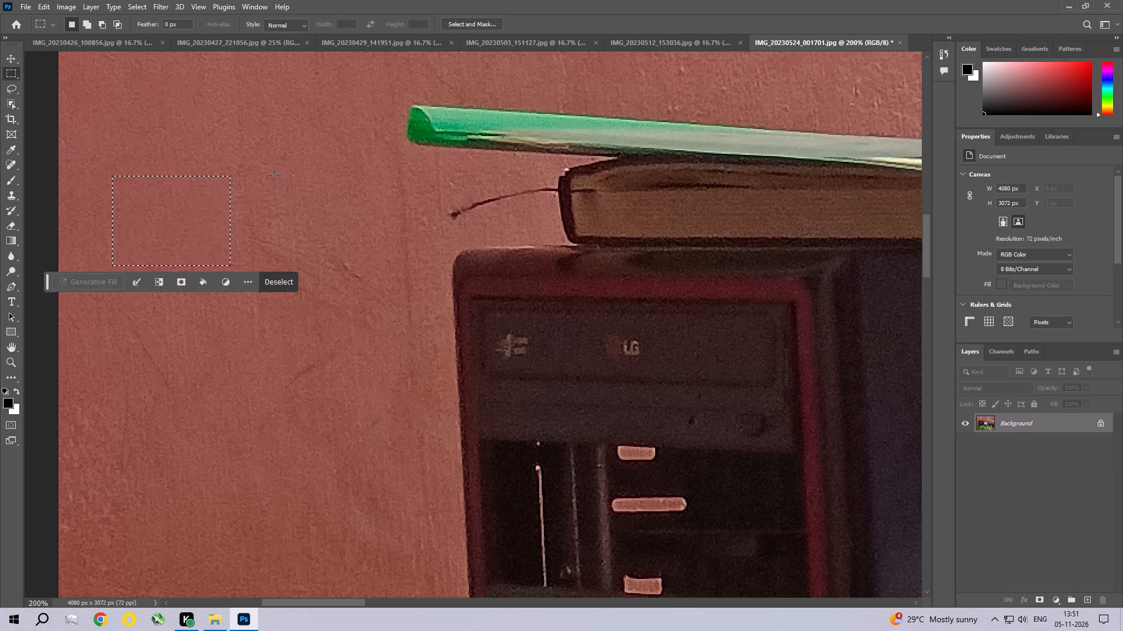
pyautogui.hotkey('ctrl', 'd')
# Remove the thin diagonal wall scratches near the photo's left edge, level with the LG drive, with a Content-Aware Fill, and deselect.
pyautogui.press('space')
pyautogui.press('space')
pyautogui.press('space')
pyautogui.press('space')
pyautogui.press('space')
pyautogui.press('space')
pyautogui.press('space')
pyautogui.press('space')
pyautogui.press('space')
pyautogui.press('space')
pyautogui.press('space')
pyautogui.press('space')
pyautogui.press('space')
pyautogui.moveTo(188, 279); pyautogui.dragTo(229, 194)
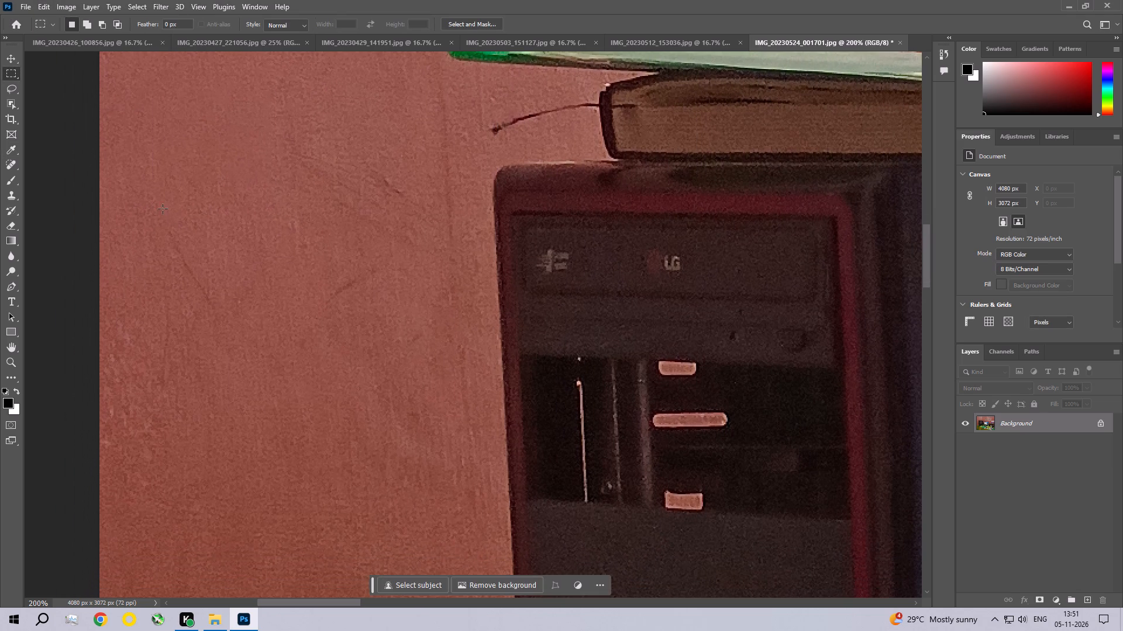
pyautogui.moveTo(146, 206); pyautogui.dragTo(225, 338)
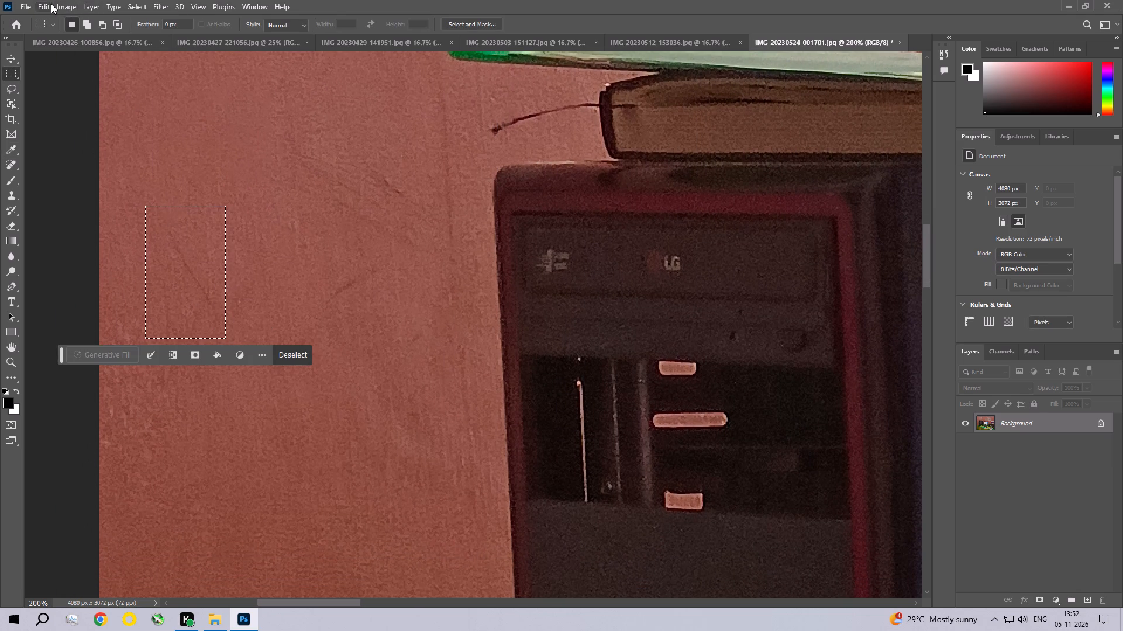
pyautogui.click(46, 4)
pyautogui.click(67, 189)
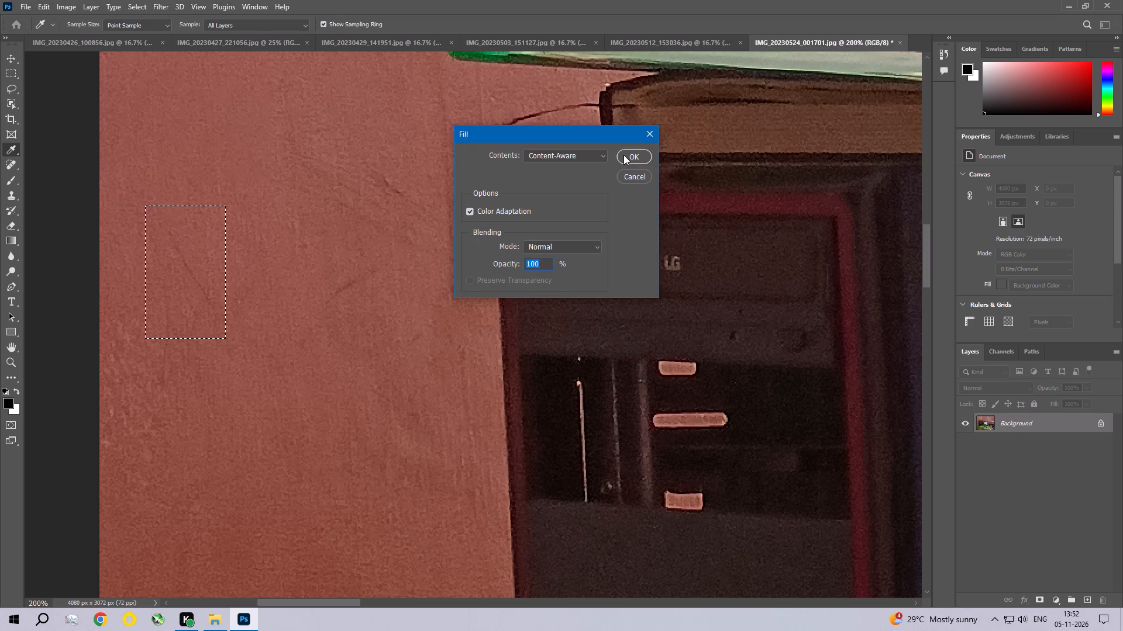
pyautogui.click(623, 155)
pyautogui.hotkey('ctrl', 'd')
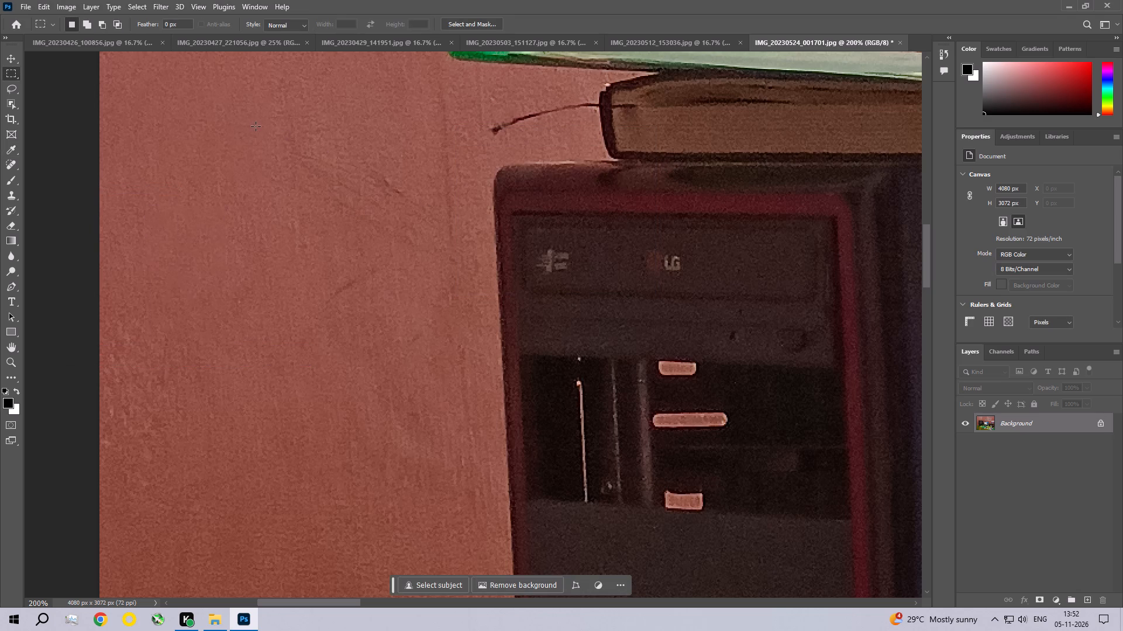
# Remove the group of wall scratches left of the computer tower's top corner with a Content-Aware Fill, and deselect.
pyautogui.moveTo(252, 125); pyautogui.dragTo(431, 269)
pyautogui.click(52, 1)
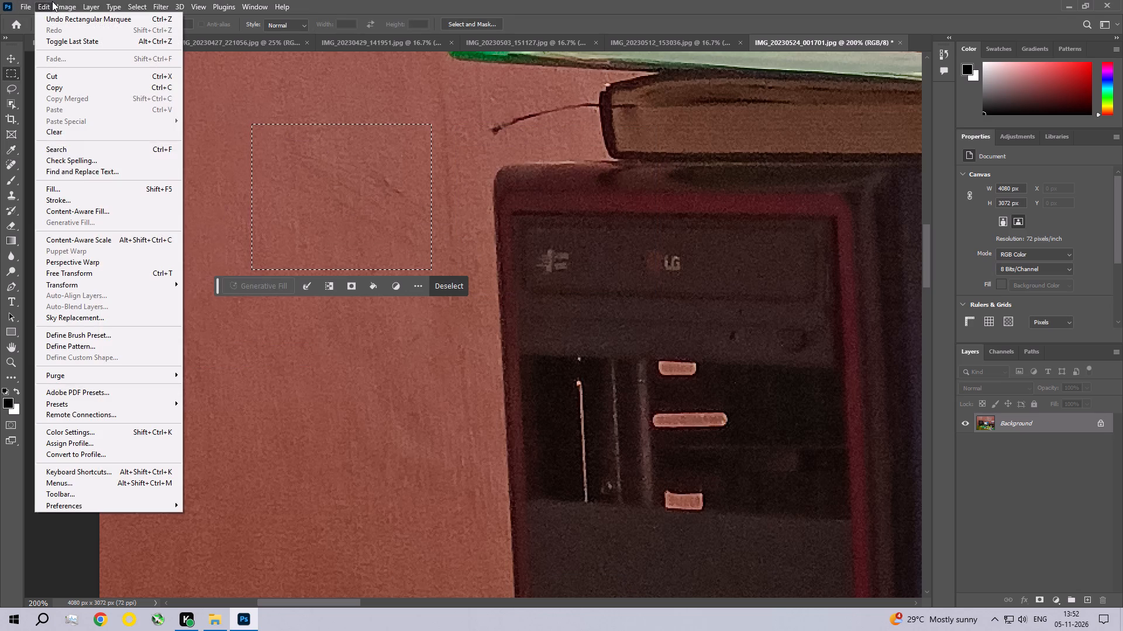
pyautogui.click(75, 188)
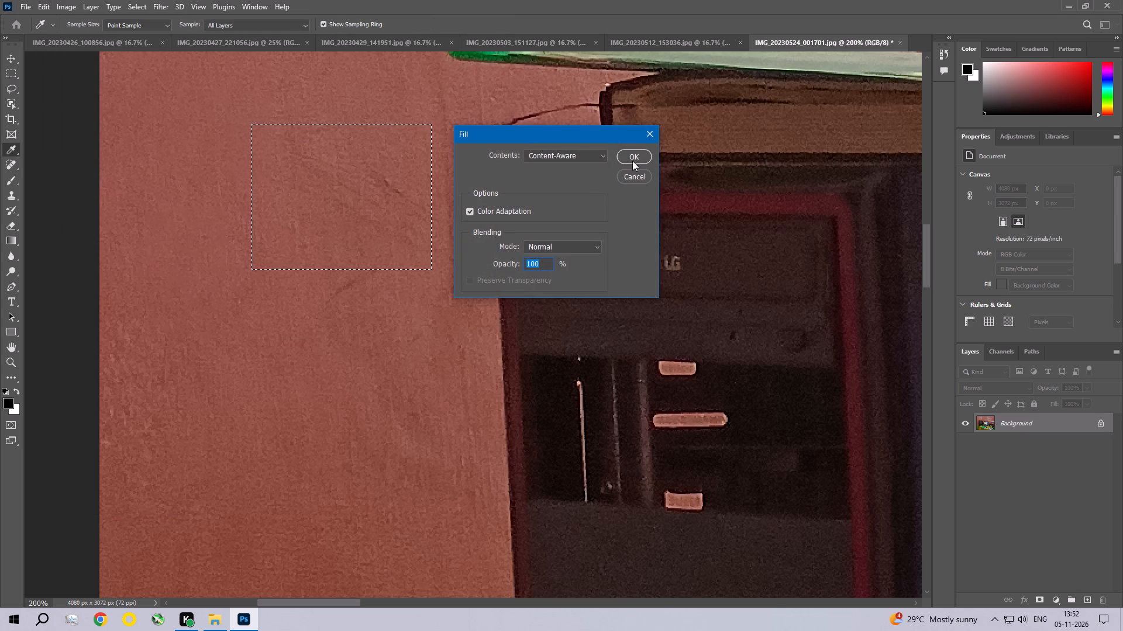
pyautogui.click(633, 157)
pyautogui.hotkey('ctrl', 'd')
# Remove the tiny wall spot below and left of the short diagonal scratch beside the tower with a Content-Aware Fill, and deselect.
pyautogui.press('space')
pyautogui.press('space')
pyautogui.press('space')
pyautogui.press('space')
pyautogui.press('space')
pyautogui.press('space')
pyautogui.press('space')
pyautogui.press('space')
pyautogui.press('space')
pyautogui.press('space')
pyautogui.press('space')
pyautogui.press('space')
pyautogui.press('space')
pyautogui.moveTo(342, 332); pyautogui.dragTo(346, 275)
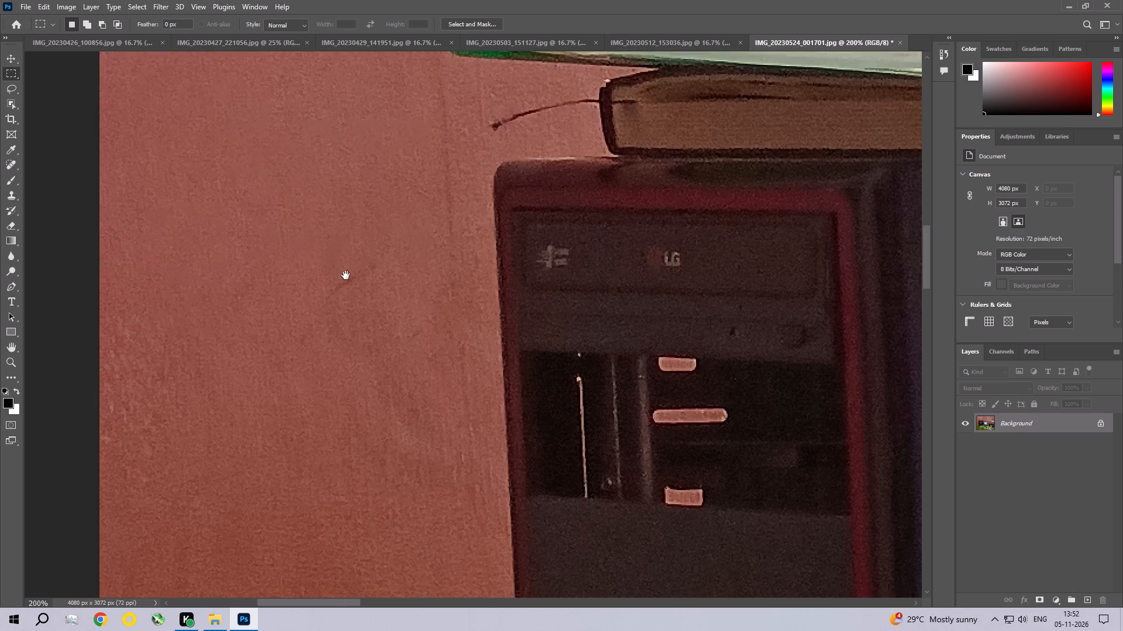
pyautogui.moveTo(346, 275); pyautogui.dragTo(357, 178)
pyautogui.moveTo(299, 171); pyautogui.dragTo(343, 216)
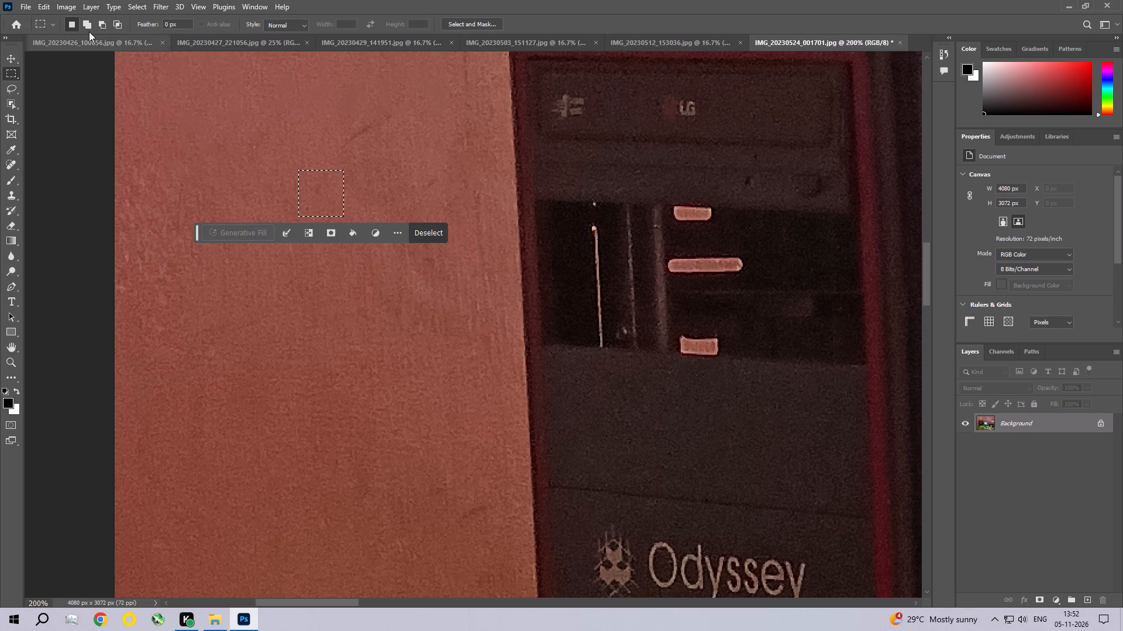
pyautogui.click(40, 4)
pyautogui.click(83, 191)
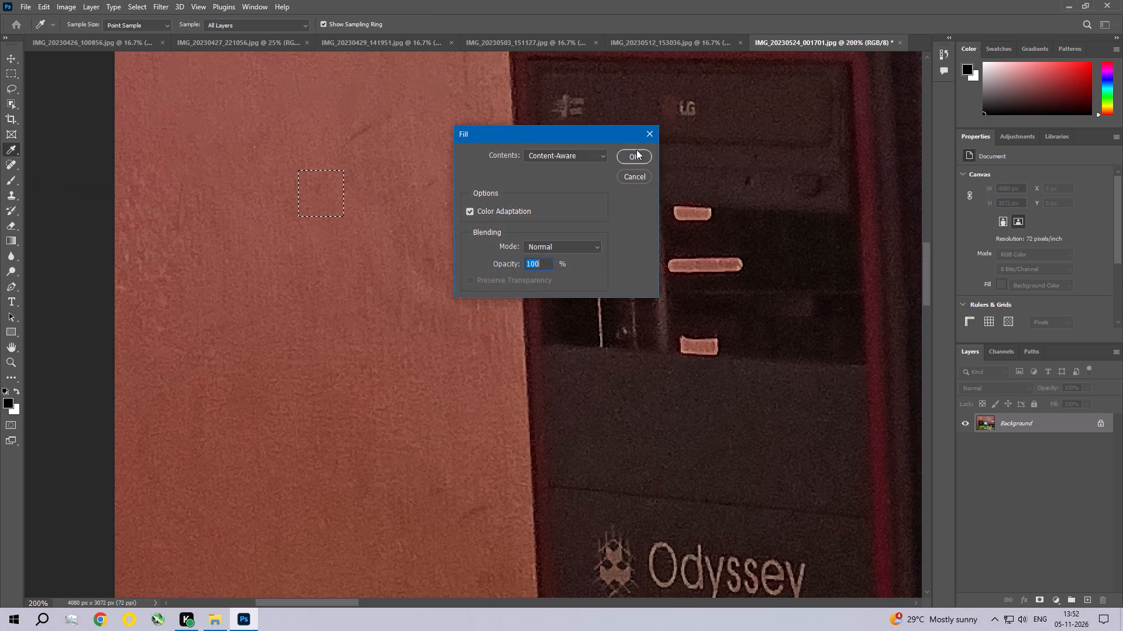
pyautogui.click(635, 152)
pyautogui.hotkey('ctrl', 'd')
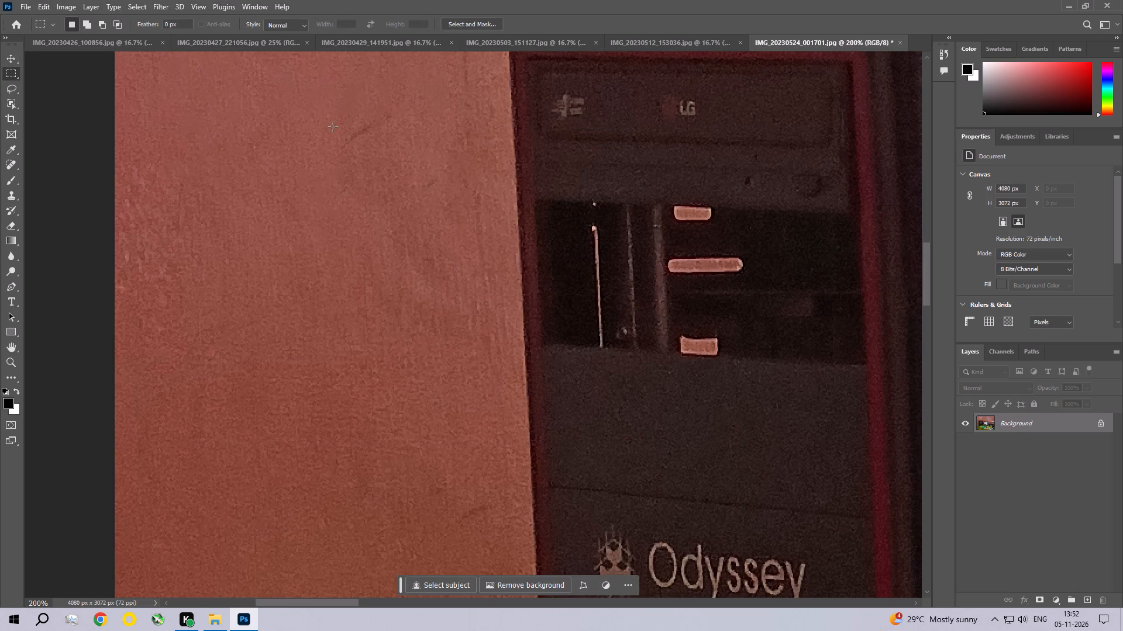
# Remove the short diagonal wall scratch left of the LG drive with a Content-Aware Fill, and deselect.
pyautogui.moveTo(324, 98); pyautogui.dragTo(400, 165)
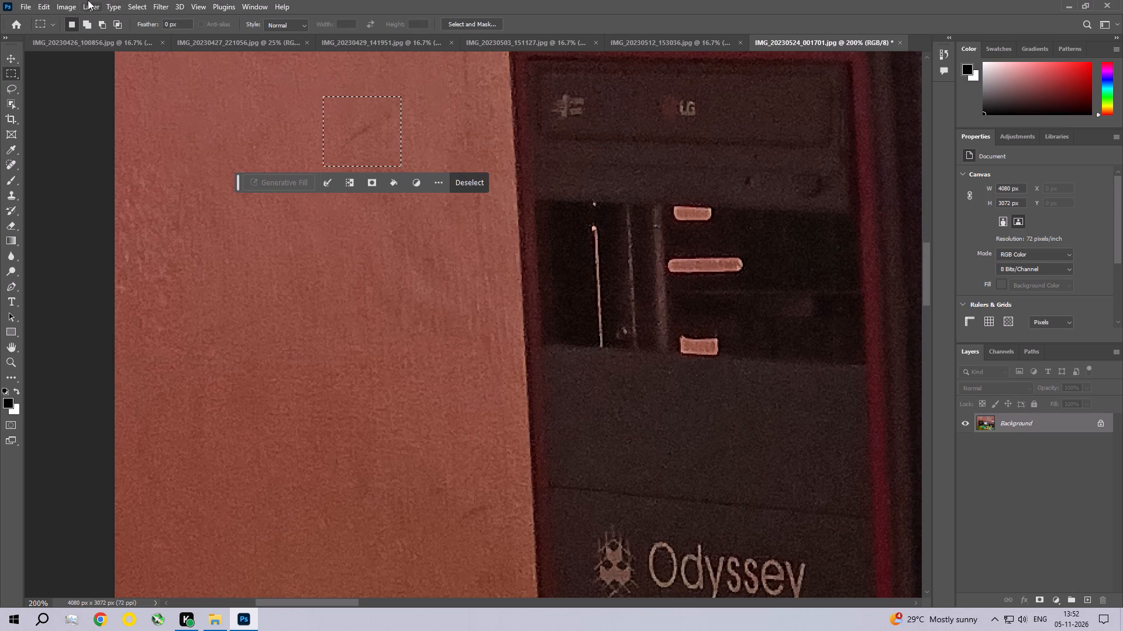
pyautogui.click(43, 9)
pyautogui.click(70, 186)
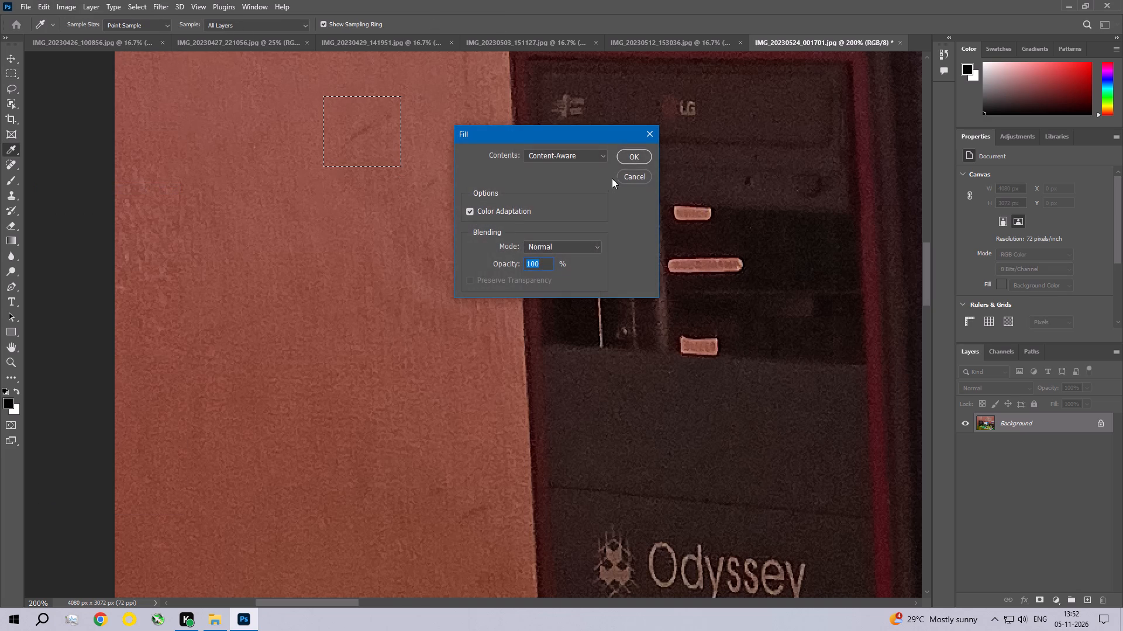
pyautogui.click(636, 159)
pyautogui.hotkey('ctrl', 'd')
# Remove the faint wall mark left of the tower, just above the level of the Odyssey logo, with a Content-Aware Fill, and deselect.
pyautogui.press('space')
pyautogui.press('space')
pyautogui.press('space')
pyautogui.press('space')
pyautogui.press('space')
pyautogui.press('space')
pyautogui.press('space')
pyautogui.press('space')
pyautogui.press('space')
pyautogui.press('space')
pyautogui.press('space')
pyautogui.press('space')
pyautogui.press('space')
pyautogui.press('space')
pyautogui.press('space')
pyautogui.moveTo(377, 364); pyautogui.dragTo(329, 155)
pyautogui.moveTo(367, 265); pyautogui.dragTo(443, 325)
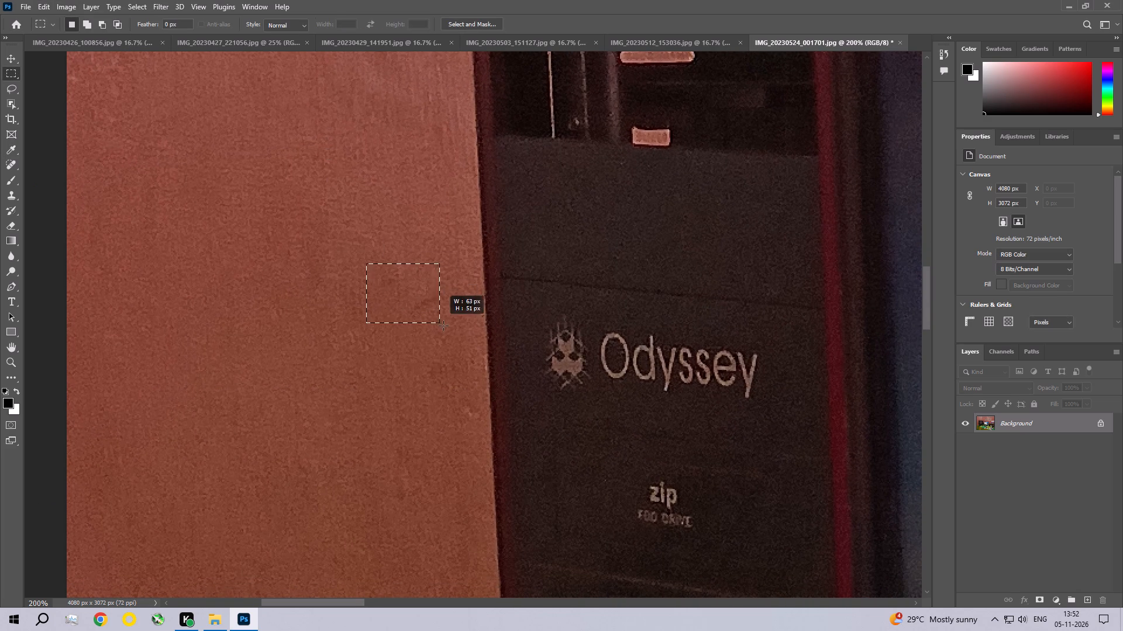
pyautogui.moveTo(443, 325); pyautogui.dragTo(452, 338)
pyautogui.click(38, 1)
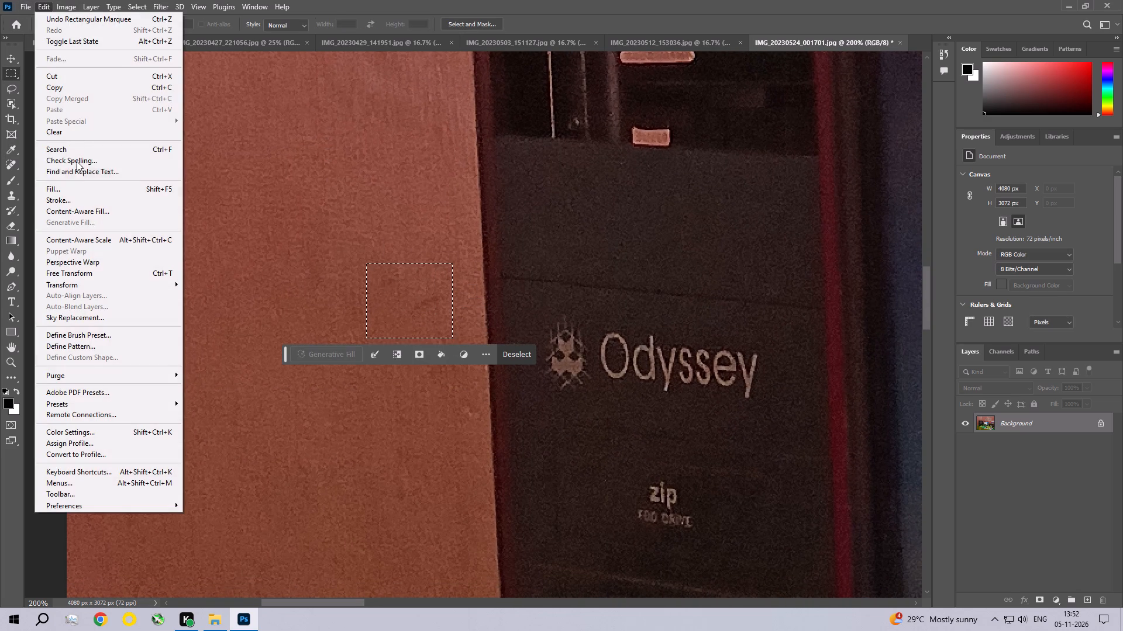
pyautogui.click(78, 193)
pyautogui.click(630, 154)
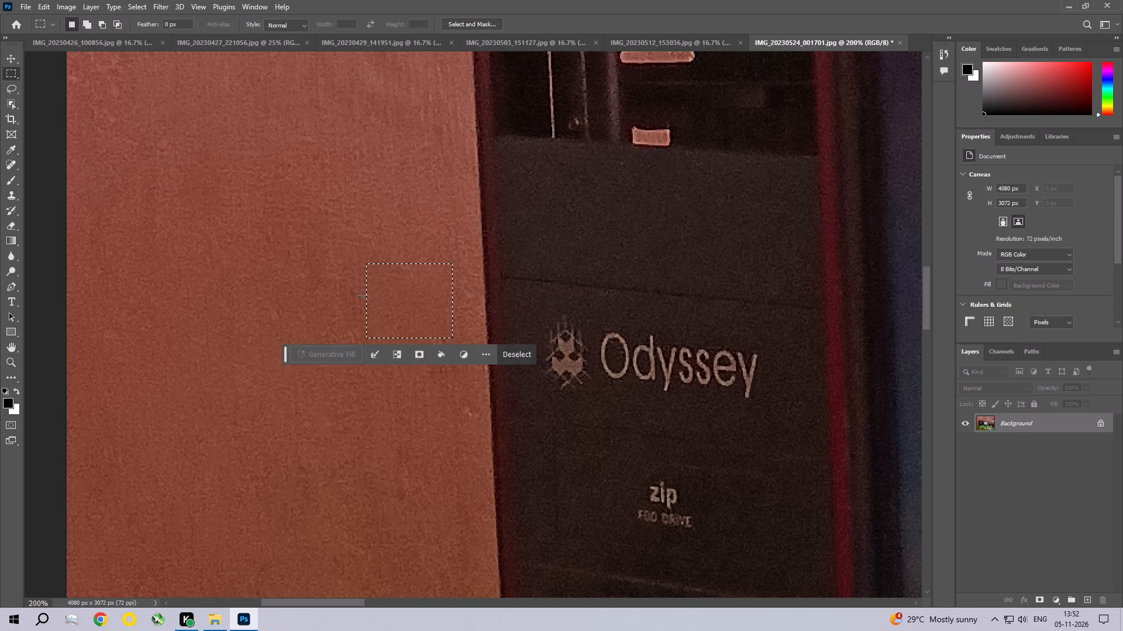
pyautogui.press('space')
pyautogui.hotkey('ctrl', 'd')
# Remove the faint wall smudge left of the tower, level with the zip drive label, with a Content-Aware Fill, and deselect.
pyautogui.press('space')
pyautogui.press('space')
pyautogui.press('space')
pyautogui.press('space')
pyautogui.press('space')
pyautogui.press('space')
pyautogui.press('space')
pyautogui.press('space')
pyautogui.press('space')
pyautogui.press('space')
pyautogui.press('space')
pyautogui.press('space')
pyautogui.press('space')
pyautogui.press('space')
pyautogui.press('space')
pyautogui.press('space')
pyautogui.press('space')
pyautogui.moveTo(335, 345); pyautogui.dragTo(321, 152)
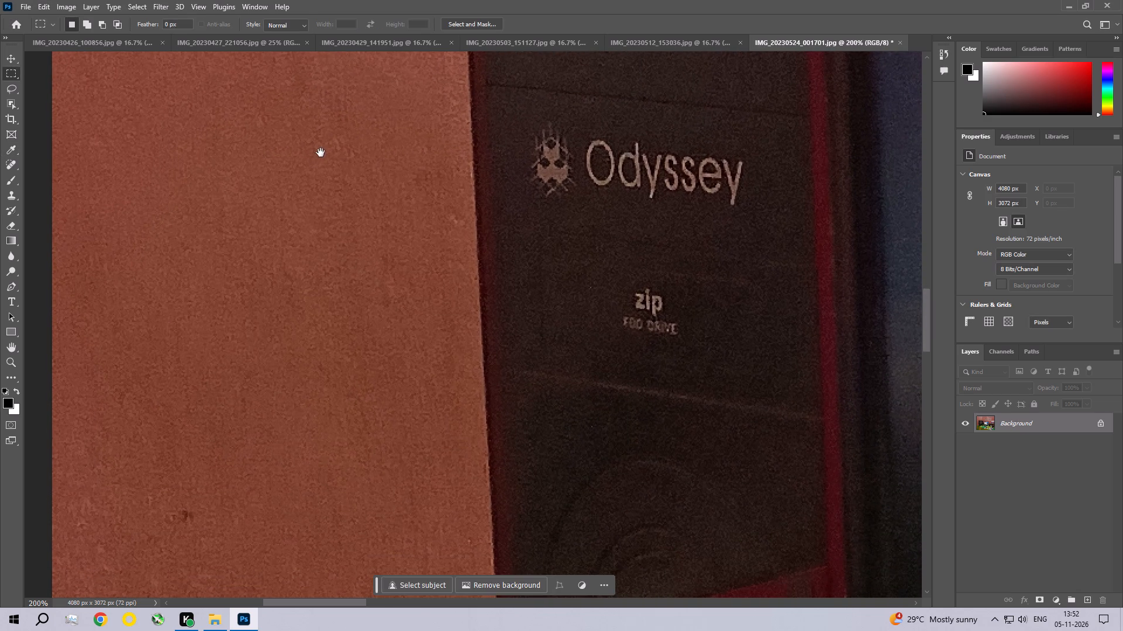
pyautogui.moveTo(356, 246); pyautogui.dragTo(412, 325)
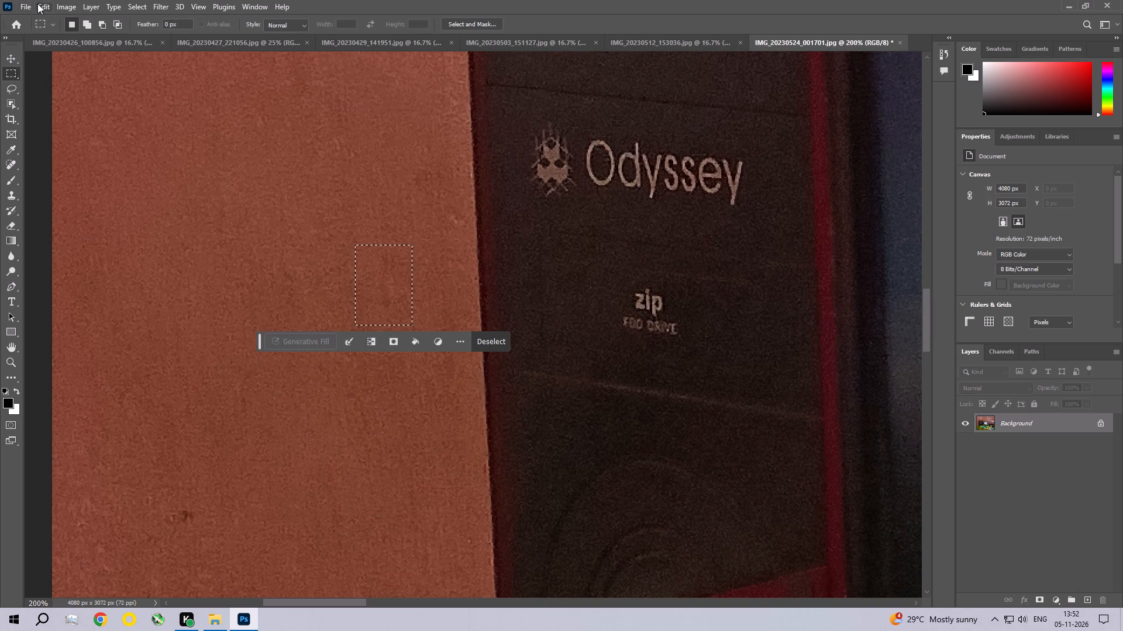
pyautogui.click(41, 1)
pyautogui.click(76, 190)
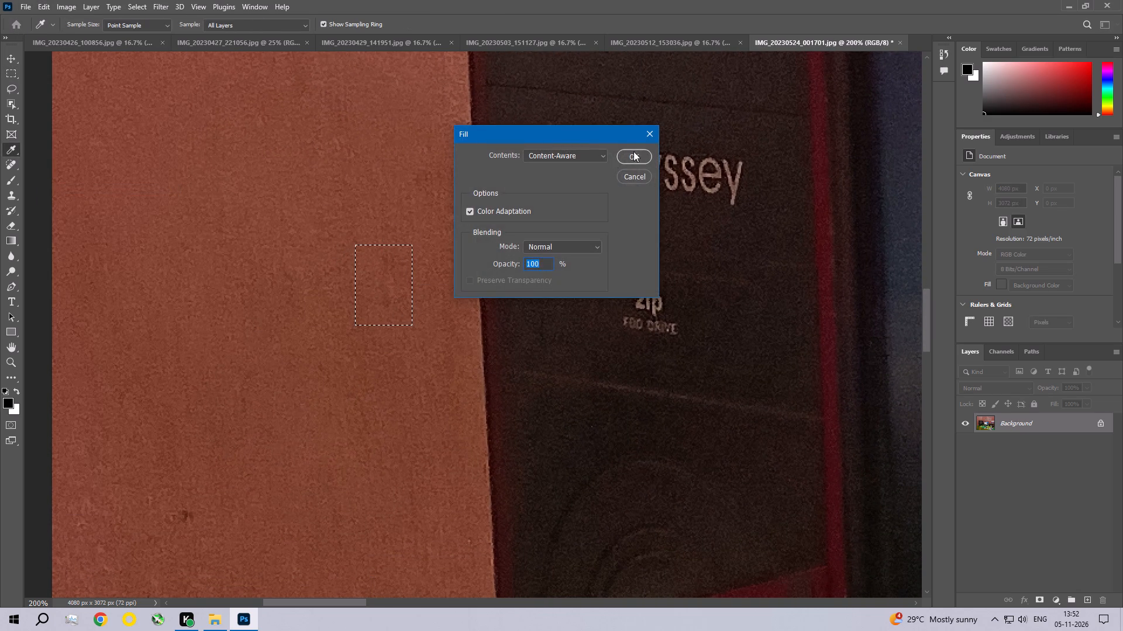
pyautogui.click(634, 151)
pyautogui.hotkey('ctrl', 'd')
# Remove the small dark wall spot near the photo's left edge, below the zip label's level, with a Content-Aware Fill, and deselect.
pyautogui.press('space')
pyautogui.press('space')
pyautogui.press('space')
pyautogui.press('space')
pyautogui.press('space')
pyautogui.press('space')
pyautogui.press('space')
pyautogui.press('space')
pyautogui.press('space')
pyautogui.press('space')
pyautogui.press('space')
pyautogui.press('space')
pyautogui.press('space')
pyautogui.press('space')
pyautogui.press('space')
pyautogui.press('space')
pyautogui.press('space')
pyautogui.press('space')
pyautogui.moveTo(309, 339); pyautogui.dragTo(453, 217)
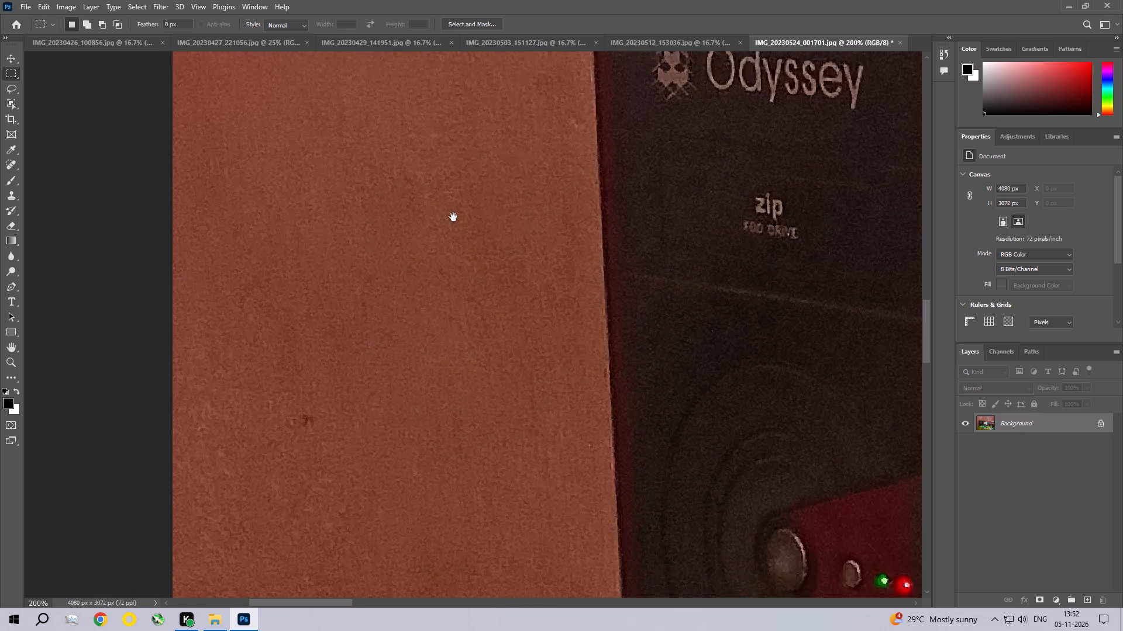
pyautogui.moveTo(453, 217); pyautogui.dragTo(457, 209)
pyautogui.moveTo(295, 363); pyautogui.dragTo(354, 417)
pyautogui.click(37, 6)
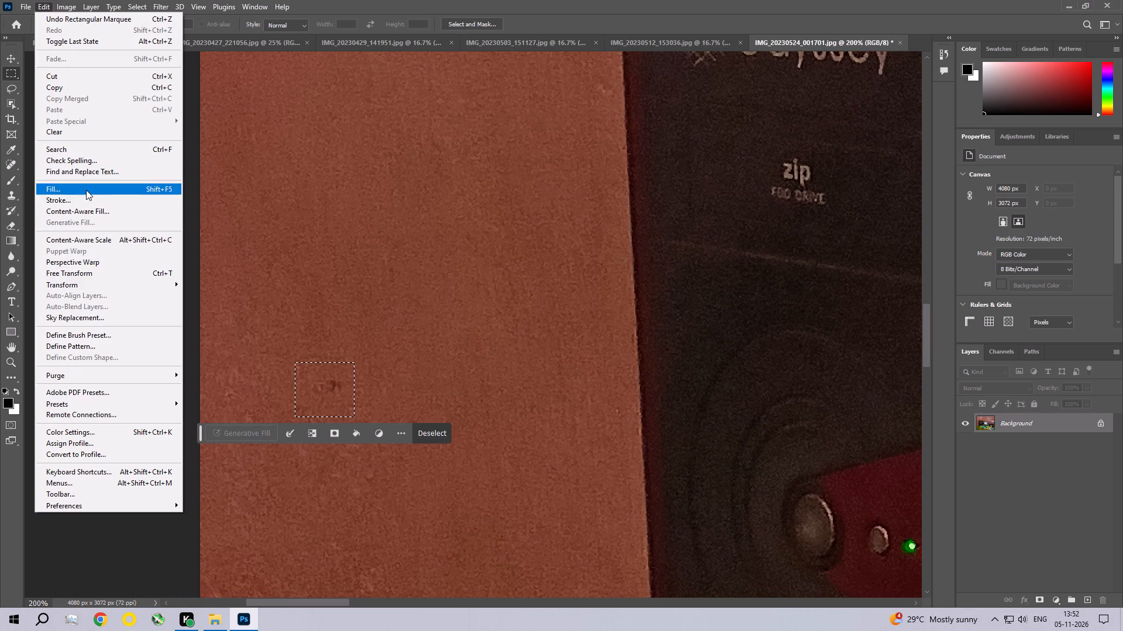
pyautogui.click(86, 190)
pyautogui.click(635, 156)
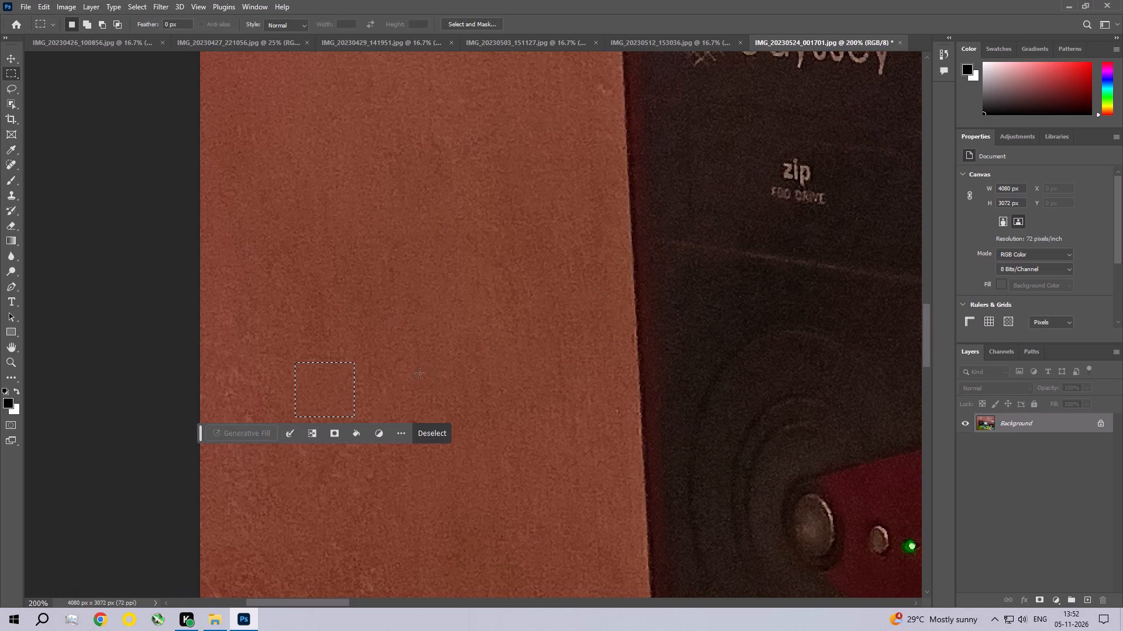
pyautogui.hotkey('ctrl', 'd')
pyautogui.hotkey('ctrl', 's')
pyautogui.click(626, 175)
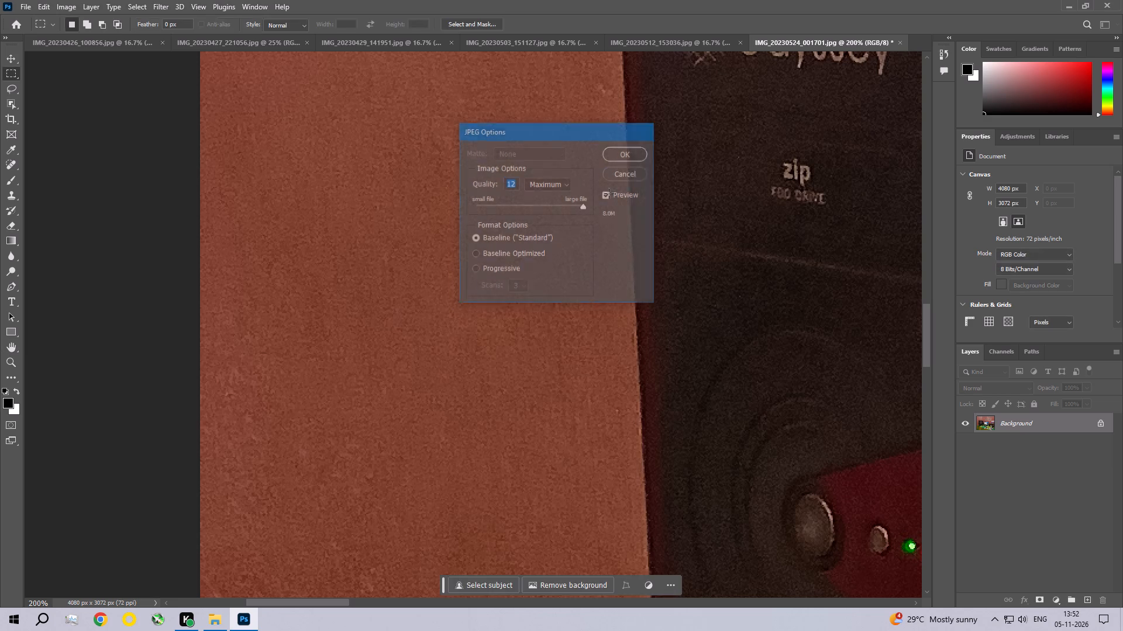
# Remove the dark diagonal wall mark just above the green tablecloth's left corner with a Content-Aware Fill, and deselect.
pyautogui.press('space')
pyautogui.press('space')
pyautogui.press('space')
pyautogui.press('space')
pyautogui.press('space')
pyautogui.press('space')
pyautogui.press('space')
pyautogui.press('space')
pyautogui.press('space')
pyautogui.press('space')
pyautogui.press('space')
pyautogui.press('space')
pyautogui.press('space')
pyautogui.press('space')
pyautogui.press('space')
pyautogui.press('space')
pyautogui.press('space')
pyautogui.press('space')
pyautogui.press('space')
pyautogui.press('space')
pyautogui.moveTo(346, 459); pyautogui.dragTo(446, 261)
pyautogui.moveTo(405, 462); pyautogui.dragTo(427, 267)
pyautogui.moveTo(384, 318); pyautogui.dragTo(445, 390)
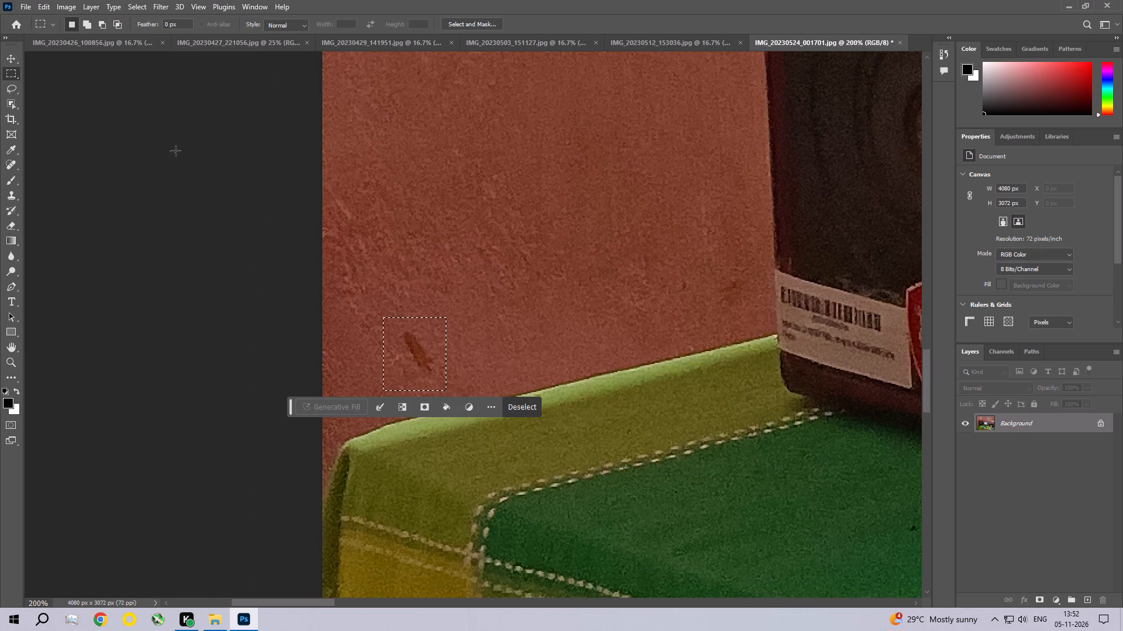
pyautogui.click(42, 5)
pyautogui.click(73, 193)
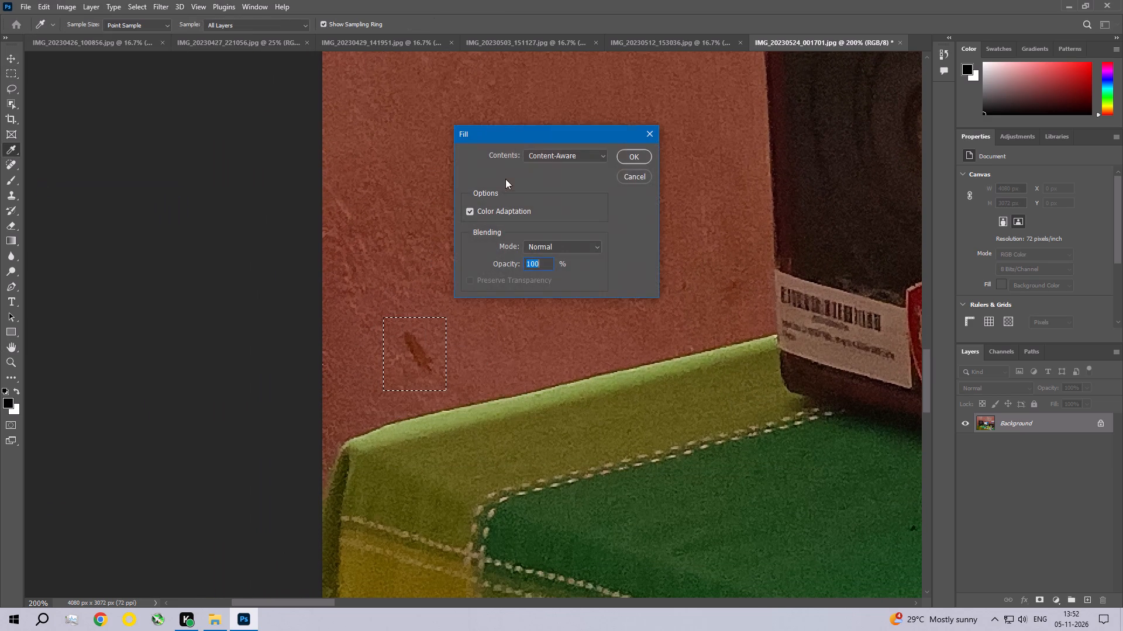
pyautogui.click(632, 160)
pyautogui.hotkey('ctrl', 'd')
# Remove the small dark wall spot just left of the tower's barcode sticker with a Content-Aware Fill, and deselect.
pyautogui.press('space')
pyautogui.press('space')
pyautogui.press('space')
pyautogui.press('space')
pyautogui.press('space')
pyautogui.press('space')
pyautogui.press('space')
pyautogui.press('space')
pyautogui.press('space')
pyautogui.press('space')
pyautogui.press('space')
pyautogui.press('space')
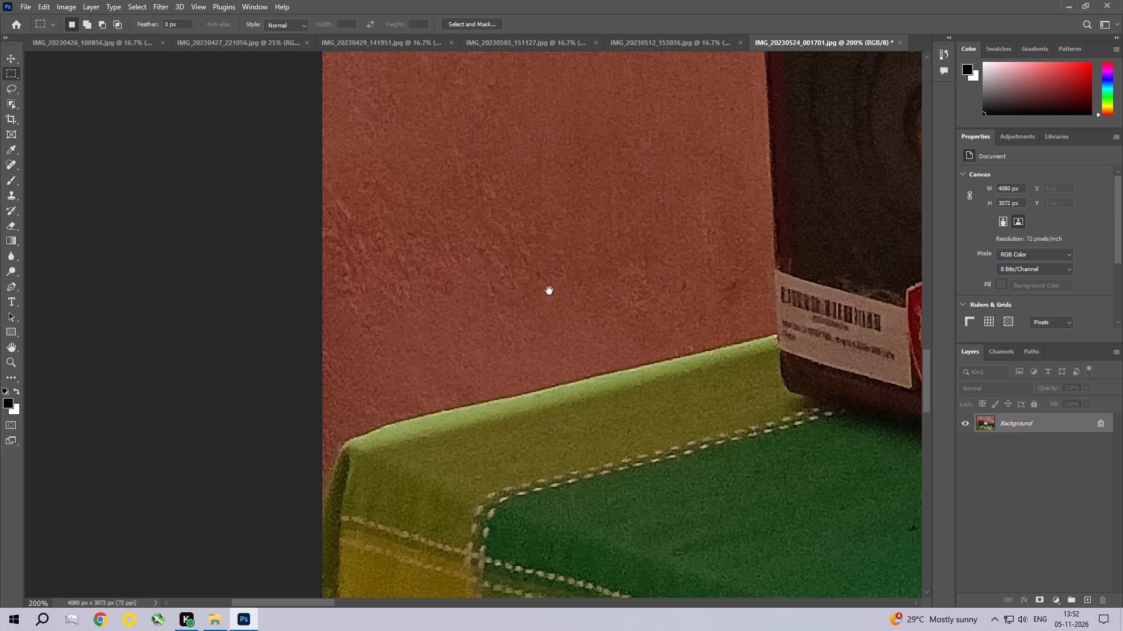
pyautogui.moveTo(546, 293); pyautogui.dragTo(327, 228)
pyautogui.moveTo(491, 202); pyautogui.dragTo(528, 243)
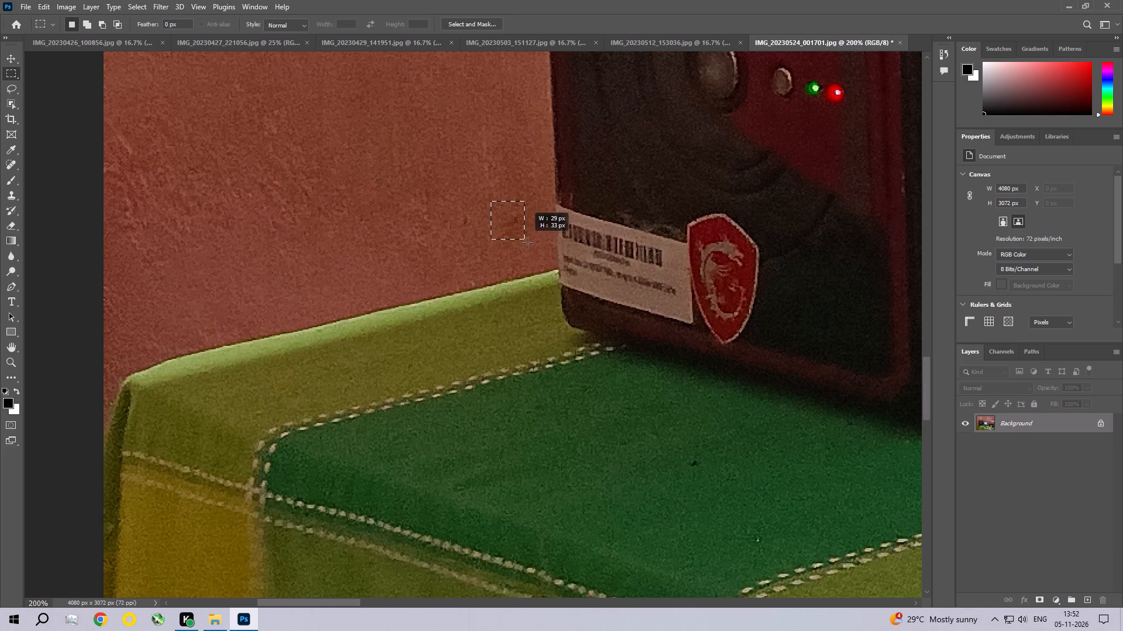
pyautogui.moveTo(528, 243); pyautogui.dragTo(531, 261)
pyautogui.click(46, 2)
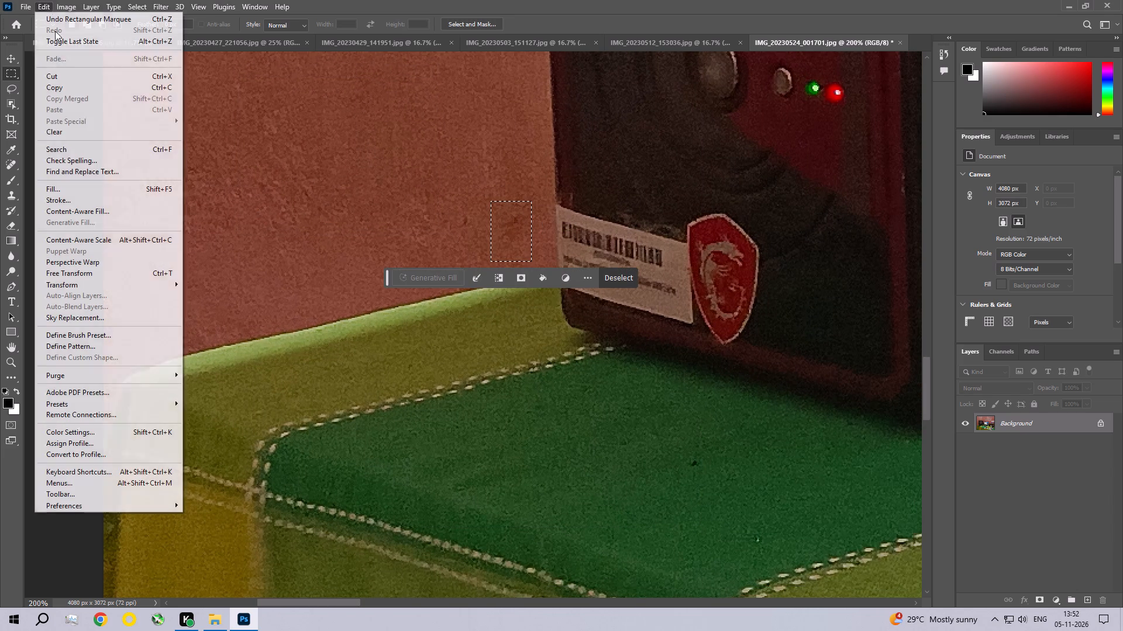
pyautogui.click(63, 191)
pyautogui.click(638, 158)
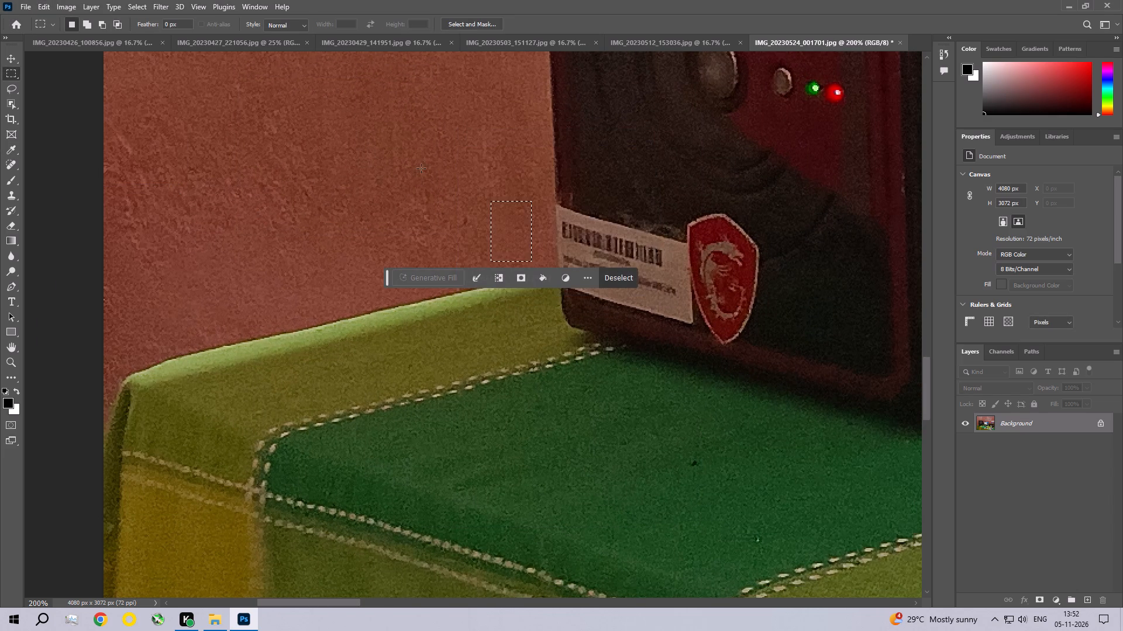
pyautogui.hotkey('ctrl', 'd')
# Remove the faint dark wall smudge above and left of the green tube's end with a Content-Aware Fill.
pyautogui.press('space')
pyautogui.press('space')
pyautogui.press('space')
pyautogui.press('space')
pyautogui.press('space')
pyautogui.press('space')
pyautogui.press('space')
pyautogui.press('space')
pyautogui.press('space')
pyautogui.press('space')
pyautogui.press('space')
pyautogui.press('space')
pyautogui.press('space')
pyautogui.press('space')
pyautogui.press('space')
pyautogui.press('space')
pyautogui.press('space')
pyautogui.press('space')
pyautogui.press('space')
pyautogui.press('space')
pyautogui.moveTo(359, 100); pyautogui.dragTo(373, 251)
pyautogui.moveTo(385, 195); pyautogui.dragTo(389, 257)
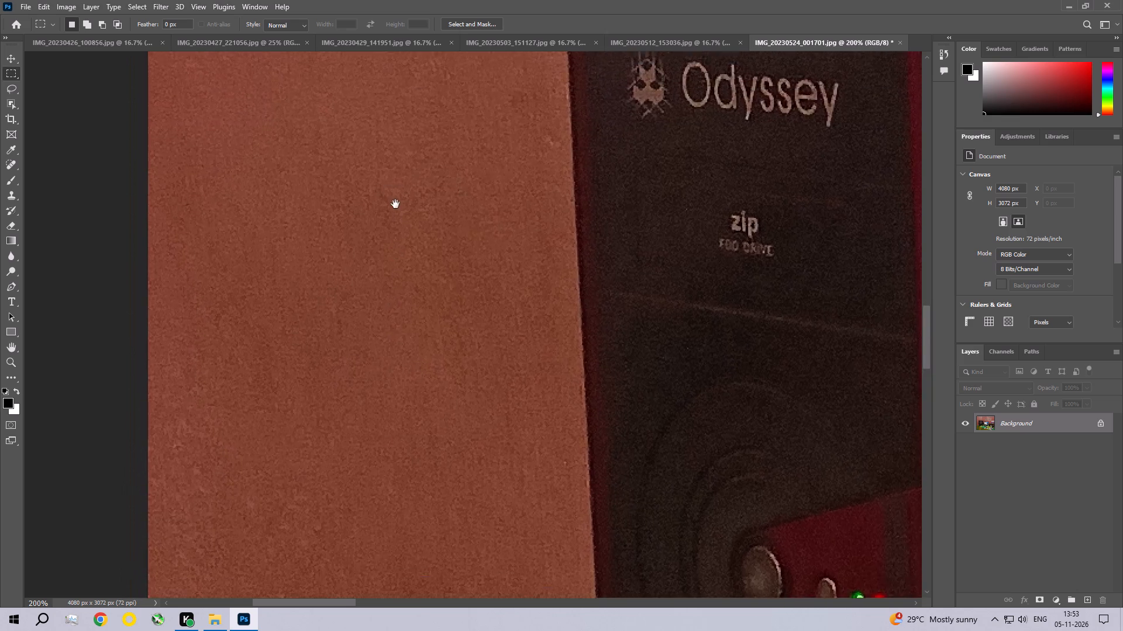
pyautogui.moveTo(395, 204); pyautogui.dragTo(397, 280)
pyautogui.moveTo(402, 258); pyautogui.dragTo(406, 320)
pyautogui.moveTo(412, 260); pyautogui.dragTo(409, 332)
pyautogui.moveTo(411, 261); pyautogui.dragTo(410, 329)
pyautogui.moveTo(416, 277); pyautogui.dragTo(421, 344)
pyautogui.moveTo(423, 290); pyautogui.dragTo(439, 341)
pyautogui.moveTo(288, 199); pyautogui.dragTo(353, 266)
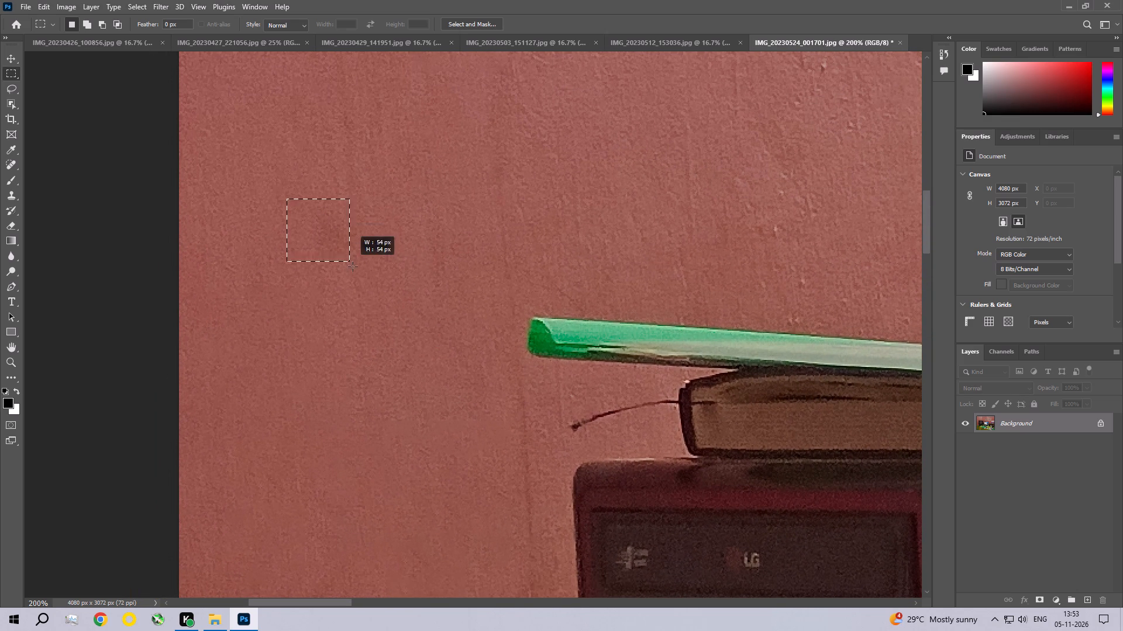
pyautogui.moveTo(353, 266); pyautogui.dragTo(359, 274)
pyautogui.click(41, 6)
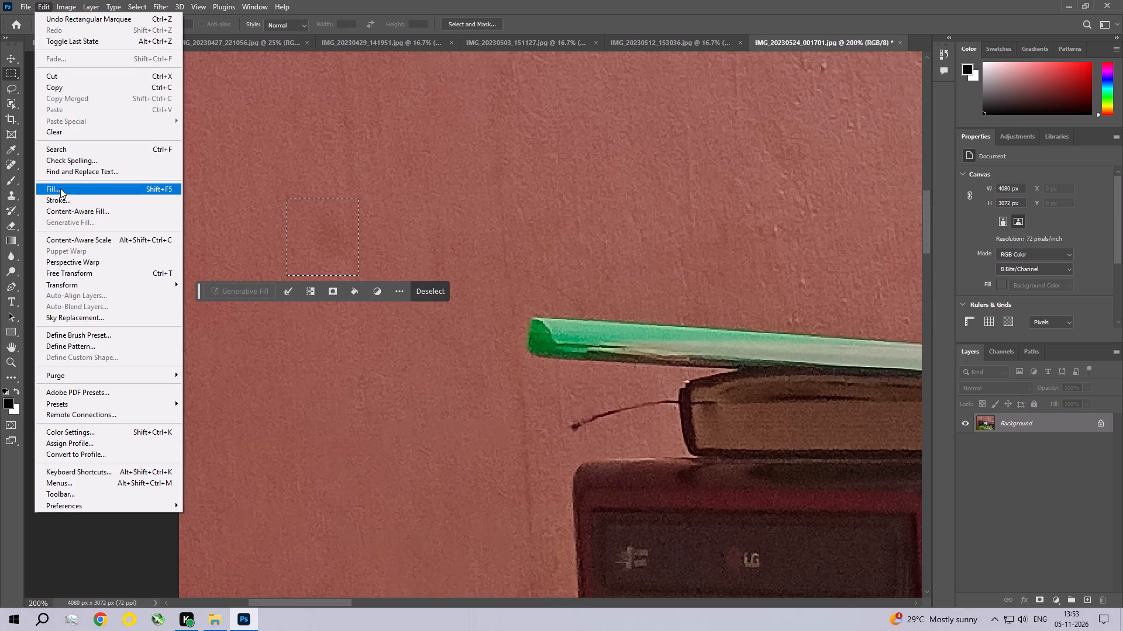
pyautogui.click(60, 188)
pyautogui.click(631, 155)
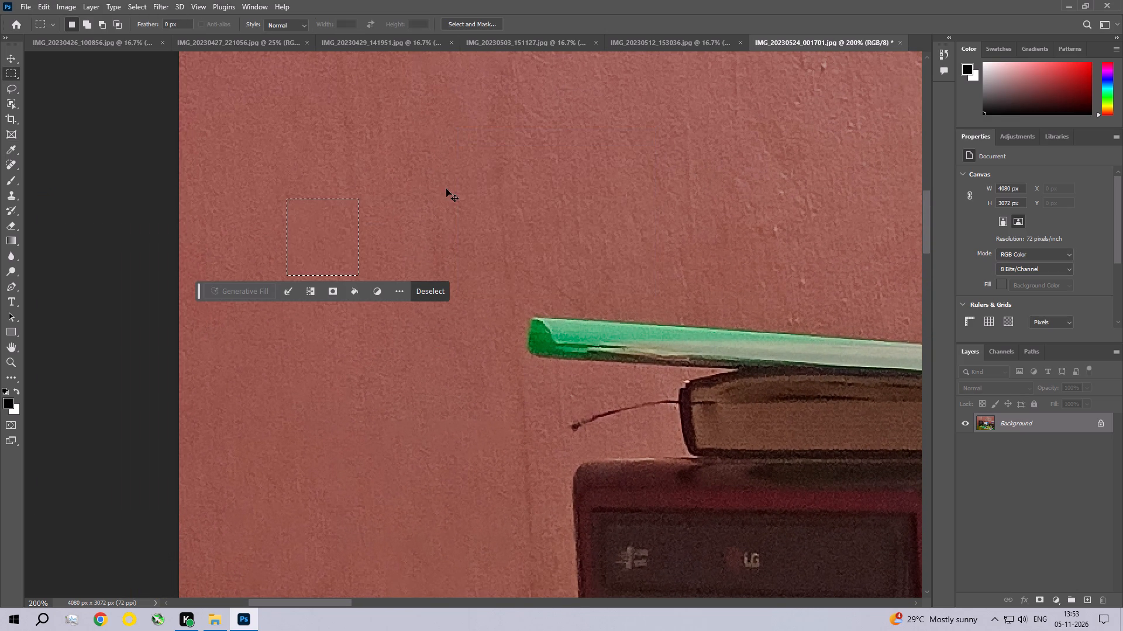
# Remove the small dark mark on the wall at the photo's very left edge with a Content-Aware Fill, and deselect.
pyautogui.hotkey('ctrl', 'd')
pyautogui.press('space')
pyautogui.press('space')
pyautogui.press('space')
pyautogui.press('space')
pyautogui.press('space')
pyautogui.press('space')
pyautogui.press('space')
pyautogui.press('space')
pyautogui.press('space')
pyautogui.press('space')
pyautogui.press('space')
pyautogui.press('space')
pyautogui.press('space')
pyautogui.press('space')
pyautogui.press('space')
pyautogui.press('space')
pyautogui.press('space')
pyautogui.press('space')
pyautogui.press('space')
pyautogui.press('space')
pyautogui.moveTo(700, 175); pyautogui.dragTo(441, 419)
pyautogui.moveTo(497, 286); pyautogui.dragTo(583, 360)
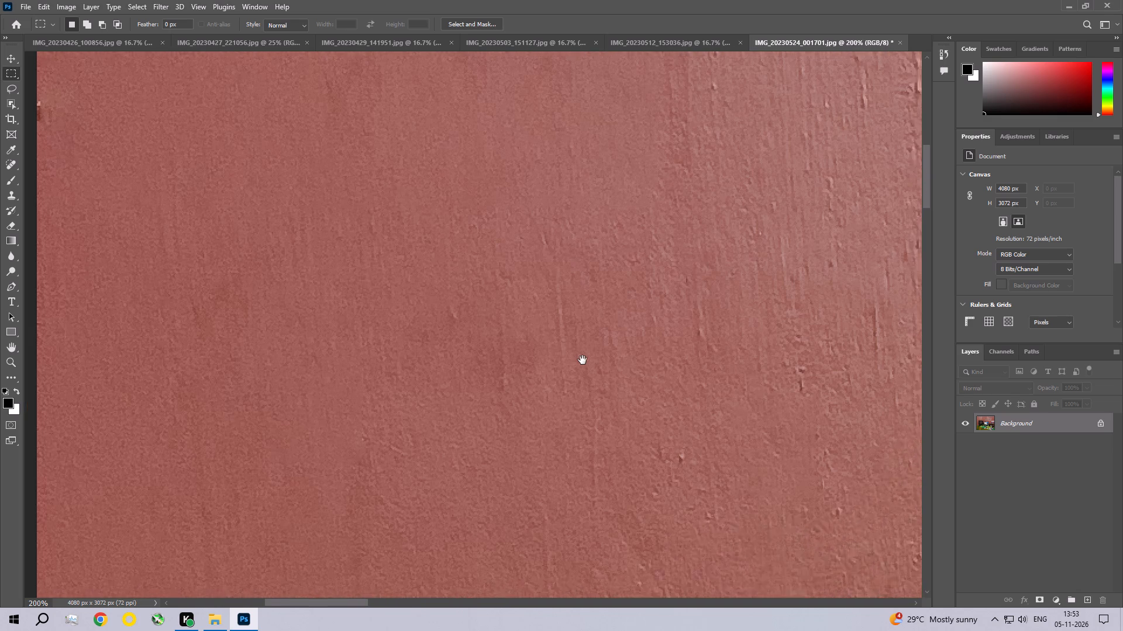
pyautogui.moveTo(583, 360); pyautogui.dragTo(578, 352)
pyautogui.moveTo(170, 161); pyautogui.dragTo(409, 360)
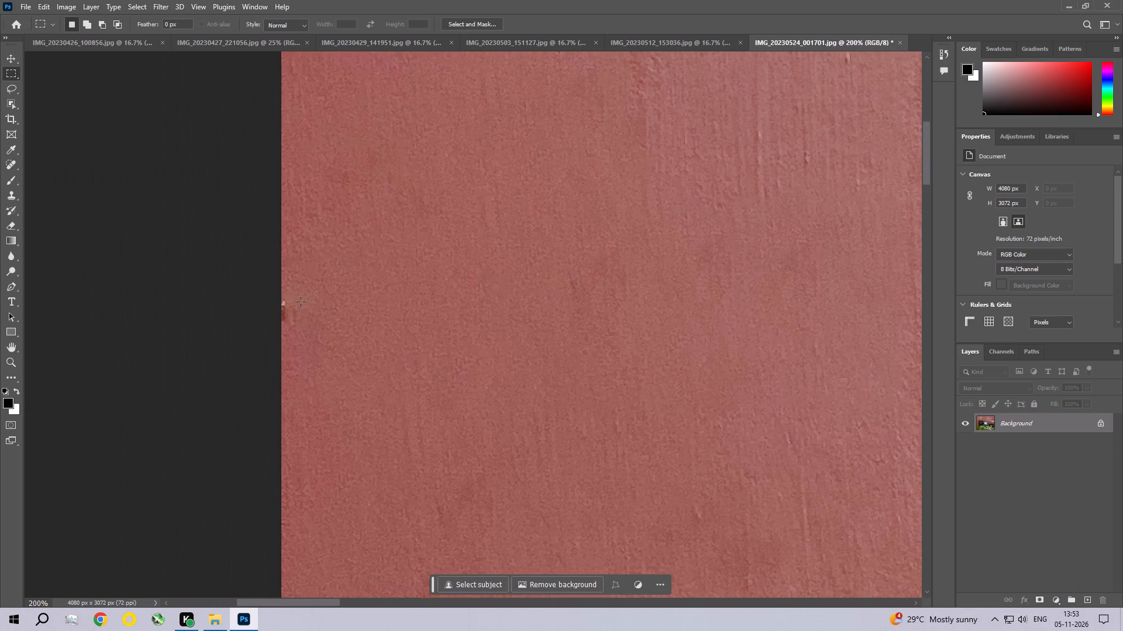
pyautogui.moveTo(317, 268); pyautogui.dragTo(266, 354)
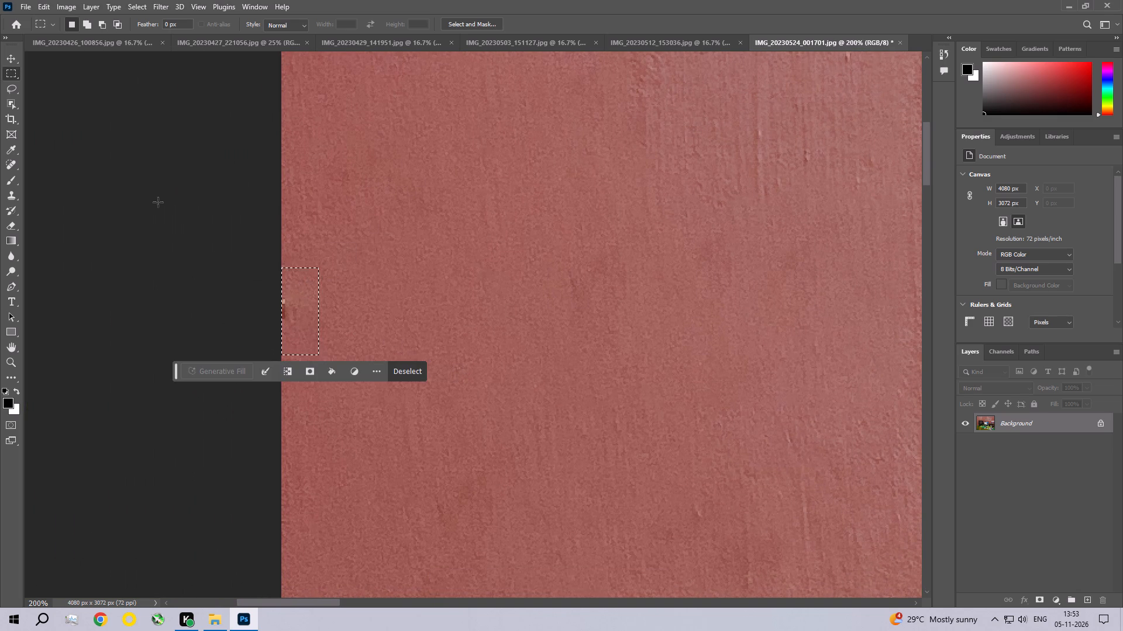
pyautogui.click(38, 1)
pyautogui.click(47, 192)
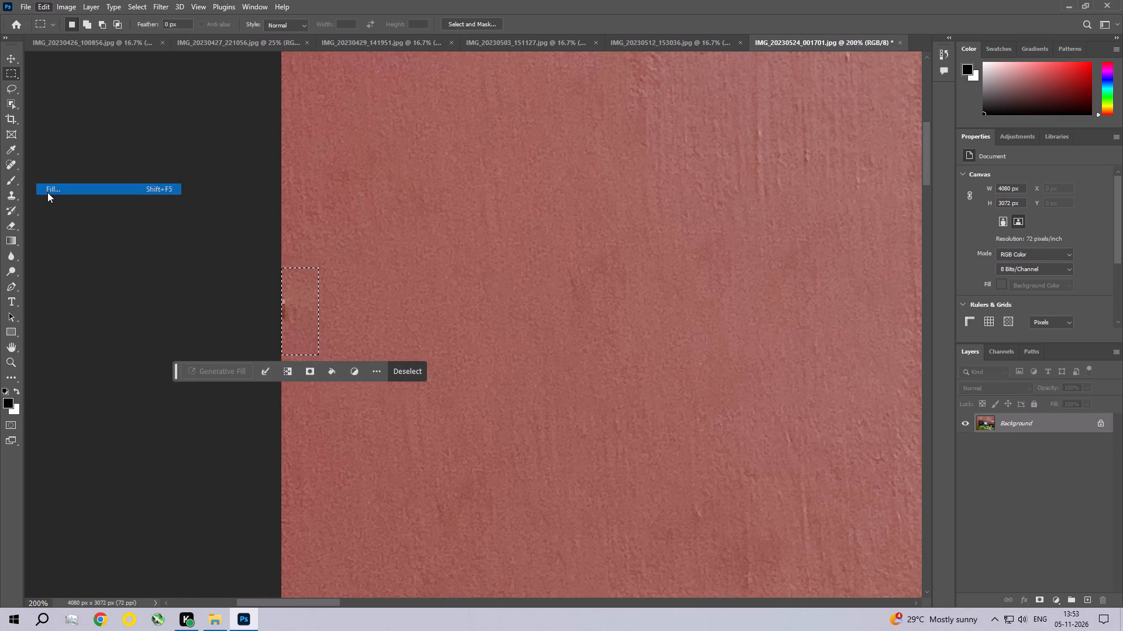
pyautogui.click(629, 154)
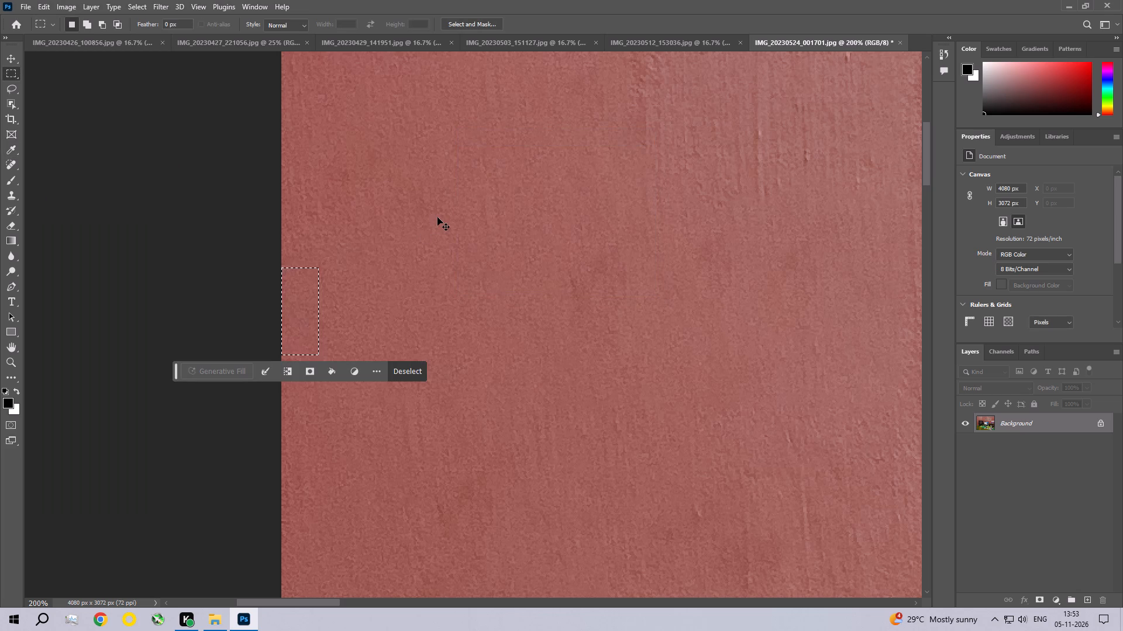
pyautogui.hotkey('ctrl', 'd')
# Remove the small dark spot on the shaded wall just right of the bright textured area with a Content-Aware Fill, and deselect.
pyautogui.press('space')
pyautogui.press('space')
pyautogui.press('space')
pyautogui.press('space')
pyautogui.press('space')
pyautogui.press('space')
pyautogui.press('space')
pyautogui.press('space')
pyautogui.press('space')
pyautogui.press('space')
pyautogui.press('space')
pyautogui.press('space')
pyautogui.press('space')
pyautogui.press('space')
pyautogui.press('space')
pyautogui.press('space')
pyautogui.press('space')
pyautogui.press('space')
pyautogui.press('space')
pyautogui.press('space')
pyautogui.moveTo(492, 162); pyautogui.dragTo(488, 303)
pyautogui.moveTo(489, 290); pyautogui.dragTo(377, 185)
pyautogui.moveTo(345, 211); pyautogui.dragTo(239, 189)
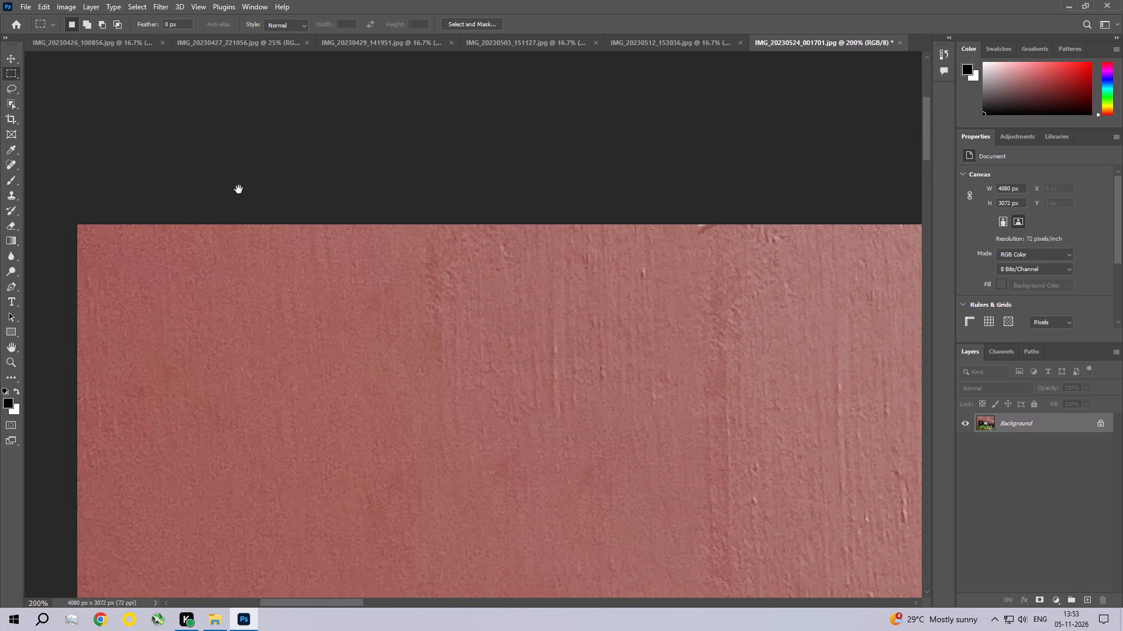
pyautogui.moveTo(239, 189); pyautogui.dragTo(229, 188)
pyautogui.moveTo(572, 270); pyautogui.dragTo(328, 272)
pyautogui.moveTo(645, 294); pyautogui.dragTo(300, 254)
pyautogui.moveTo(560, 279); pyautogui.dragTo(600, 282)
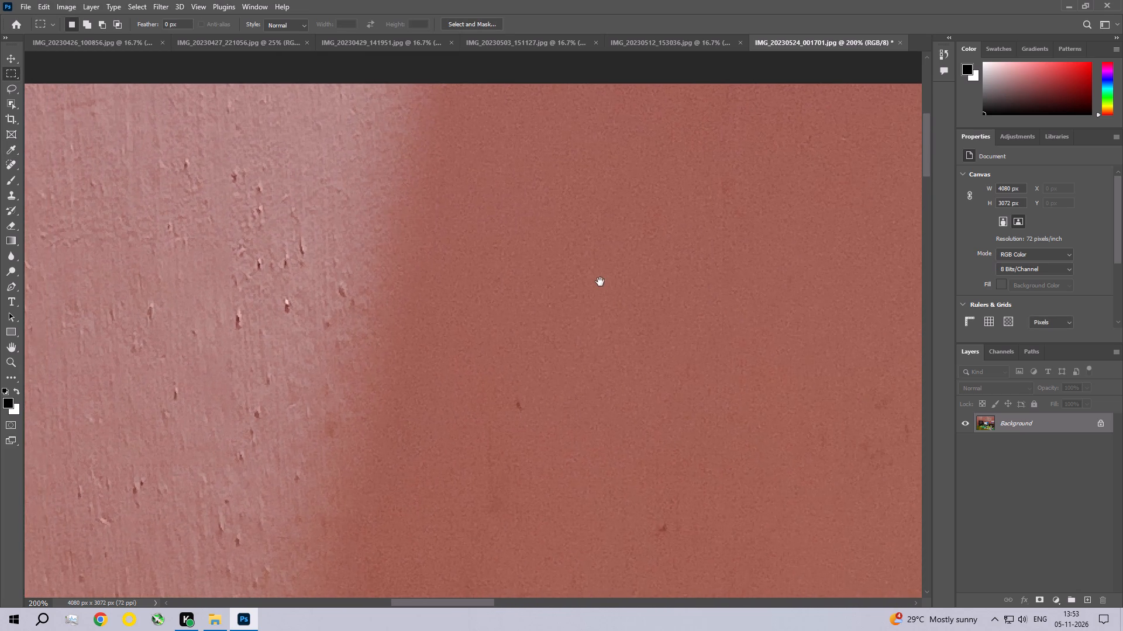
pyautogui.moveTo(600, 282); pyautogui.dragTo(426, 116)
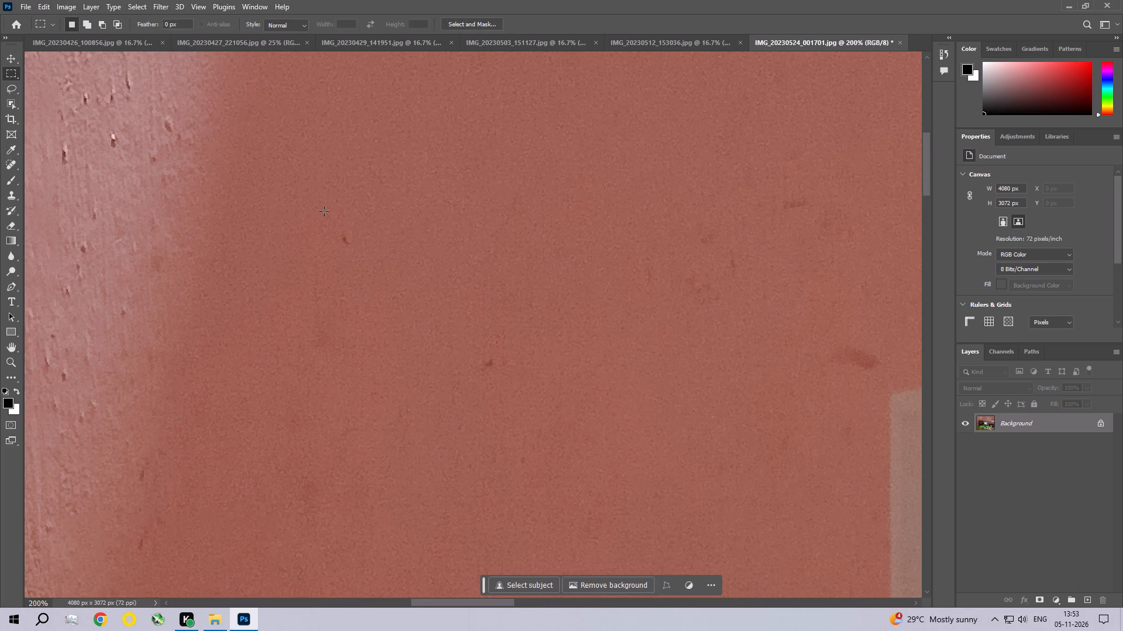
pyautogui.moveTo(324, 223); pyautogui.dragTo(389, 264)
pyautogui.click(40, 4)
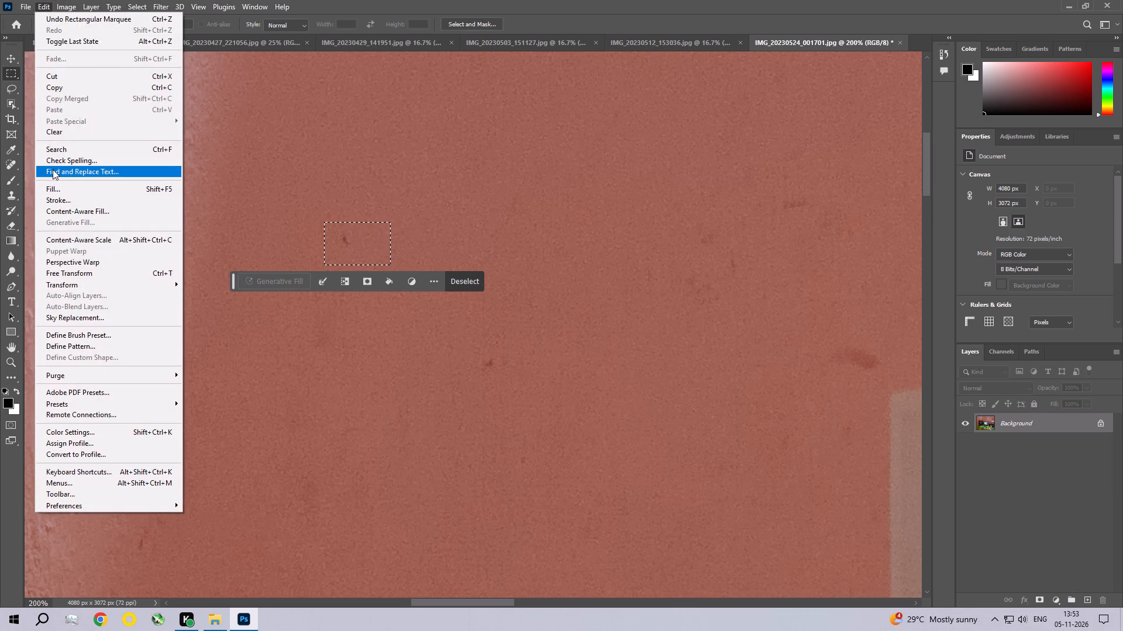
pyautogui.click(53, 186)
pyautogui.click(647, 151)
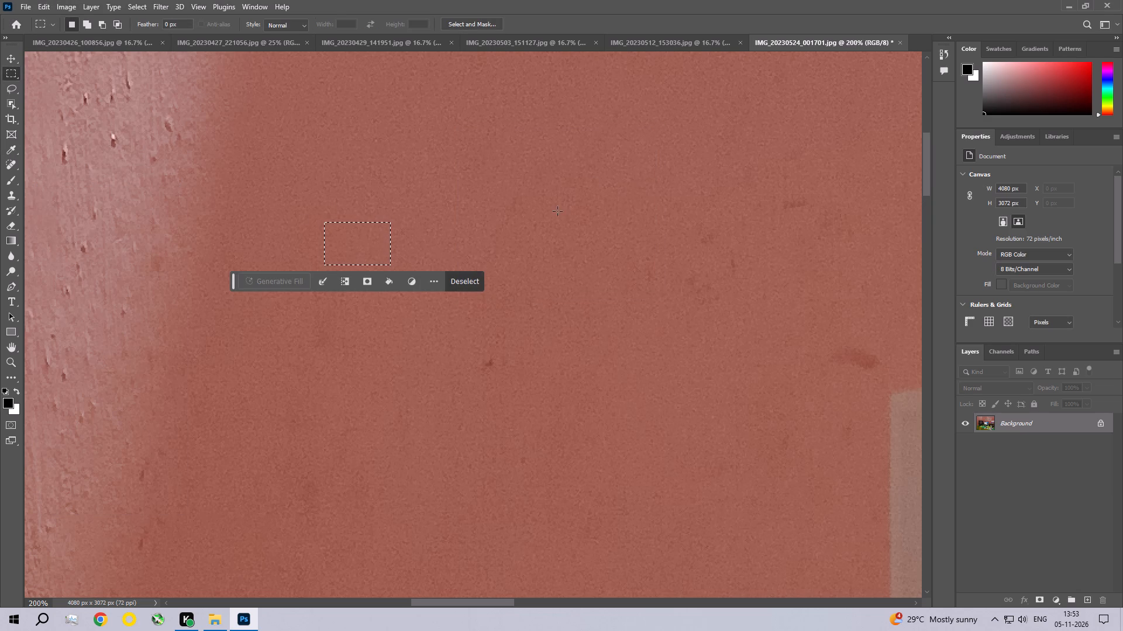
pyautogui.hotkey('ctrl', 'd')
# Remove the next dark wall spot, lower and to the right of the filled one, with a Content-Aware Fill, and deselect.
pyautogui.moveTo(465, 331); pyautogui.dragTo(509, 393)
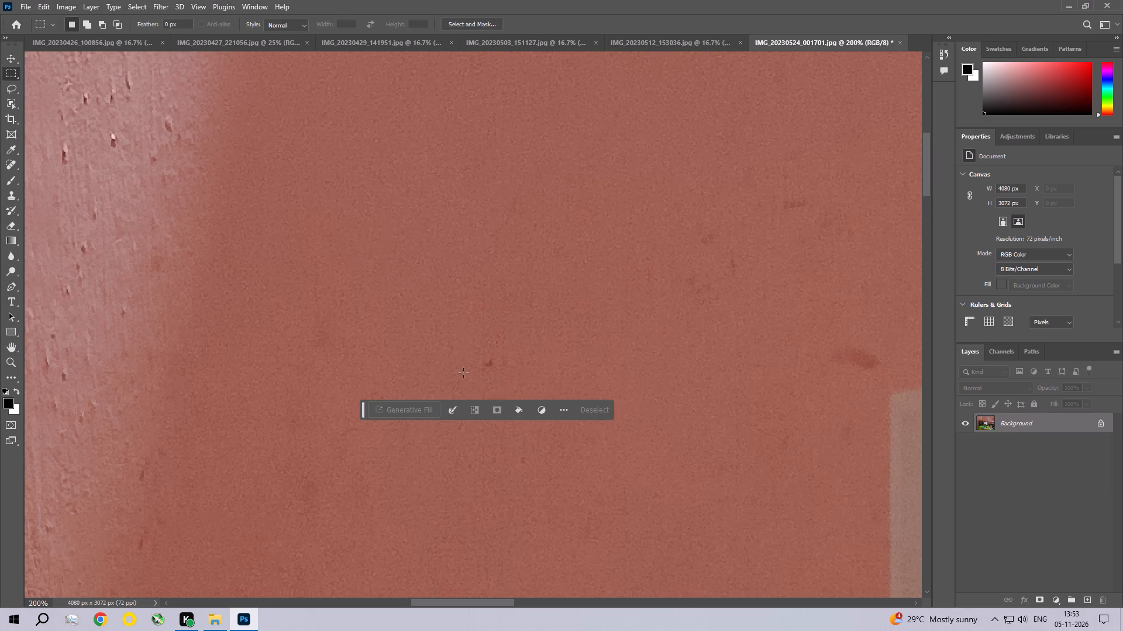
pyautogui.click(44, 5)
pyautogui.click(54, 195)
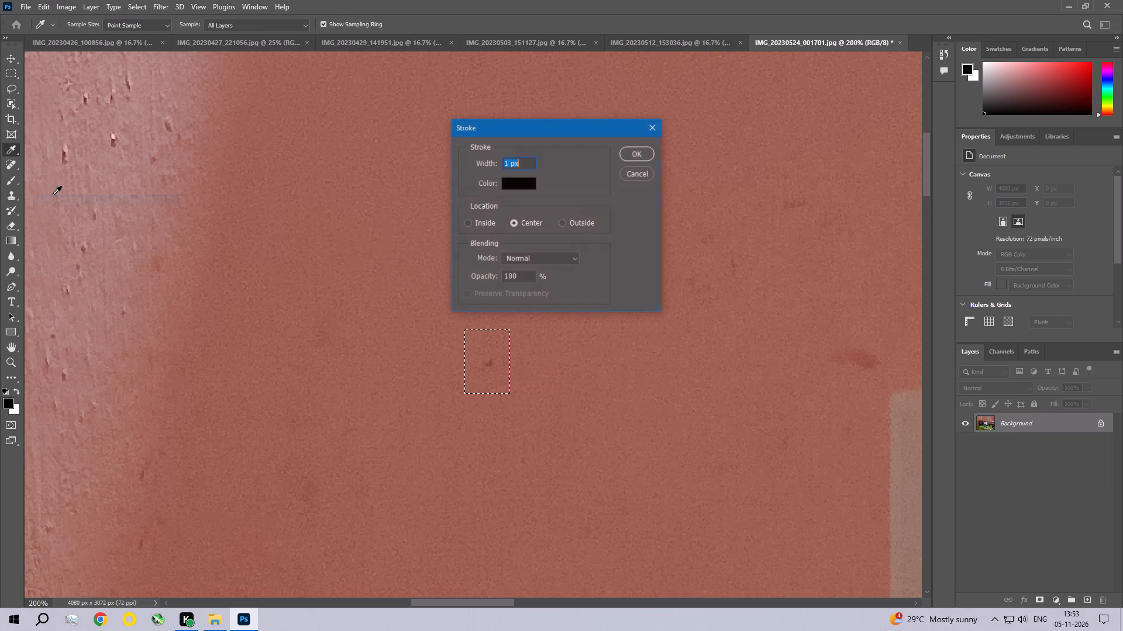
pyautogui.click(633, 173)
pyautogui.click(37, 3)
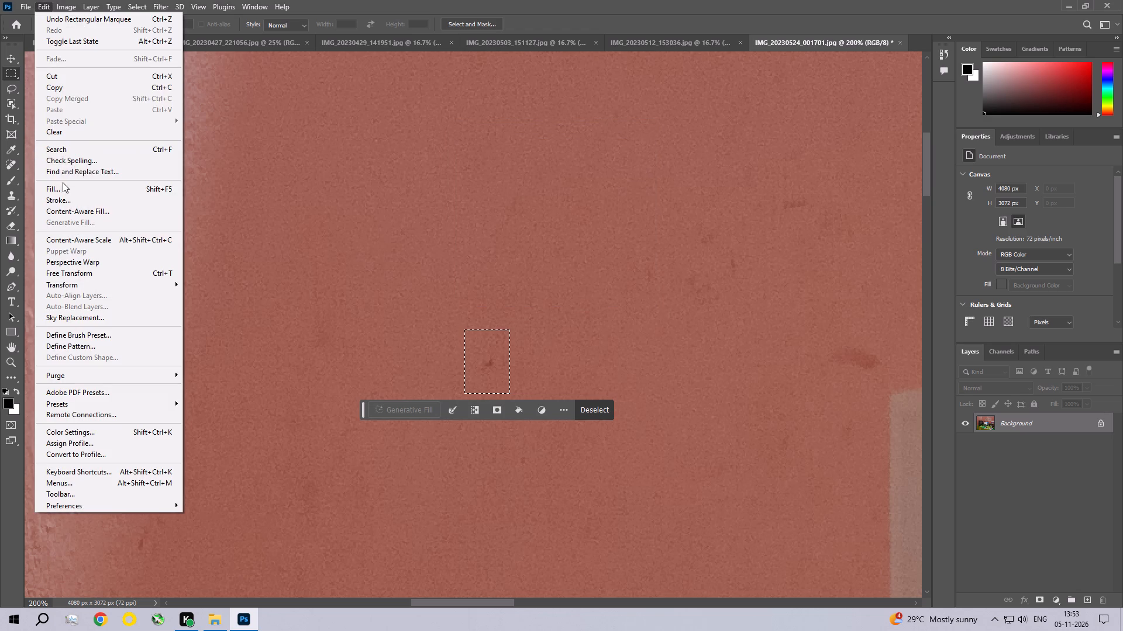
pyautogui.click(64, 187)
pyautogui.click(640, 154)
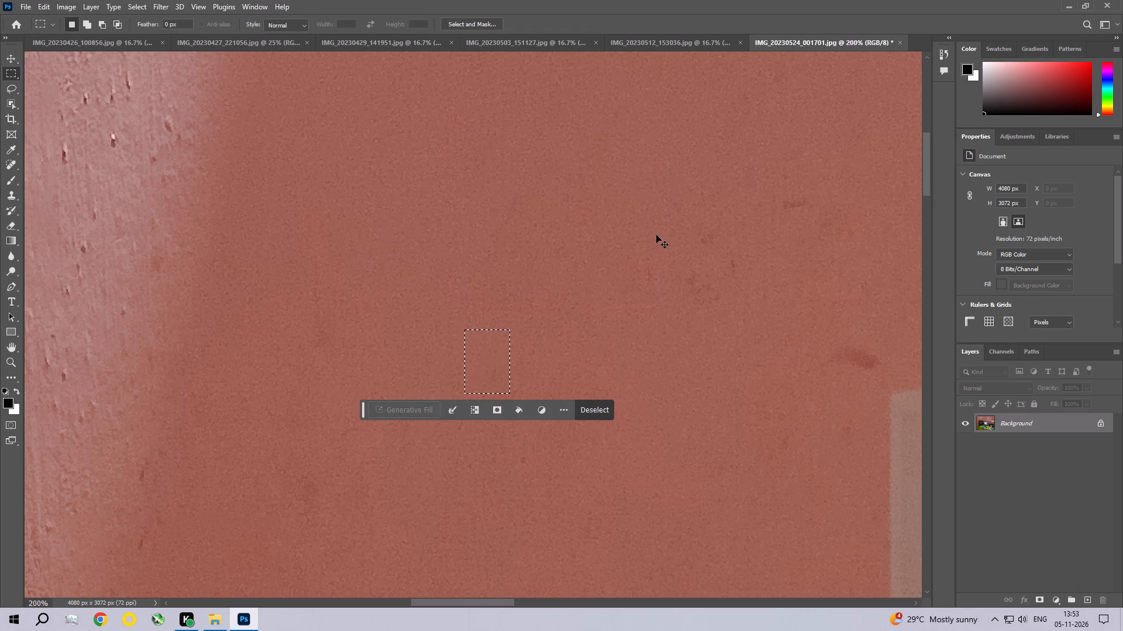
pyautogui.hotkey('ctrl', 'd')
# Remove the elongated dark smudge just above the grey poster's upper-left corner with a Content-Aware Fill, and deselect.
pyautogui.press('space')
pyautogui.press('space')
pyautogui.press('space')
pyautogui.press('space')
pyautogui.press('space')
pyautogui.press('space')
pyautogui.press('space')
pyautogui.press('space')
pyautogui.press('space')
pyautogui.press('space')
pyautogui.press('space')
pyautogui.press('space')
pyautogui.moveTo(721, 400); pyautogui.dragTo(628, 349)
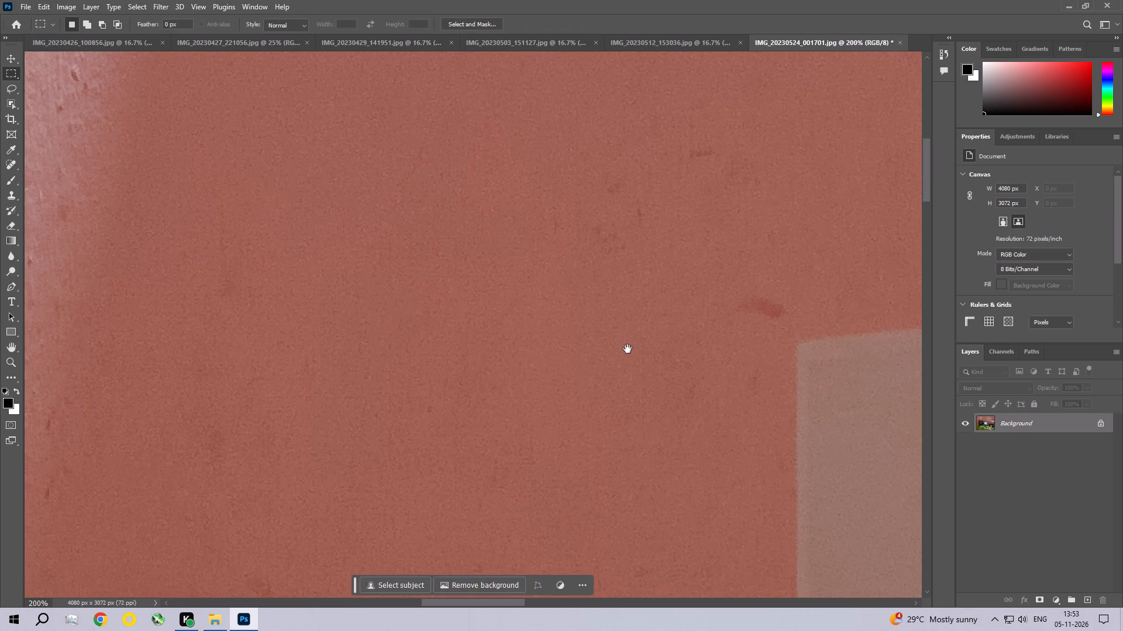
pyautogui.moveTo(720, 339); pyautogui.dragTo(793, 283)
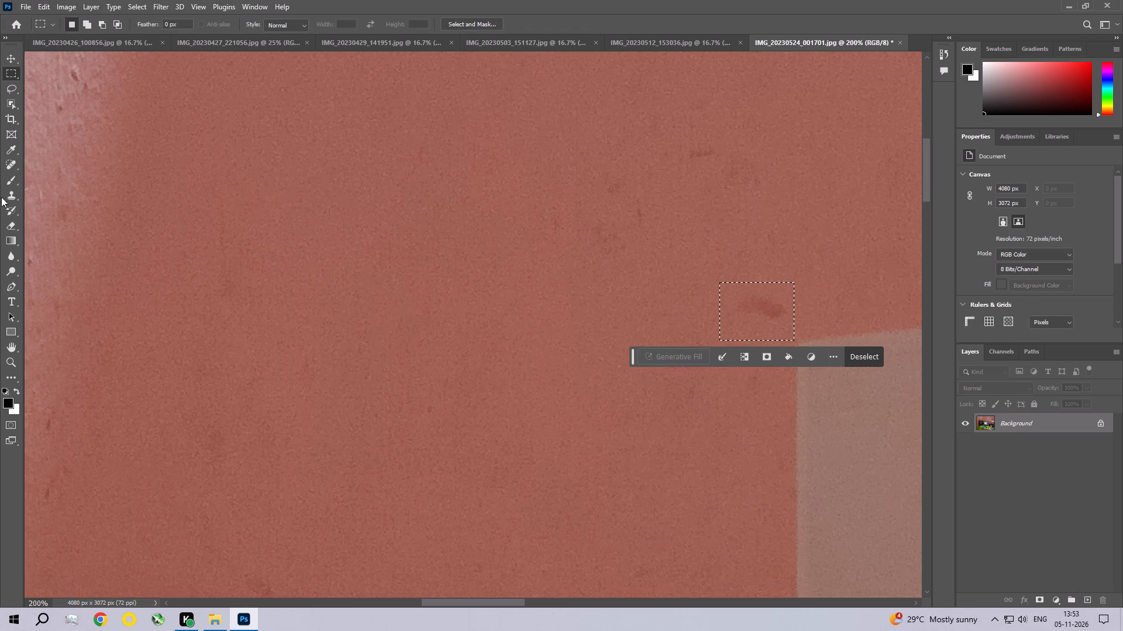
pyautogui.click(49, 1)
pyautogui.click(84, 192)
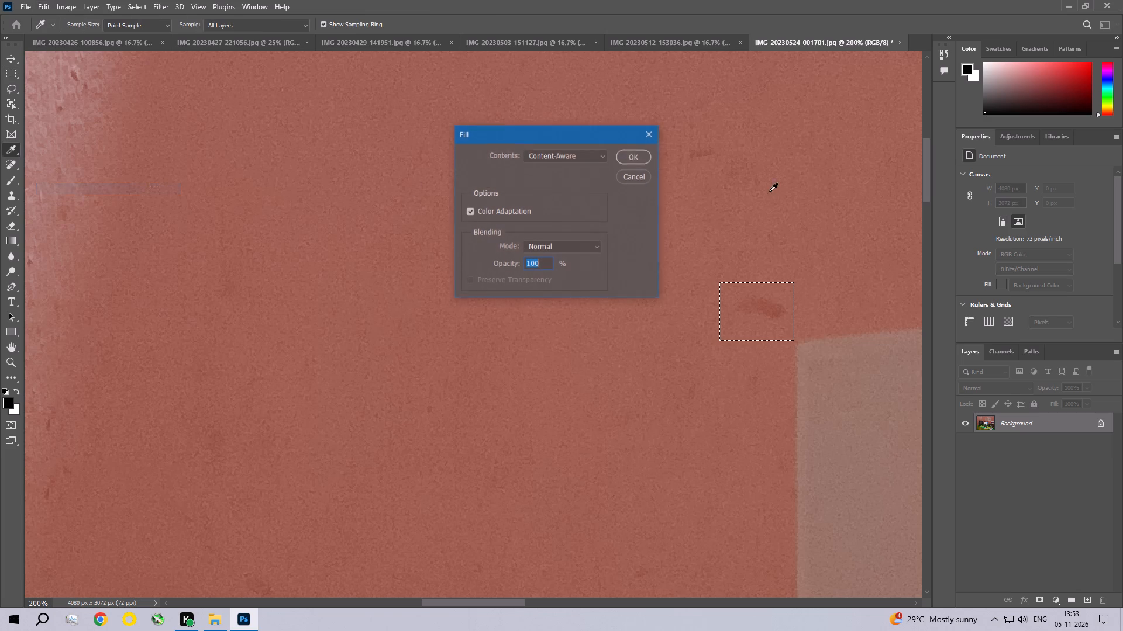
pyautogui.click(638, 151)
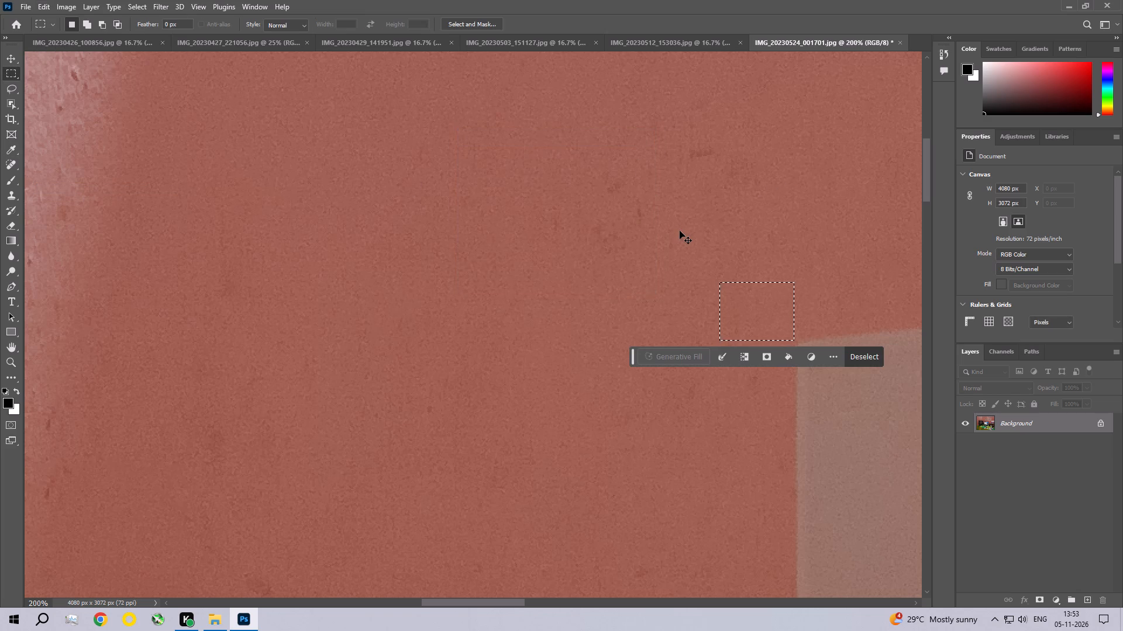
pyautogui.hotkey('ctrl', 'd')
# Remove the short horizontal wall mark farther above the grey poster's upper-left corner with a Content-Aware Fill, and deselect.
pyautogui.moveTo(676, 129); pyautogui.dragTo(725, 171)
pyautogui.click(47, 5)
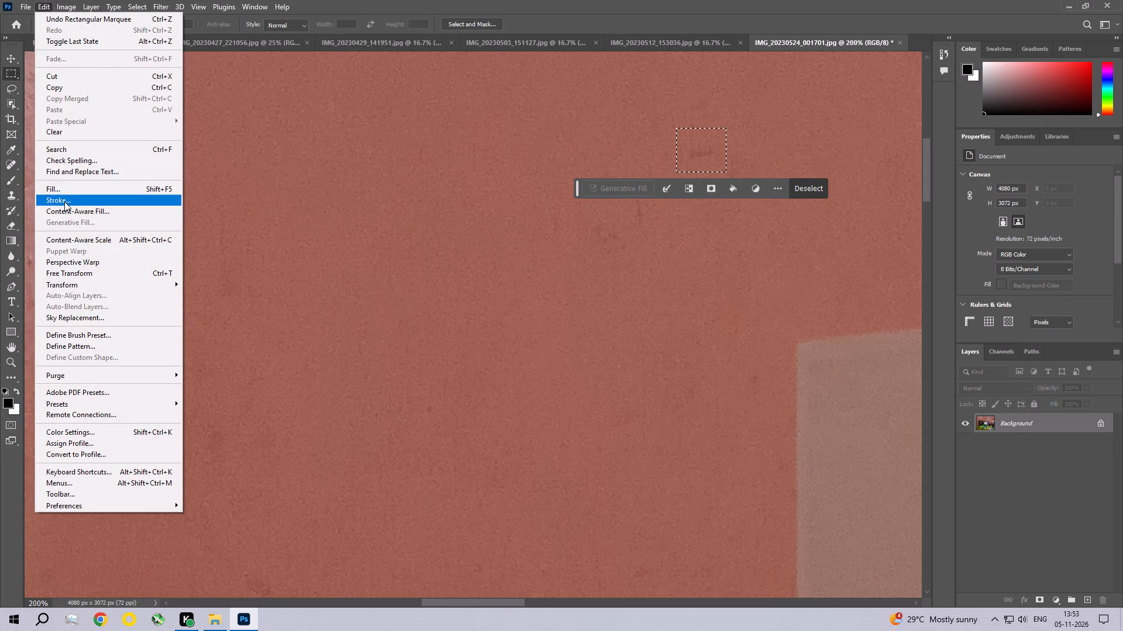
pyautogui.click(68, 189)
pyautogui.click(635, 151)
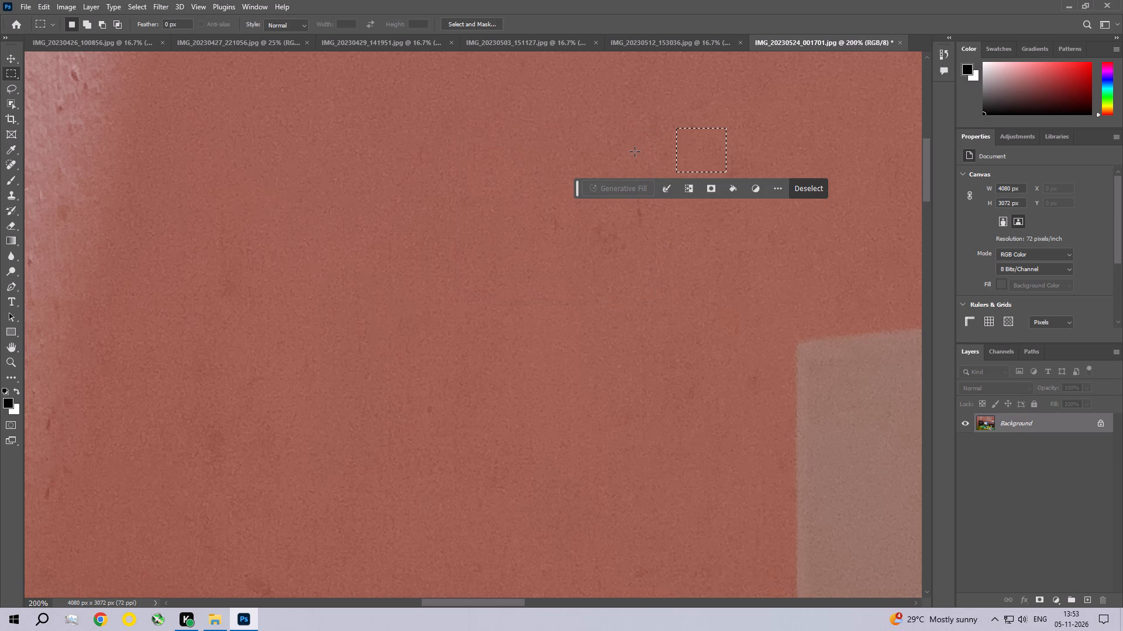
pyautogui.hotkey('ctrl', 'd')
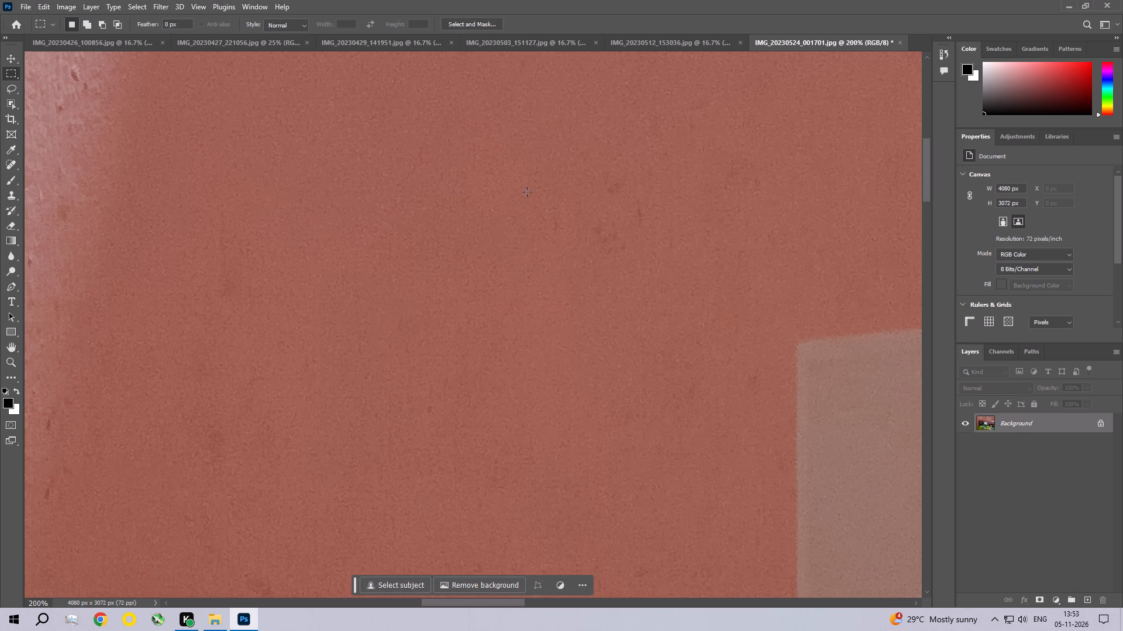
# Remove the faint cluster of wall specks up and left of the poster corner with a Content-Aware Fill, and deselect.
pyautogui.moveTo(581, 204); pyautogui.dragTo(633, 264)
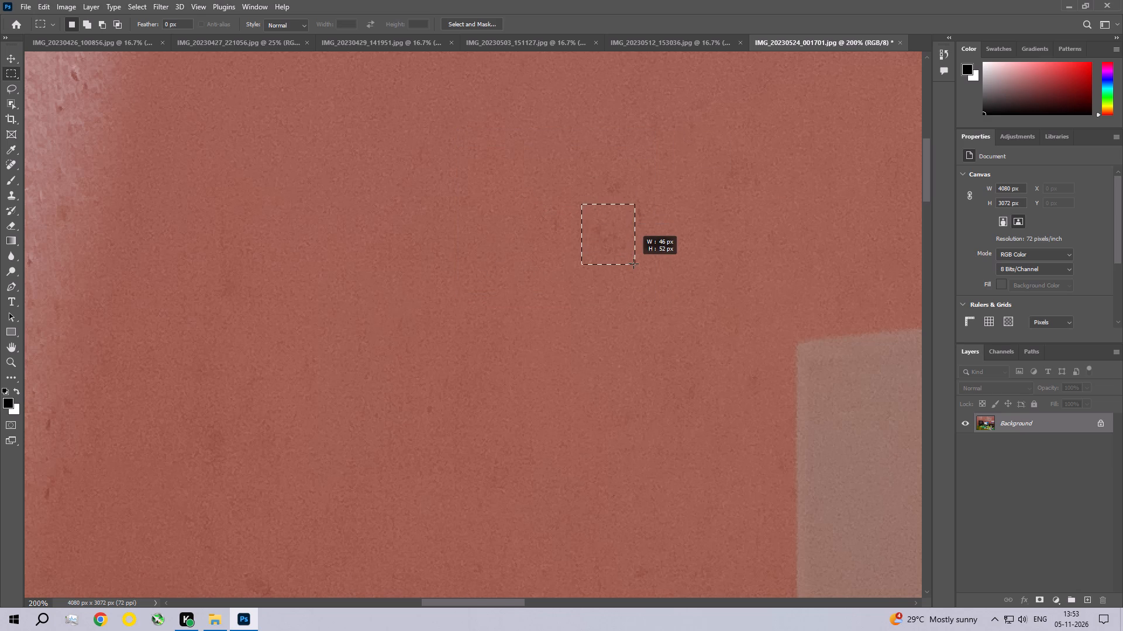
pyautogui.moveTo(633, 264); pyautogui.dragTo(629, 261)
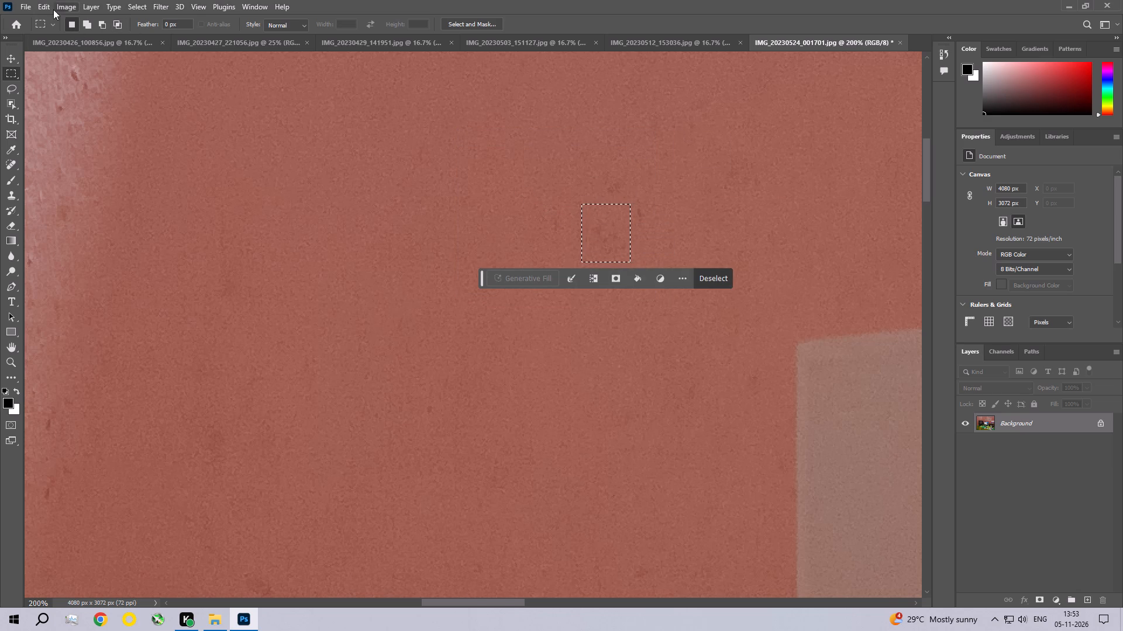
pyautogui.click(42, 1)
pyautogui.click(63, 188)
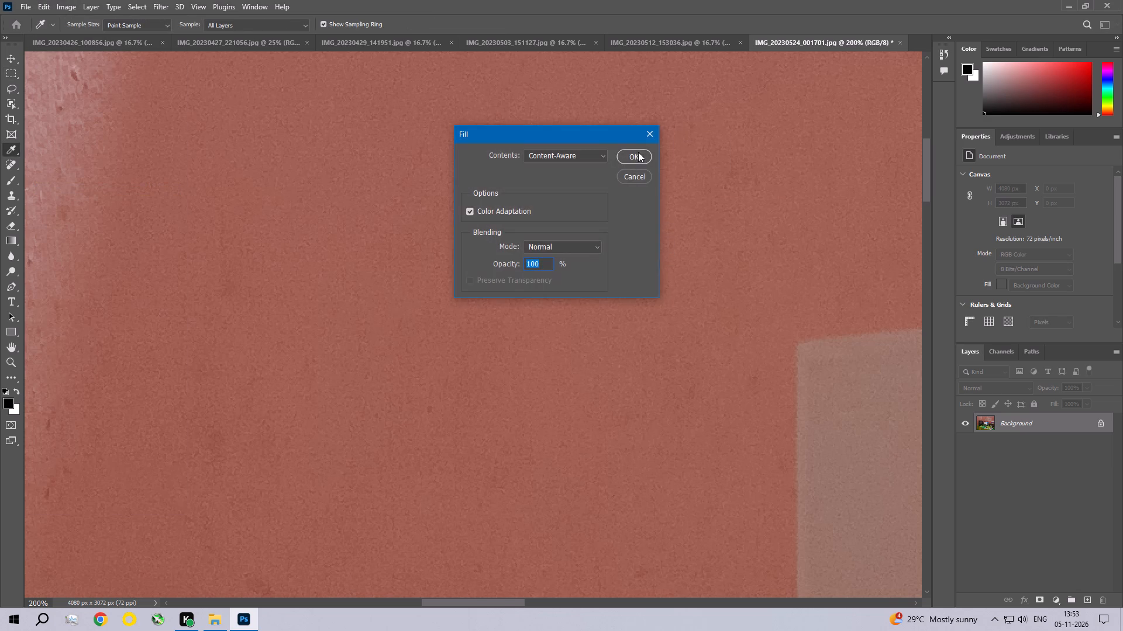
pyautogui.click(638, 152)
pyautogui.hotkey('ctrl', 'd')
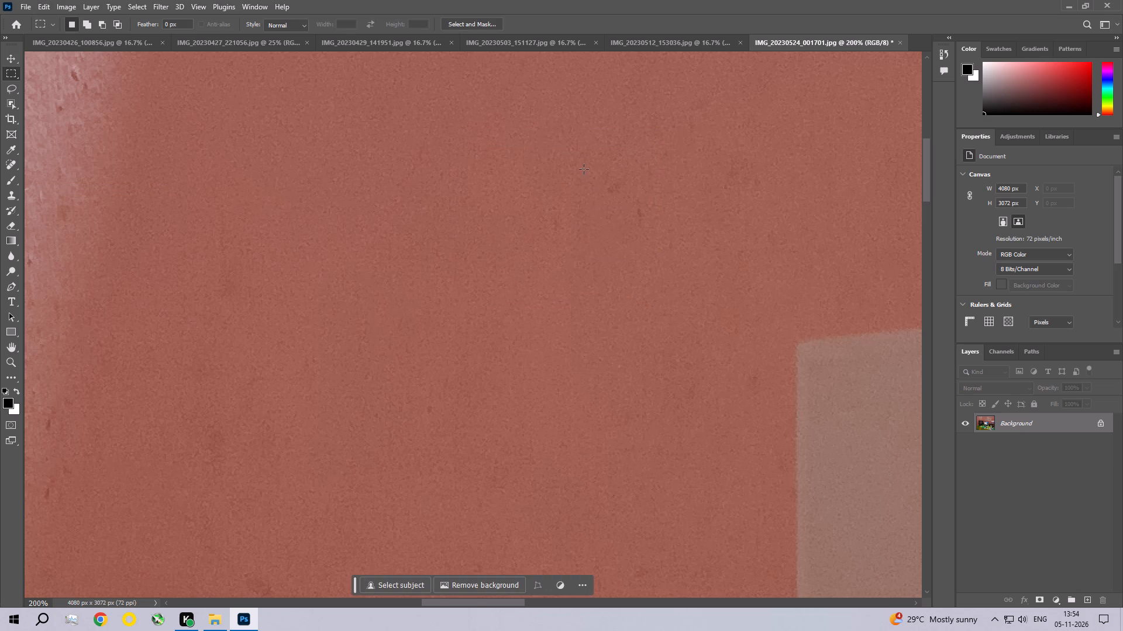
# Remove the two faint dark wall marks just above and right of the cleaned speck cluster with a Content-Aware Fill, and deselect.
pyautogui.moveTo(585, 165); pyautogui.dragTo(657, 240)
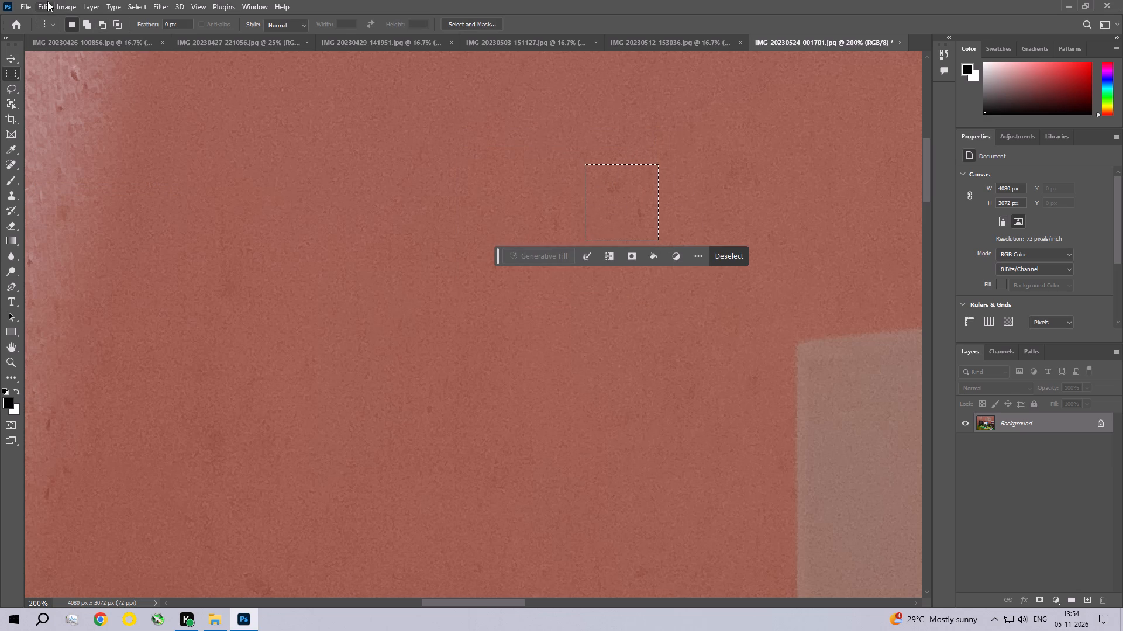
pyautogui.click(44, 1)
pyautogui.click(57, 189)
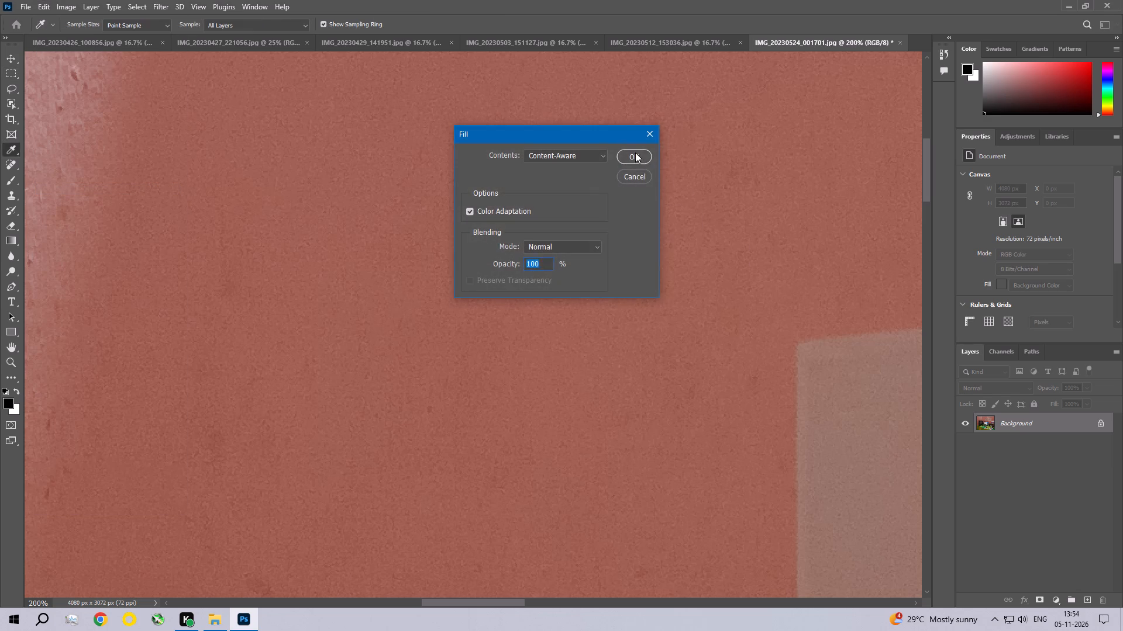
pyautogui.click(635, 152)
pyautogui.hotkey('ctrl', 'd')
# Remove the dark wall spot above the right end of the "Bullish Rejection Candles Examples" poster with a Content-Aware Fill, and deselect.
pyautogui.press('space')
pyautogui.press('space')
pyautogui.press('space')
pyautogui.press('space')
pyautogui.press('space')
pyautogui.press('space')
pyautogui.press('space')
pyautogui.press('space')
pyautogui.press('space')
pyautogui.press('space')
pyautogui.press('space')
pyautogui.press('space')
pyautogui.press('space')
pyautogui.press('space')
pyautogui.press('space')
pyautogui.press('space')
pyautogui.press('space')
pyautogui.press('space')
pyautogui.press('space')
pyautogui.press('space')
pyautogui.moveTo(798, 158); pyautogui.dragTo(695, 203)
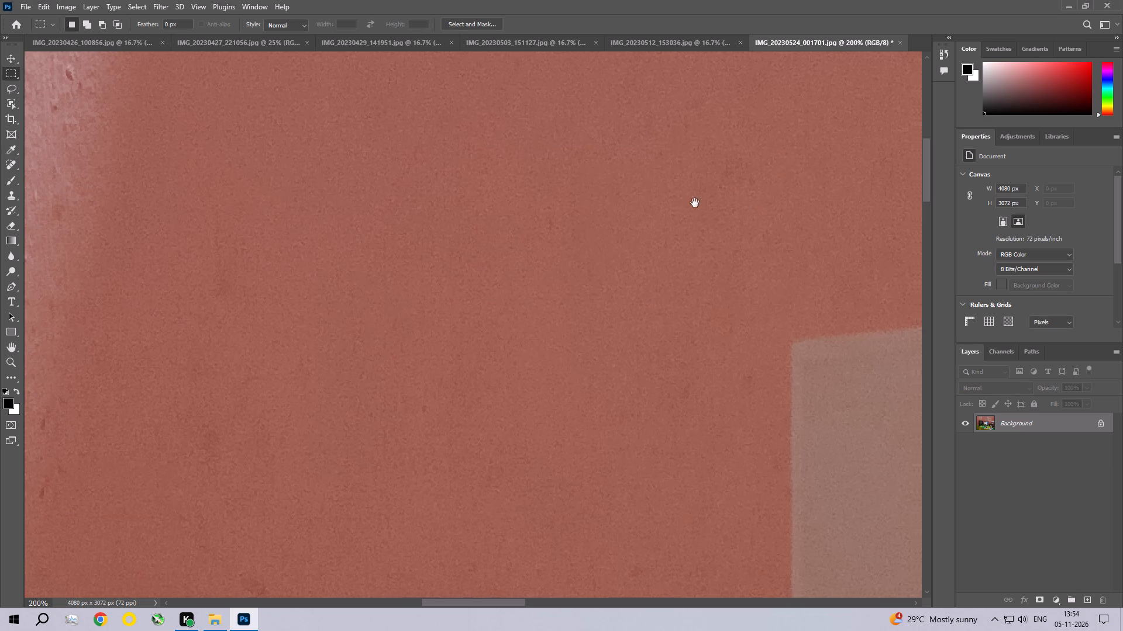
pyautogui.moveTo(695, 203); pyautogui.dragTo(460, 293)
pyautogui.moveTo(654, 273); pyautogui.dragTo(512, 277)
pyautogui.press('space')
pyautogui.press('space')
pyautogui.press('space')
pyautogui.press('space')
pyautogui.press('space')
pyautogui.press('space')
pyautogui.press('space')
pyautogui.press('space')
pyautogui.press('space')
pyautogui.press('space')
pyautogui.press('space')
pyautogui.press('space')
pyautogui.press('space')
pyautogui.press('space')
pyautogui.moveTo(766, 341); pyautogui.dragTo(506, 275)
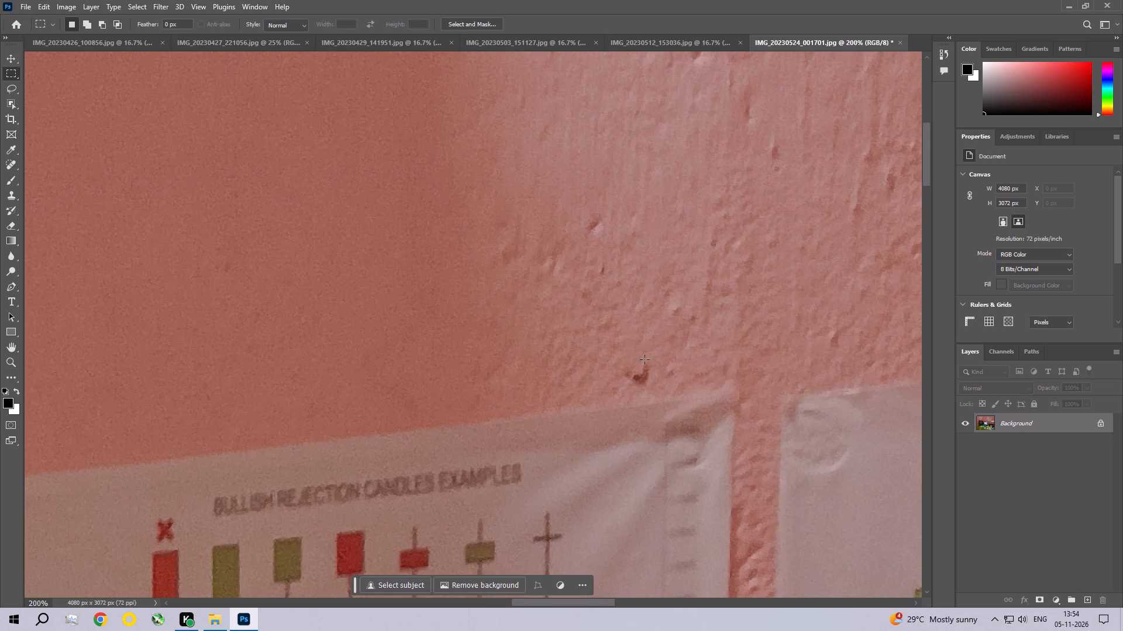
pyautogui.moveTo(613, 350); pyautogui.dragTo(657, 389)
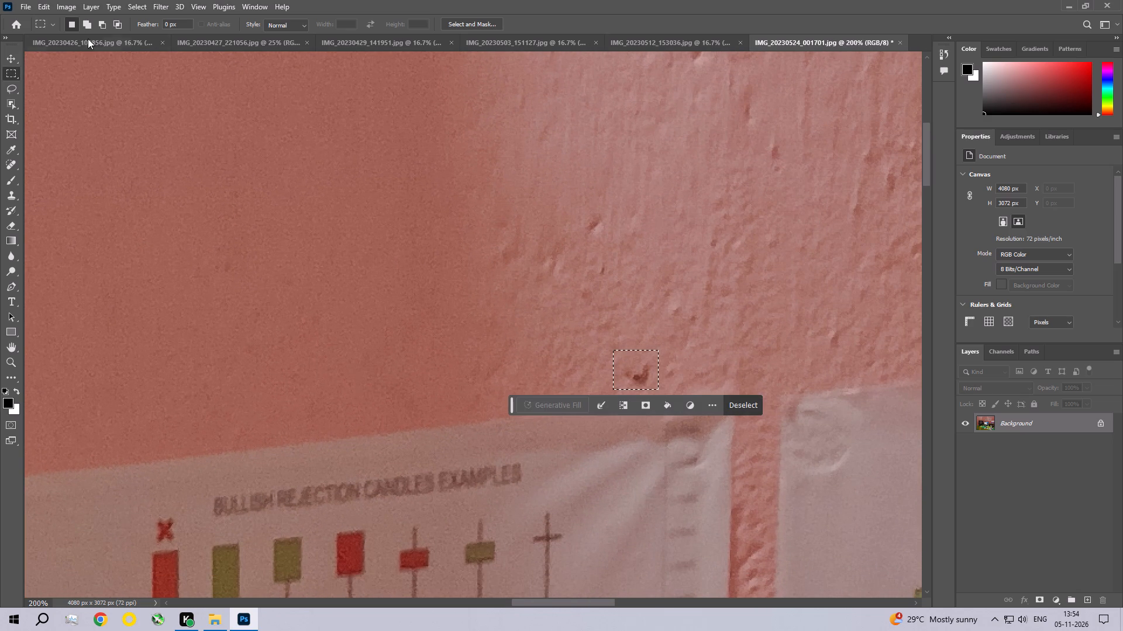
pyautogui.click(43, 2)
pyautogui.click(78, 186)
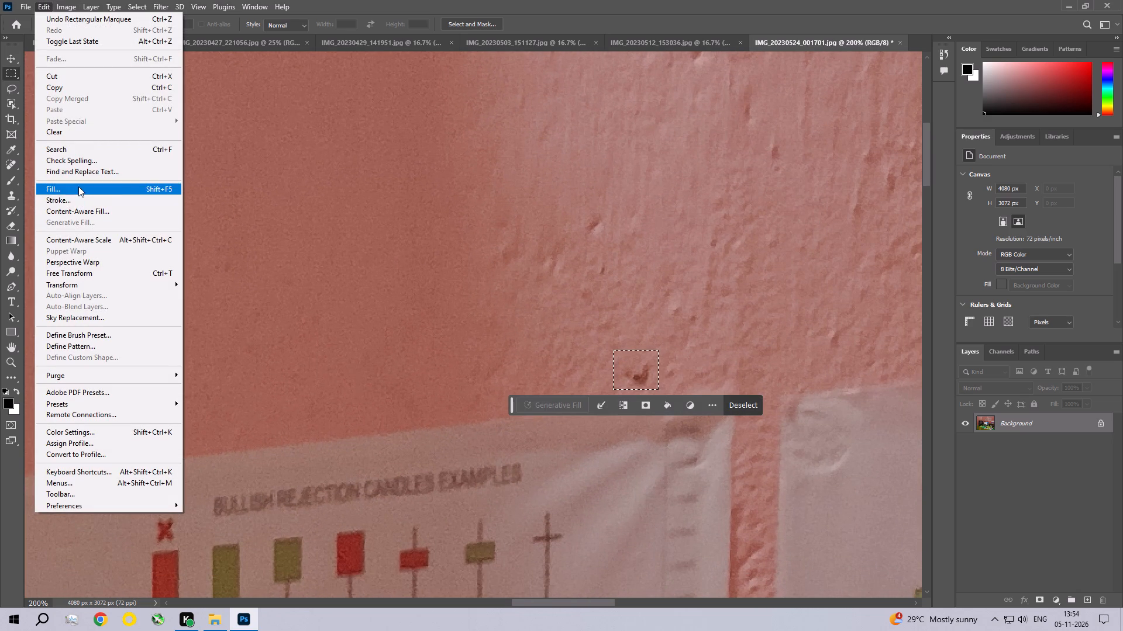
pyautogui.click(625, 152)
pyautogui.hotkey('ctrl', 'd')
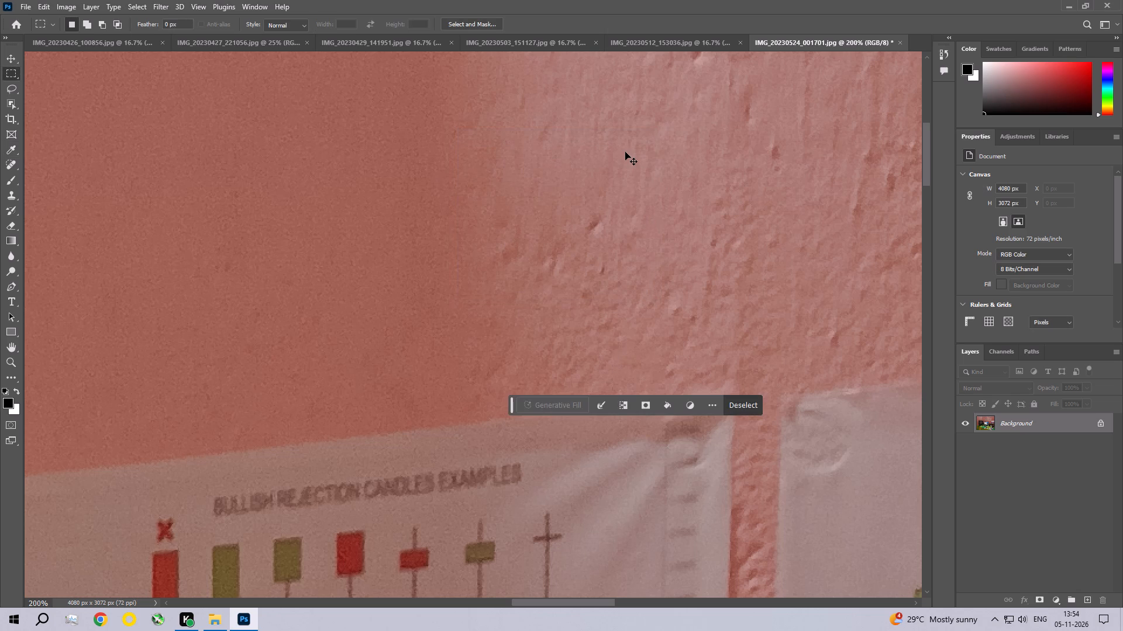
# Inspect the wall above and right of the posters, around the calendar, and between the calendar and monitor for remaining blemishes.
pyautogui.press('space')
pyautogui.press('space')
pyautogui.press('space')
pyautogui.press('space')
pyautogui.press('space')
pyautogui.press('space')
pyautogui.press('space')
pyautogui.press('space')
pyautogui.press('space')
pyautogui.press('space')
pyautogui.press('space')
pyautogui.press('space')
pyautogui.press('space')
pyautogui.press('space')
pyautogui.press('space')
pyautogui.press('space')
pyautogui.press('space')
pyautogui.press('space')
pyautogui.press('space')
pyautogui.press('space')
pyautogui.moveTo(791, 220); pyautogui.dragTo(215, 231)
pyautogui.moveTo(485, 203); pyautogui.dragTo(374, 370)
pyautogui.moveTo(459, 317); pyautogui.dragTo(130, 238)
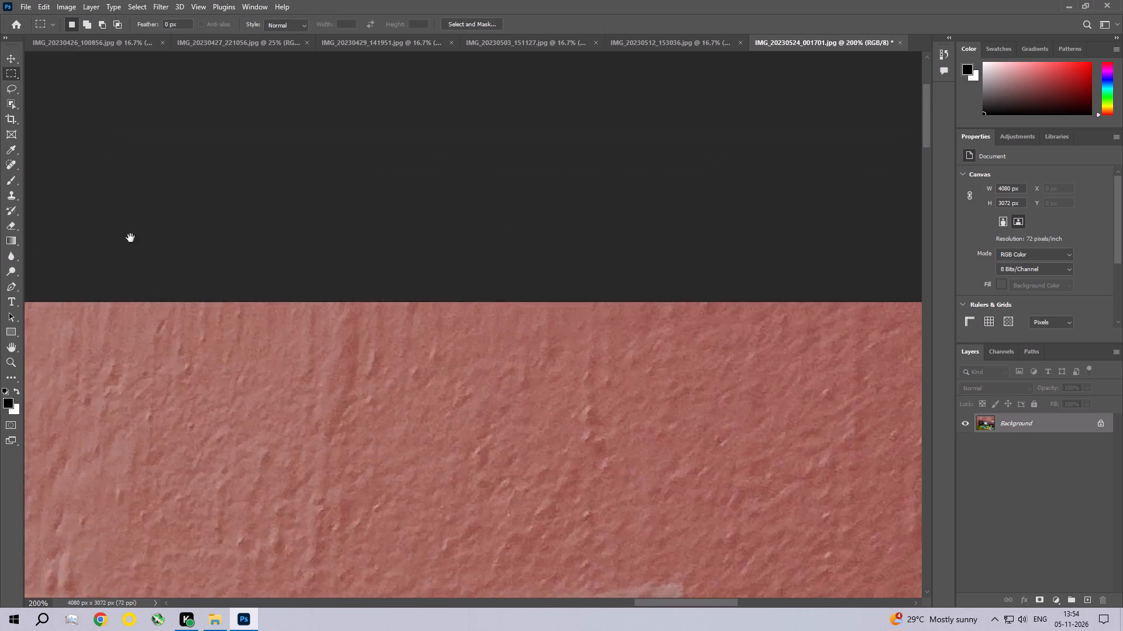
pyautogui.moveTo(130, 238); pyautogui.dragTo(126, 235)
pyautogui.moveTo(553, 293); pyautogui.dragTo(159, 247)
pyautogui.moveTo(342, 255); pyautogui.dragTo(597, 112)
pyautogui.moveTo(504, 268); pyautogui.dragTo(658, 237)
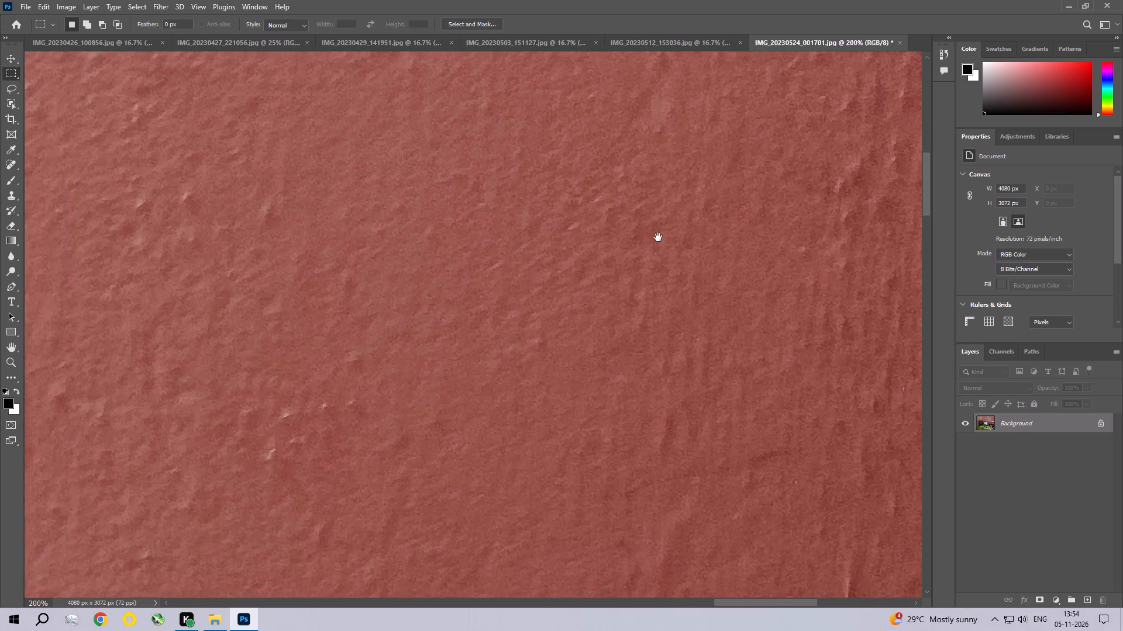
pyautogui.moveTo(658, 237); pyautogui.dragTo(711, 216)
pyautogui.moveTo(638, 261); pyautogui.dragTo(288, 109)
pyautogui.moveTo(317, 226); pyautogui.dragTo(672, 178)
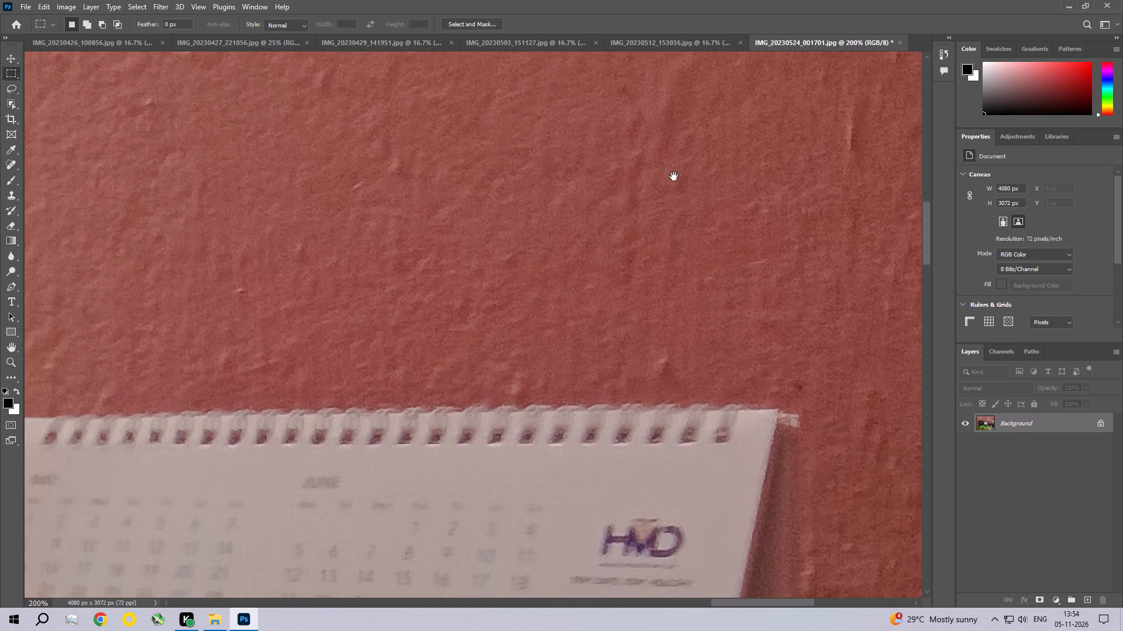
pyautogui.moveTo(578, 242); pyautogui.dragTo(223, 102)
pyautogui.moveTo(270, 219); pyautogui.dragTo(482, 58)
pyautogui.moveTo(471, 209); pyautogui.dragTo(495, 106)
pyautogui.moveTo(432, 202); pyautogui.dragTo(588, 352)
pyautogui.moveTo(383, 275); pyautogui.dragTo(532, 452)
pyautogui.moveTo(410, 315); pyautogui.dragTo(577, 169)
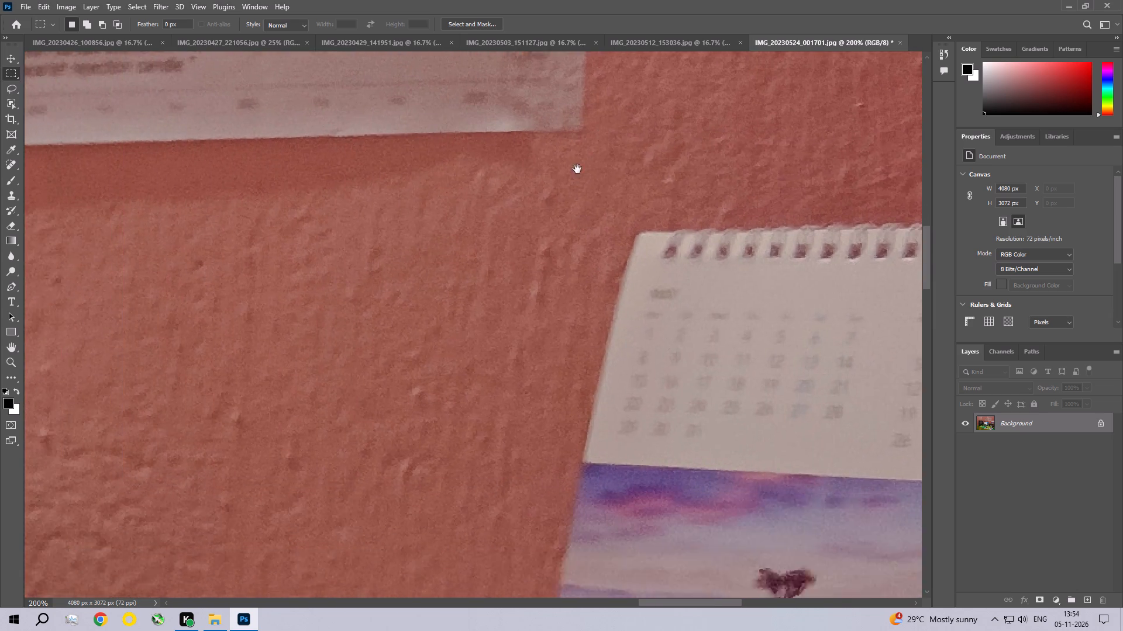
pyautogui.moveTo(577, 169); pyautogui.dragTo(591, 154)
pyautogui.moveTo(490, 279); pyautogui.dragTo(531, 192)
pyautogui.moveTo(482, 298); pyautogui.dragTo(598, 266)
# Remove the dark smudge on the wall just above the monitor's upper-left corner with a Content-Aware Fill, and deselect.
pyautogui.moveTo(320, 196); pyautogui.dragTo(469, 398)
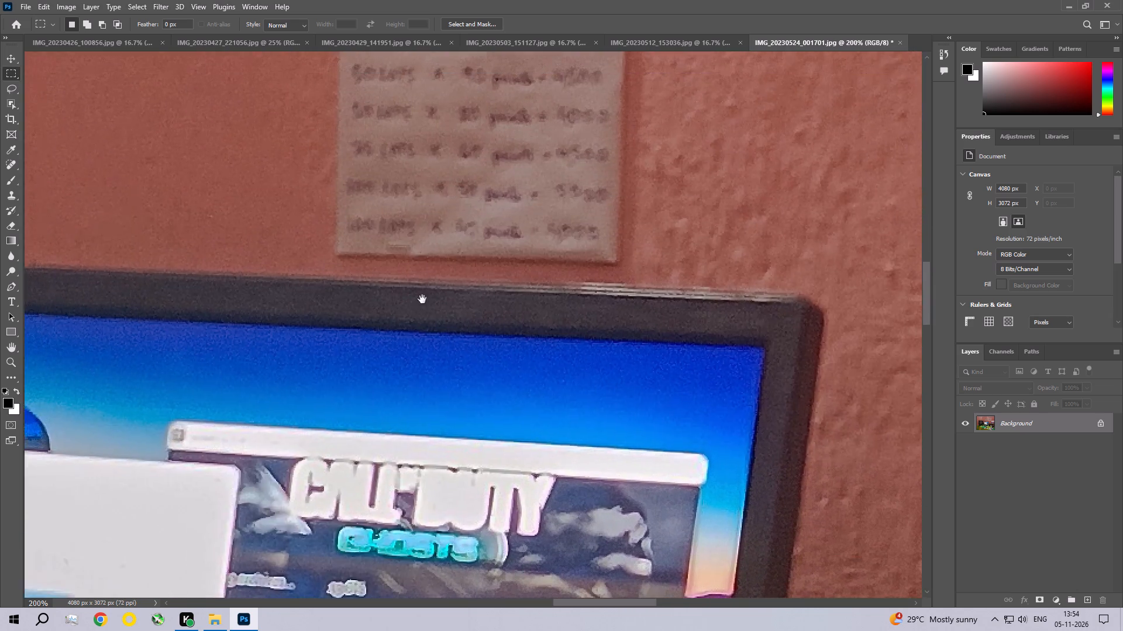
pyautogui.moveTo(376, 276); pyautogui.dragTo(560, 338)
pyautogui.moveTo(347, 321); pyautogui.dragTo(430, 319)
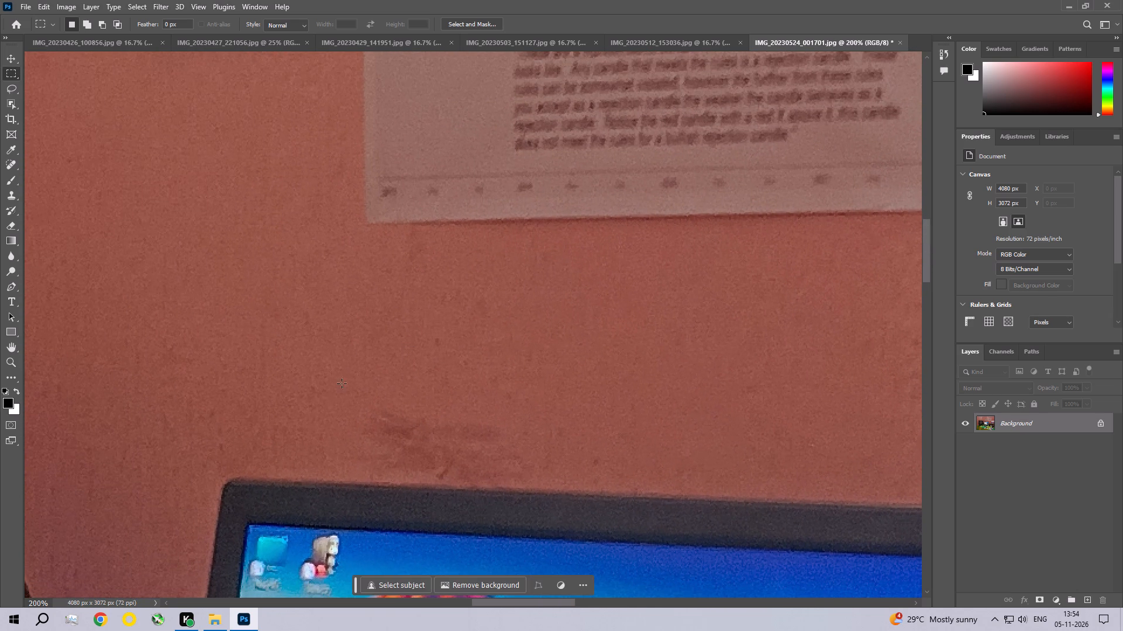
pyautogui.moveTo(339, 383); pyautogui.dragTo(531, 480)
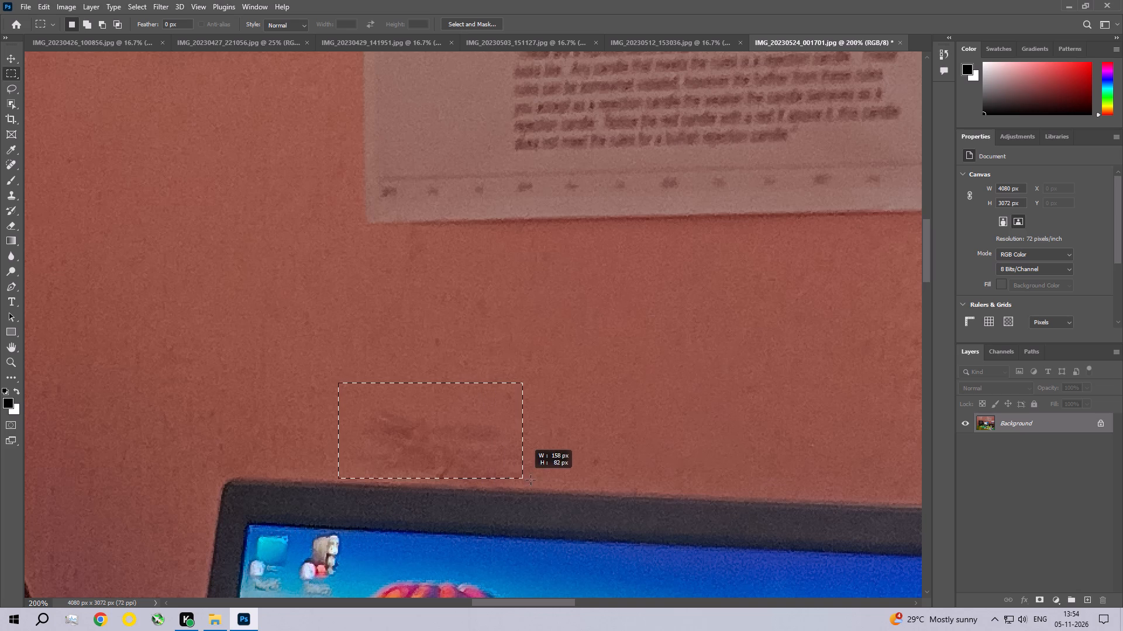
pyautogui.moveTo(531, 480); pyautogui.dragTo(537, 482)
pyautogui.click(44, 3)
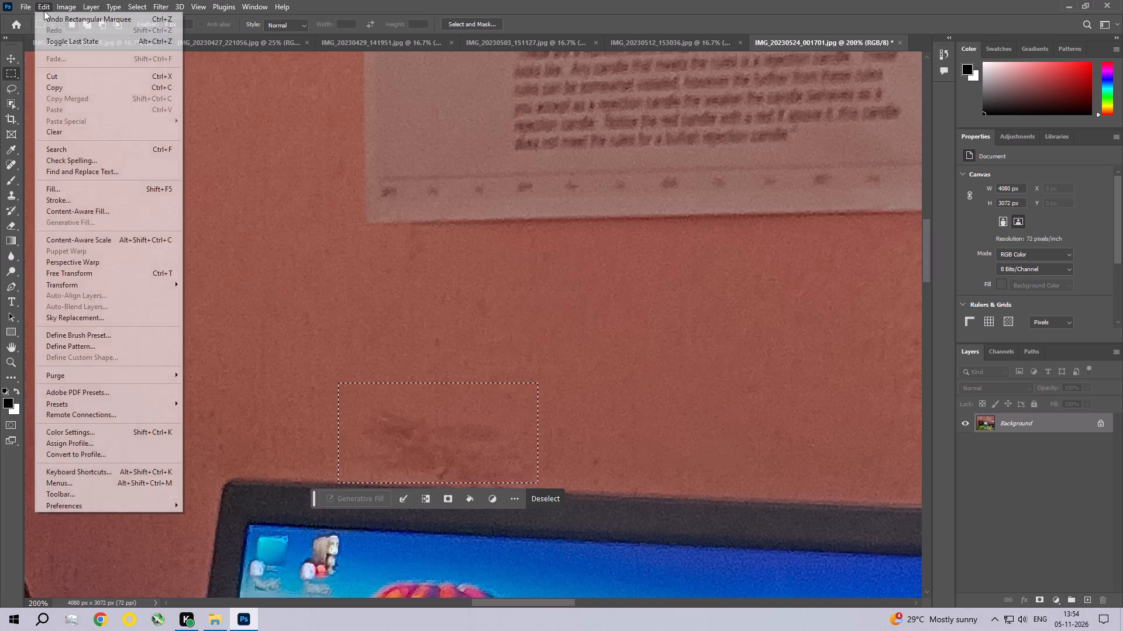
pyautogui.click(66, 188)
pyautogui.click(629, 158)
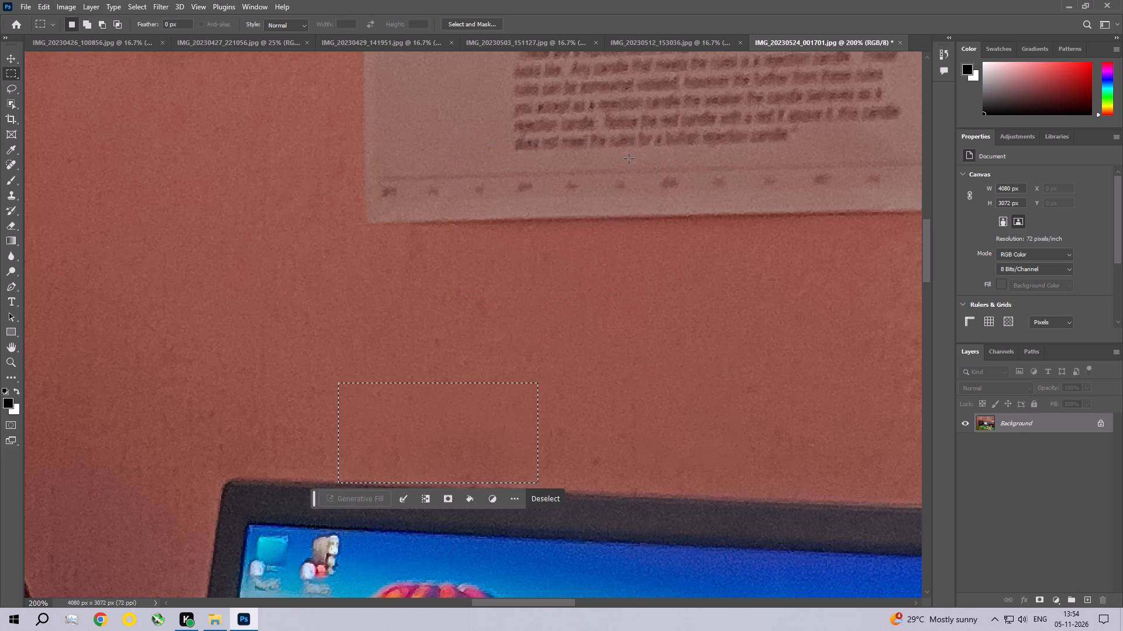
pyautogui.hotkey('ctrl', 'd')
# Remove the dark wall spots between the hanging black cable and the monitor's left edge with a Content-Aware Fill.
pyautogui.press('space')
pyautogui.press('space')
pyautogui.press('space')
pyautogui.press('space')
pyautogui.press('space')
pyautogui.press('space')
pyautogui.press('space')
pyautogui.press('space')
pyautogui.press('space')
pyautogui.press('space')
pyautogui.press('space')
pyautogui.press('space')
pyautogui.press('space')
pyautogui.press('space')
pyautogui.press('space')
pyautogui.press('space')
pyautogui.press('space')
pyautogui.press('space')
pyautogui.press('space')
pyautogui.press('space')
pyautogui.moveTo(160, 250); pyautogui.dragTo(415, 315)
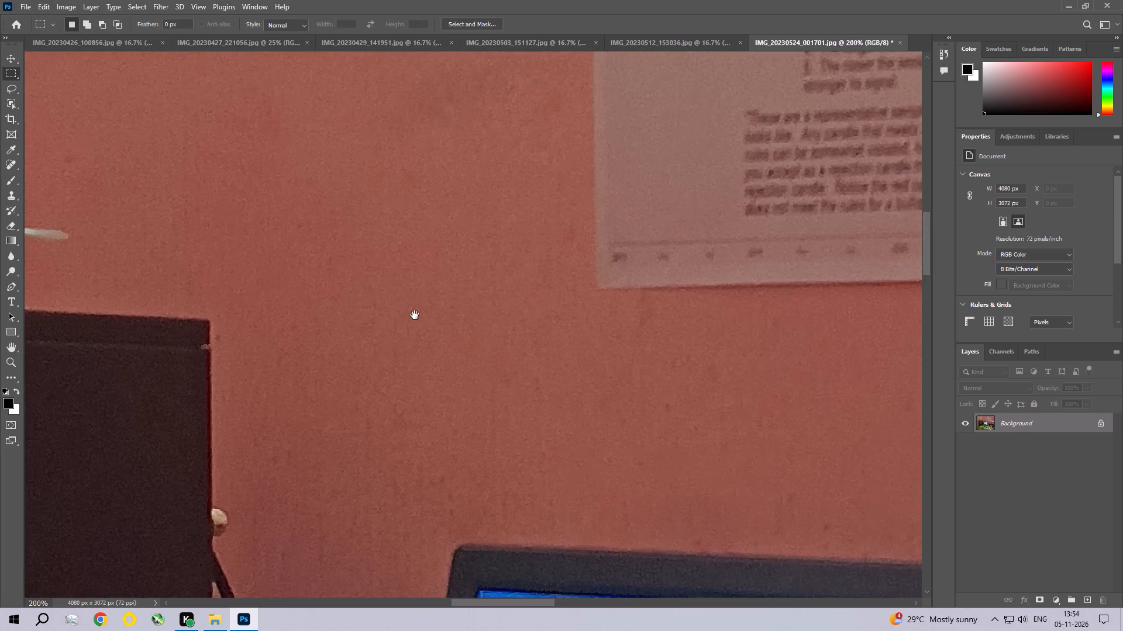
pyautogui.moveTo(415, 315); pyautogui.dragTo(423, 301)
pyautogui.moveTo(449, 264); pyautogui.dragTo(433, 134)
pyautogui.moveTo(437, 325); pyautogui.dragTo(468, 219)
pyautogui.moveTo(465, 296); pyautogui.dragTo(465, 307)
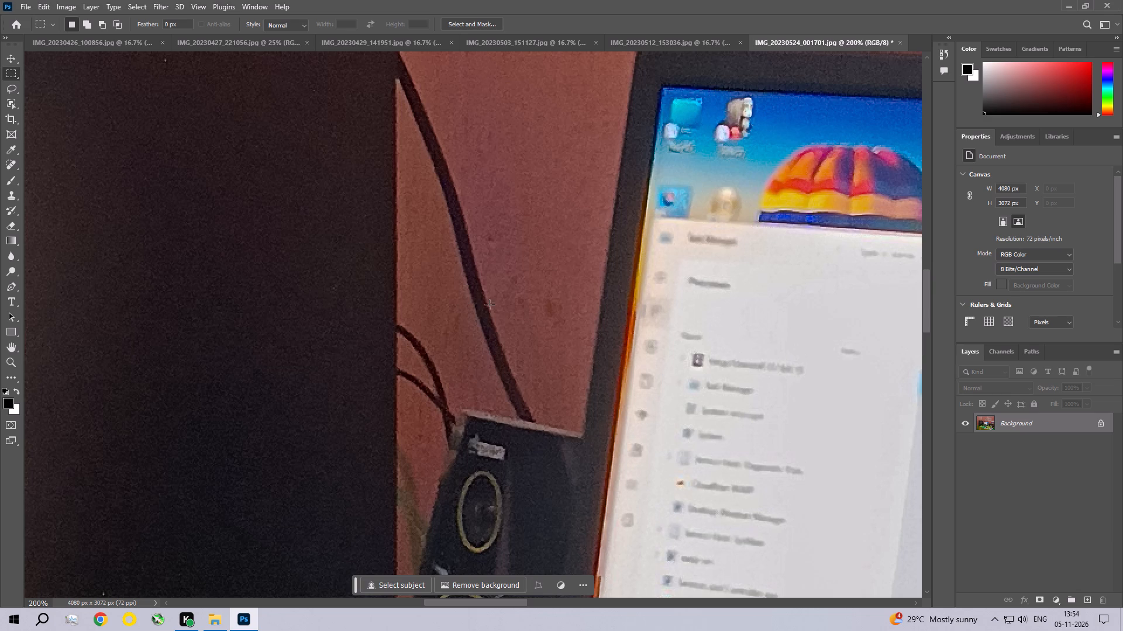
pyautogui.moveTo(501, 263); pyautogui.dragTo(569, 328)
pyautogui.click(38, 0)
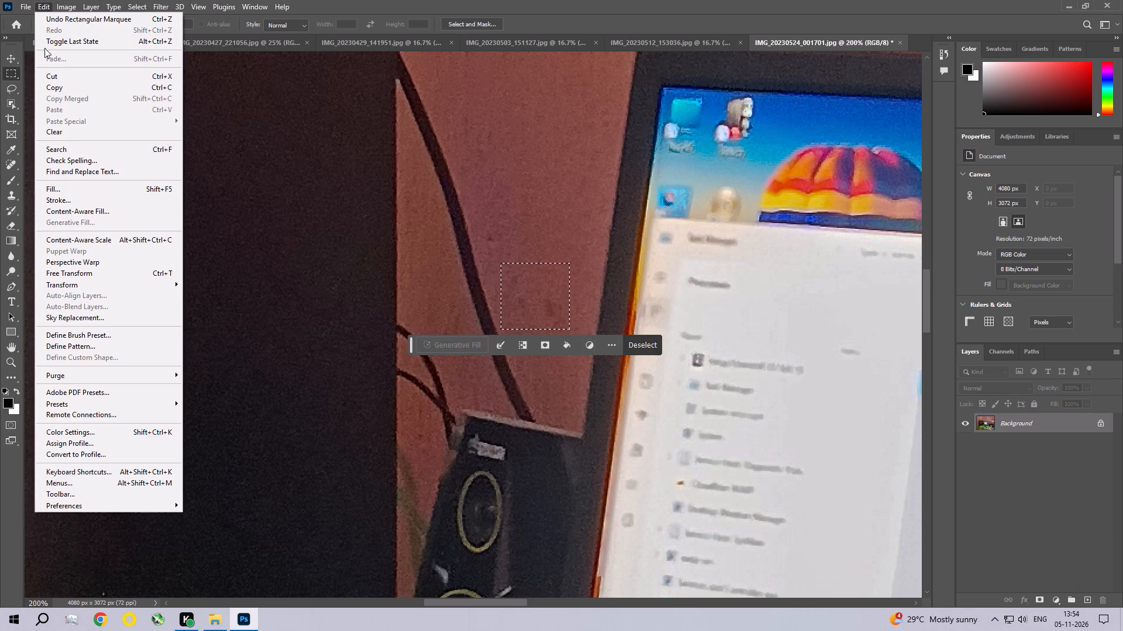
pyautogui.click(70, 185)
pyautogui.click(643, 155)
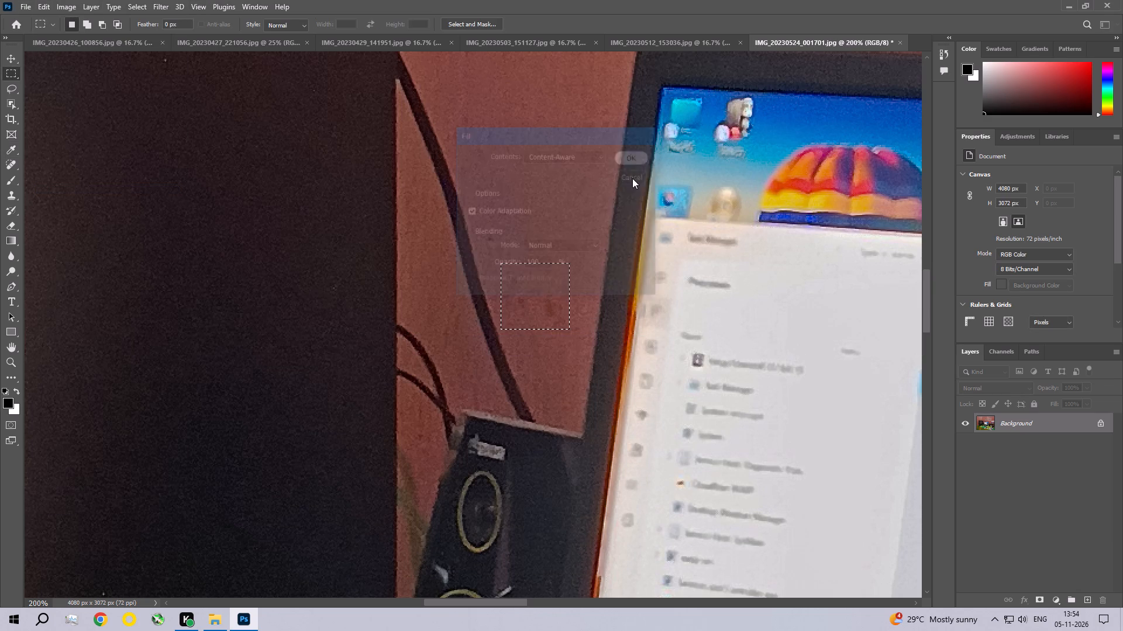
# Remove the small bright speck on the black panel, left of the cream knob at its edge, with a Content-Aware Fill.
pyautogui.press('space')
pyautogui.press('space')
pyautogui.press('space')
pyautogui.press('space')
pyautogui.press('space')
pyautogui.press('space')
pyautogui.press('space')
pyautogui.press('space')
pyautogui.press('space')
pyautogui.press('space')
pyautogui.press('space')
pyautogui.press('space')
pyautogui.press('space')
pyautogui.moveTo(218, 204); pyautogui.dragTo(336, 341)
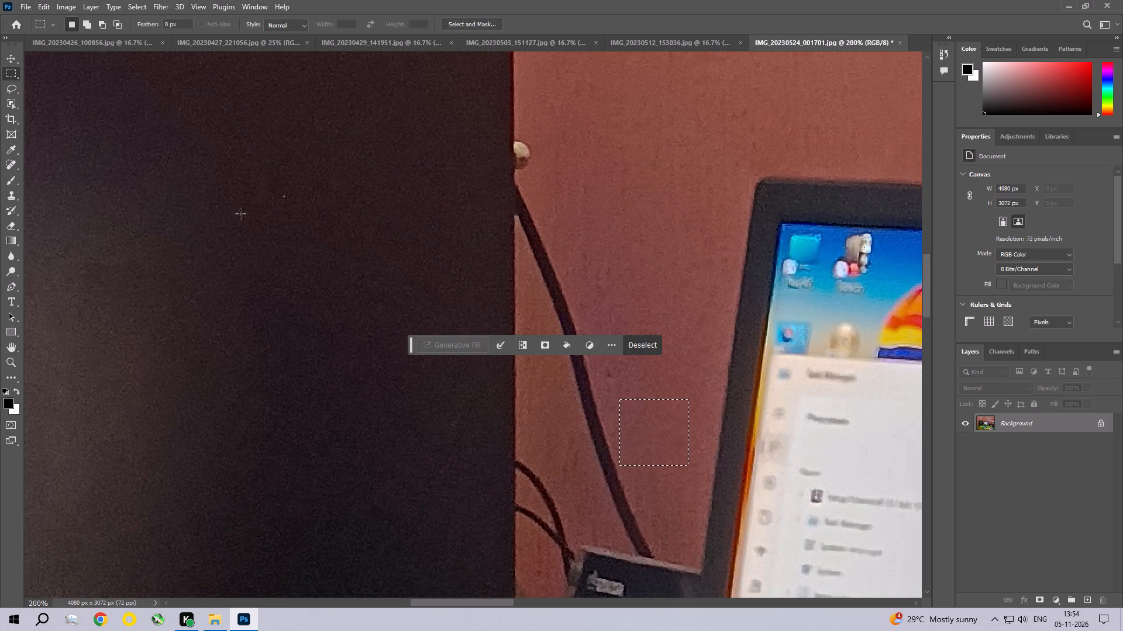
pyautogui.moveTo(259, 184); pyautogui.dragTo(304, 212)
pyautogui.click(47, 0)
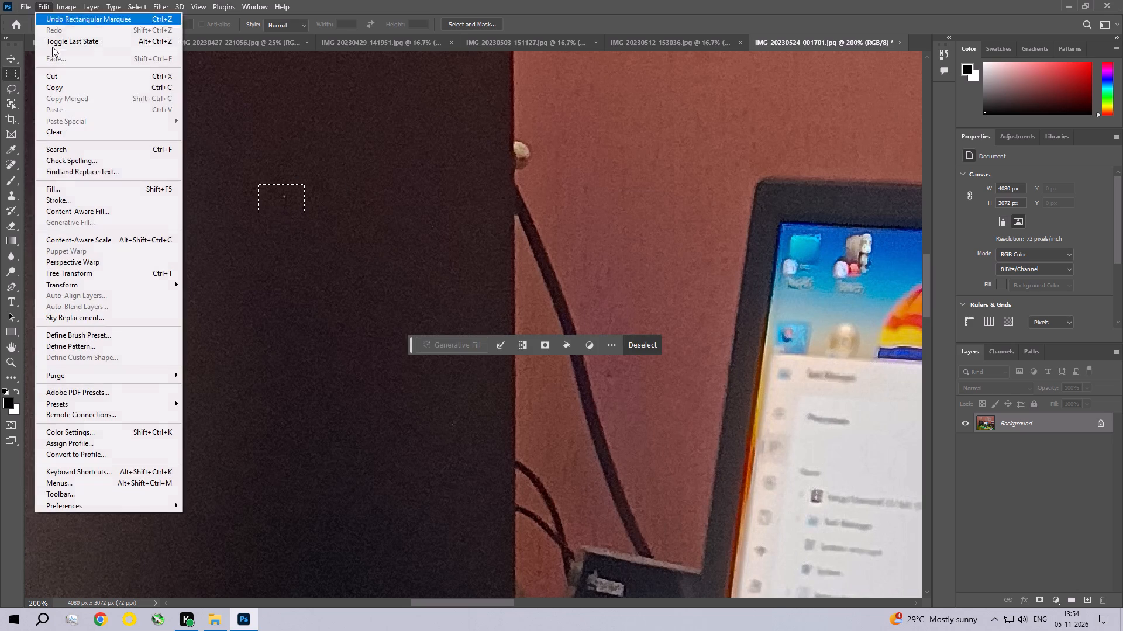
pyautogui.click(80, 191)
pyautogui.click(646, 150)
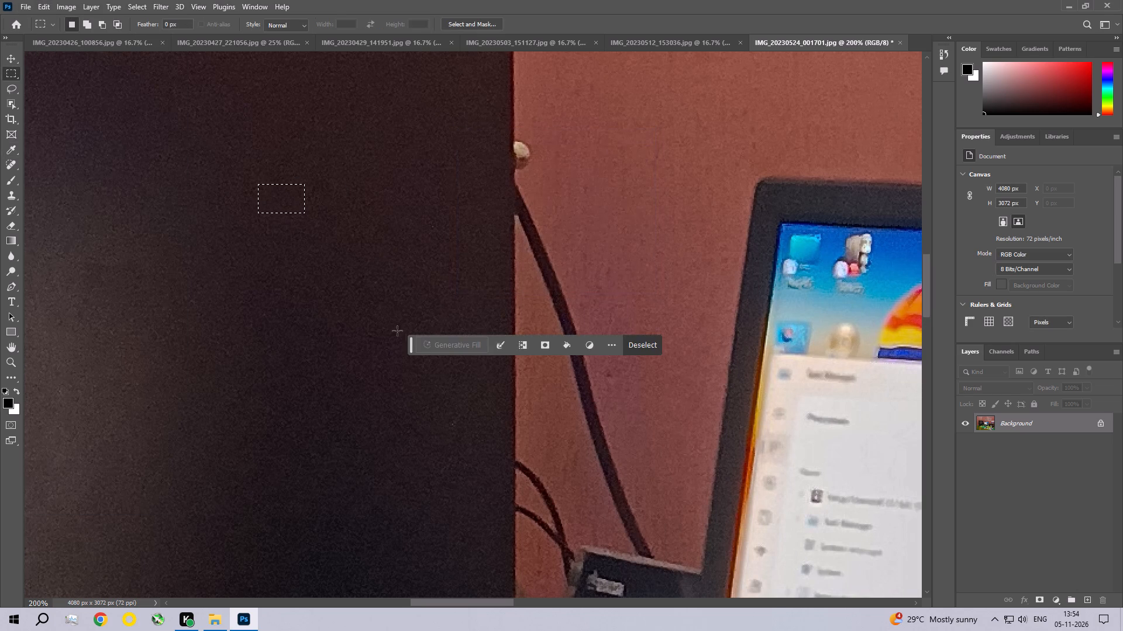
# Remove the tiny speck near the black panel's right edge, level with the thin looping cables, with a Content-Aware Fill.
pyautogui.press('space')
pyautogui.press('space')
pyautogui.press('space')
pyautogui.press('space')
pyautogui.press('space')
pyautogui.press('space')
pyautogui.press('space')
pyautogui.press('space')
pyautogui.press('space')
pyautogui.press('space')
pyautogui.press('space')
pyautogui.press('space')
pyautogui.press('space')
pyautogui.moveTo(339, 335); pyautogui.dragTo(284, 243)
pyautogui.press('space')
pyautogui.press('space')
pyautogui.press('space')
pyautogui.press('space')
pyautogui.press('space')
pyautogui.press('space')
pyautogui.press('space')
pyautogui.press('space')
pyautogui.press('space')
pyautogui.moveTo(349, 318); pyautogui.dragTo(310, 307)
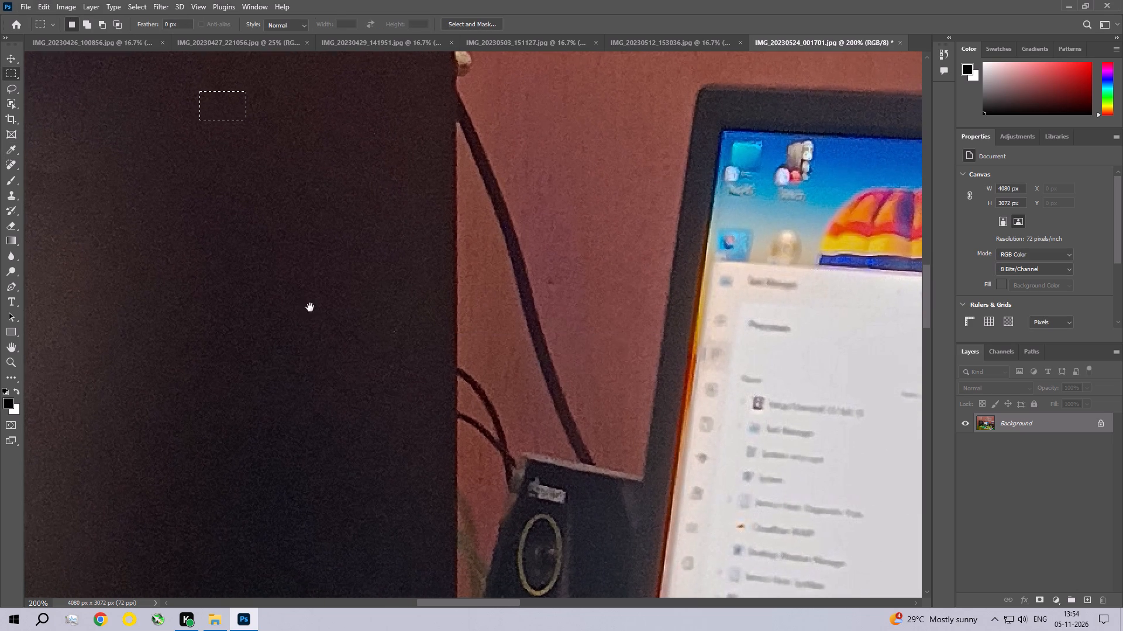
pyautogui.moveTo(310, 307); pyautogui.dragTo(250, 256)
pyautogui.moveTo(285, 259); pyautogui.dragTo(306, 283)
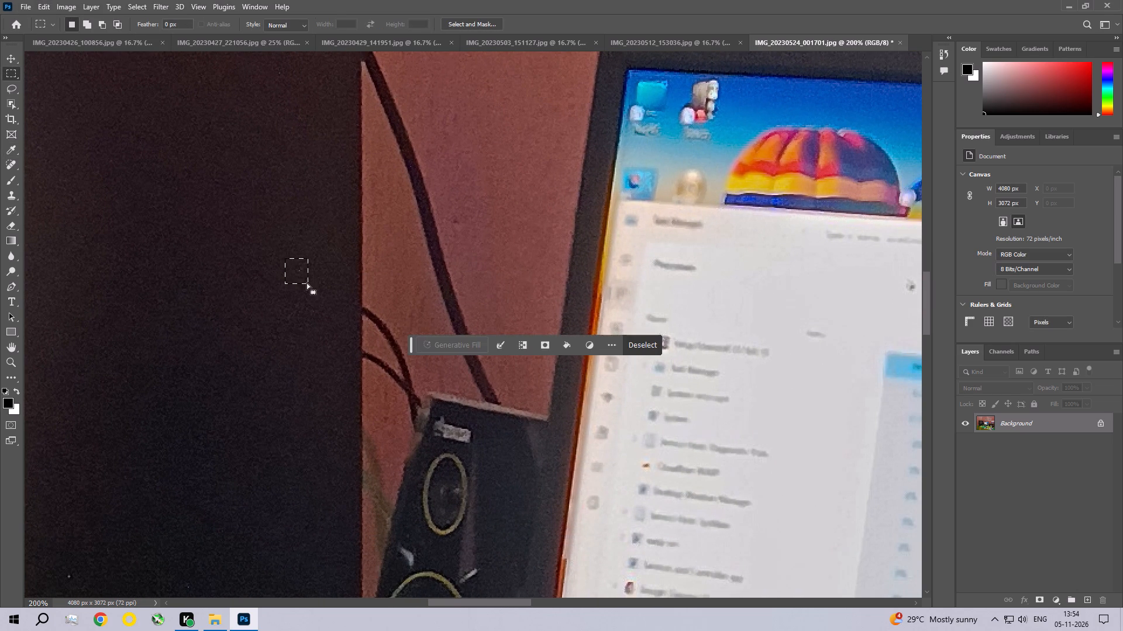
pyautogui.press('space')
pyautogui.press('space')
pyautogui.press('space')
pyautogui.press('space')
pyautogui.press('space')
pyautogui.press('space')
pyautogui.press('space')
pyautogui.press('space')
pyautogui.press('space')
pyautogui.press('space')
pyautogui.press('space')
pyautogui.press('space')
pyautogui.press('space')
pyautogui.press('space')
pyautogui.press('space')
pyautogui.press('space')
pyautogui.press('space')
pyautogui.moveTo(159, 296); pyautogui.dragTo(144, 251)
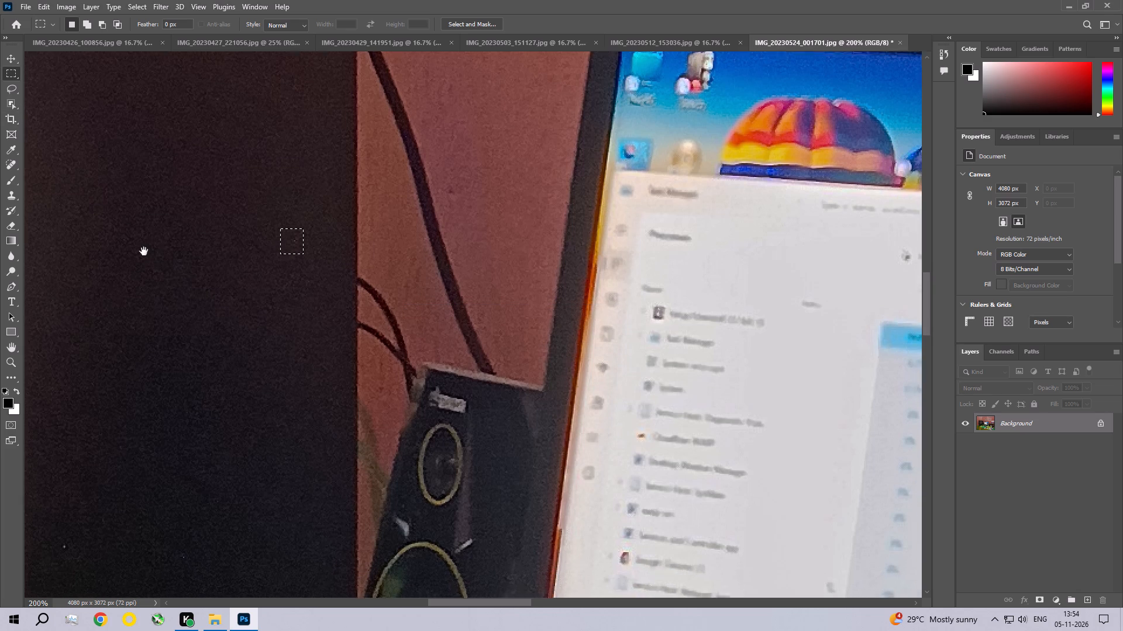
pyautogui.moveTo(144, 251); pyautogui.dragTo(142, 248)
pyautogui.click(44, 4)
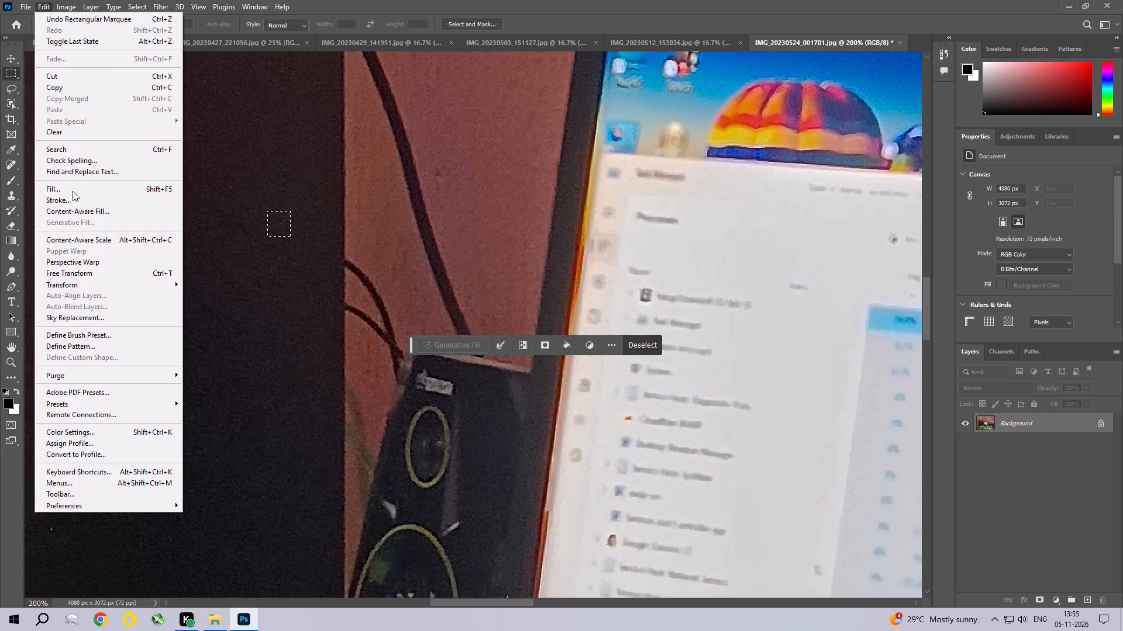
pyautogui.click(73, 191)
pyautogui.click(633, 155)
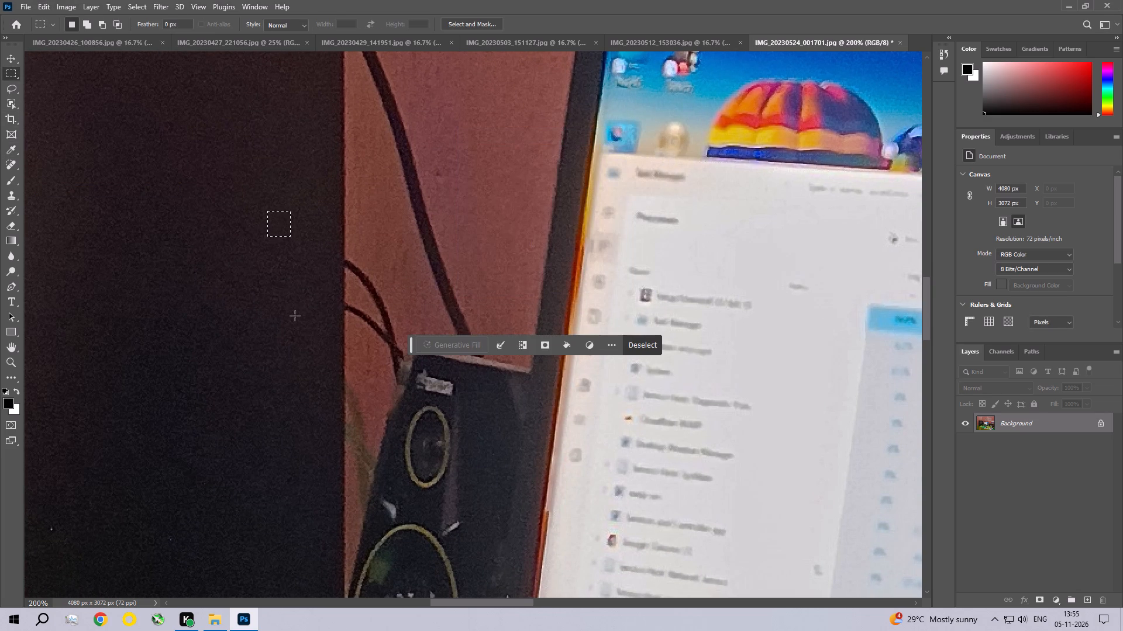
# Remove the small bright speck on the black panel, level with the top of the speaker's large oval ring, with a Content-Aware Fill.
pyautogui.hotkey('ctrl', 'd')
pyautogui.press('space')
pyautogui.press('space')
pyautogui.press('space')
pyautogui.press('space')
pyautogui.press('space')
pyautogui.press('space')
pyautogui.press('space')
pyautogui.press('space')
pyautogui.press('space')
pyautogui.press('space')
pyautogui.press('space')
pyautogui.press('space')
pyautogui.press('space')
pyautogui.press('space')
pyautogui.press('space')
pyautogui.press('space')
pyautogui.press('space')
pyautogui.press('space')
pyautogui.press('space')
pyautogui.press('space')
pyautogui.moveTo(226, 334); pyautogui.dragTo(518, 84)
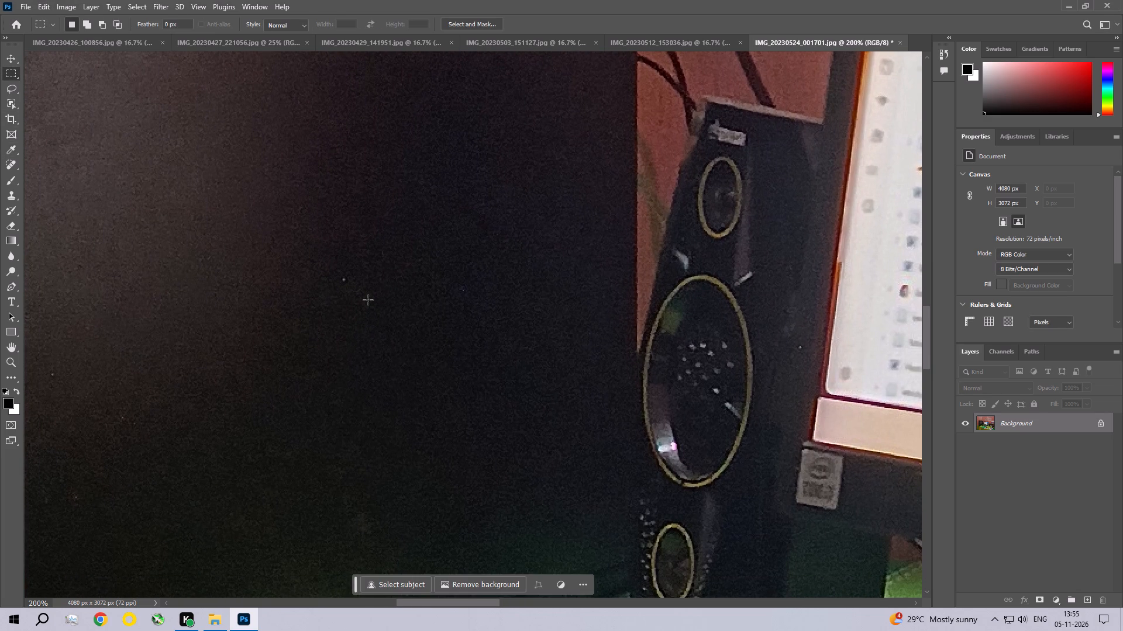
pyautogui.moveTo(326, 265); pyautogui.dragTo(352, 296)
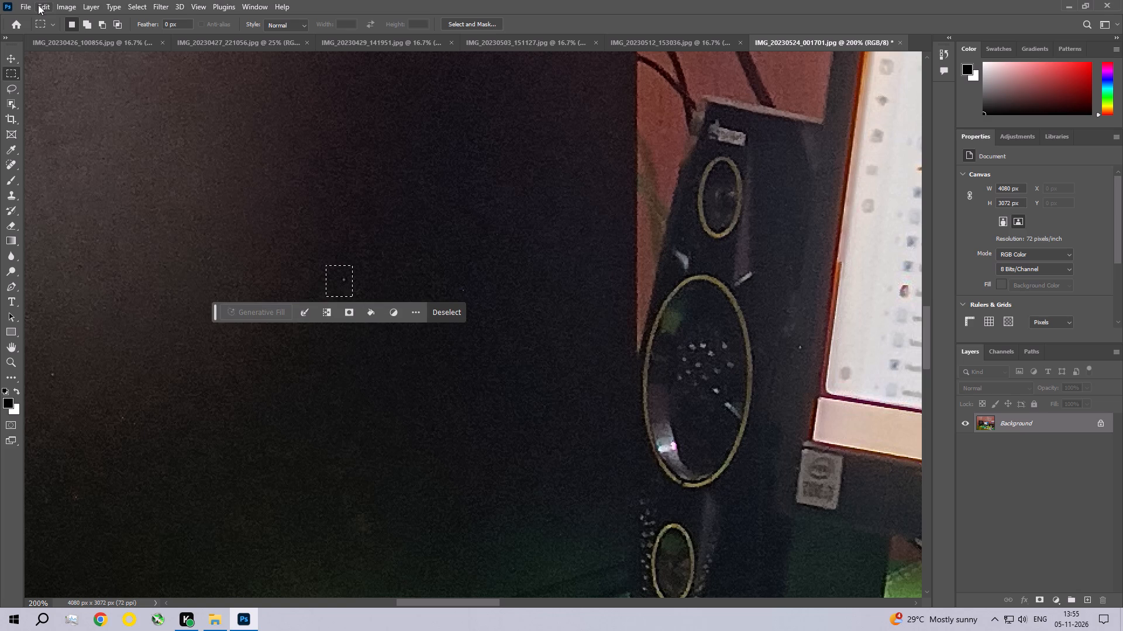
pyautogui.click(38, 5)
pyautogui.click(47, 186)
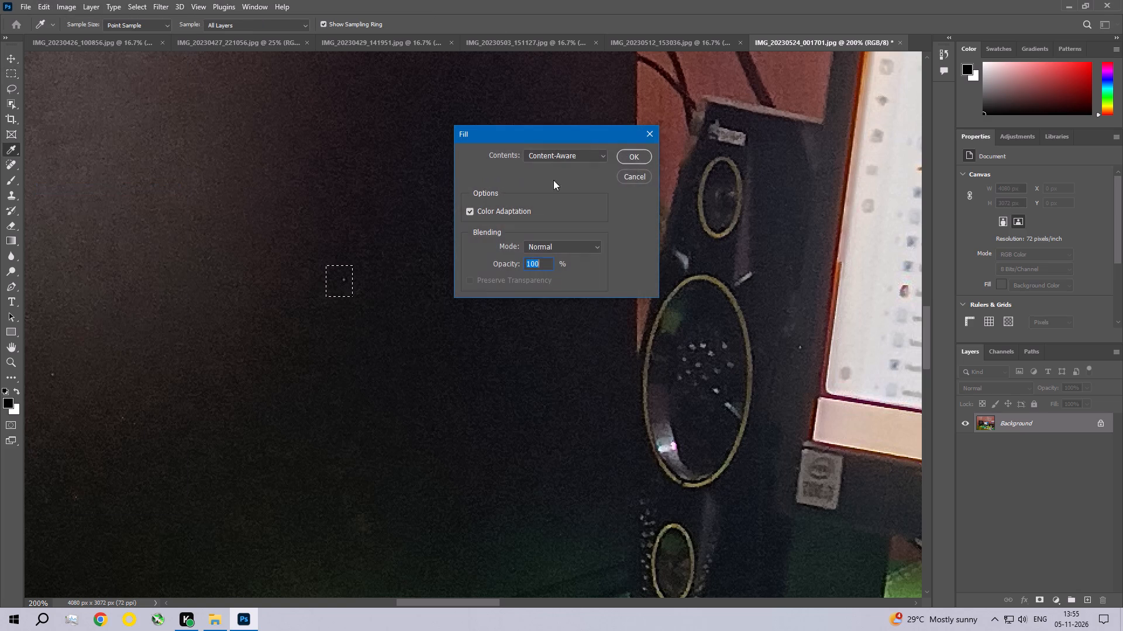
pyautogui.click(633, 152)
pyautogui.hotkey('ctrl', 'd')
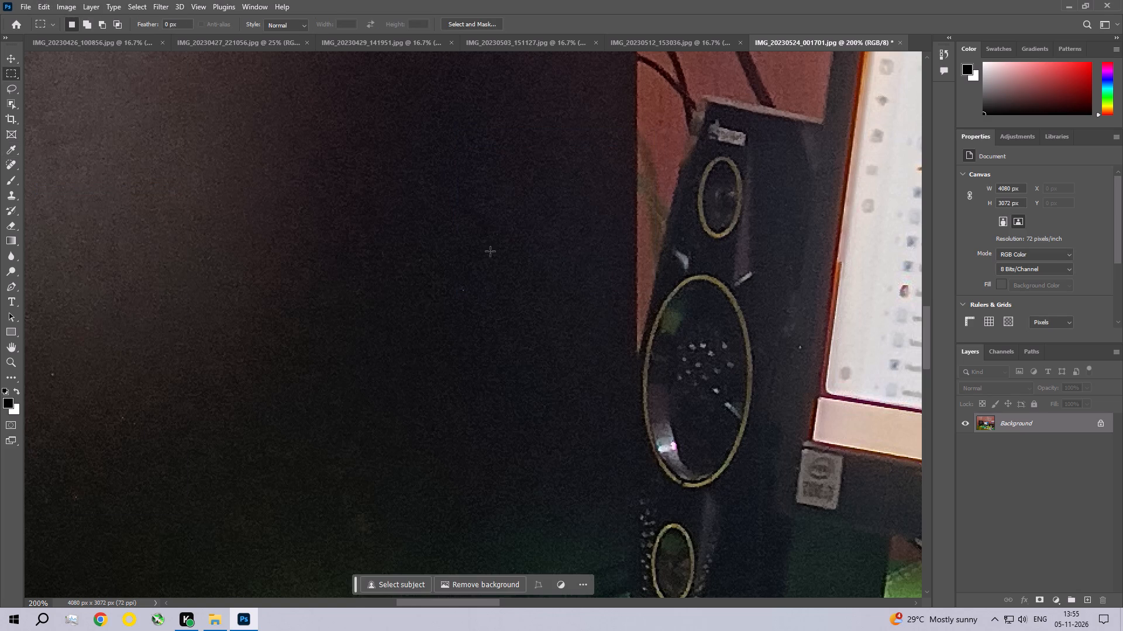
# Remove the faint speck between the last cleaned spot and the speaker's large oval ring with a Content-Aware Fill, and deselect.
pyautogui.moveTo(449, 279); pyautogui.dragTo(474, 299)
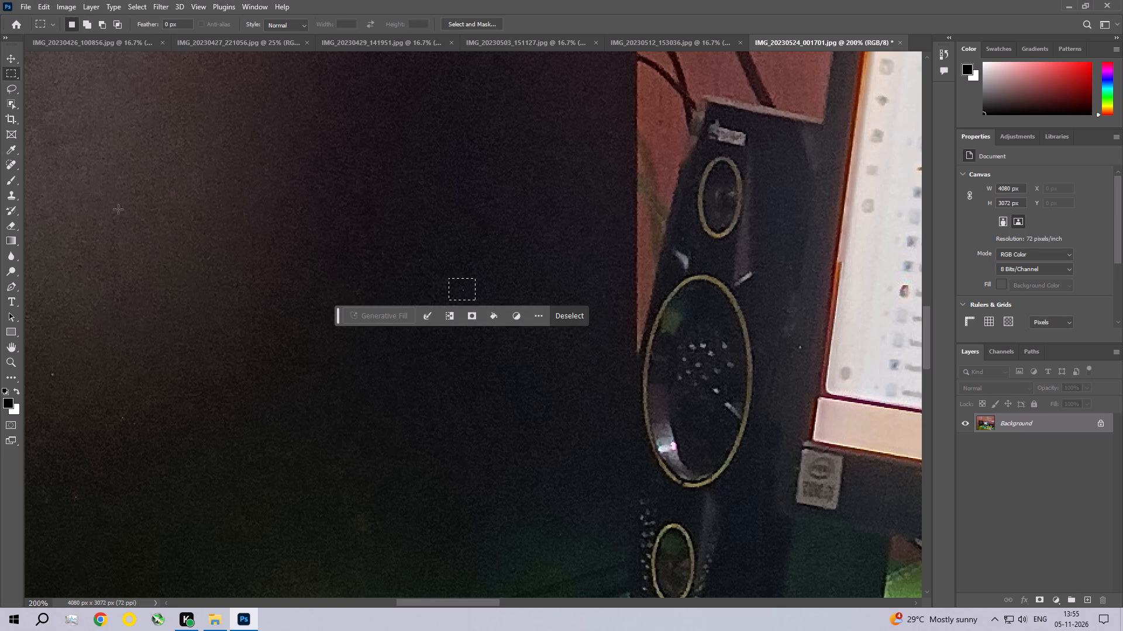
pyautogui.click(46, 2)
pyautogui.click(91, 186)
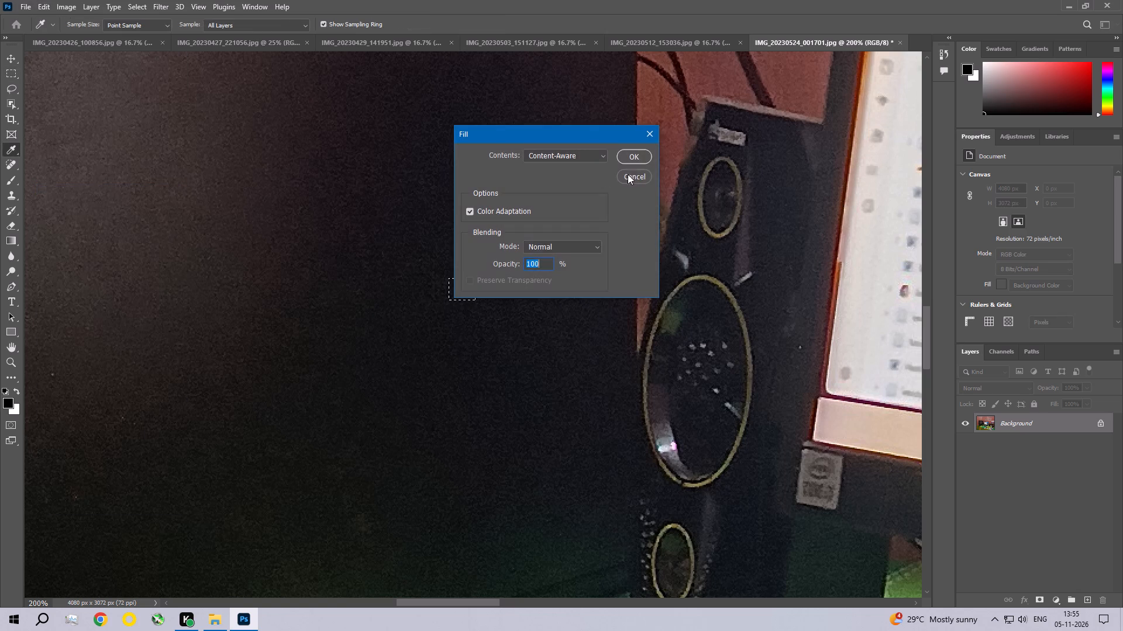
pyautogui.click(633, 154)
pyautogui.hotkey('ctrl', 'd')
# Remove the bright speck in the brownish lit area of the black panel's left half with a Content-Aware Fill, and deselect.
pyautogui.press('space')
pyautogui.press('space')
pyautogui.press('space')
pyautogui.press('space')
pyautogui.press('space')
pyautogui.press('space')
pyautogui.press('space')
pyautogui.press('space')
pyautogui.press('space')
pyautogui.press('space')
pyautogui.press('space')
pyautogui.press('space')
pyautogui.press('space')
pyautogui.press('space')
pyautogui.press('space')
pyautogui.press('space')
pyautogui.press('space')
pyautogui.press('space')
pyautogui.press('space')
pyautogui.moveTo(203, 300); pyautogui.dragTo(473, 223)
pyautogui.moveTo(310, 283); pyautogui.dragTo(336, 313)
pyautogui.click(39, 2)
pyautogui.click(65, 188)
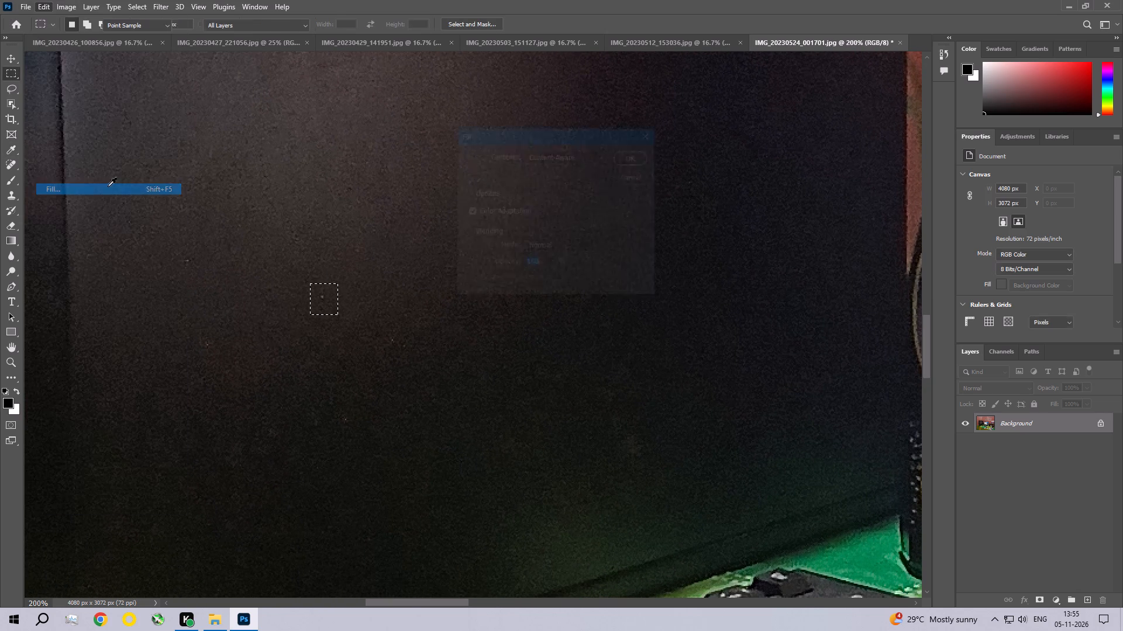
pyautogui.click(628, 157)
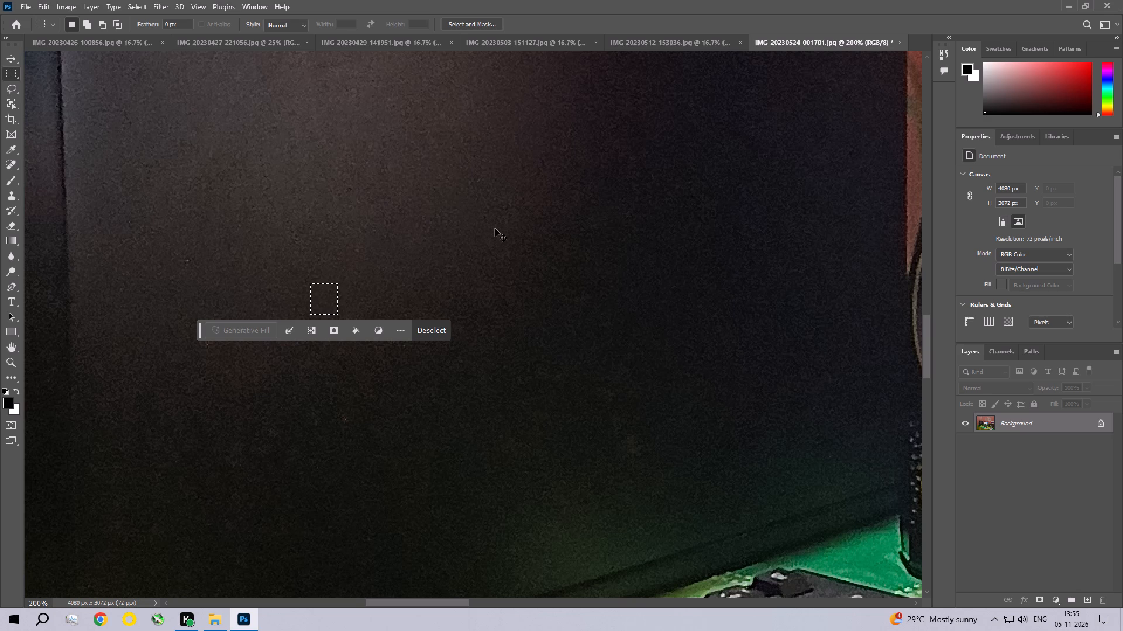
pyautogui.hotkey('ctrl', 'd')
# Remove the faint reddish specks at the lower edge of the panel's brownish lit area, above the keyboard, with a Content-Aware Fill.
pyautogui.press('space')
pyautogui.press('space')
pyautogui.press('space')
pyautogui.press('space')
pyautogui.press('space')
pyautogui.press('space')
pyautogui.press('space')
pyautogui.press('space')
pyautogui.moveTo(406, 309); pyautogui.dragTo(428, 220)
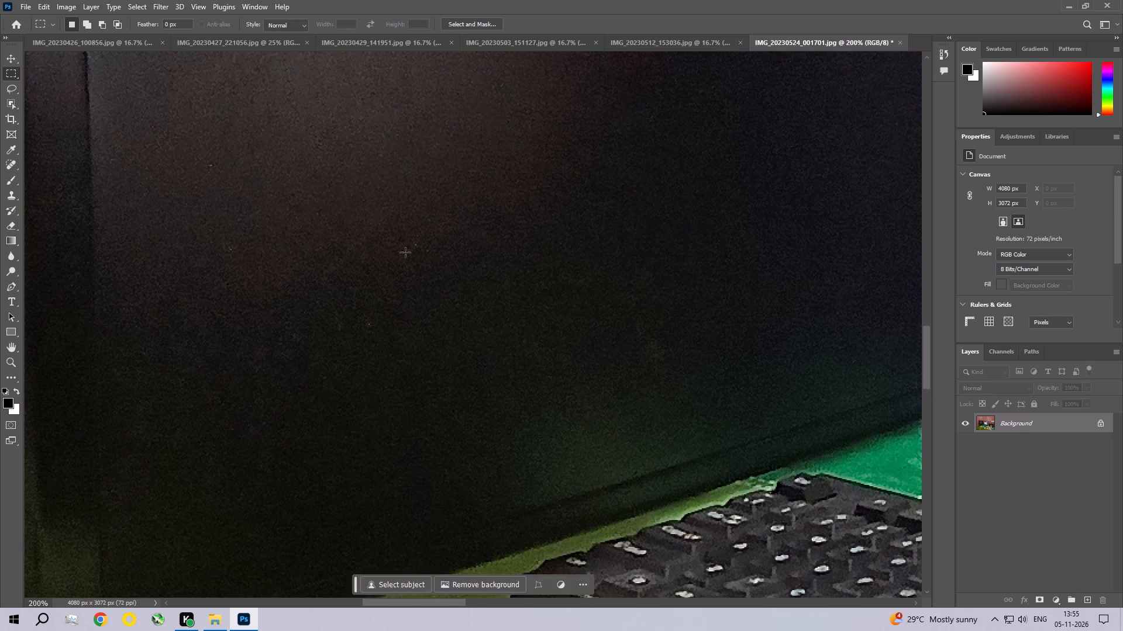
pyautogui.moveTo(399, 228); pyautogui.dragTo(434, 266)
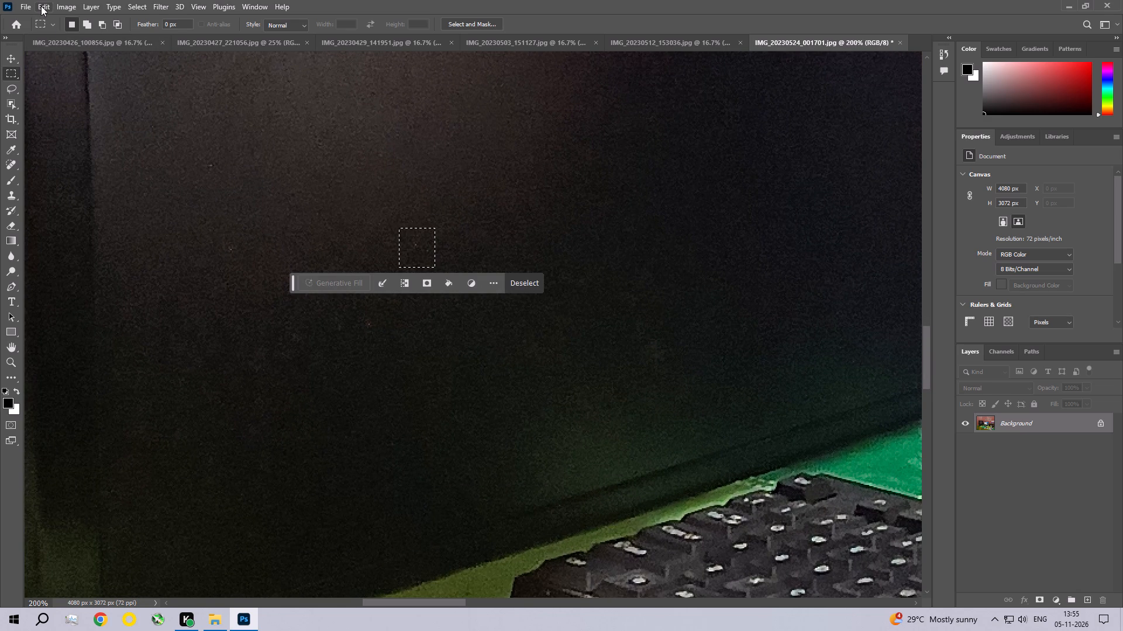
pyautogui.click(41, 6)
pyautogui.click(56, 186)
pyautogui.click(625, 156)
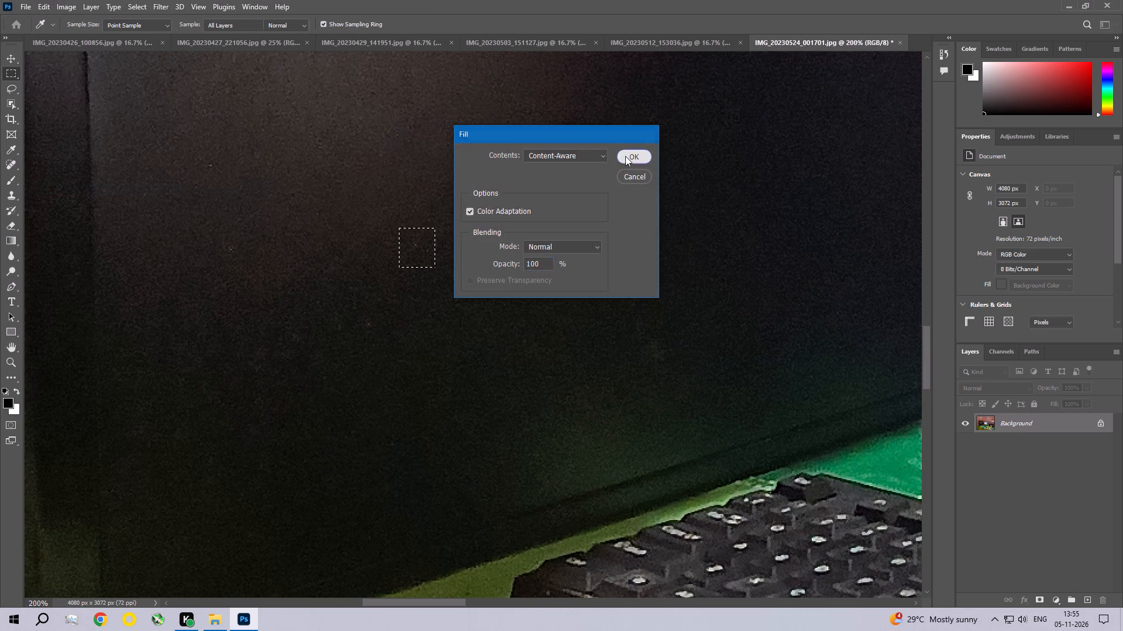
pyautogui.hotkey('ctrl', 'd')
# Remove the faint speck at the lower-left fringe of the panel's brownish lit area with a Content-Aware Fill, and deselect.
pyautogui.press('space')
pyautogui.press('space')
pyautogui.press('space')
pyautogui.press('space')
pyautogui.press('space')
pyautogui.press('space')
pyautogui.press('space')
pyautogui.press('space')
pyautogui.press('space')
pyautogui.press('space')
pyautogui.moveTo(311, 260); pyautogui.dragTo(358, 196)
pyautogui.moveTo(258, 172); pyautogui.dragTo(292, 200)
pyautogui.click(40, 9)
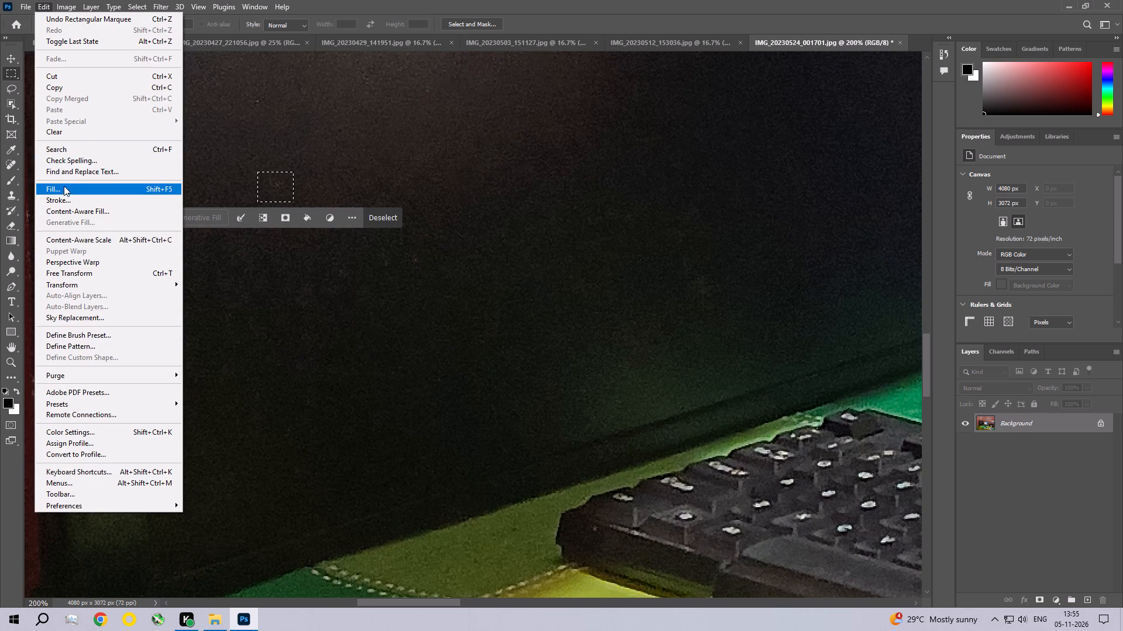
pyautogui.click(64, 186)
pyautogui.click(629, 148)
pyautogui.click(629, 155)
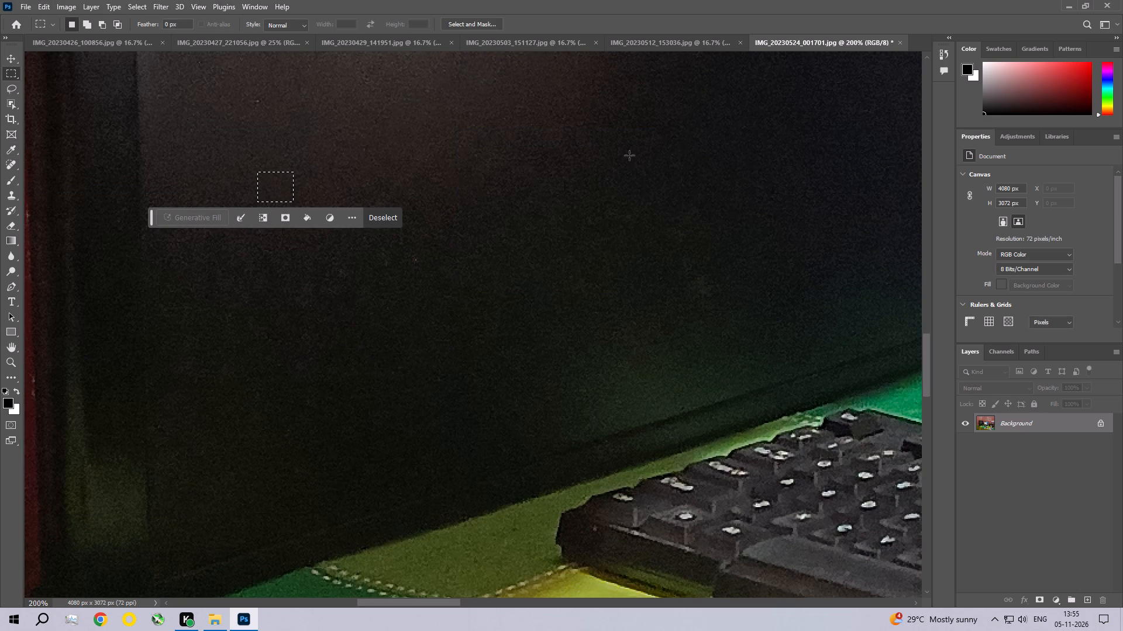
pyautogui.hotkey('ctrl', 'd')
# Remove the small reddish speck in the panel's dark area, just below the brownish glow, with a Content-Aware Fill, and deselect.
pyautogui.press('space')
pyautogui.press('space')
pyautogui.press('space')
pyautogui.press('space')
pyautogui.press('space')
pyautogui.press('space')
pyautogui.press('space')
pyautogui.press('space')
pyautogui.press('space')
pyautogui.press('space')
pyautogui.press('space')
pyautogui.press('space')
pyautogui.press('space')
pyautogui.moveTo(361, 199); pyautogui.dragTo(294, 162)
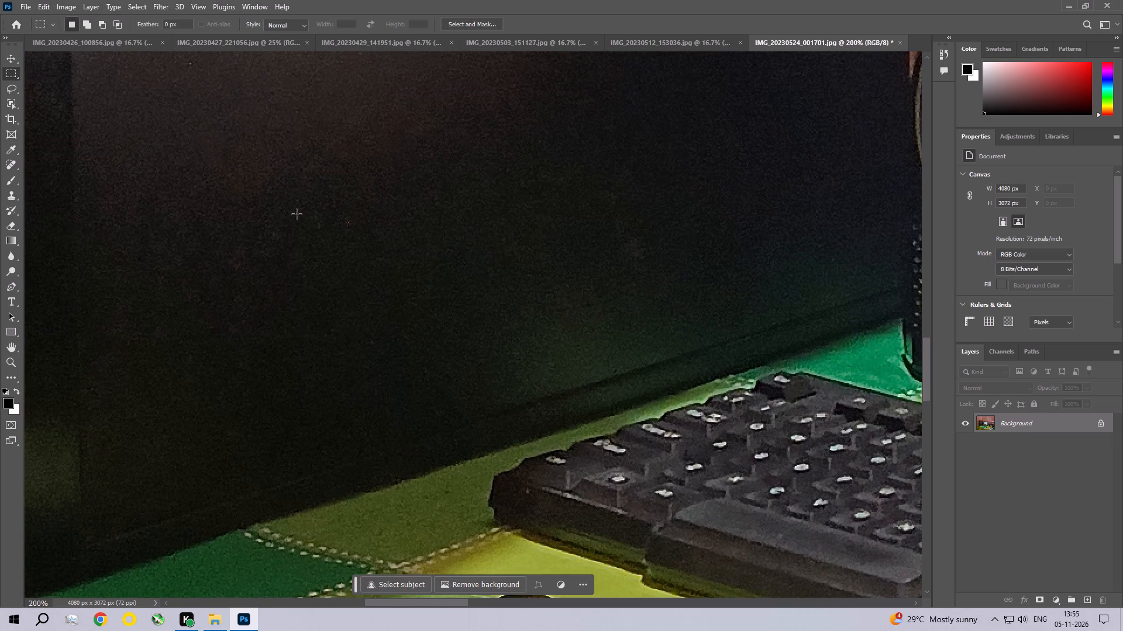
pyautogui.moveTo(330, 212); pyautogui.dragTo(361, 233)
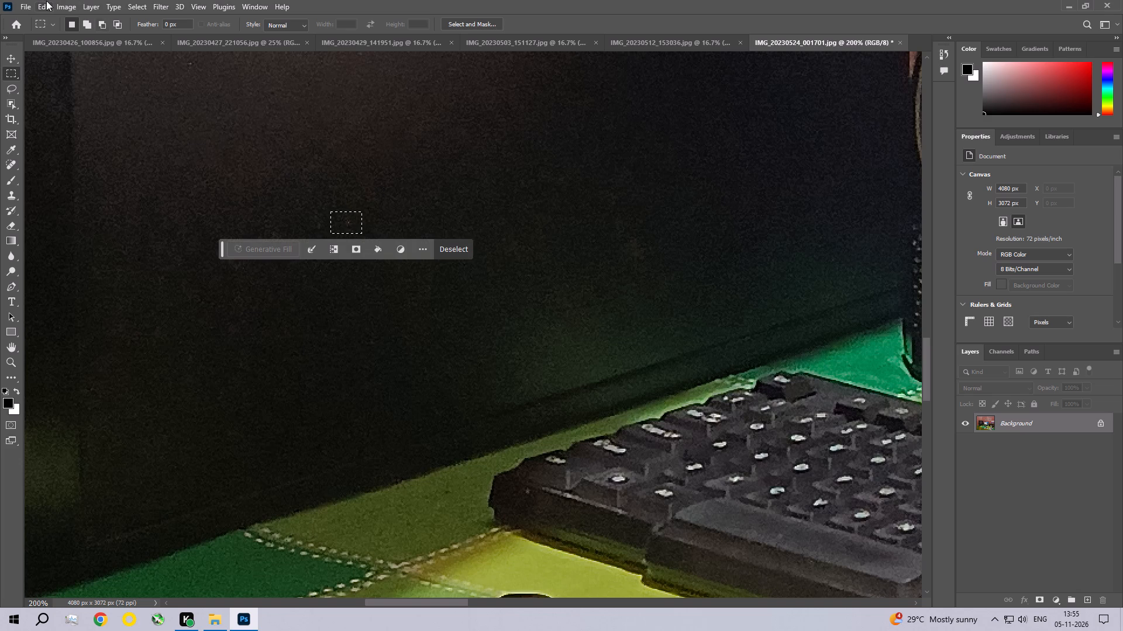
pyautogui.click(45, 1)
pyautogui.click(75, 187)
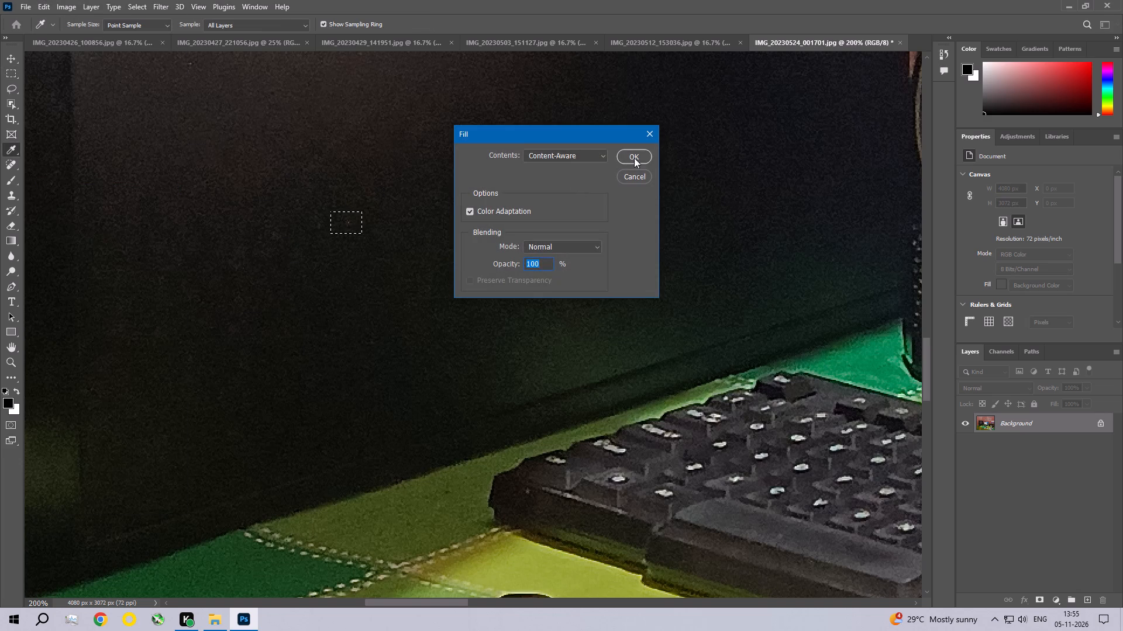
pyautogui.click(642, 153)
pyautogui.hotkey('ctrl', 'd')
# Remove the tiny bright speck near the black panel's left edge, beside the brownish glow, with a Content-Aware Fill, and deselect.
pyautogui.press('space')
pyautogui.press('space')
pyautogui.press('space')
pyautogui.press('space')
pyautogui.press('space')
pyautogui.press('space')
pyautogui.press('space')
pyautogui.press('space')
pyautogui.press('space')
pyautogui.press('space')
pyautogui.press('space')
pyautogui.press('space')
pyautogui.press('space')
pyautogui.press('space')
pyautogui.press('space')
pyautogui.press('space')
pyautogui.moveTo(249, 161); pyautogui.dragTo(339, 306)
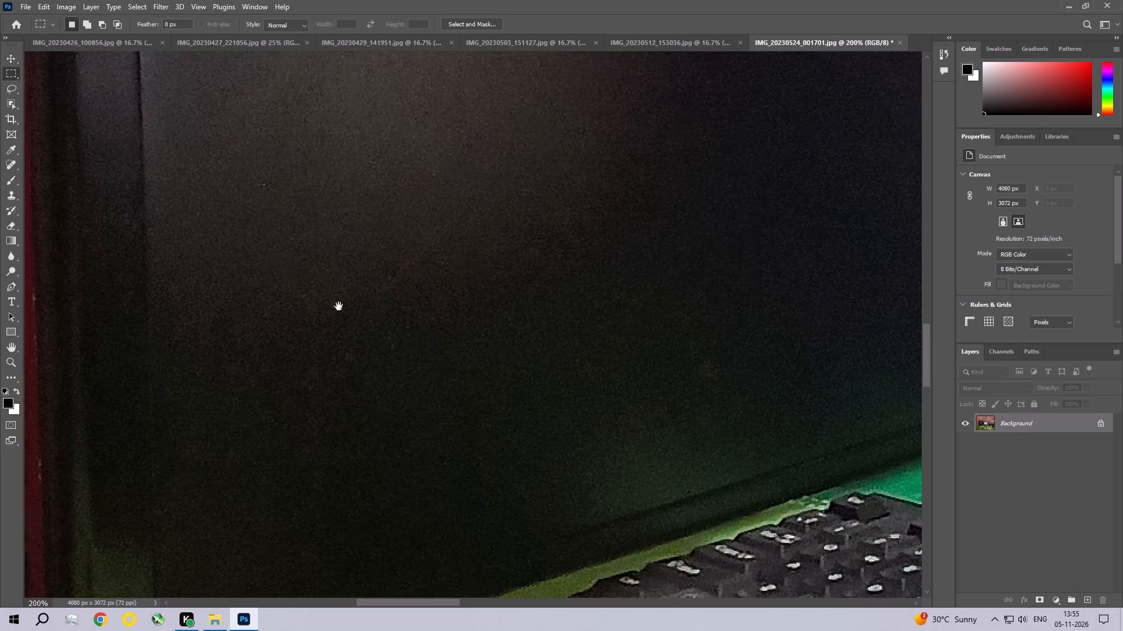
pyautogui.moveTo(339, 306); pyautogui.dragTo(340, 307)
pyautogui.moveTo(264, 197); pyautogui.dragTo(297, 225)
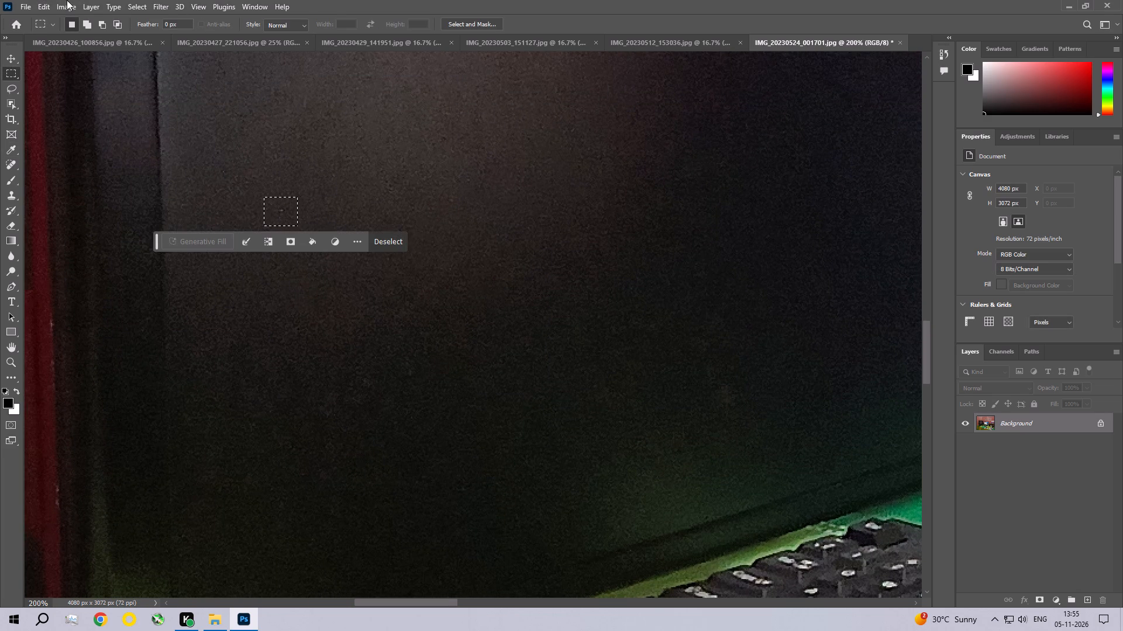
pyautogui.click(39, 2)
pyautogui.click(71, 187)
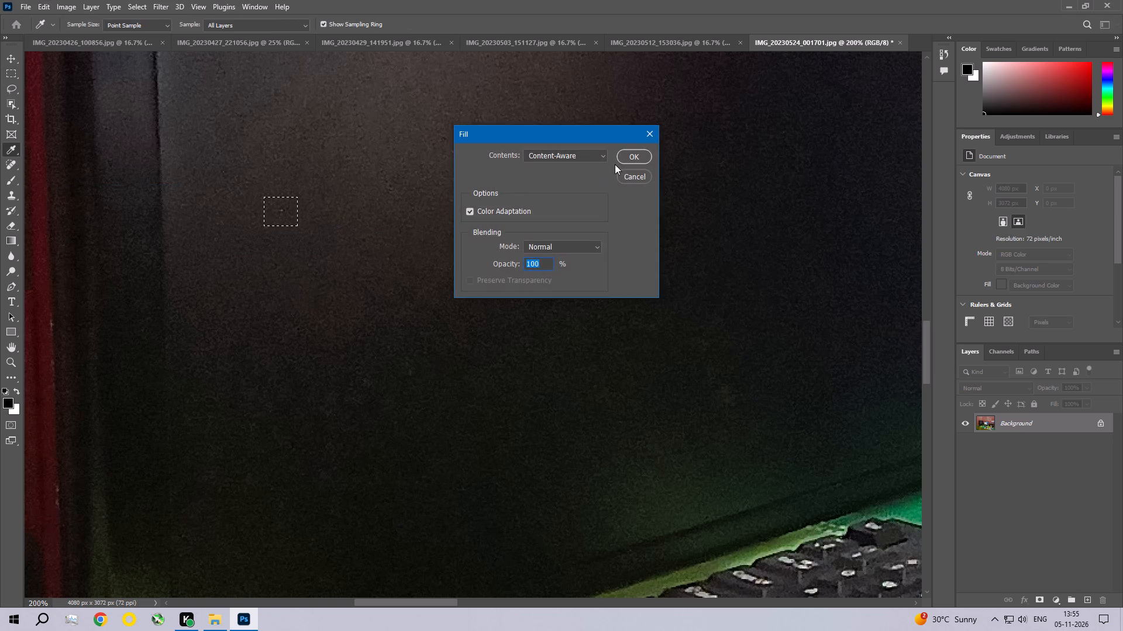
pyautogui.click(626, 154)
pyautogui.hotkey('ctrl', 'd')
# Remove the faint light smudge near the black panel's top, just below its pale upper edge line, with a Content-Aware Fill.
pyautogui.press('space')
pyautogui.press('space')
pyautogui.press('space')
pyautogui.press('space')
pyautogui.press('space')
pyautogui.press('space')
pyautogui.press('space')
pyautogui.press('space')
pyautogui.press('space')
pyautogui.press('space')
pyautogui.press('space')
pyautogui.press('space')
pyautogui.press('space')
pyautogui.press('space')
pyautogui.press('space')
pyautogui.press('space')
pyautogui.press('space')
pyautogui.press('space')
pyautogui.press('space')
pyautogui.press('space')
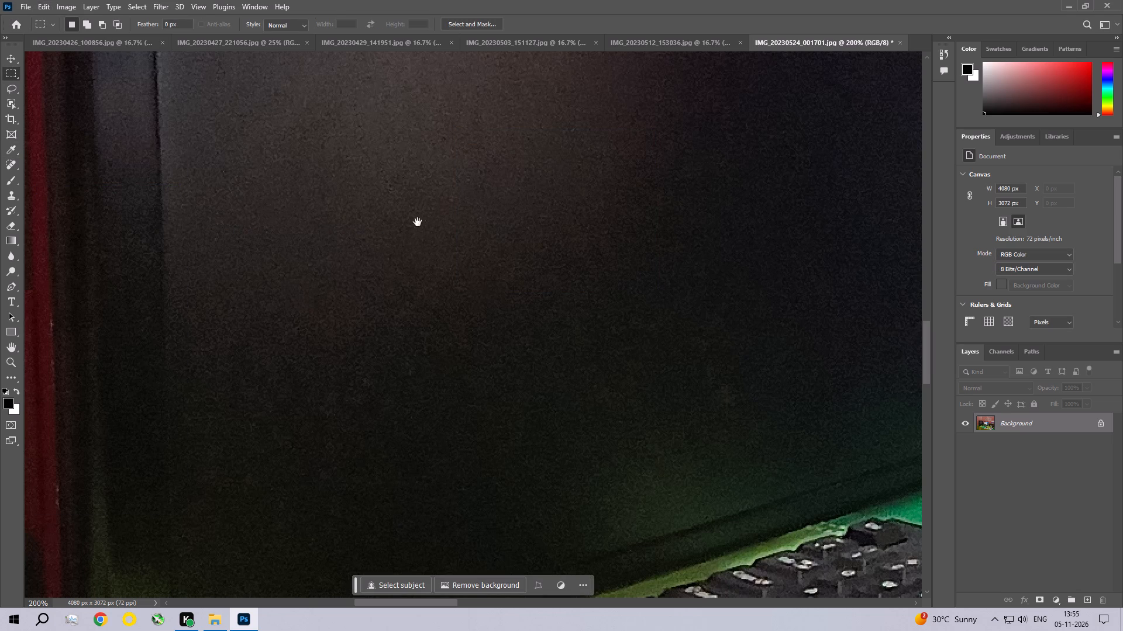
pyautogui.moveTo(405, 256); pyautogui.dragTo(445, 155)
pyautogui.moveTo(428, 219); pyautogui.dragTo(426, 289)
pyautogui.moveTo(522, 150); pyautogui.dragTo(527, 266)
pyautogui.moveTo(527, 208); pyautogui.dragTo(527, 275)
pyautogui.moveTo(524, 209); pyautogui.dragTo(528, 261)
pyautogui.moveTo(525, 203); pyautogui.dragTo(538, 236)
pyautogui.moveTo(492, 139); pyautogui.dragTo(541, 197)
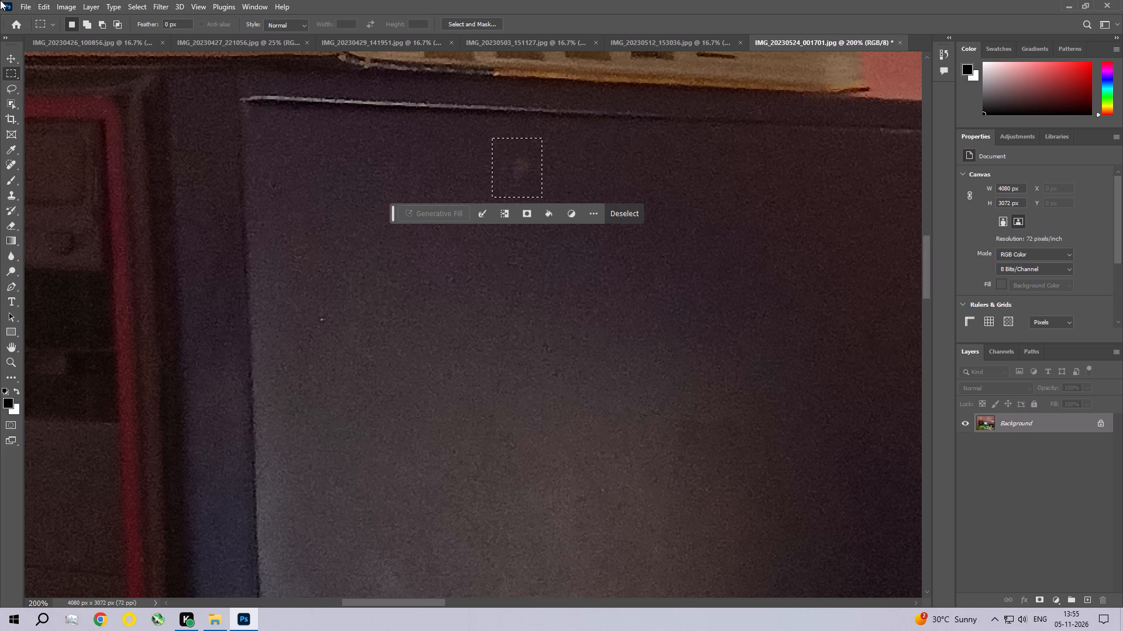
pyautogui.click(42, 0)
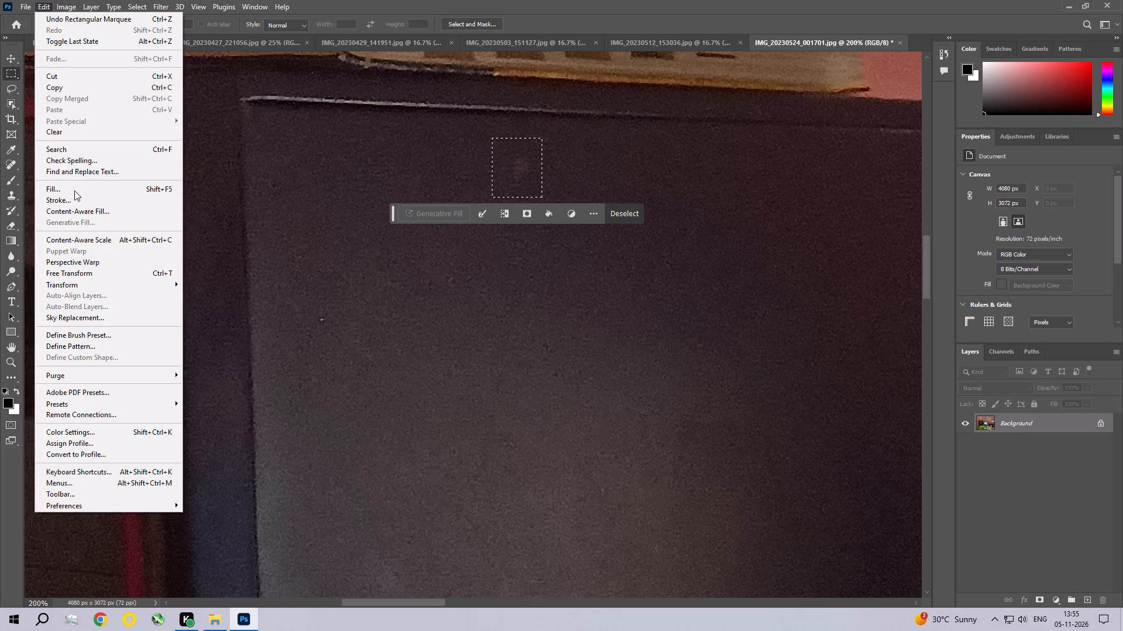
pyautogui.click(74, 190)
pyautogui.click(639, 152)
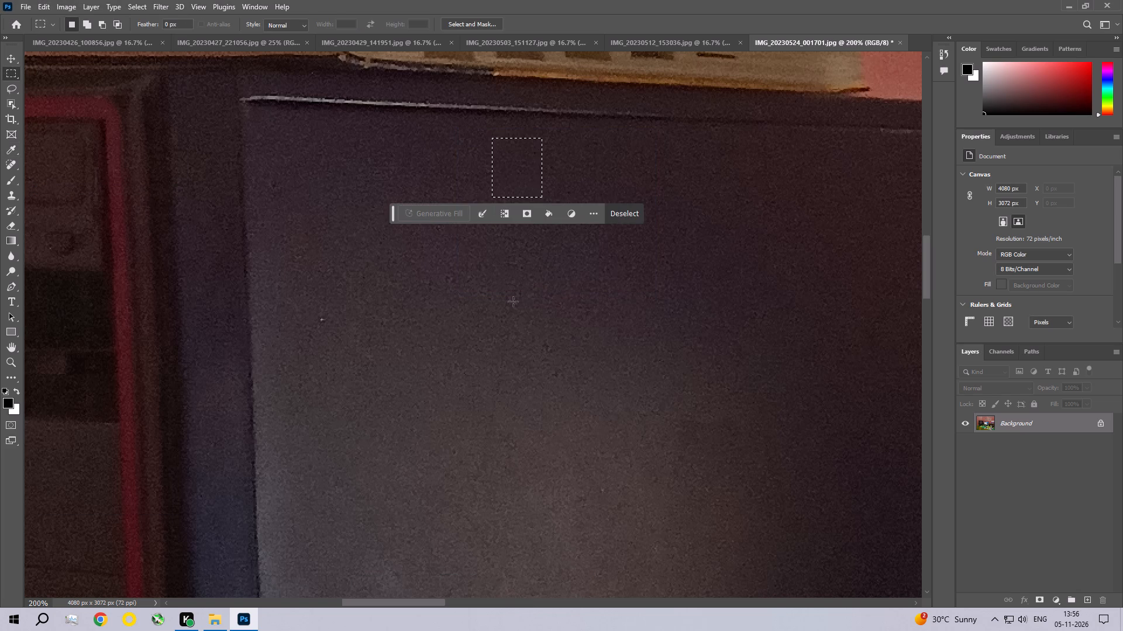
# Remove the tiny speck near the black panel's upper-left edge with a Content-Aware Fill, and deselect.
pyautogui.hotkey('ctrl', 'd')
pyautogui.press('space')
pyautogui.press('space')
pyautogui.press('space')
pyautogui.press('space')
pyautogui.press('space')
pyautogui.press('space')
pyautogui.press('space')
pyautogui.press('space')
pyautogui.press('space')
pyautogui.press('space')
pyautogui.moveTo(370, 299); pyautogui.dragTo(420, 227)
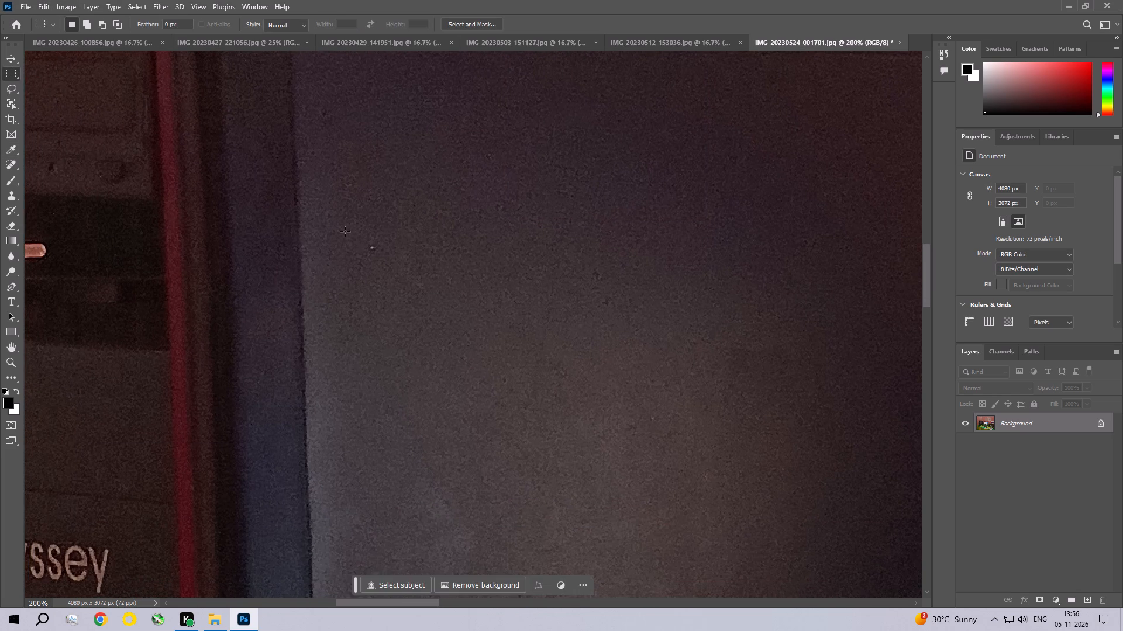
pyautogui.moveTo(346, 232); pyautogui.dragTo(384, 264)
pyautogui.click(49, 4)
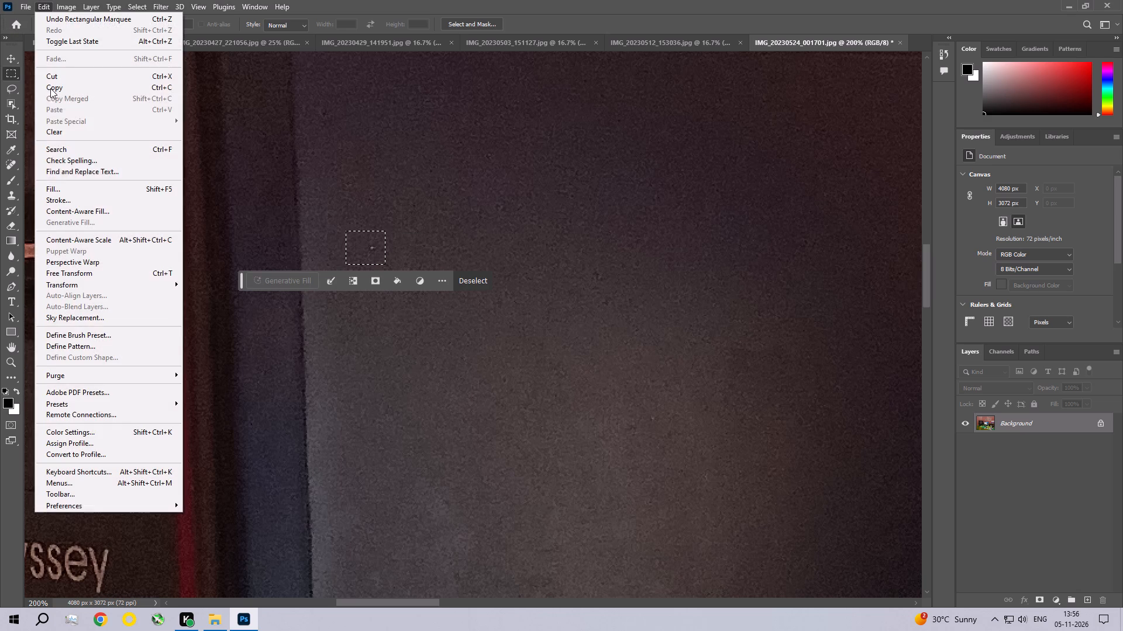
pyautogui.click(55, 186)
pyautogui.click(624, 157)
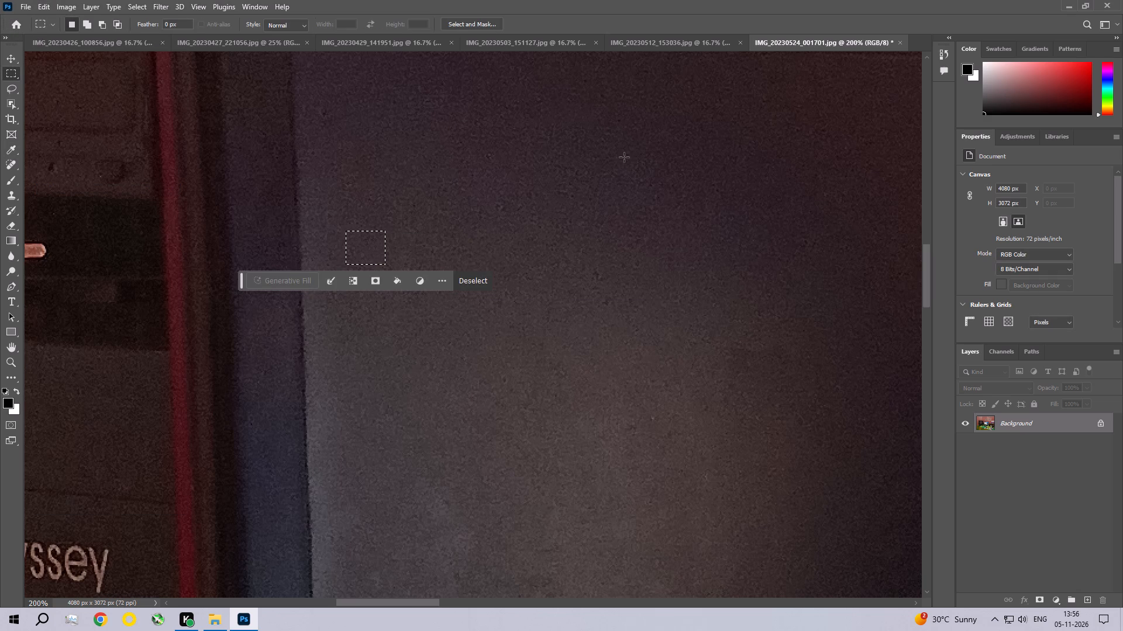
pyautogui.hotkey('ctrl', '0')
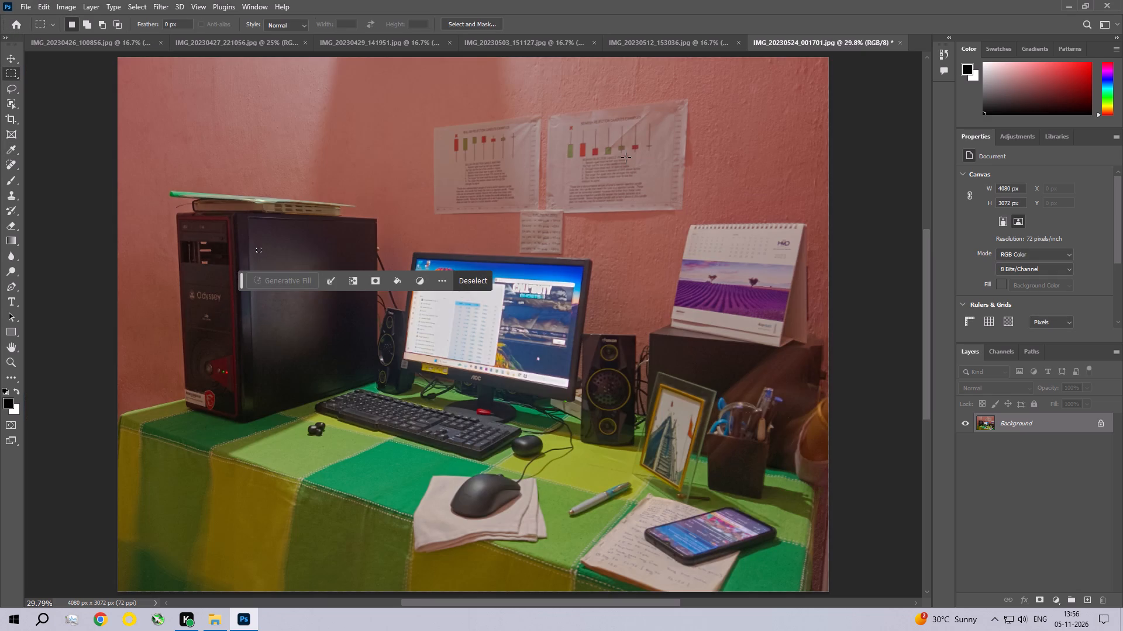
pyautogui.hotkey('ctrl', 'd')
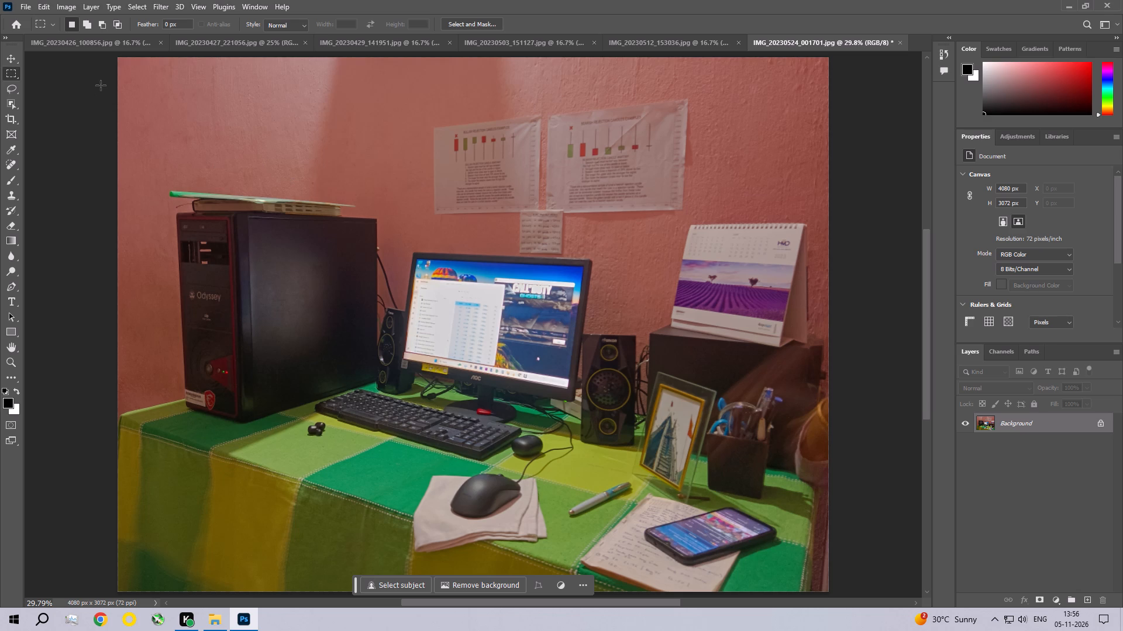
# Apply a Brightness/Contrast adjustment to the desk photo with Brightness 18 and Contrast 17.
pyautogui.click(72, 6)
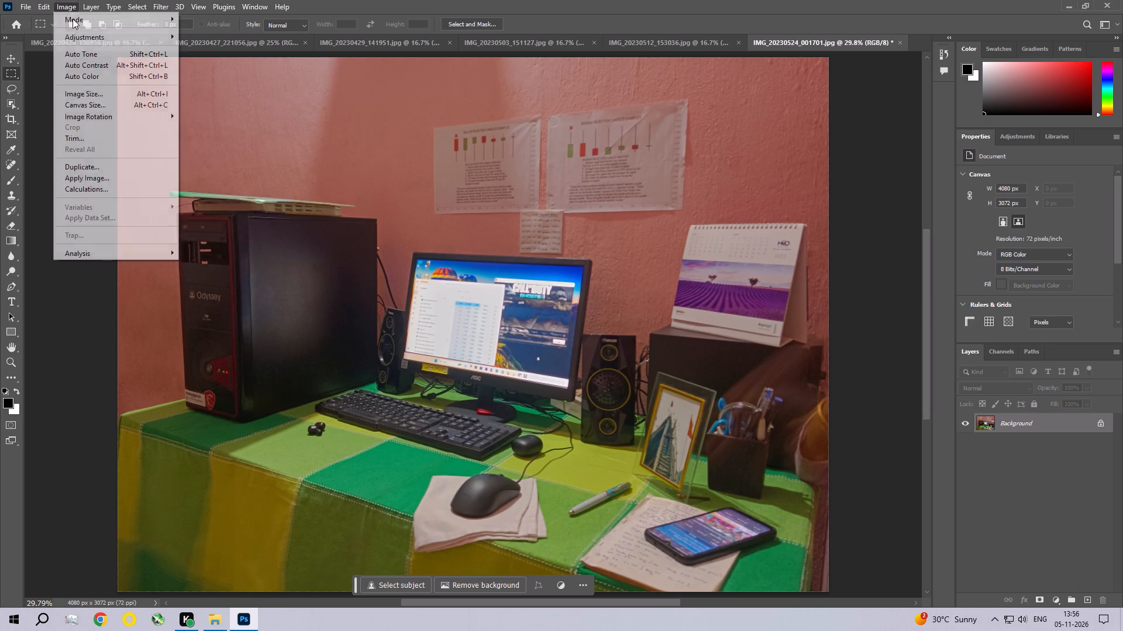
pyautogui.click(76, 39)
pyautogui.click(278, 37)
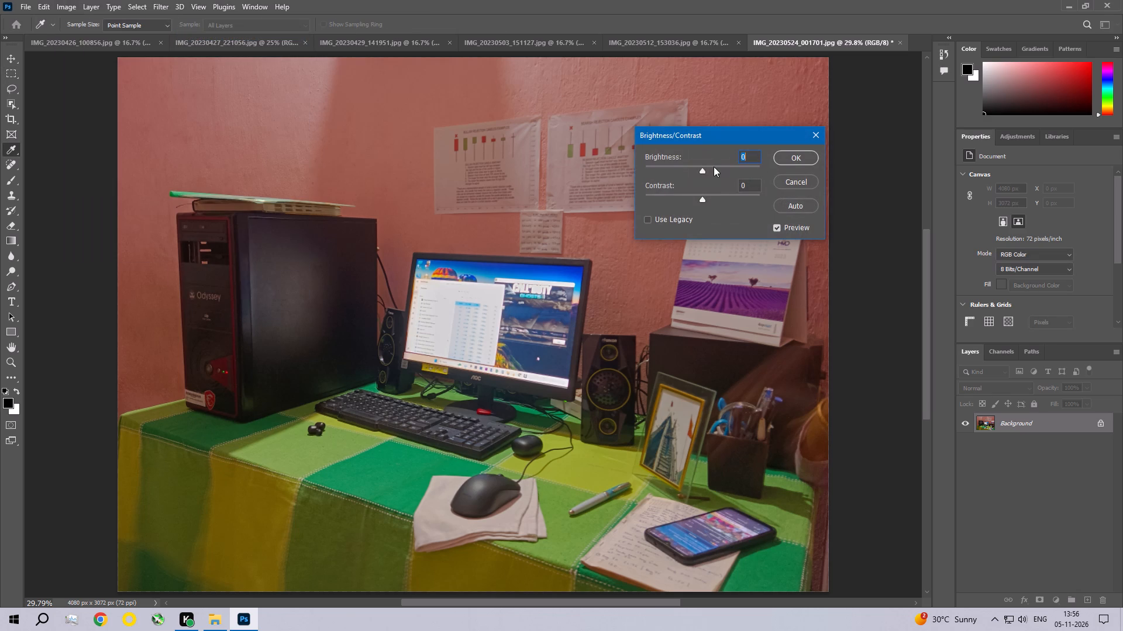
pyautogui.moveTo(702, 167); pyautogui.dragTo(709, 168)
pyautogui.moveTo(701, 198); pyautogui.dragTo(712, 199)
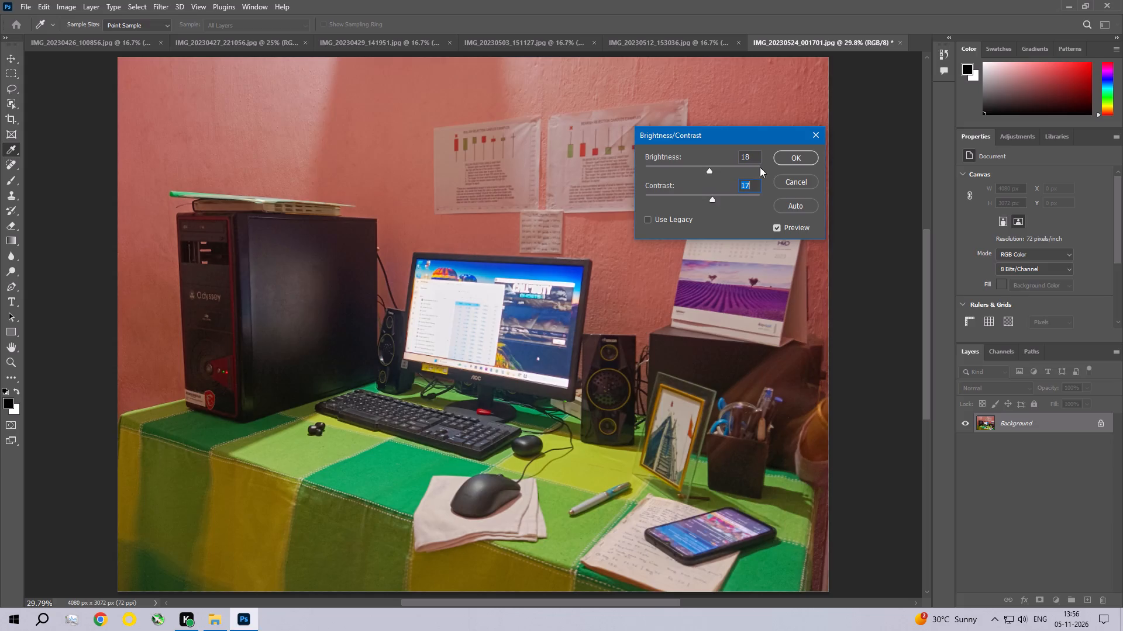
pyautogui.click(800, 157)
# Apply a Photo Filter to the desk photo using Warming Filter (85) at 25% density.
pyautogui.click(63, 0)
pyautogui.click(74, 35)
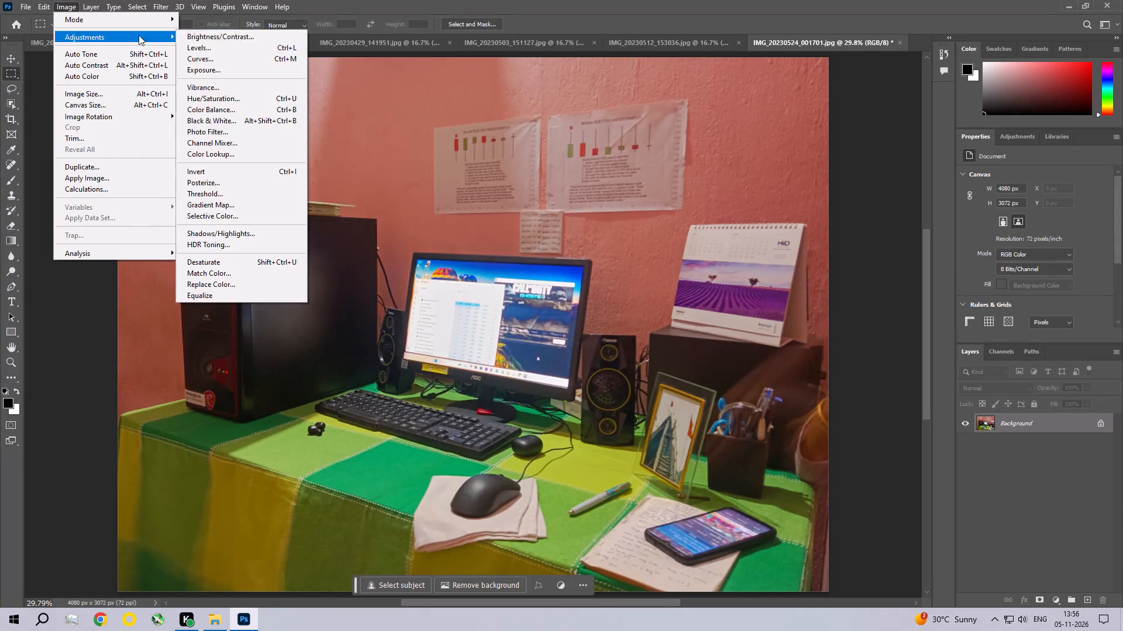
pyautogui.click(206, 127)
pyautogui.click(852, 131)
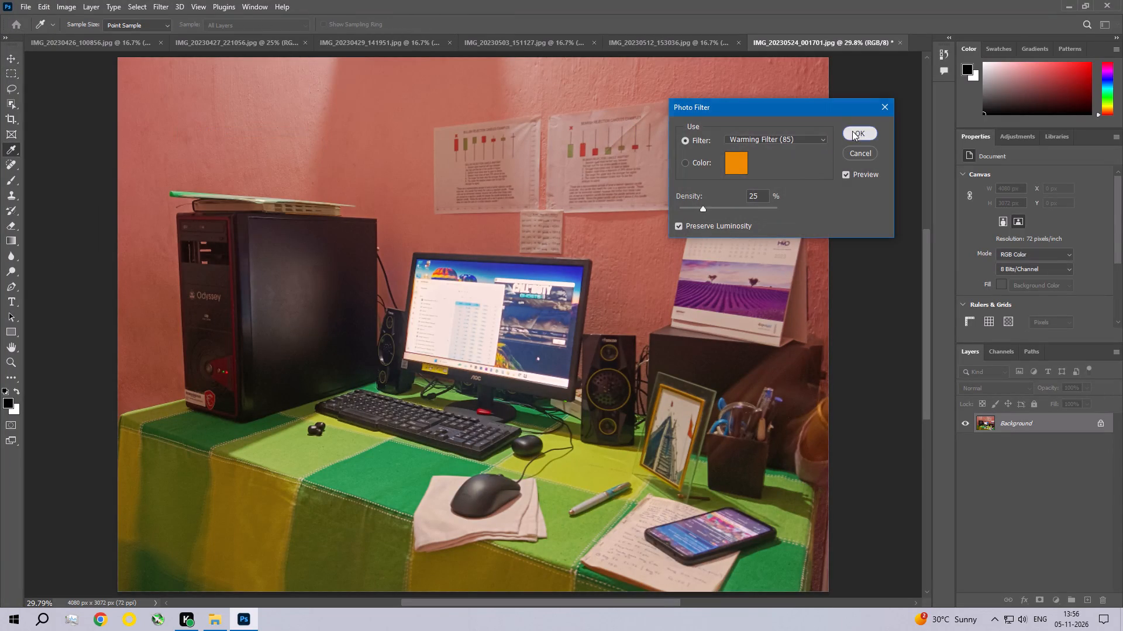
# Apply an Exposure adjustment to the desk photo with the Offset set to 0.0050.
pyautogui.click(59, 5)
pyautogui.click(68, 35)
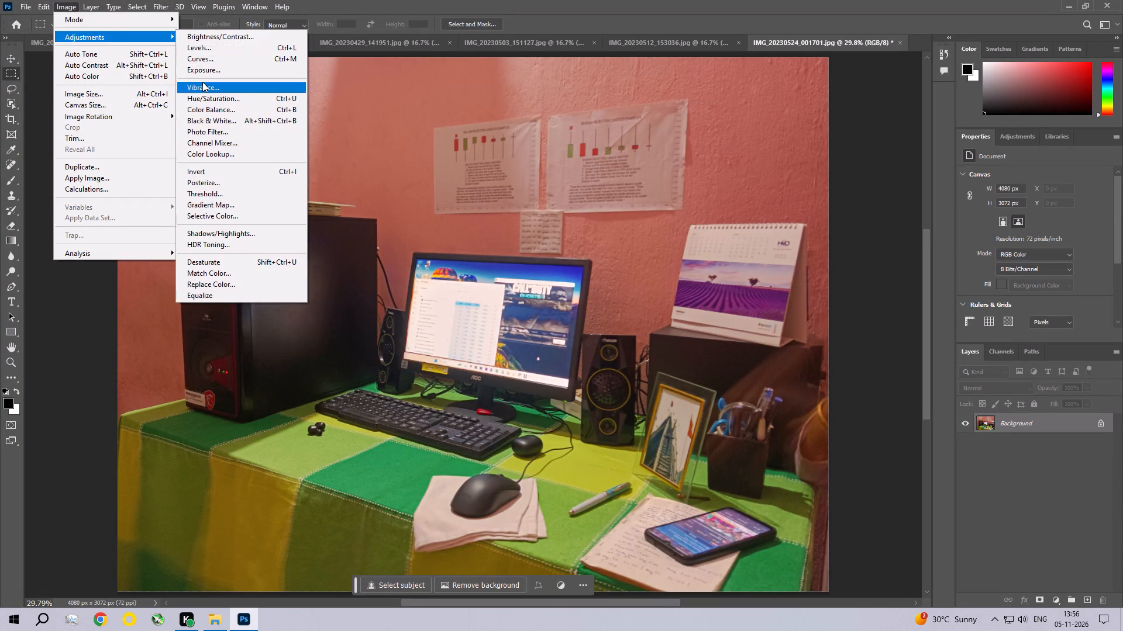
pyautogui.click(207, 71)
pyautogui.click(935, 214)
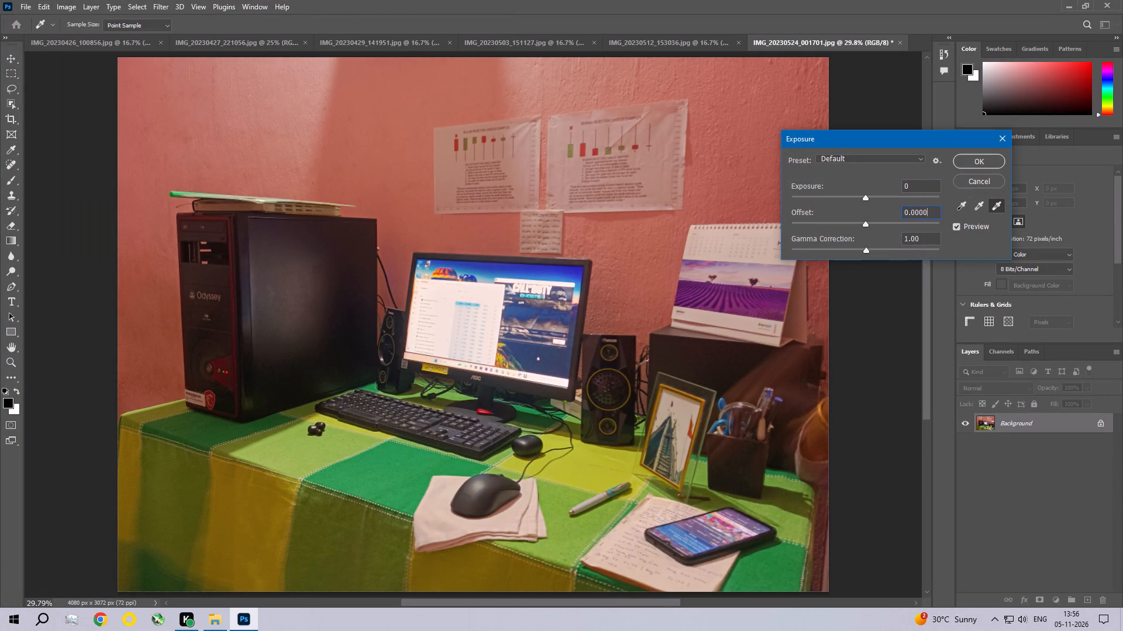
pyautogui.press('BackSpace')
pyautogui.press('BackSpace')
pyautogui.write('50')
pyautogui.press('Return')
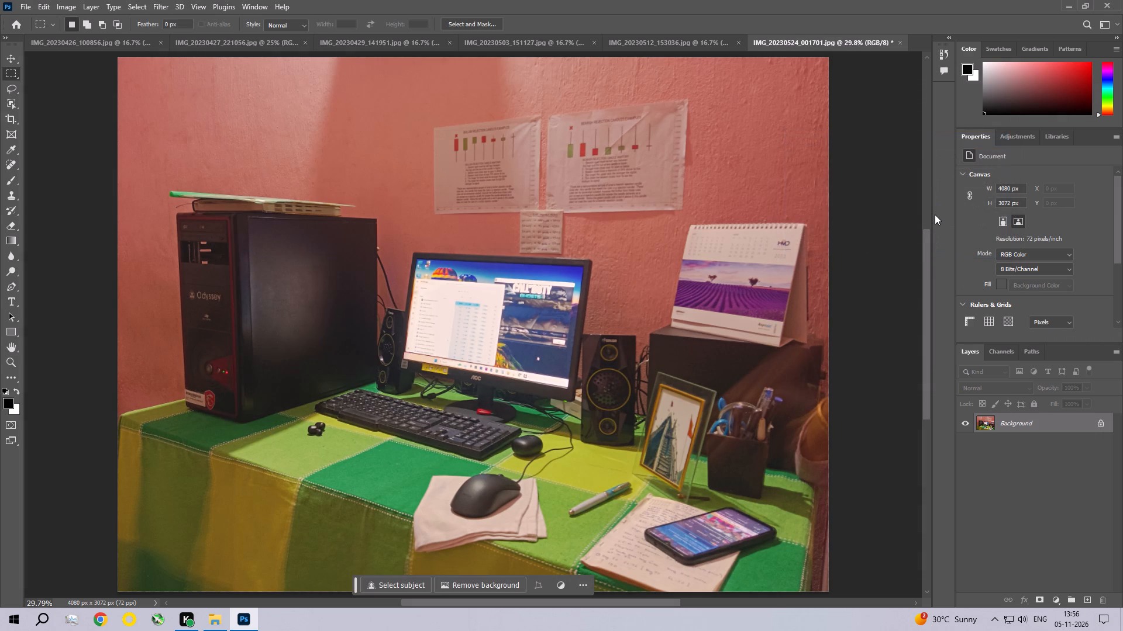
pyautogui.hotkey('ctrl', 'd')
# Save the desk photo IMG_20230524_001701.jpg and close it.
pyautogui.hotkey('ctrl', 's')
pyautogui.click(630, 152)
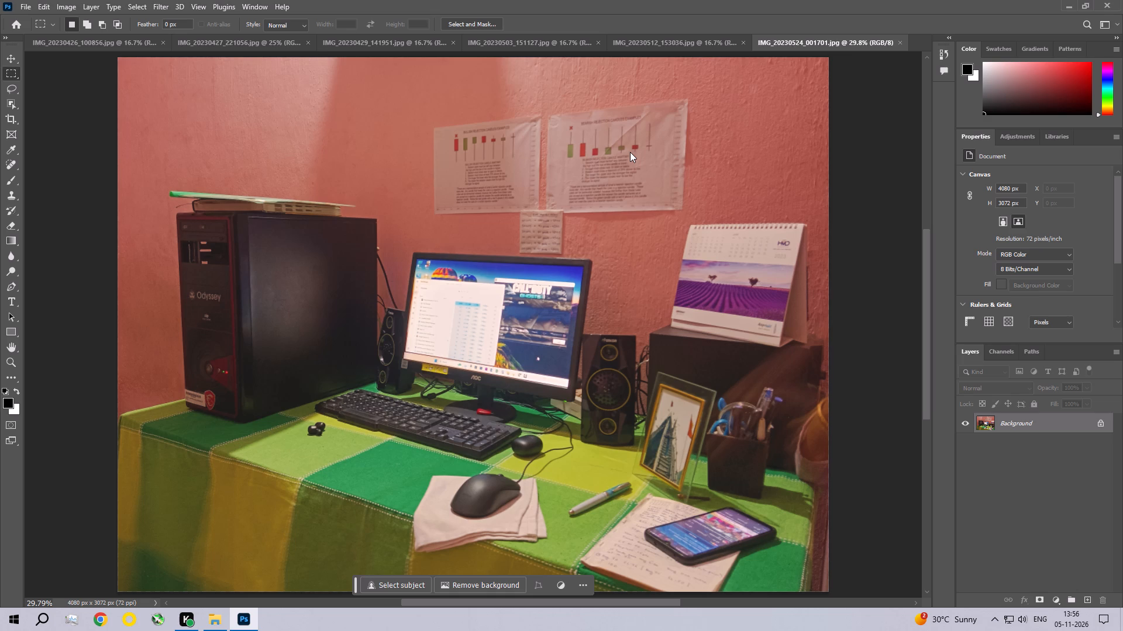
pyautogui.click(900, 43)
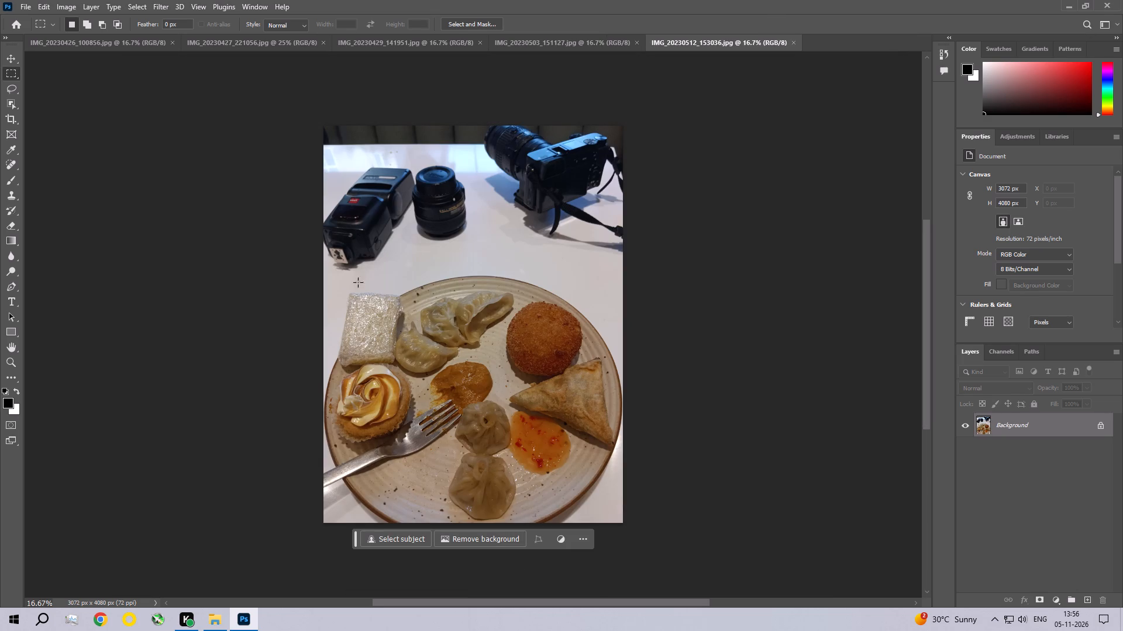
# Apply a full-frame crop to the food plate photo IMG_20230512_153036.jpg.
pyautogui.click(12, 116)
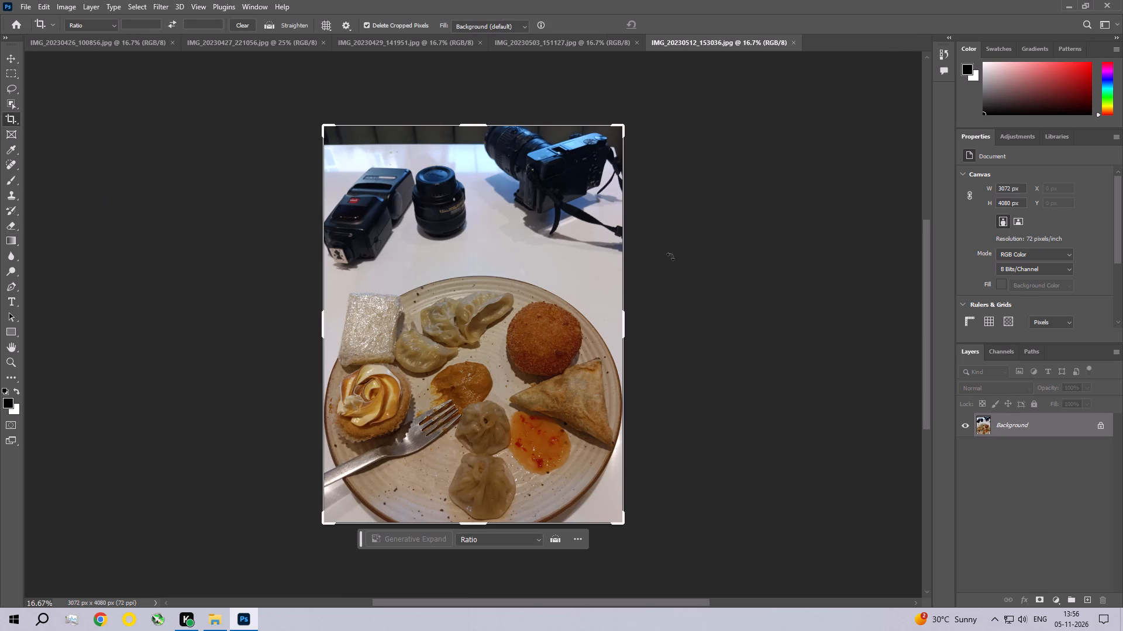
pyautogui.click(671, 256)
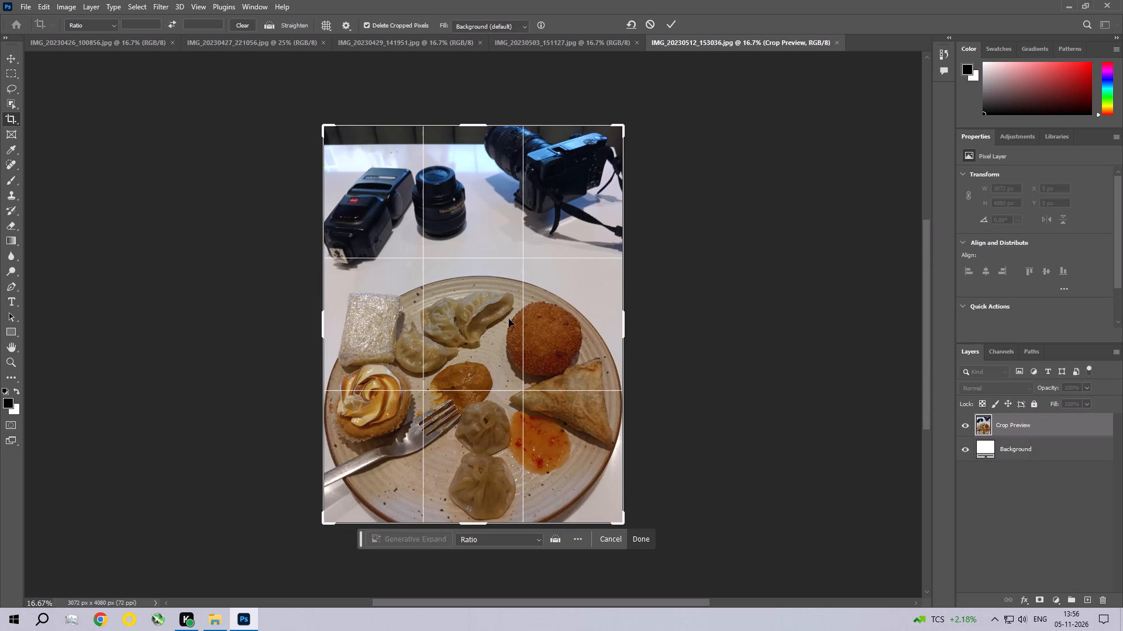
pyautogui.doubleClick(601, 358)
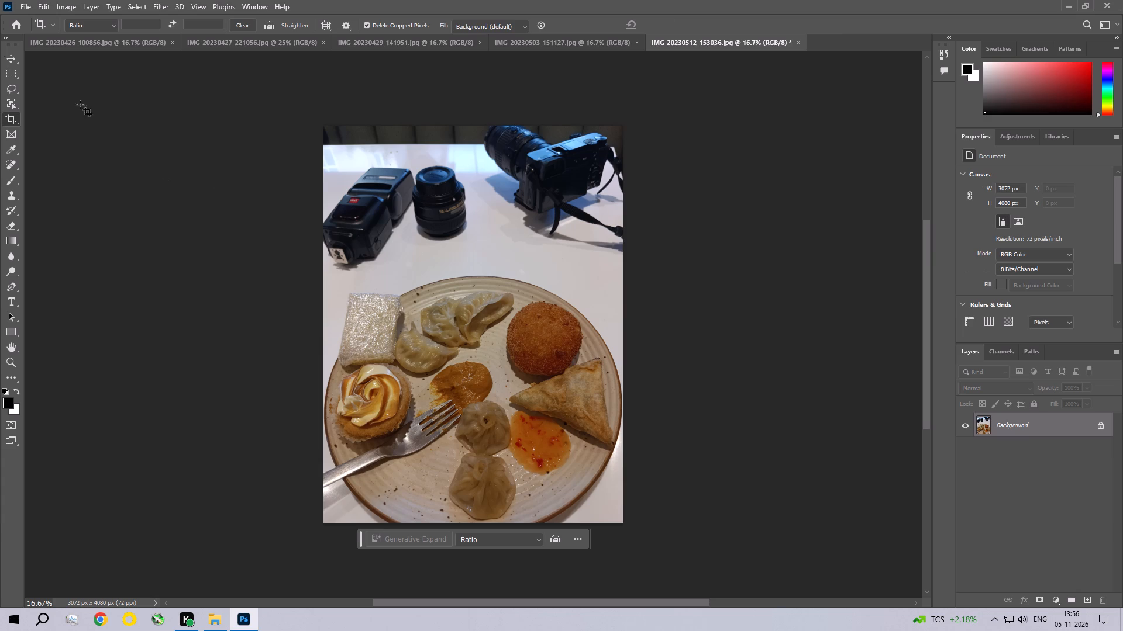
# In the Camera Raw Filter, set the food photo's Exposure +0.20, Contrast +19, Highlights -24, Shadows +16 and Whites -16.
pyautogui.click(65, 2)
pyautogui.click(73, 43)
pyautogui.click(78, 41)
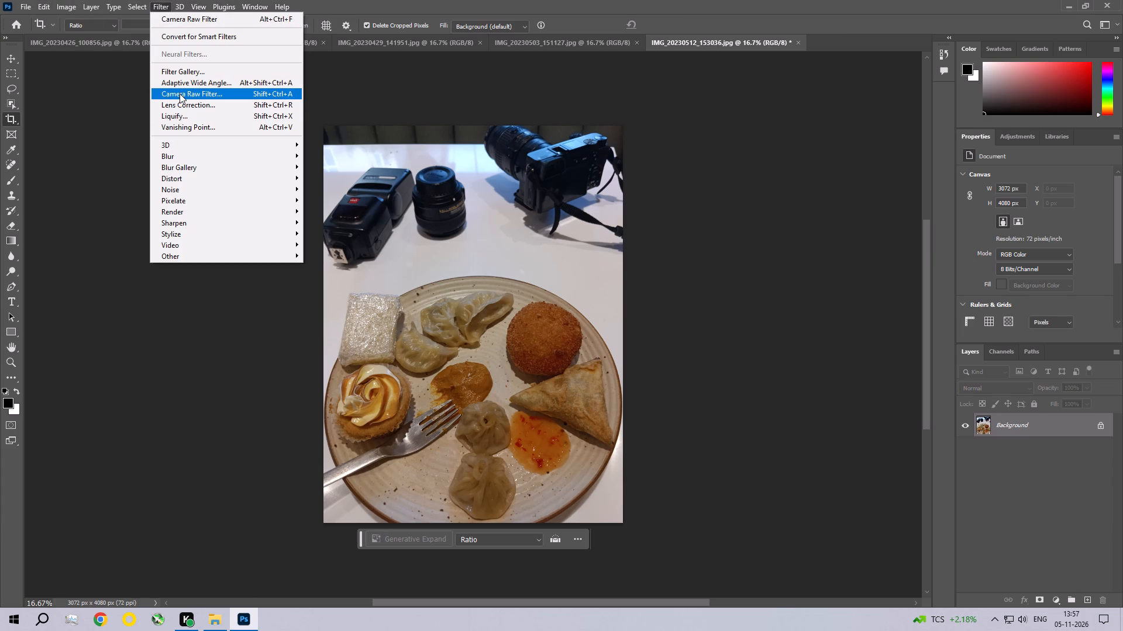
pyautogui.click(180, 93)
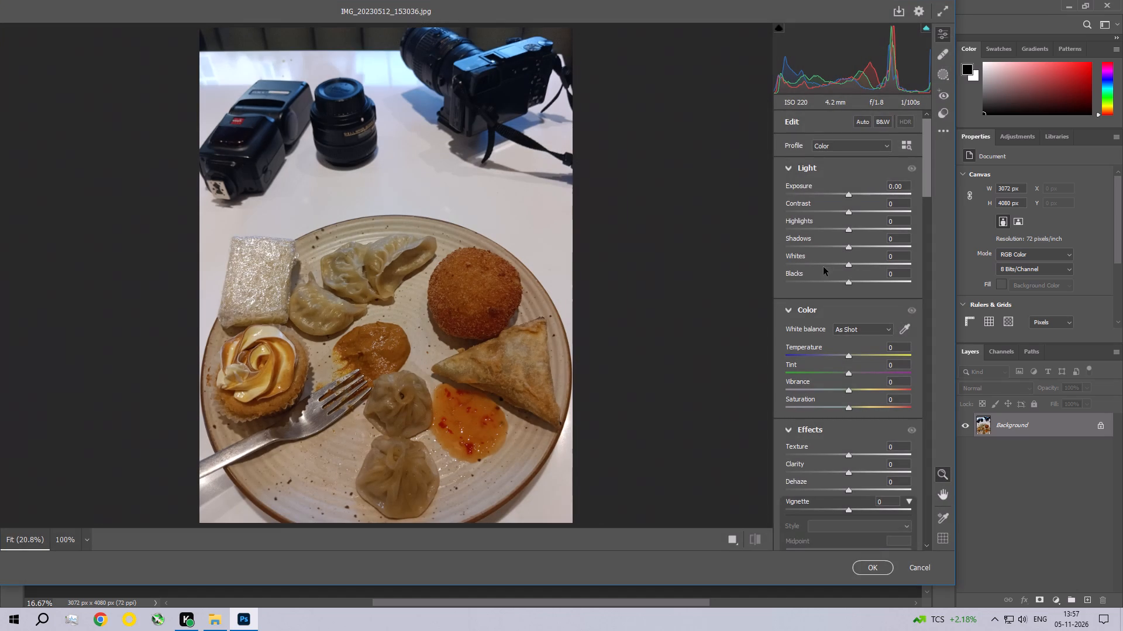
pyautogui.click(849, 195)
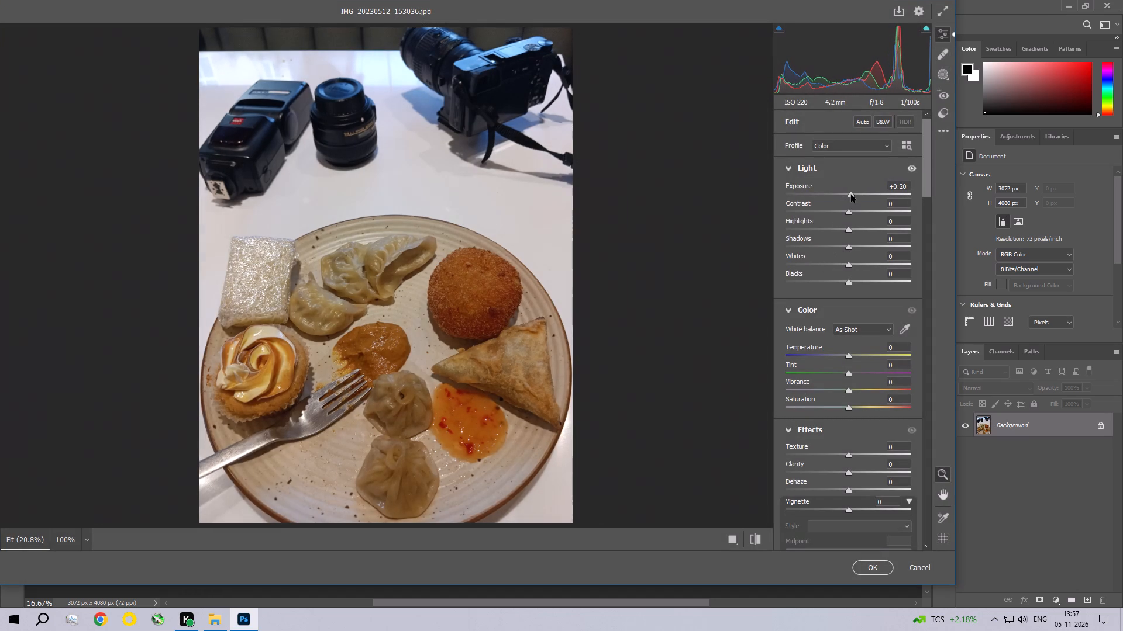
pyautogui.moveTo(849, 214); pyautogui.dragTo(860, 217)
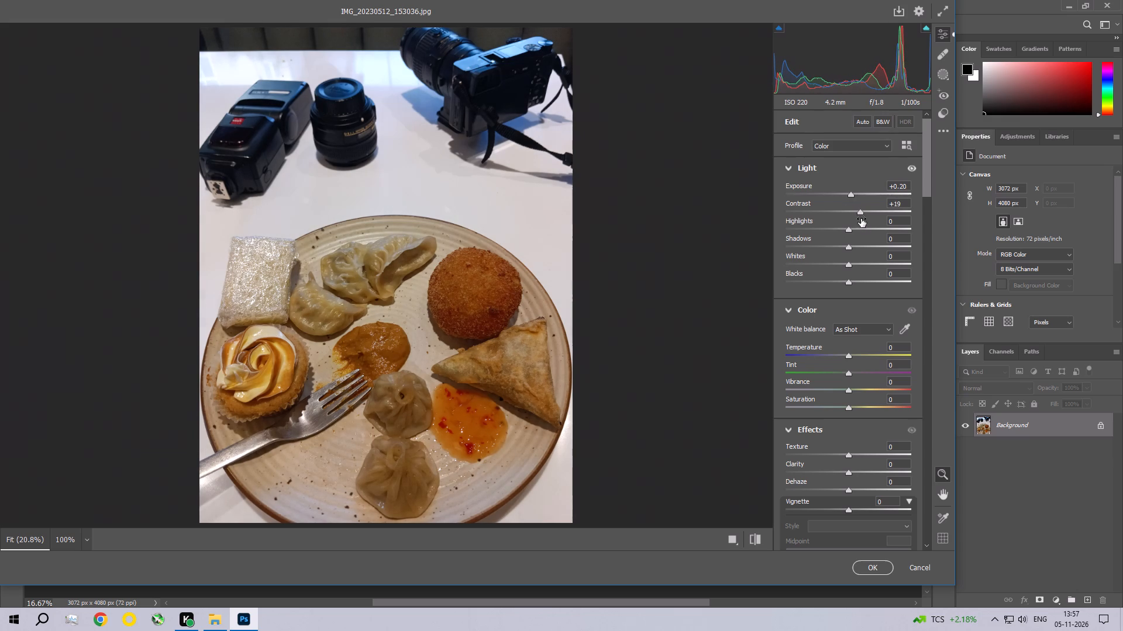
pyautogui.moveTo(849, 230); pyautogui.dragTo(834, 226)
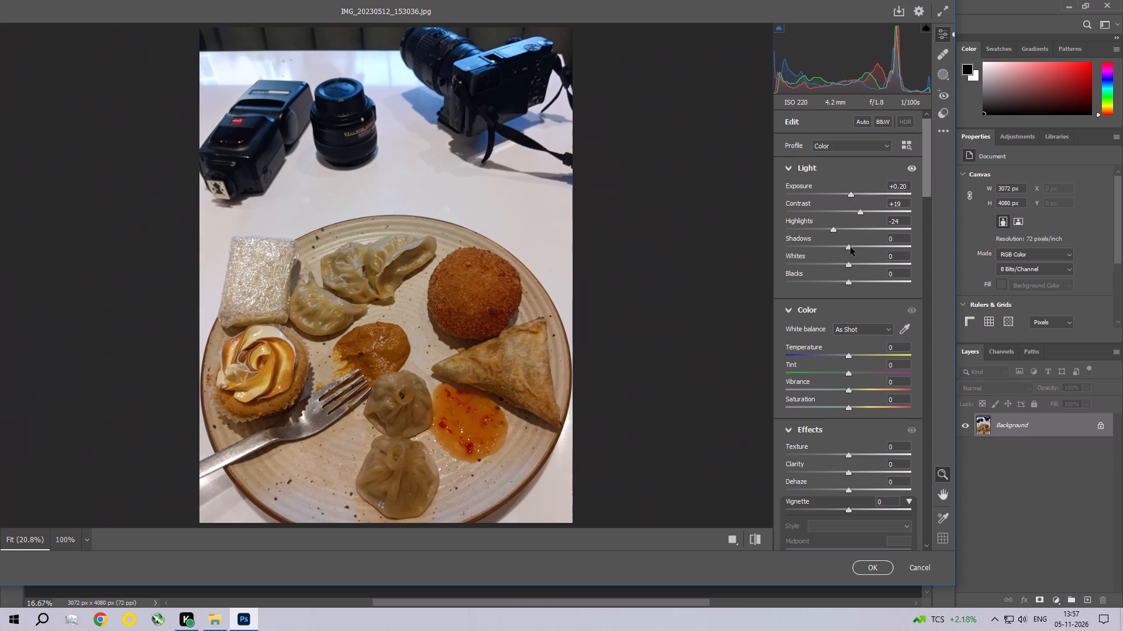
pyautogui.moveTo(850, 247); pyautogui.dragTo(860, 249)
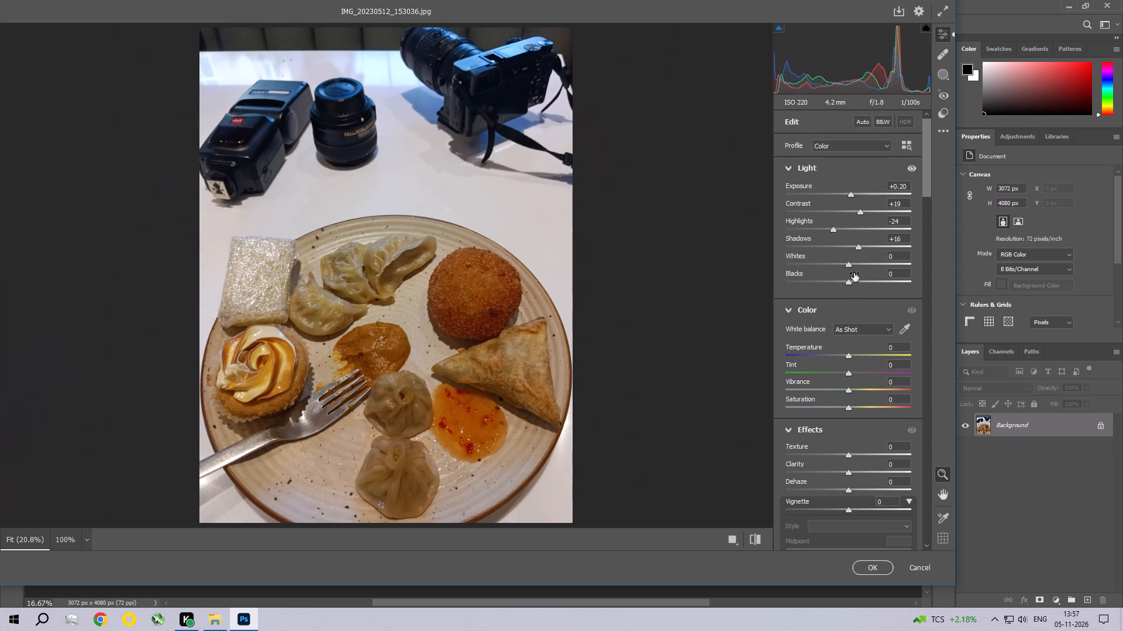
pyautogui.moveTo(848, 266); pyautogui.dragTo(838, 266)
# Set the food photo's Vibrance to +10 and raise its Saturation slightly in Camera Raw.
pyautogui.moveTo(925, 182); pyautogui.dragTo(928, 201)
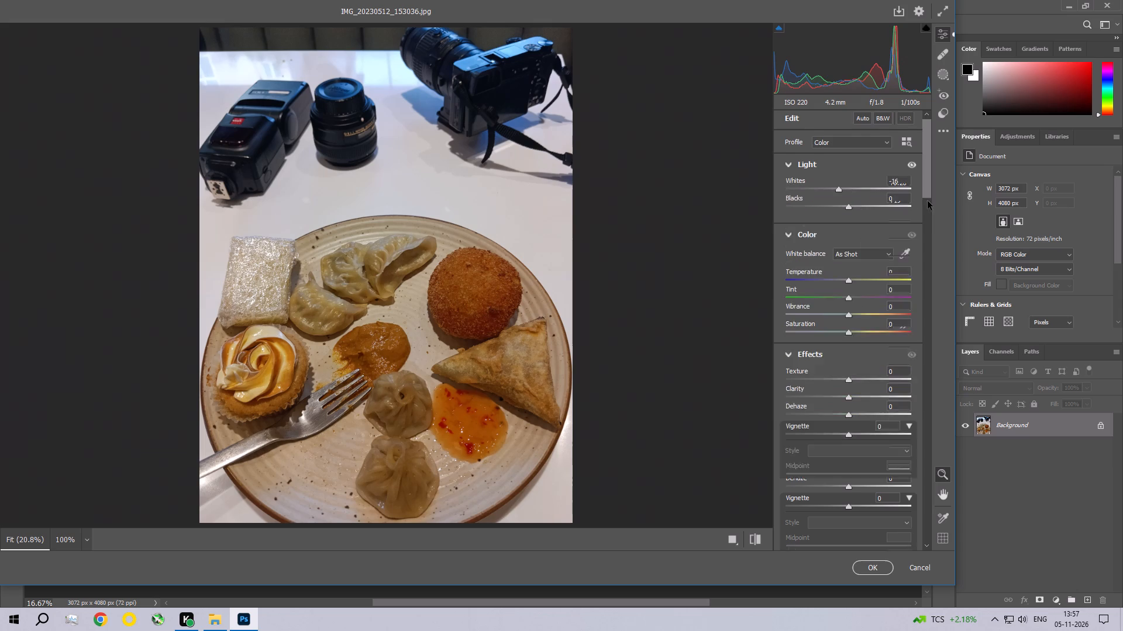
pyautogui.moveTo(928, 201); pyautogui.dragTo(928, 215)
pyautogui.moveTo(851, 207); pyautogui.dragTo(853, 207)
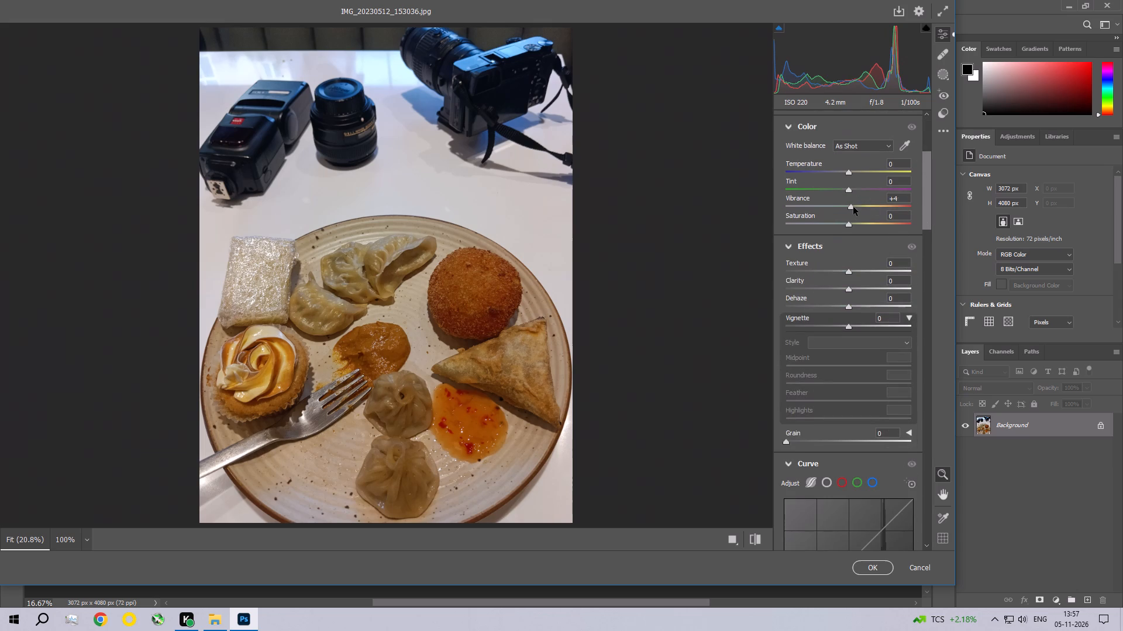
pyautogui.moveTo(853, 207); pyautogui.dragTo(857, 208)
pyautogui.moveTo(848, 225); pyautogui.dragTo(853, 226)
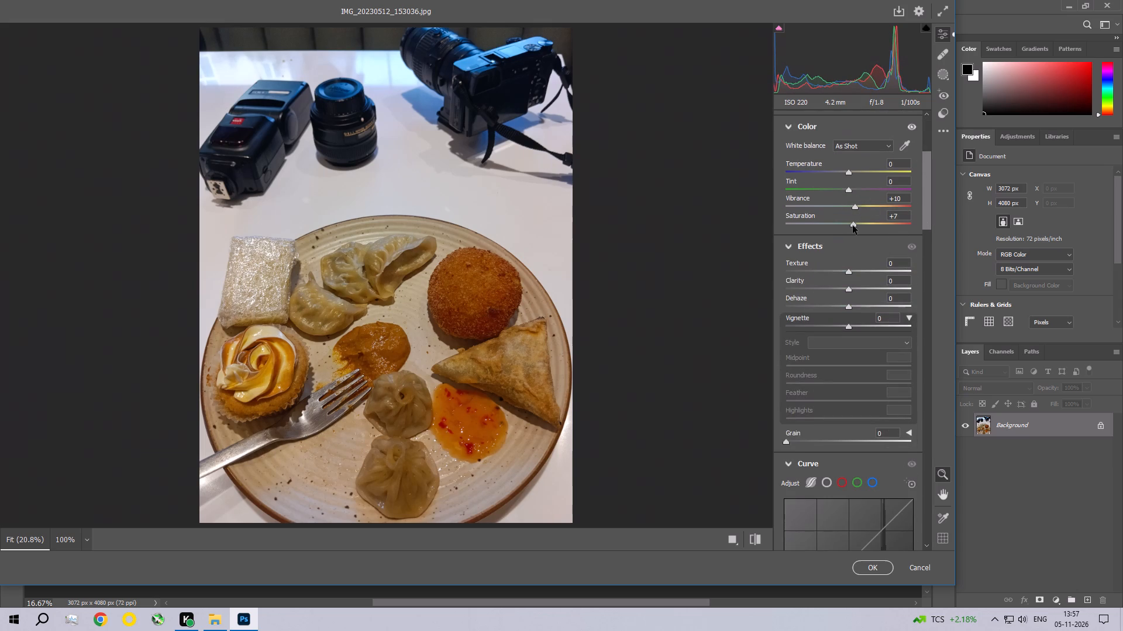
pyautogui.moveTo(853, 226); pyautogui.dragTo(857, 227)
# Adjust the food photo's parametric tone curve with Highlights at -27 and Lights at -16.
pyautogui.moveTo(930, 185); pyautogui.dragTo(924, 244)
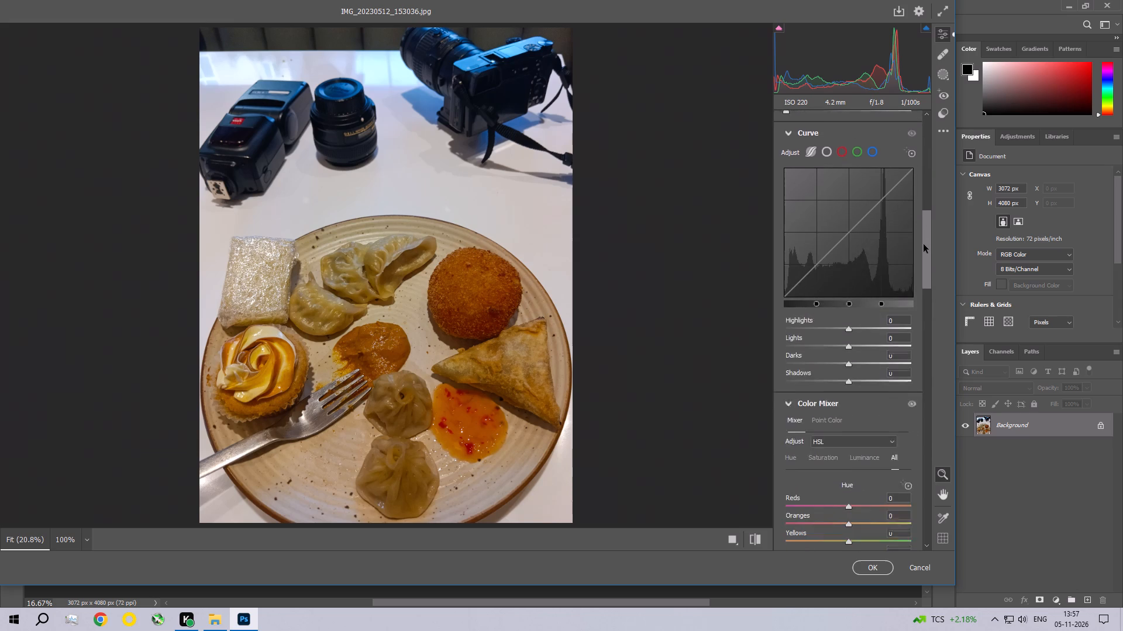
pyautogui.moveTo(924, 244); pyautogui.dragTo(923, 250)
pyautogui.moveTo(849, 292); pyautogui.dragTo(832, 290)
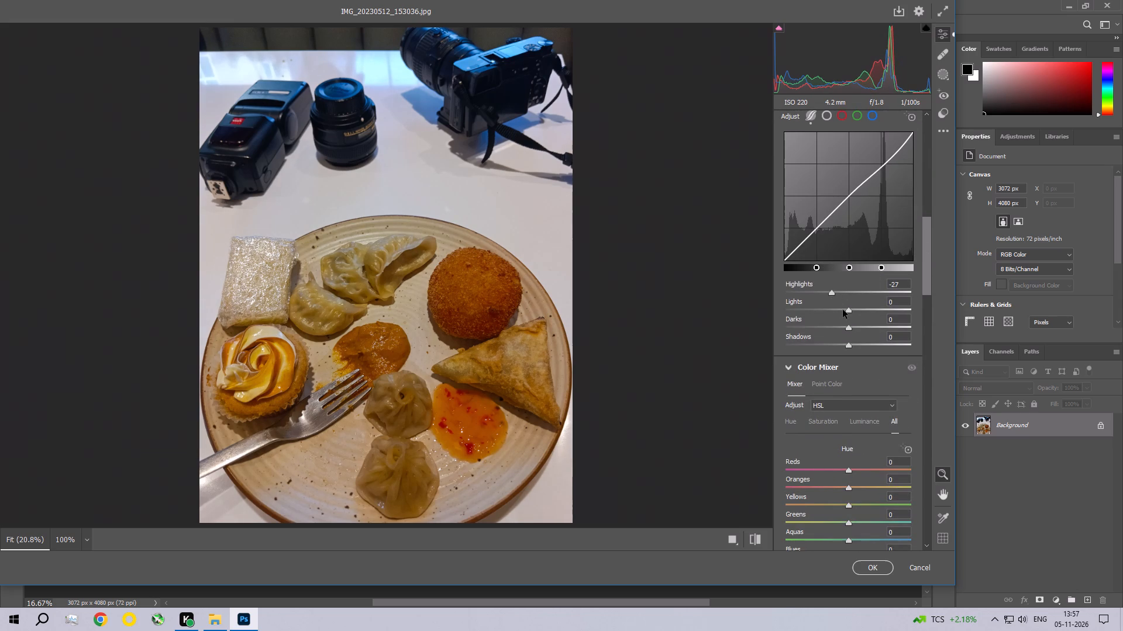
pyautogui.moveTo(846, 308); pyautogui.dragTo(836, 306)
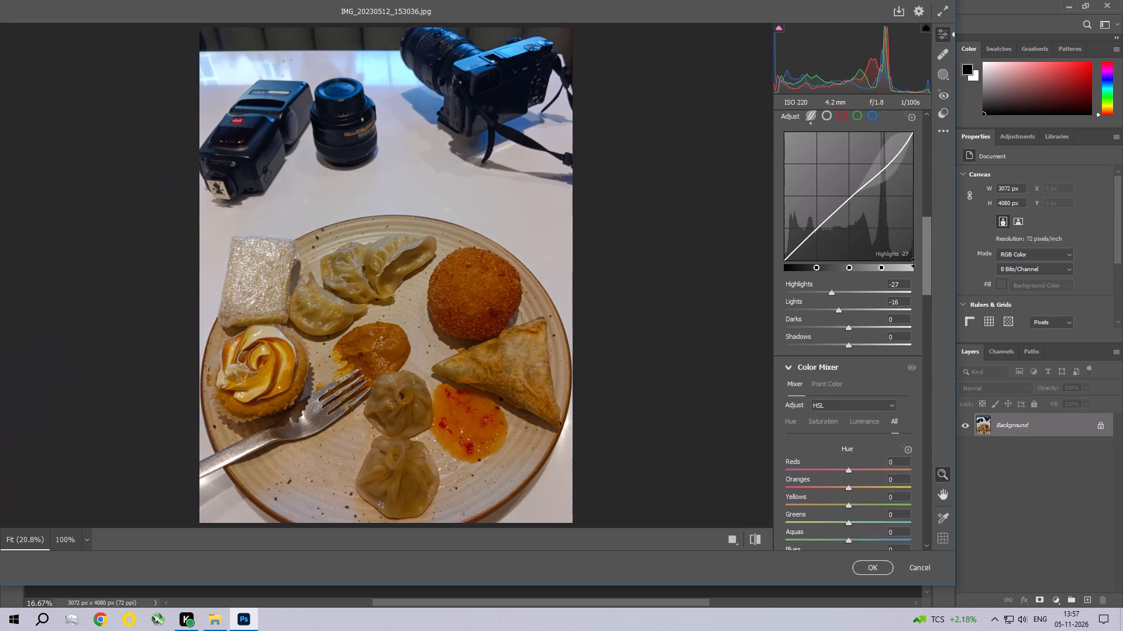
# In the Color Mixer, set the food photo's HSL Saturation for Oranges to +18 and Yellows to +10.
pyautogui.moveTo(925, 254); pyautogui.dragTo(928, 345)
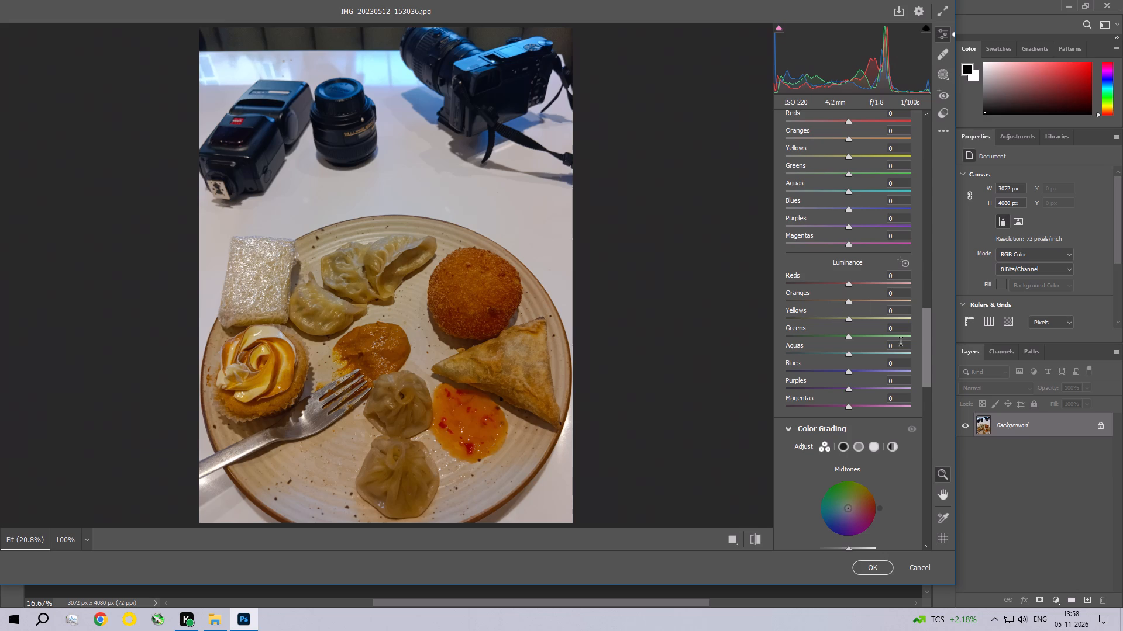
pyautogui.moveTo(923, 346); pyautogui.dragTo(924, 330)
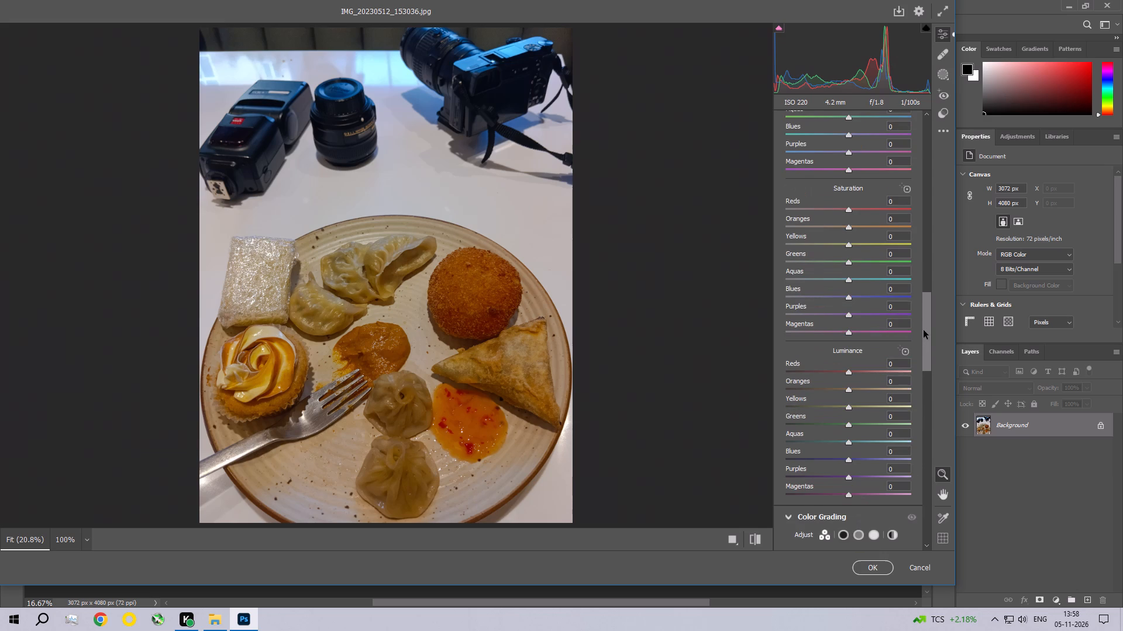
pyautogui.moveTo(924, 330); pyautogui.dragTo(926, 327)
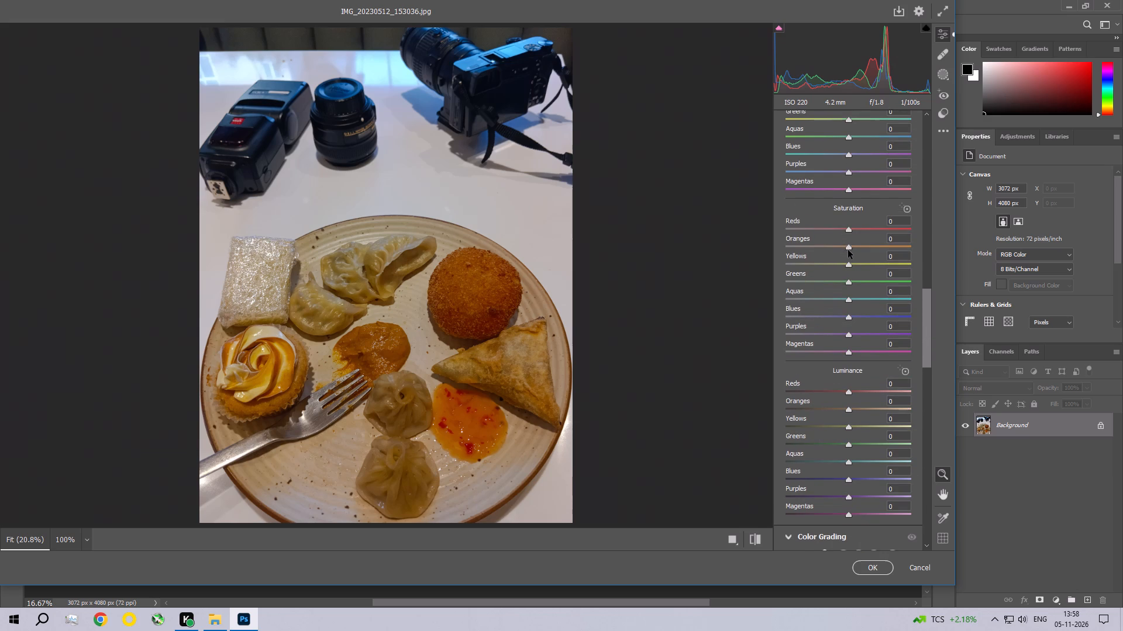
pyautogui.moveTo(849, 250); pyautogui.dragTo(838, 249)
pyautogui.moveTo(850, 246); pyautogui.dragTo(854, 254)
pyautogui.moveTo(854, 254); pyautogui.dragTo(862, 256)
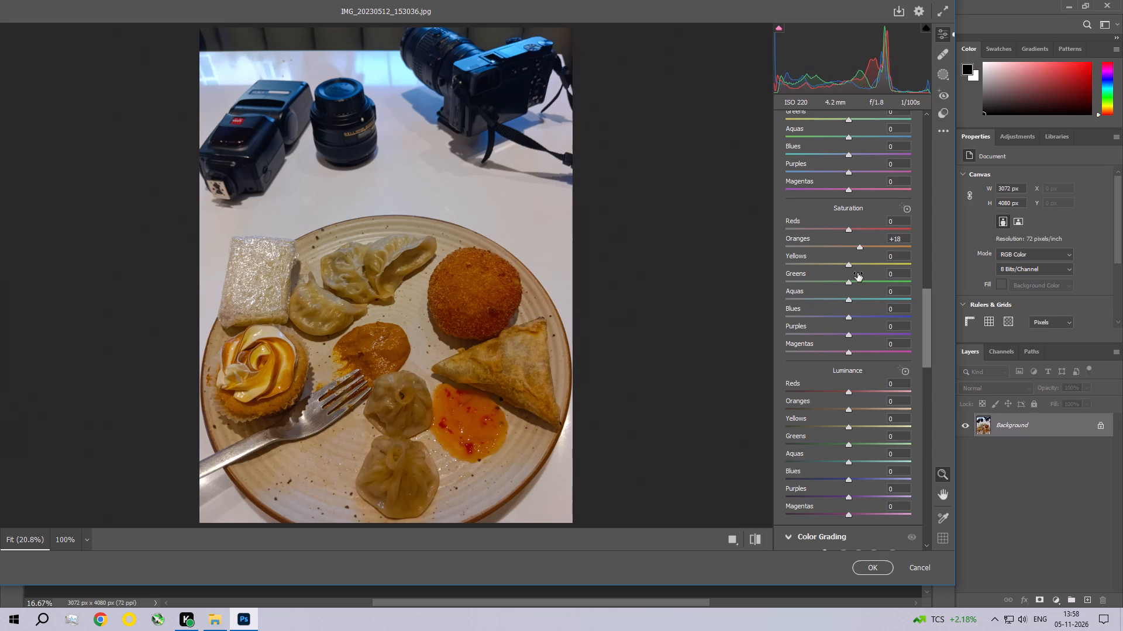
pyautogui.moveTo(850, 266); pyautogui.dragTo(856, 268)
# Set the Color Mixer Luminance for Oranges to +9, Yellows to +9 and Greens to +1.
pyautogui.moveTo(846, 408); pyautogui.dragTo(849, 410)
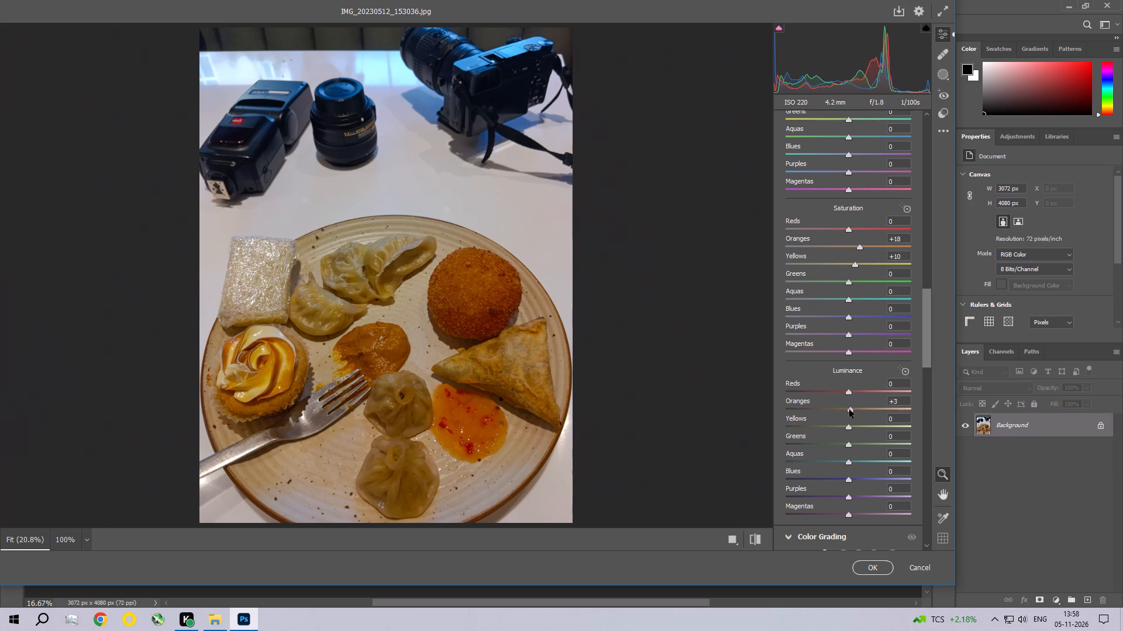
pyautogui.moveTo(849, 410); pyautogui.dragTo(855, 411)
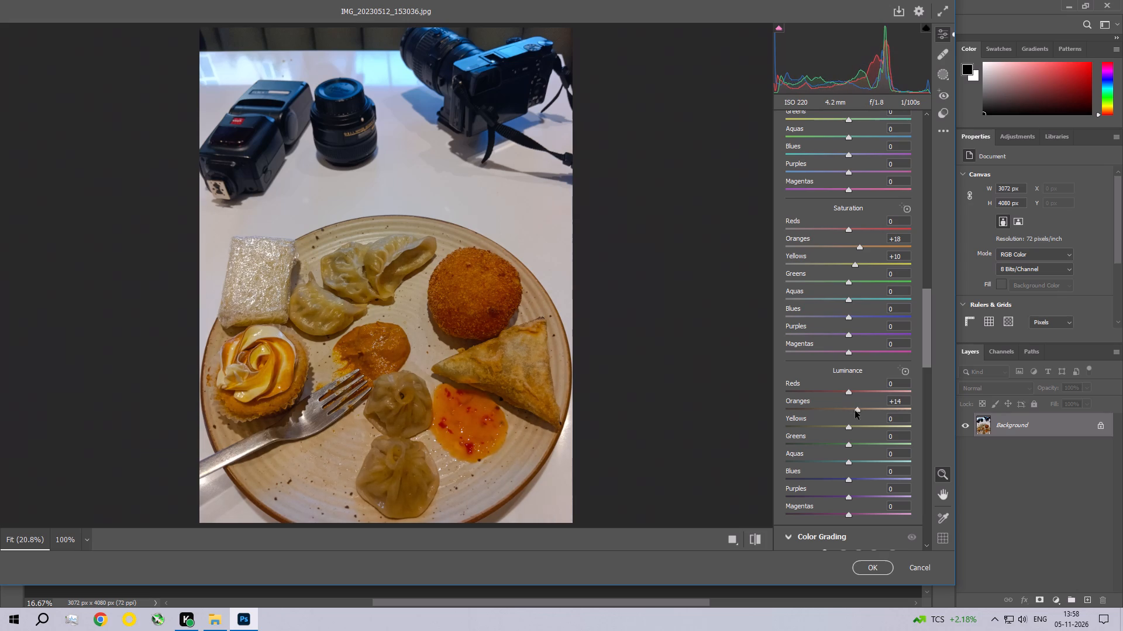
pyautogui.moveTo(855, 411); pyautogui.dragTo(852, 410)
pyautogui.click(848, 431)
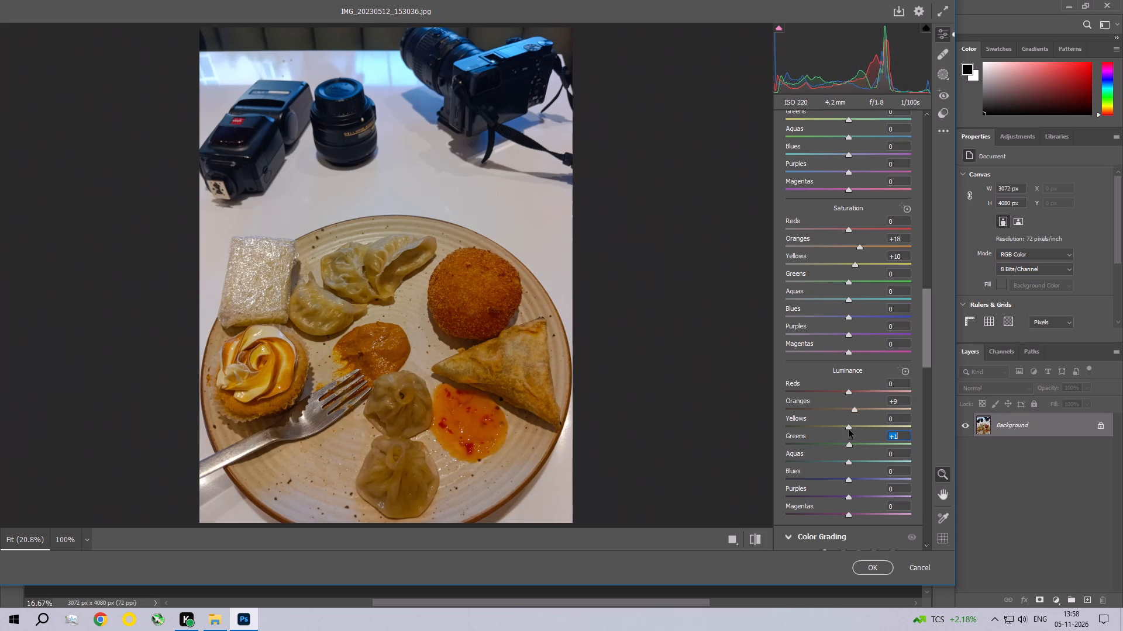
pyautogui.moveTo(848, 425); pyautogui.dragTo(853, 429)
# Set the food photo's Detail values to Sharpening 17, Noise Reduction 13 and Color Noise Reduction 20, judging them on a close-up of the dumplings.
pyautogui.moveTo(922, 317); pyautogui.dragTo(922, 326)
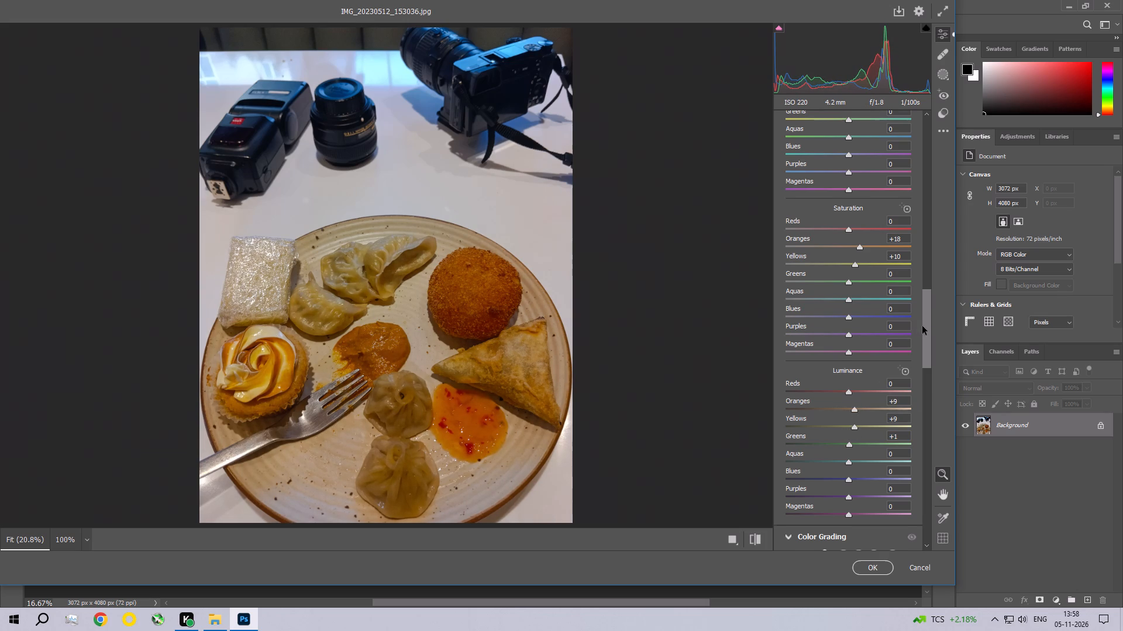
pyautogui.moveTo(922, 326); pyautogui.dragTo(911, 474)
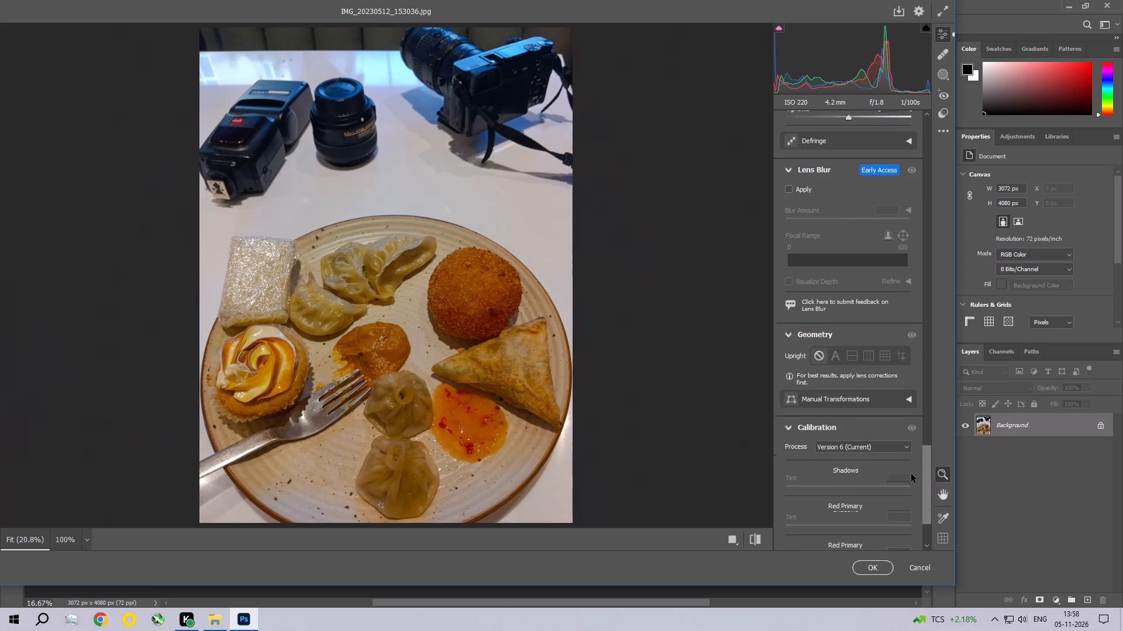
pyautogui.moveTo(911, 474); pyautogui.dragTo(921, 312)
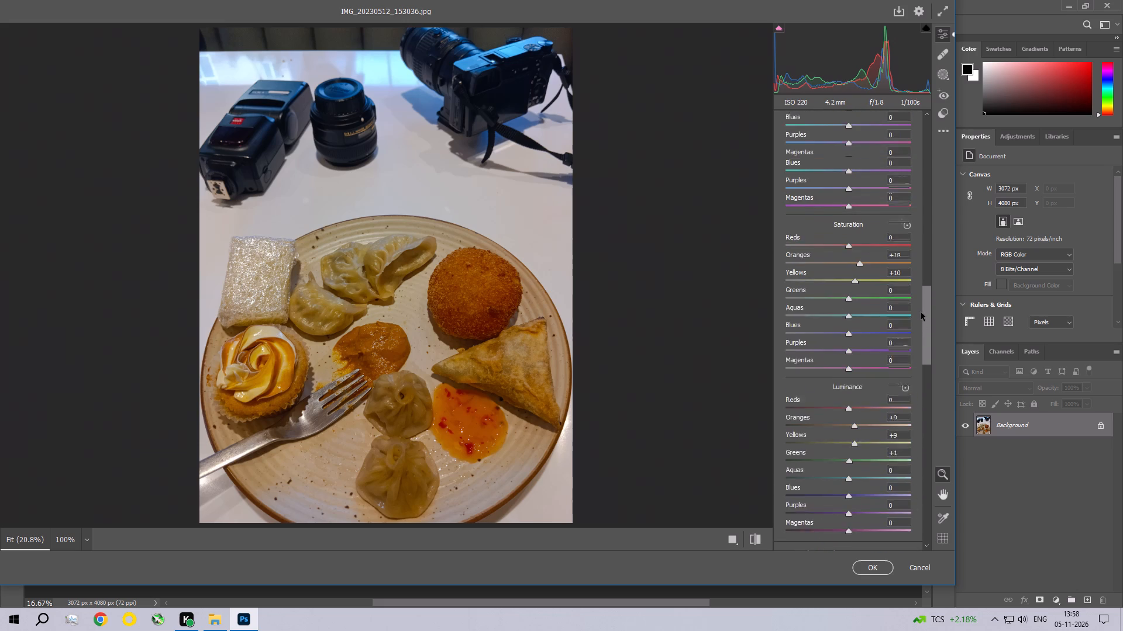
pyautogui.moveTo(921, 312); pyautogui.dragTo(917, 428)
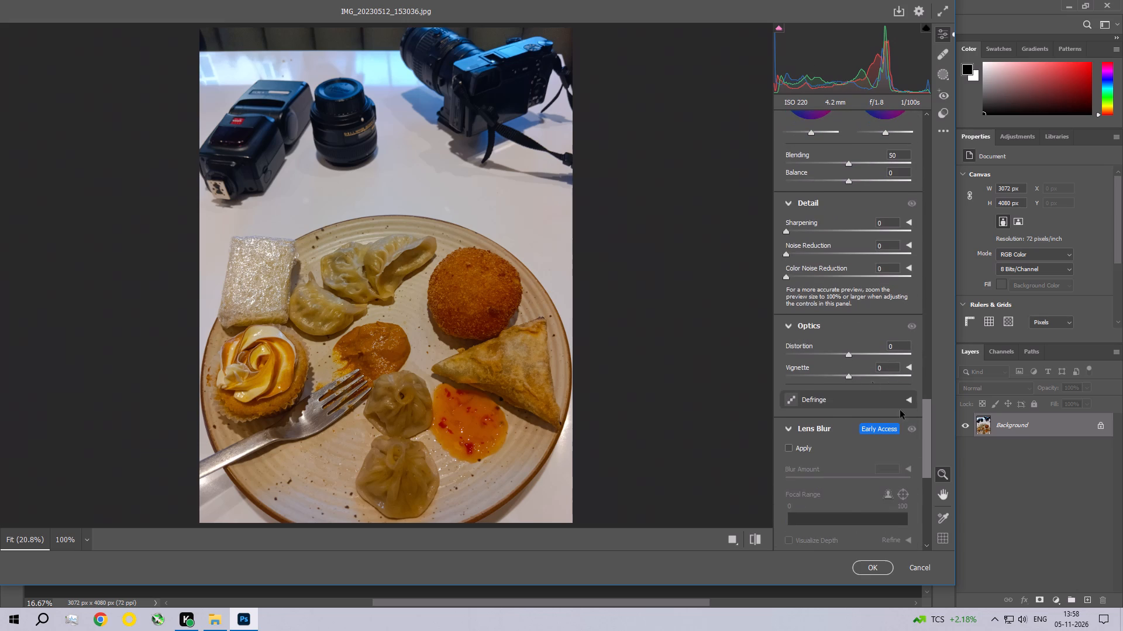
pyautogui.click(395, 275)
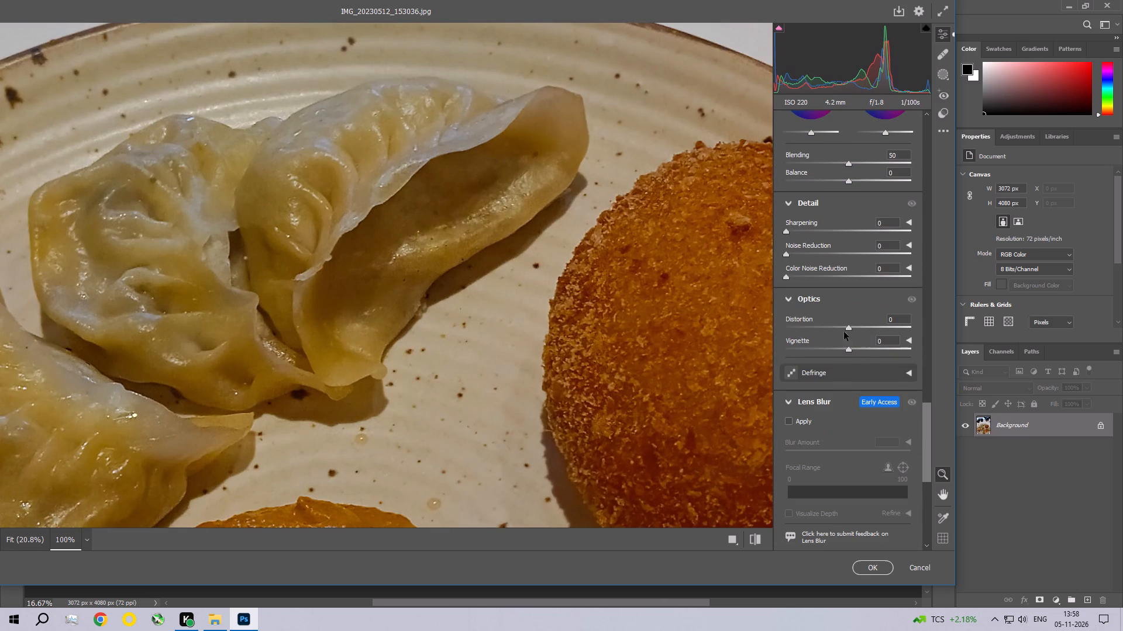
pyautogui.click(798, 276)
pyautogui.click(801, 255)
pyautogui.moveTo(803, 276); pyautogui.dragTo(807, 282)
pyautogui.moveTo(807, 282); pyautogui.dragTo(810, 282)
pyautogui.click(795, 228)
pyautogui.click(477, 260)
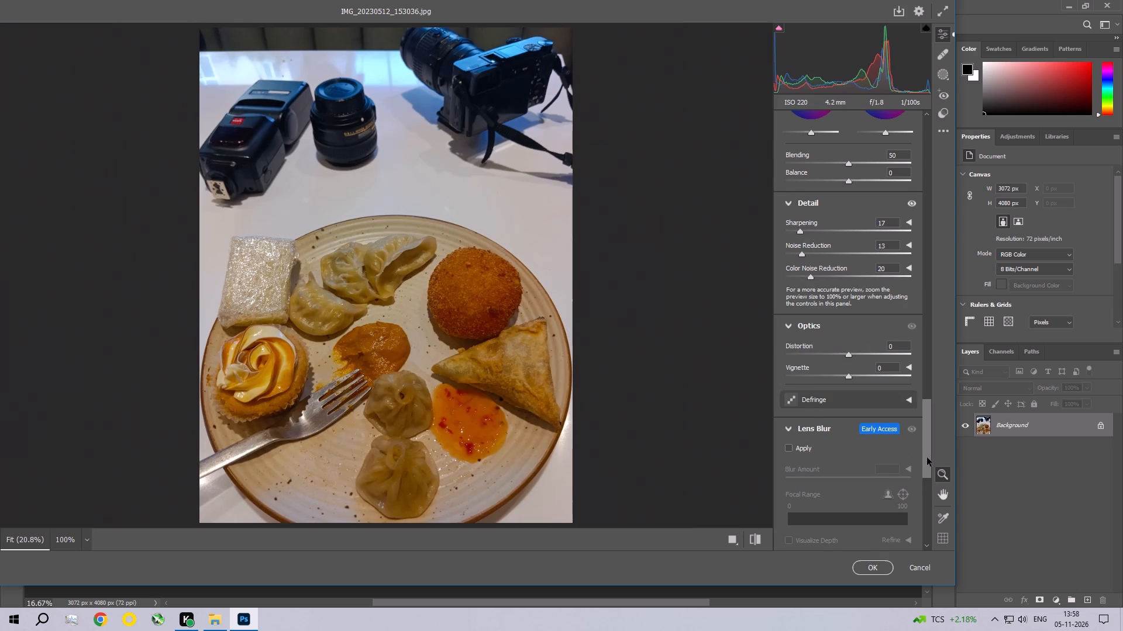
# Examine the camera lens, dumplings and frosted cupcake up close to judge the photo's fine detail.
pyautogui.moveTo(927, 457); pyautogui.dragTo(928, 253)
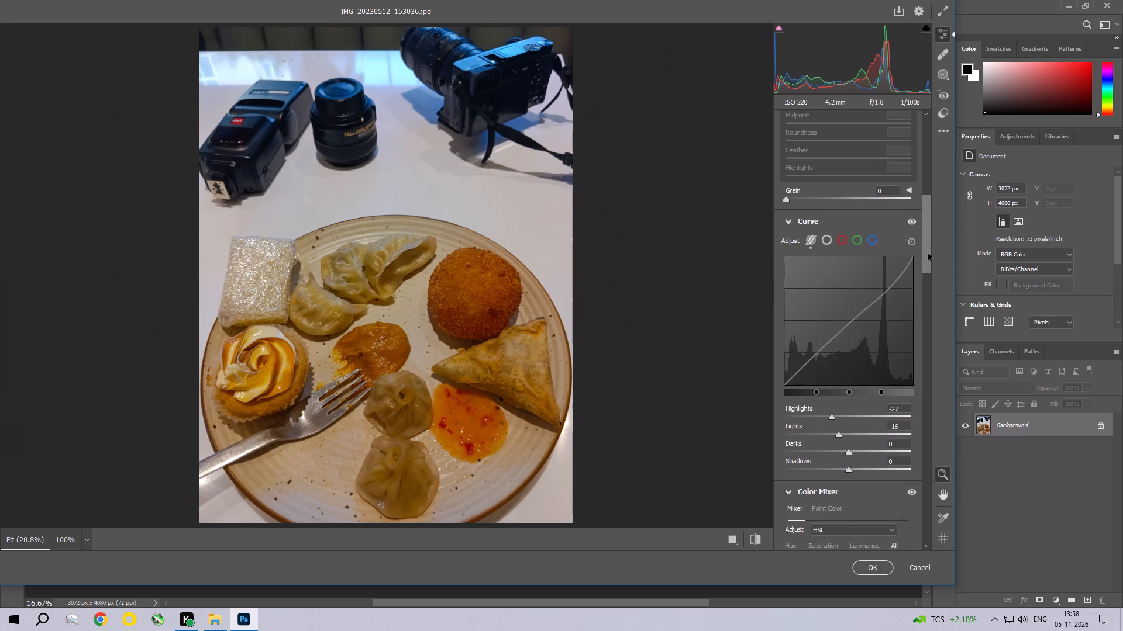
pyautogui.moveTo(928, 253); pyautogui.dragTo(928, 211)
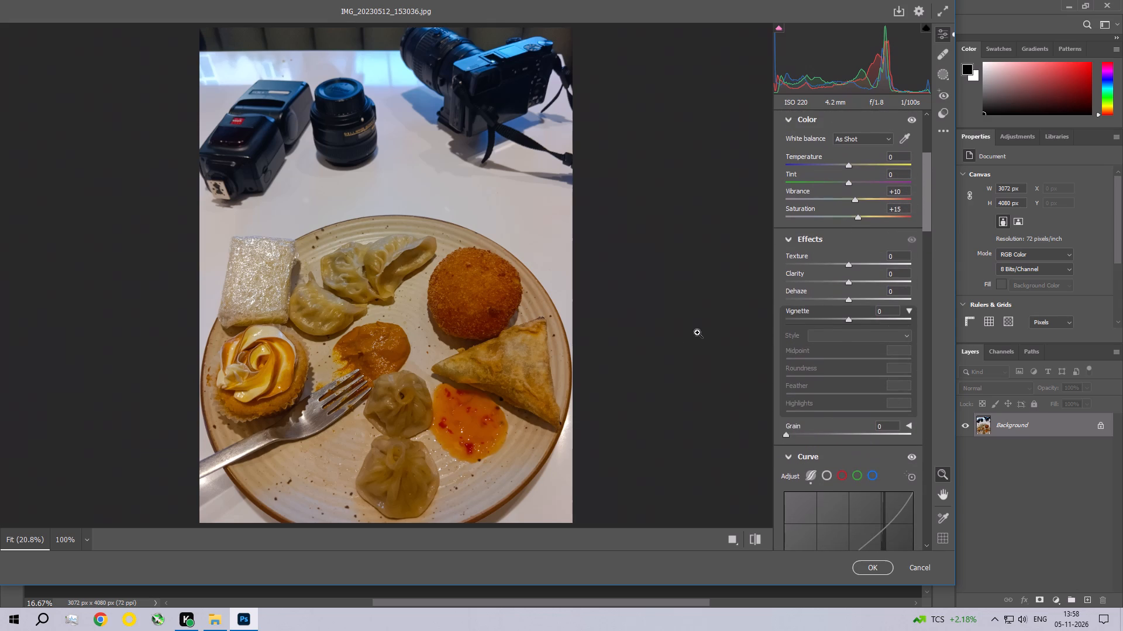
pyautogui.click(345, 123)
pyautogui.moveTo(364, 377); pyautogui.dragTo(454, 146)
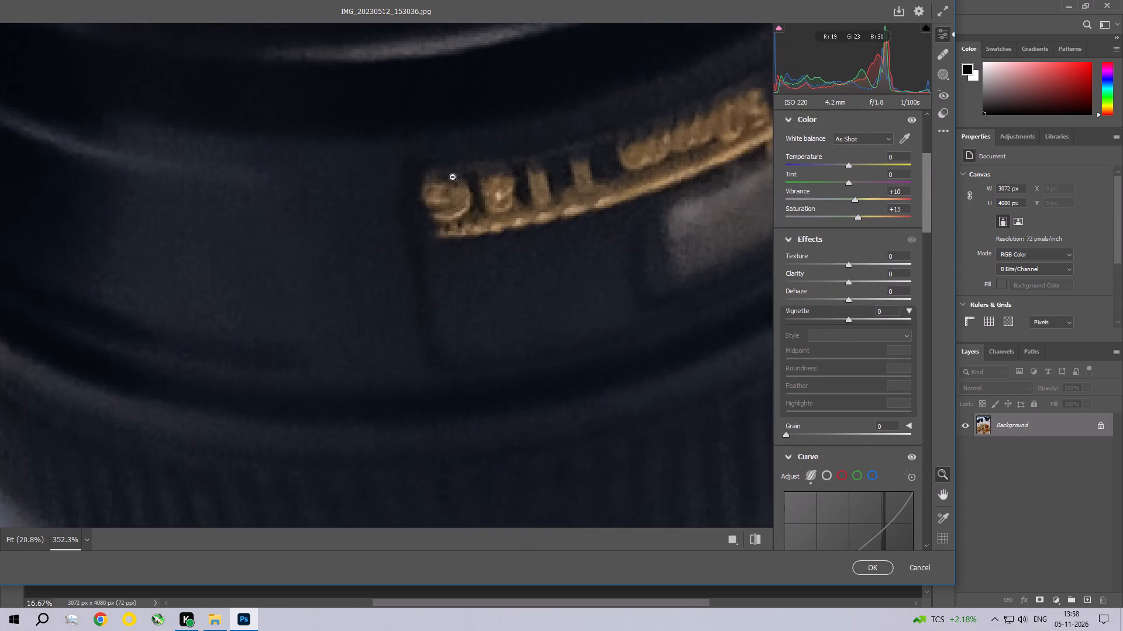
pyautogui.click(391, 360)
pyautogui.click(359, 249)
pyautogui.moveTo(234, 292); pyautogui.dragTo(605, 288)
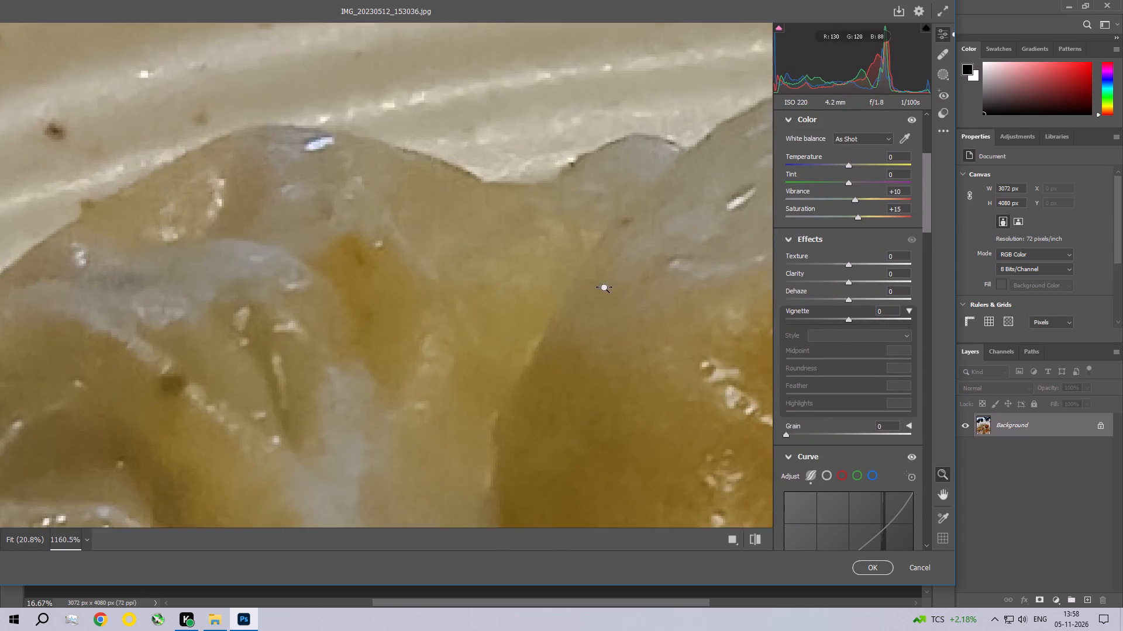
pyautogui.moveTo(605, 288); pyautogui.dragTo(1001, 287)
pyautogui.click(514, 293)
pyautogui.click(279, 287)
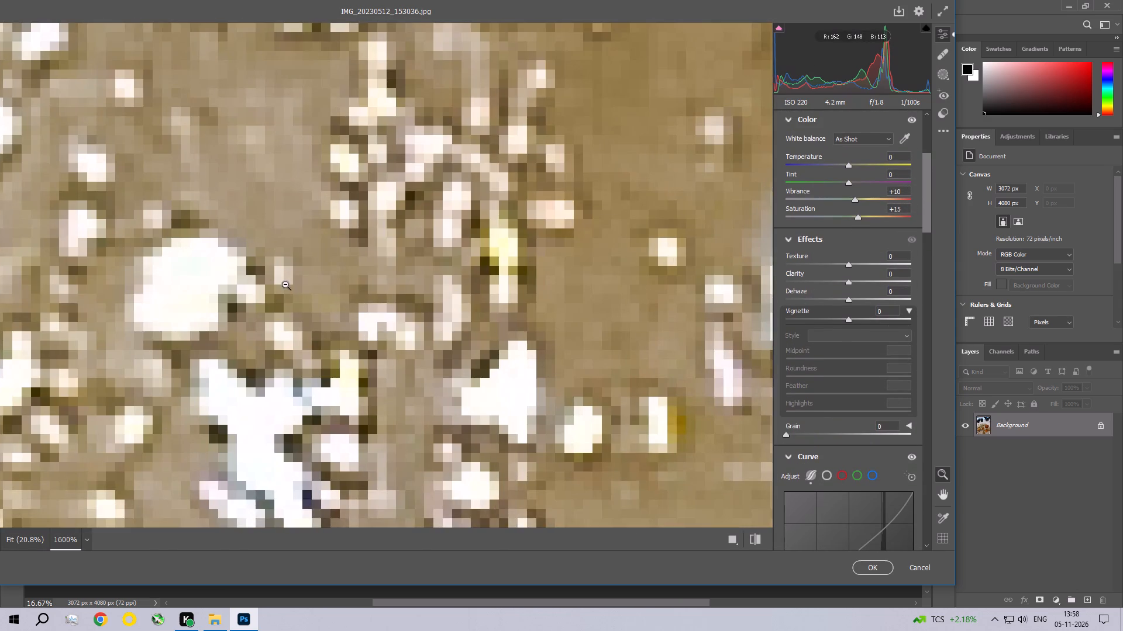
pyautogui.click(288, 283)
pyautogui.click(252, 193)
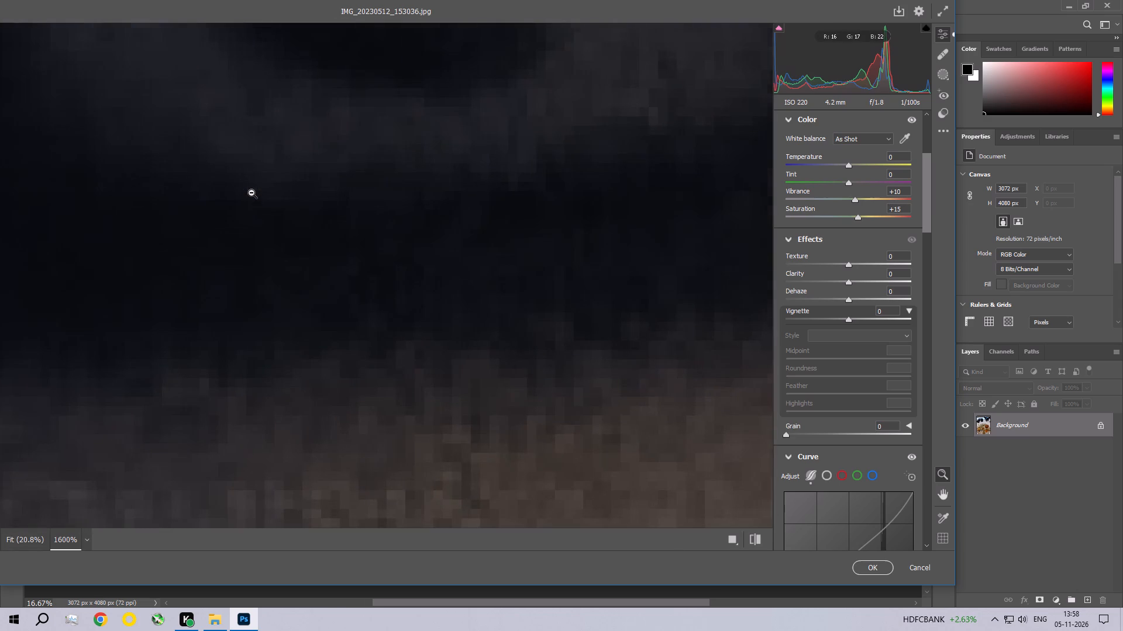
pyautogui.click(252, 193)
pyautogui.click(254, 390)
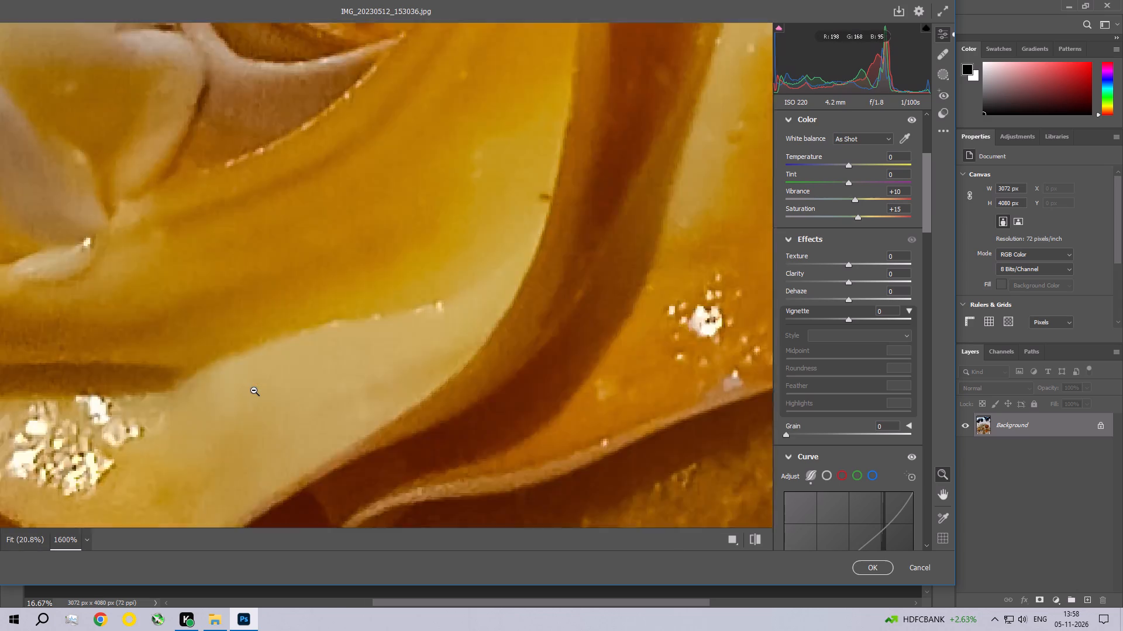
pyautogui.click(254, 390)
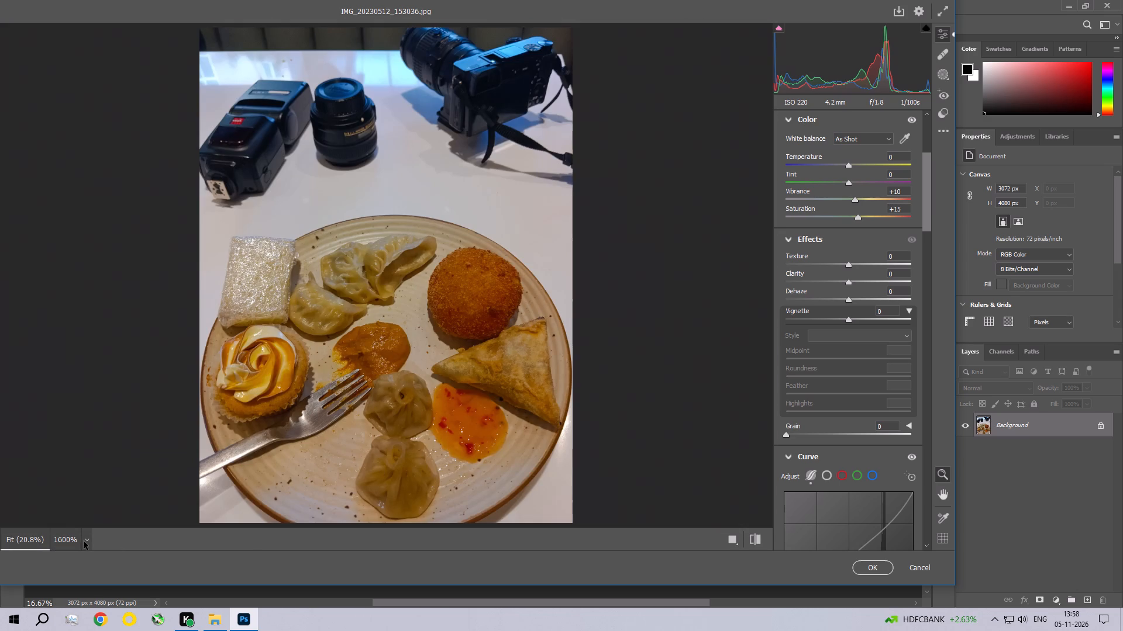
pyautogui.click(263, 324)
pyautogui.click(263, 324)
# Set the food photo's Effects to Texture +13, Clarity +10 and Dehaze -10, and apply the Camera Raw Filter.
pyautogui.click(89, 539)
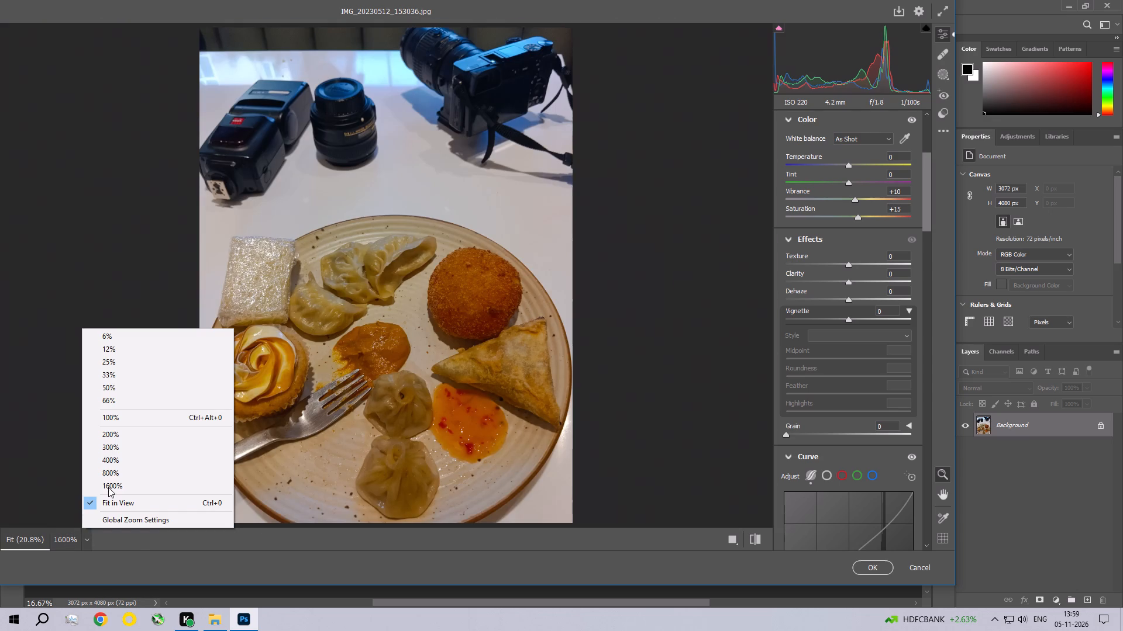
pyautogui.click(167, 385)
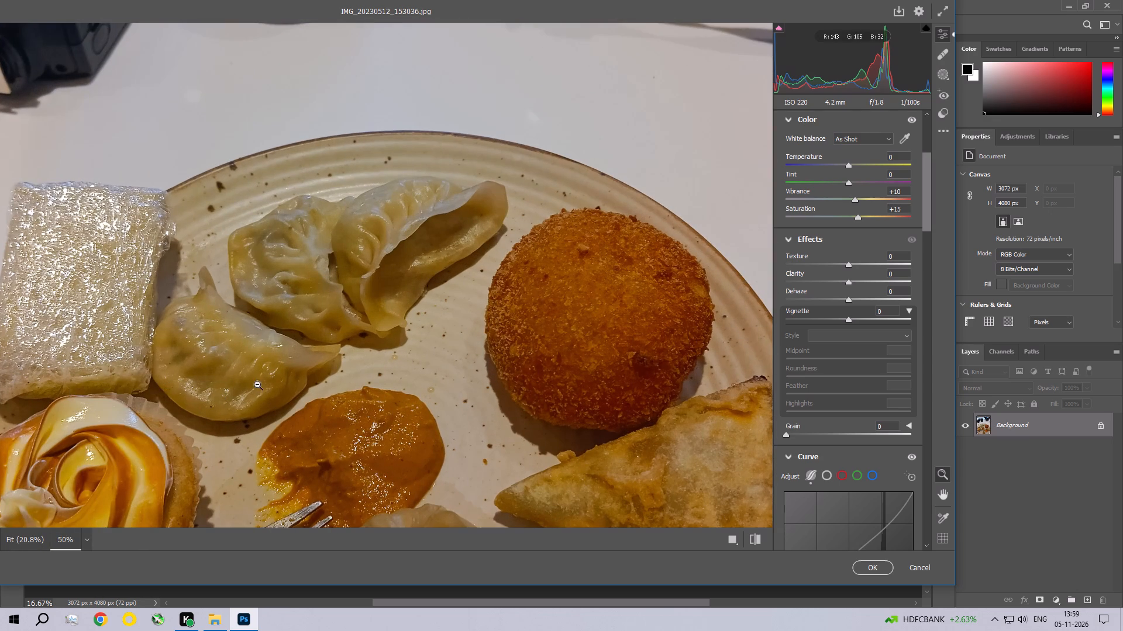
pyautogui.moveTo(849, 265); pyautogui.dragTo(852, 267)
pyautogui.moveTo(852, 267); pyautogui.dragTo(857, 270)
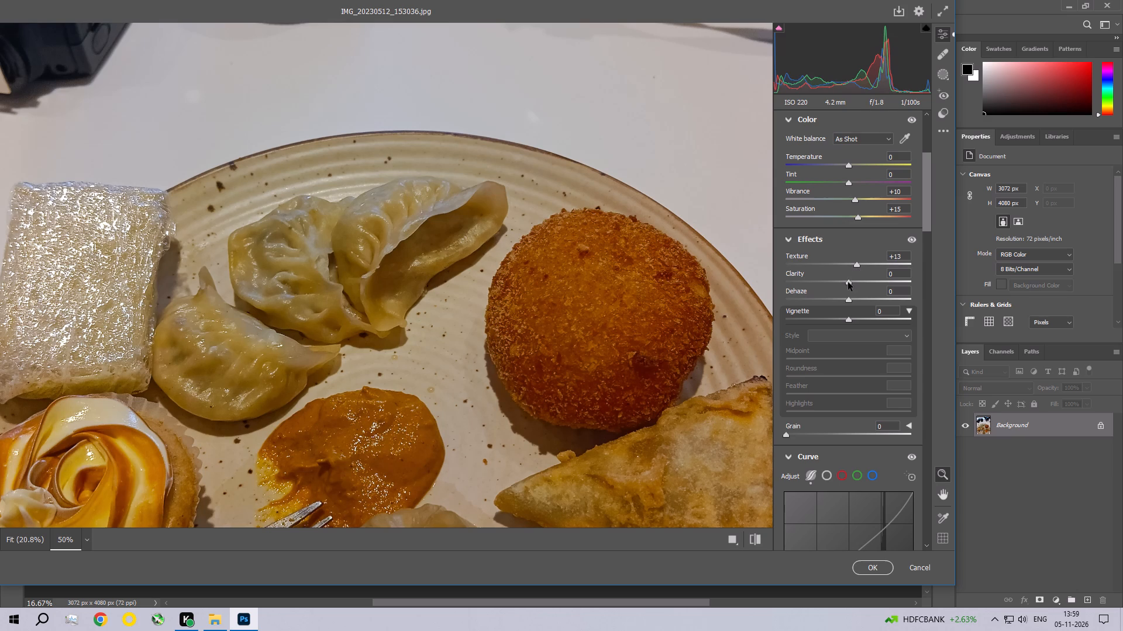
pyautogui.moveTo(848, 282); pyautogui.dragTo(855, 287)
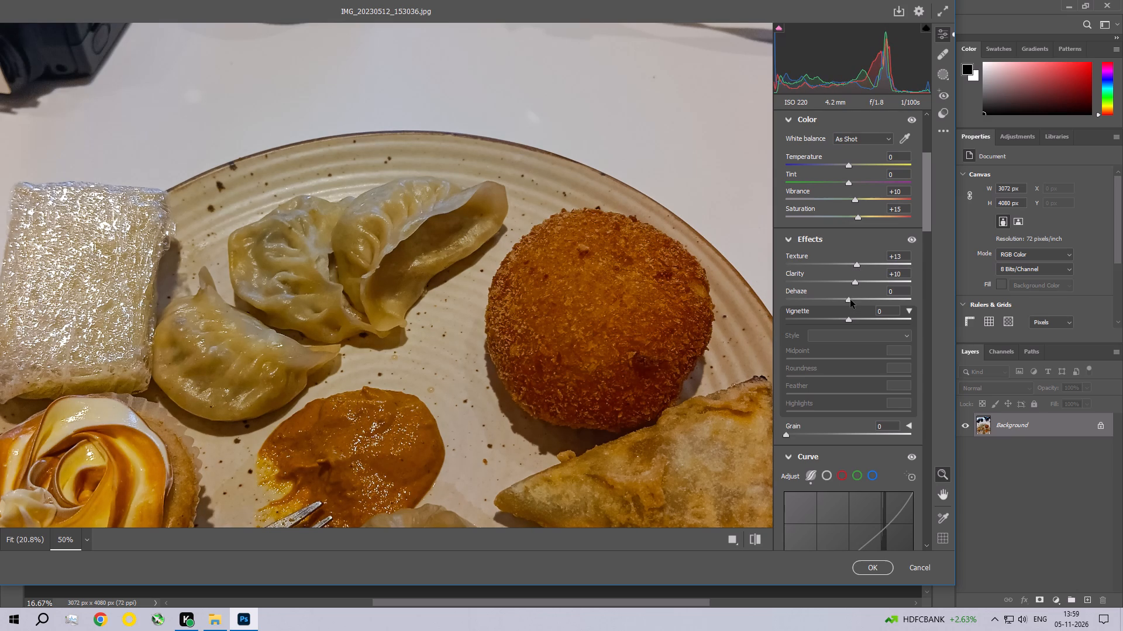
pyautogui.moveTo(850, 300); pyautogui.dragTo(839, 297)
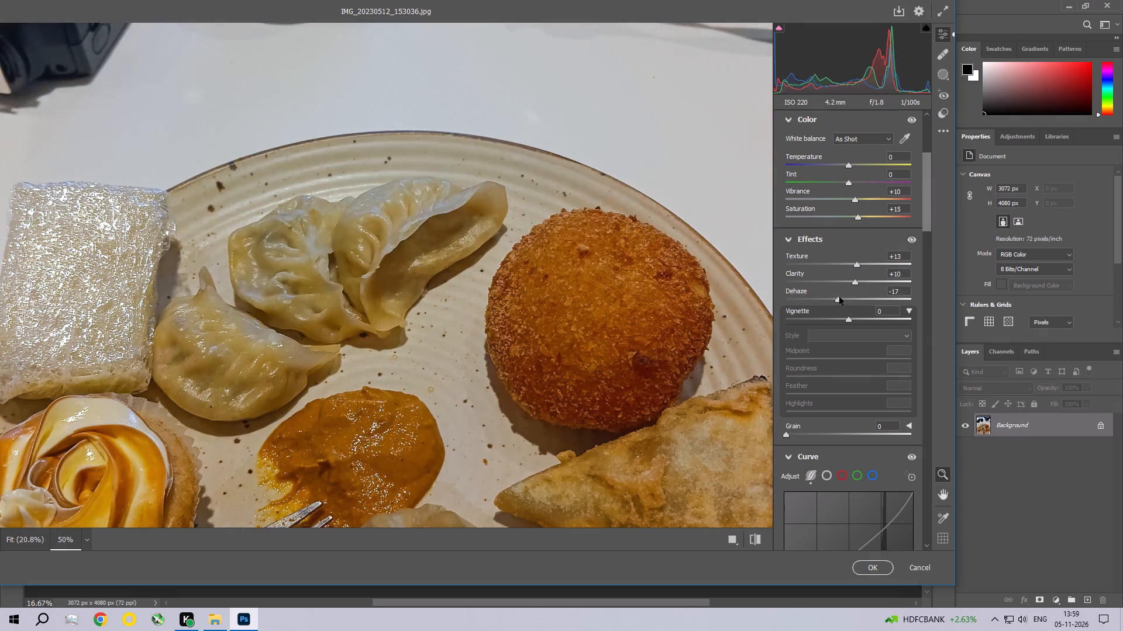
pyautogui.moveTo(839, 297); pyautogui.dragTo(844, 302)
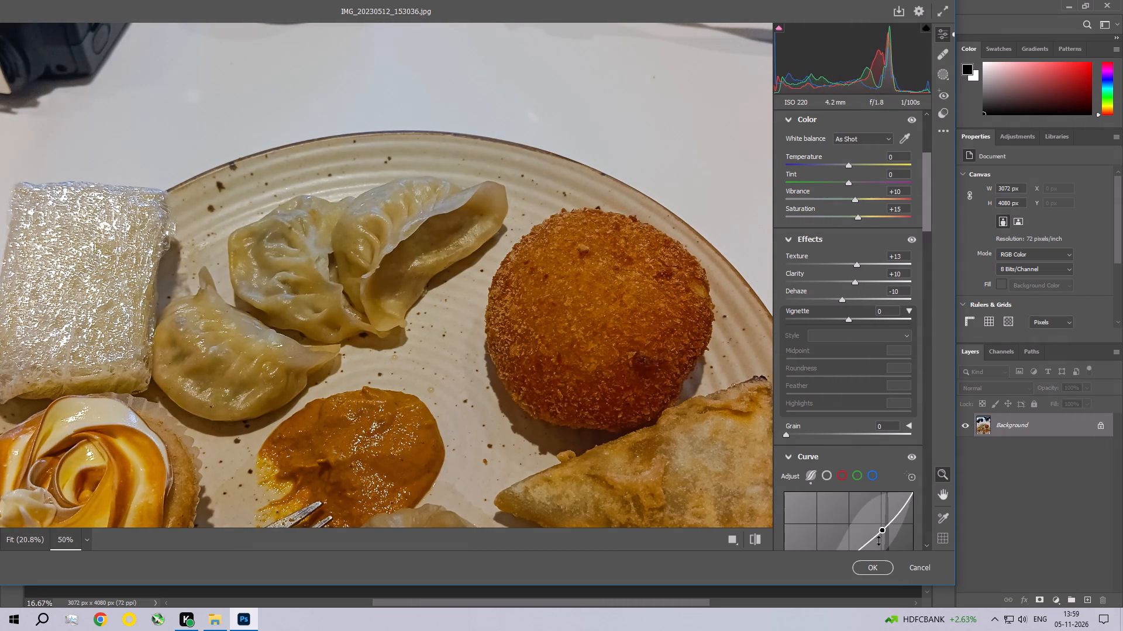
pyautogui.click(880, 569)
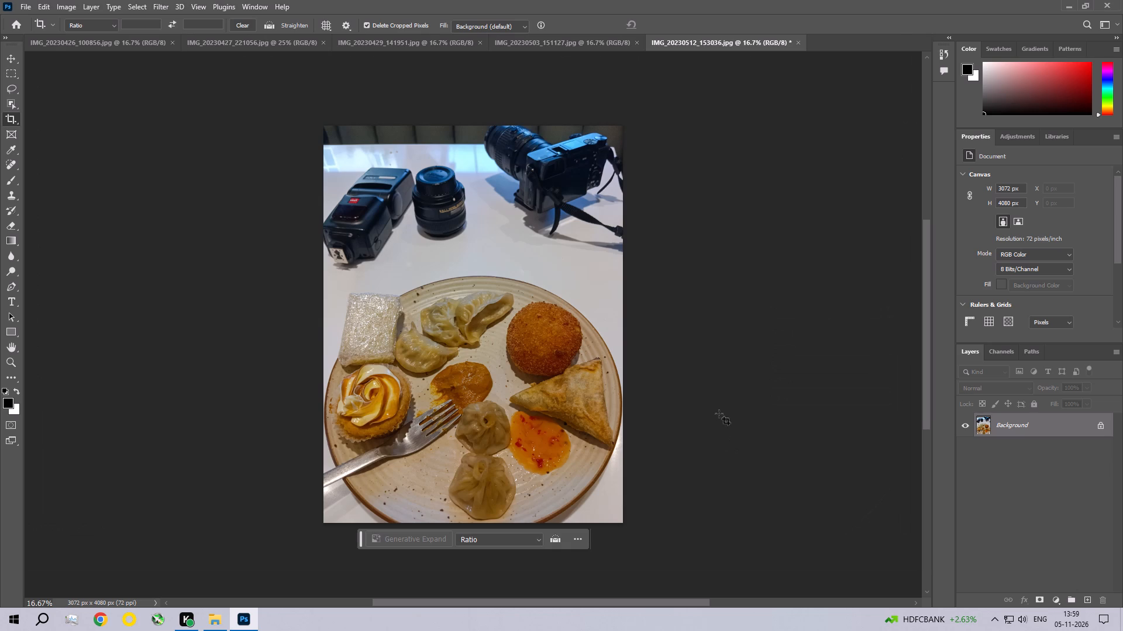
# Apply a Photo Filter adjustment to the food plate photo.
pyautogui.click(64, 8)
pyautogui.click(71, 41)
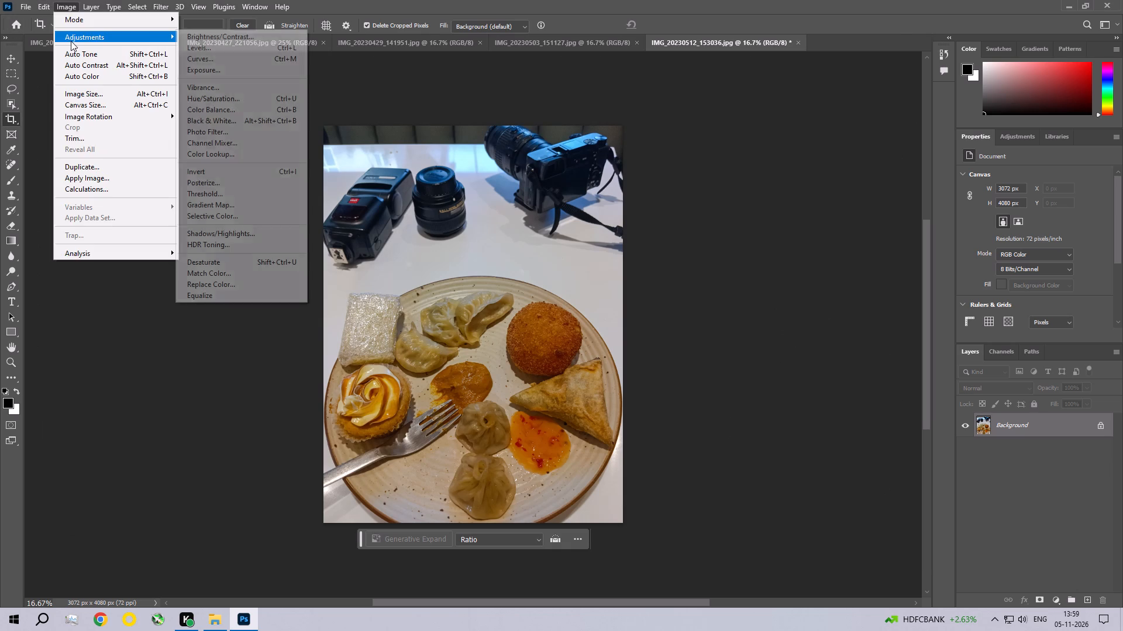
pyautogui.click(230, 133)
pyautogui.click(859, 133)
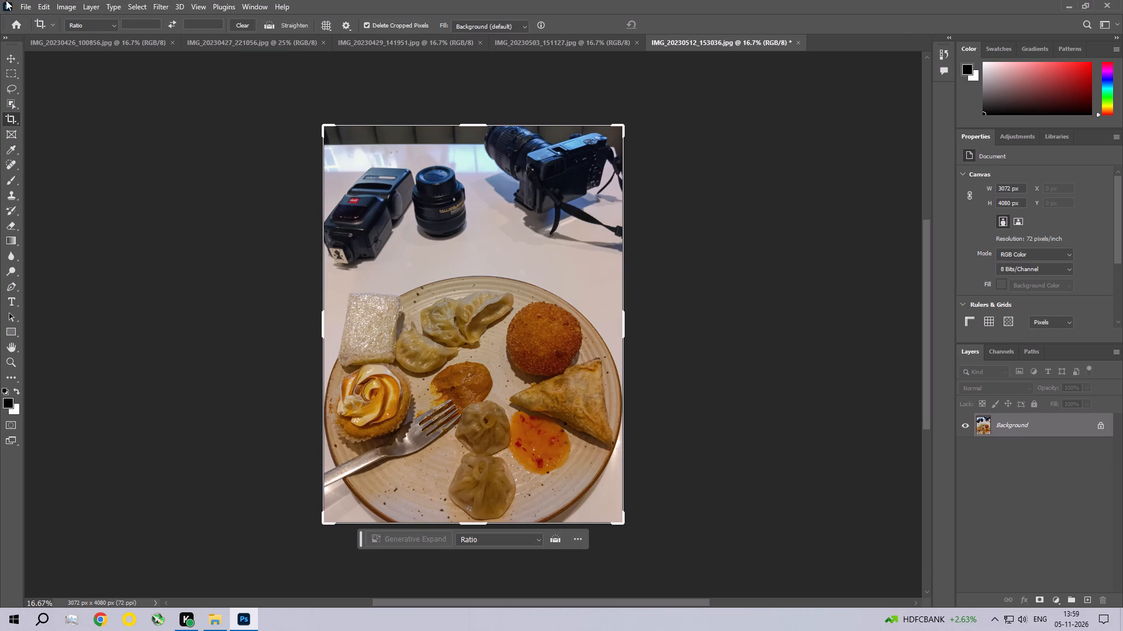
# Apply an Exposure adjustment to the food photo with the Offset set to 0.0050.
pyautogui.click(75, 8)
pyautogui.click(73, 38)
pyautogui.click(197, 68)
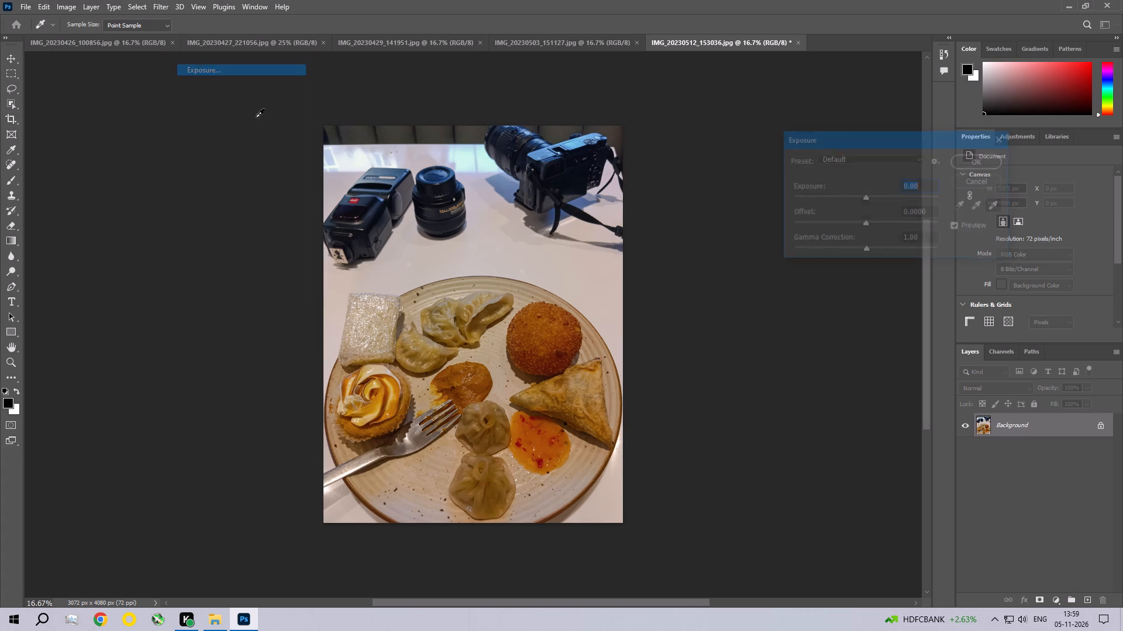
pyautogui.click(935, 216)
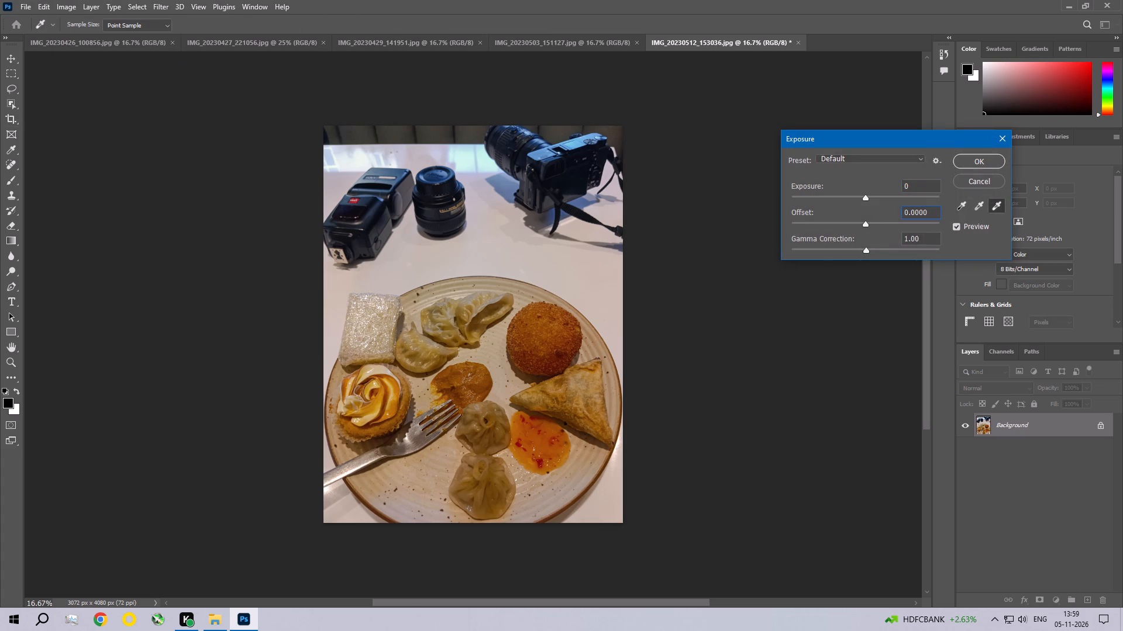
pyautogui.press('BackSpace')
pyautogui.press('BackSpace')
pyautogui.press('BackSpace')
pyautogui.press('1')
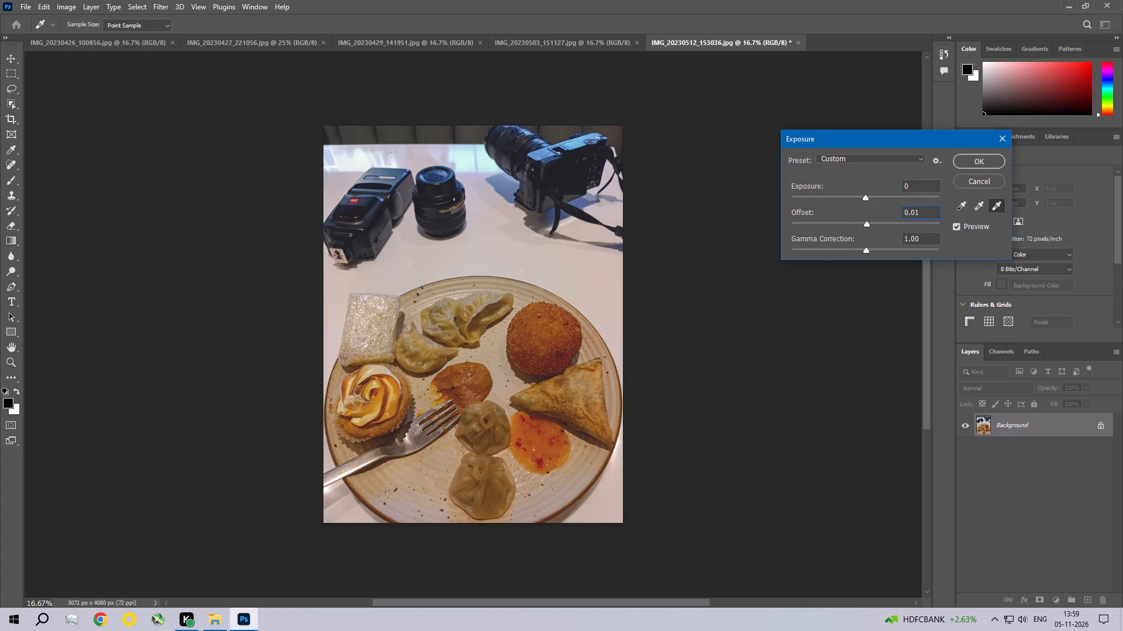
pyautogui.write('00')
pyautogui.press('BackSpace')
pyautogui.press('BackSpace')
pyautogui.press('BackSpace')
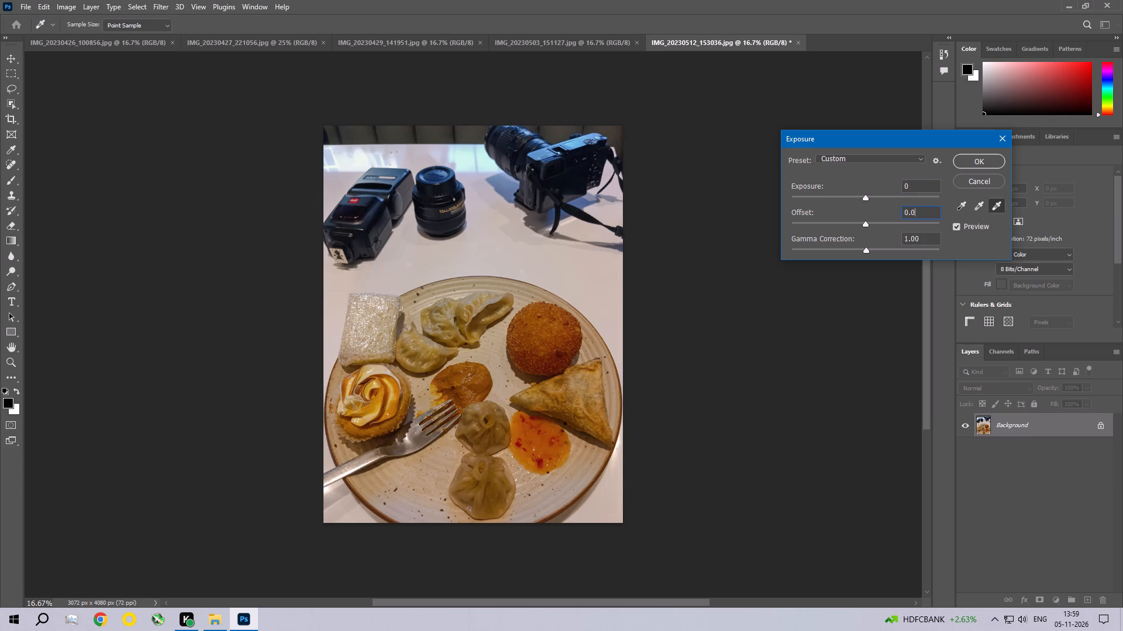
pyautogui.write('50')
pyautogui.press('BackSpace')
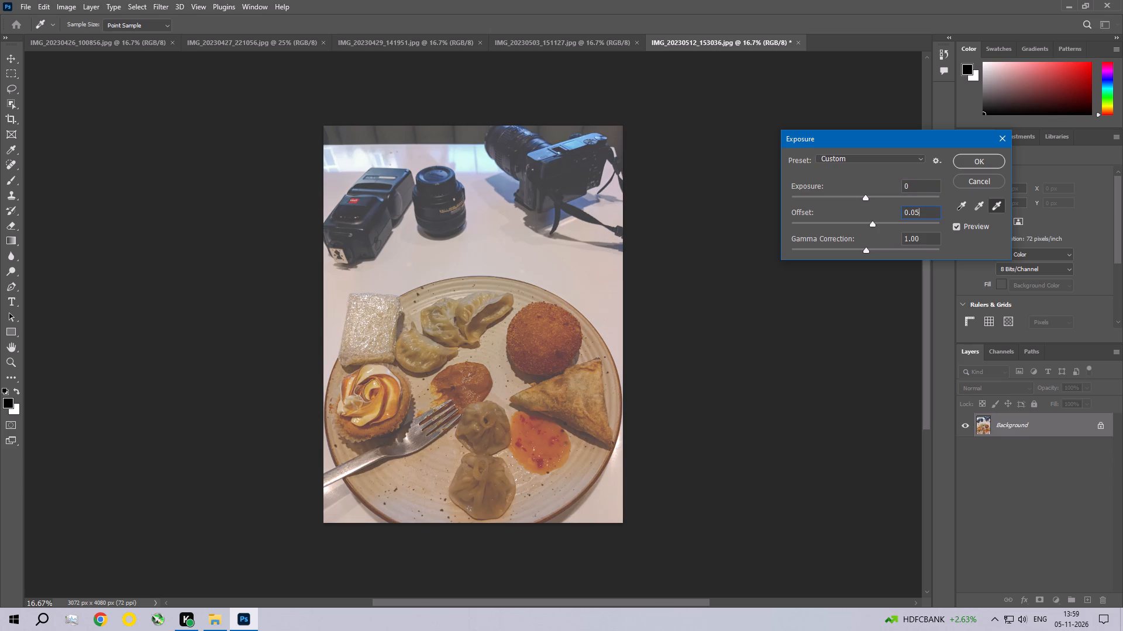
pyautogui.press('BackSpace')
pyautogui.write('05')
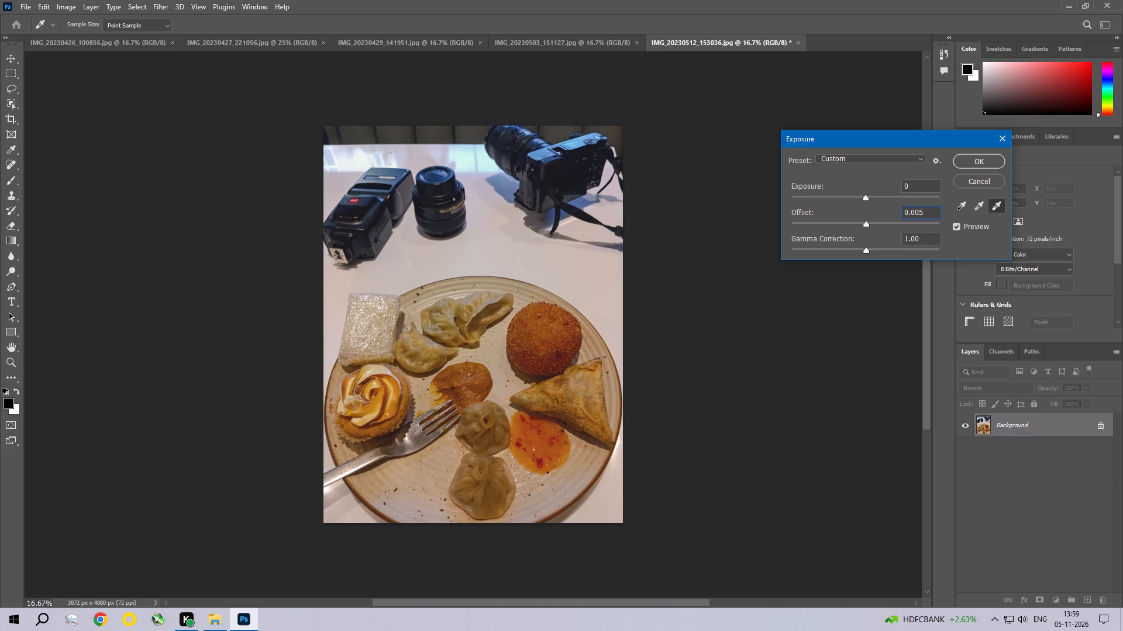
pyautogui.press('0')
pyautogui.press('Return')
# Save the food plate photo IMG_20230512_153036.jpg and close it.
pyautogui.click(3, 58)
pyautogui.hotkey('ctrl', 'space')
pyautogui.hotkey('ctrl', 'space')
pyautogui.hotkey('ctrl', 'space')
pyautogui.hotkey('ctrl', 'space')
pyautogui.hotkey('ctrl', 'space')
pyautogui.hotkey('ctrl', 'space')
pyautogui.hotkey('ctrl', 'space')
pyautogui.hotkey('ctrl', 'space')
pyautogui.hotkey('ctrl', 'space')
pyautogui.hotkey('ctrl', 'space')
pyautogui.hotkey('ctrl', 'space')
pyautogui.hotkey('ctrl', 'space')
pyautogui.hotkey('ctrl', 'space')
pyautogui.hotkey('ctrl', 'space')
pyautogui.hotkey('ctrl', 'space')
pyautogui.hotkey('ctrl', 'space')
pyautogui.hotkey('ctrl', 'space')
pyautogui.hotkey('ctrl', 'space')
pyautogui.hotkey('ctrl', 'space')
pyautogui.hotkey('ctrl', 'space')
pyautogui.keyDown('ctrl'); pyautogui.doubleClick(457, 302); pyautogui.keyUp('ctrl')
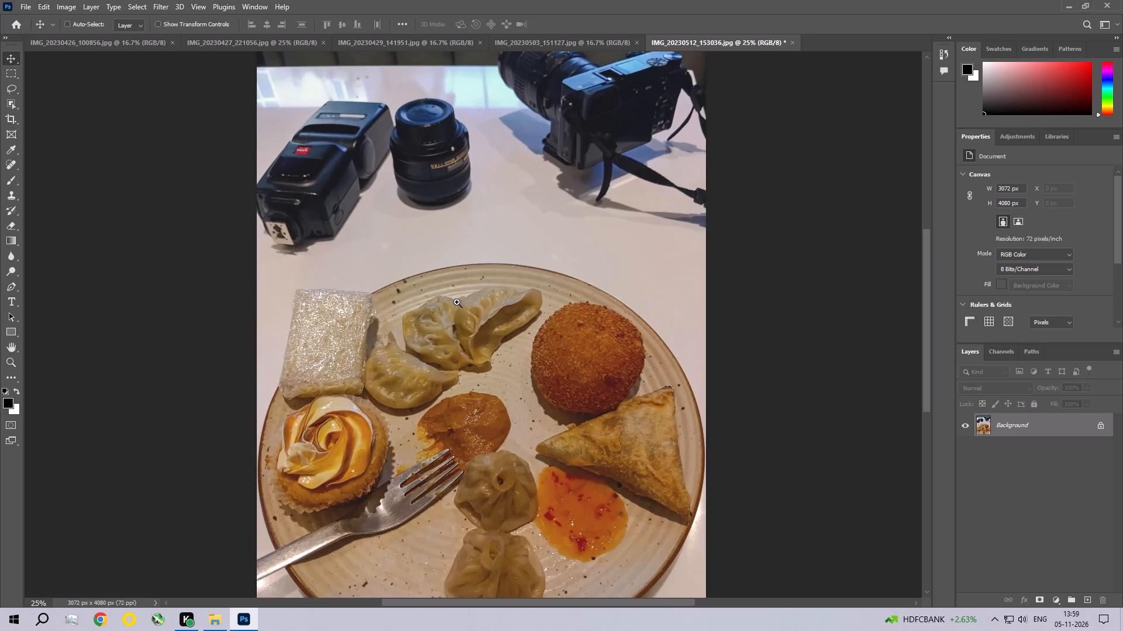
pyautogui.hotkey('ctrl', '0')
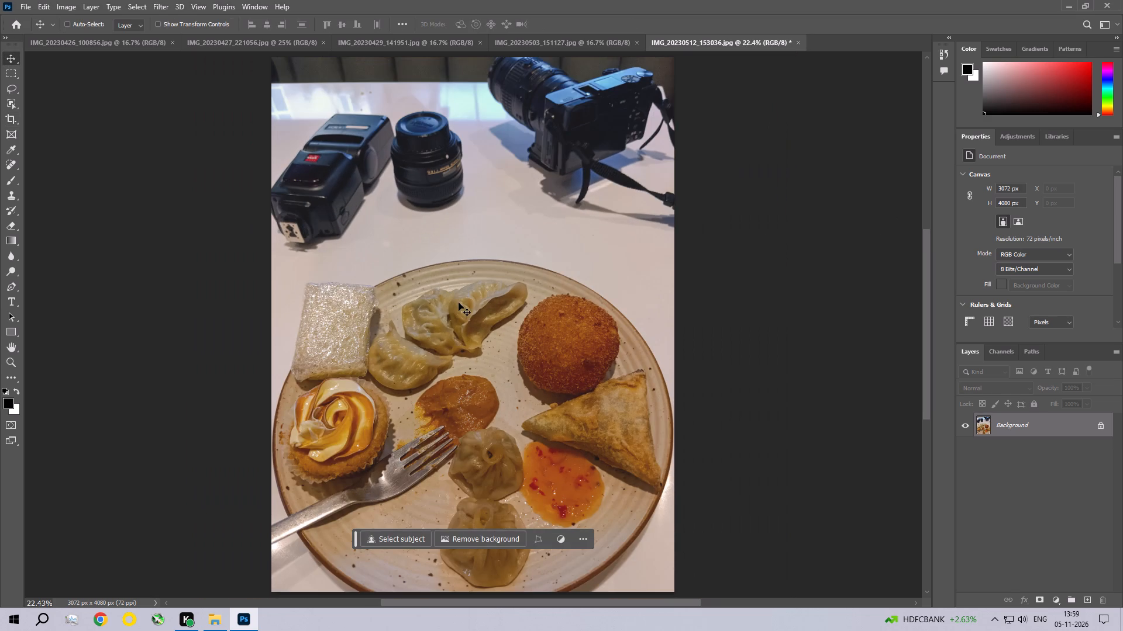
pyautogui.hotkey('ctrl', 's')
pyautogui.press('Return')
pyautogui.click(794, 43)
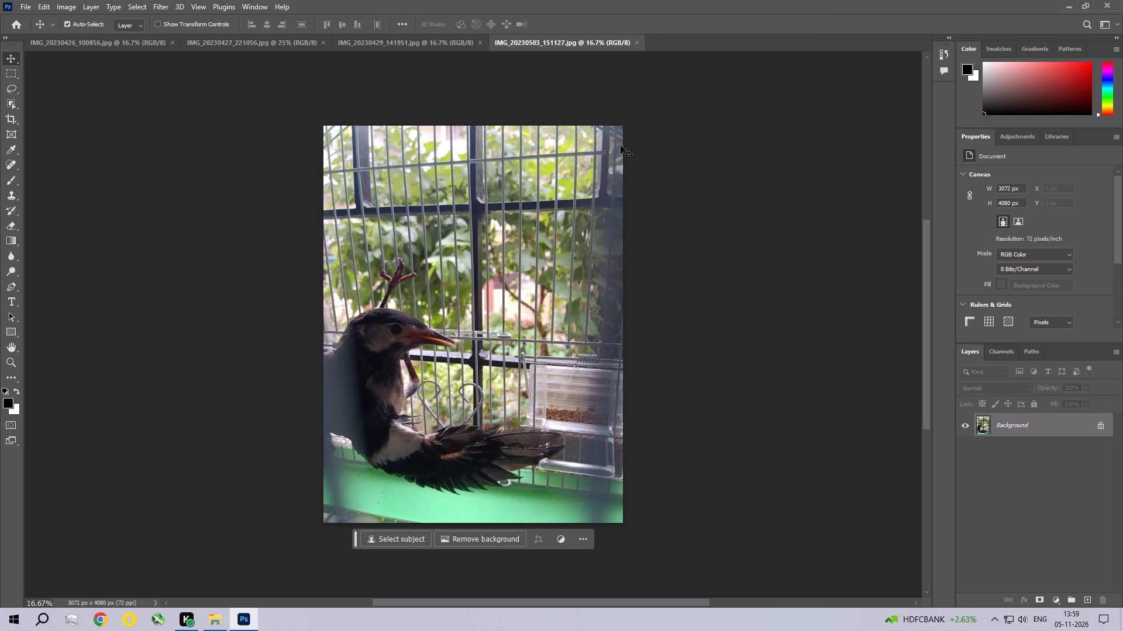
# Straighten the caged bird photo by rotating it about 1° with the Crop tool and apply the crop.
pyautogui.click(9, 120)
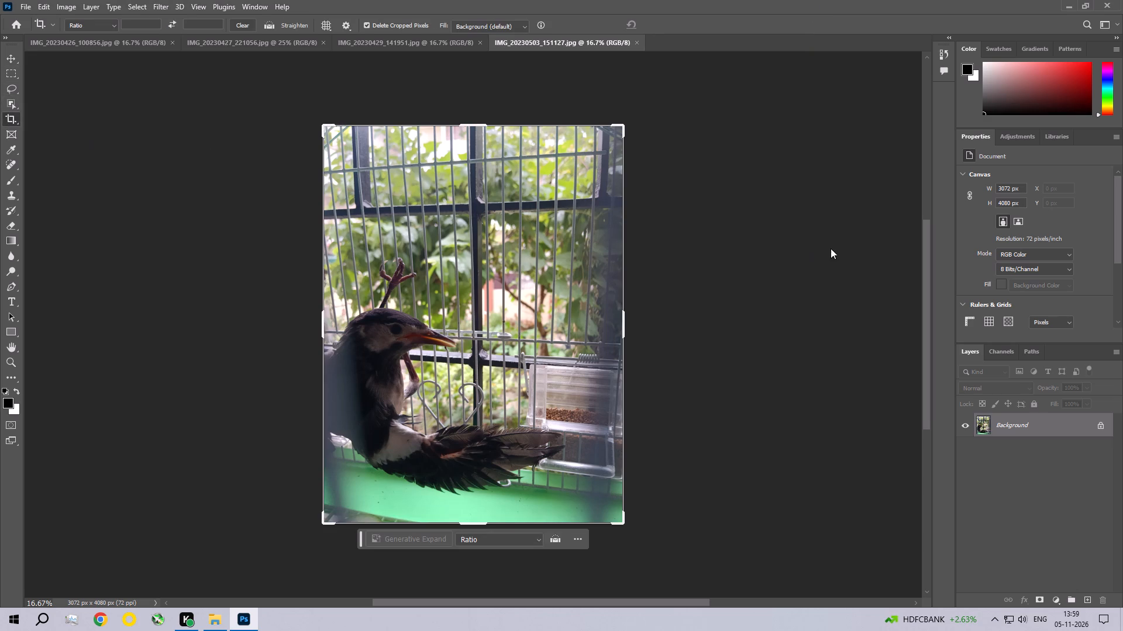
pyautogui.click(701, 206)
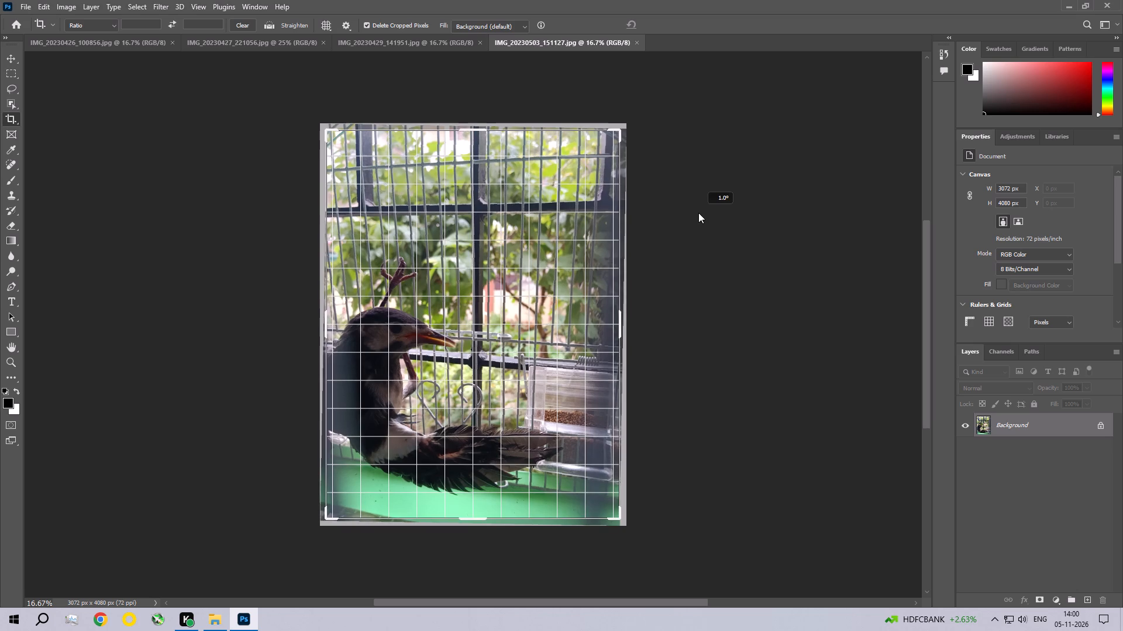
pyautogui.doubleClick(511, 226)
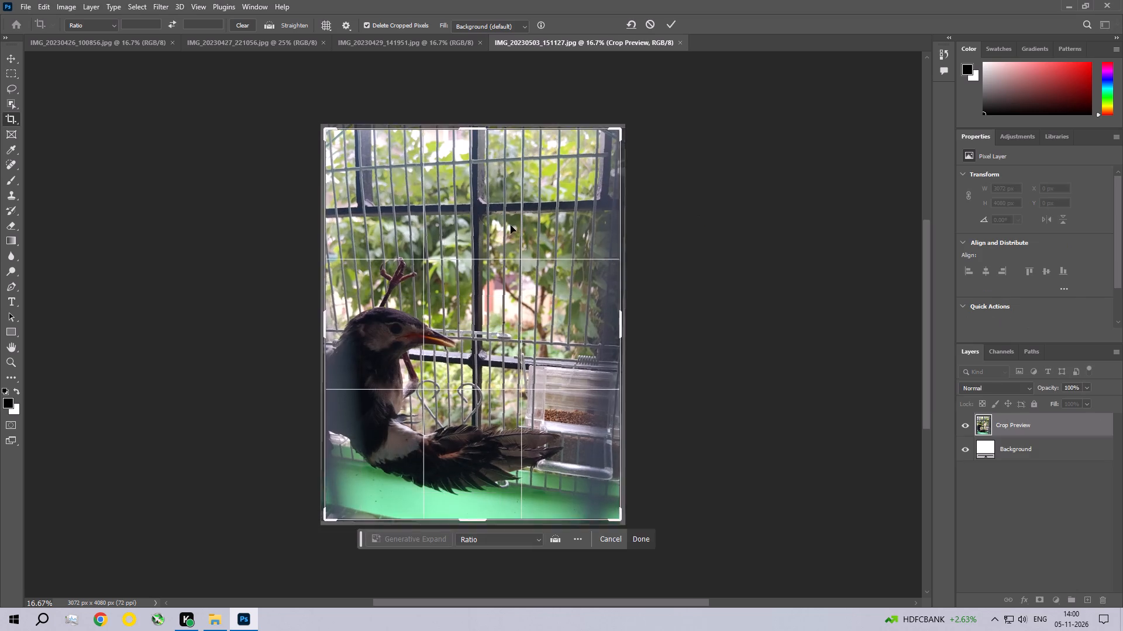
# In the Camera Raw Filter, set the bird photo's Exposure +0.75, Contrast +15, Highlights -20, Shadows +17, Whites -24 and Blacks +7.
pyautogui.click(160, 4)
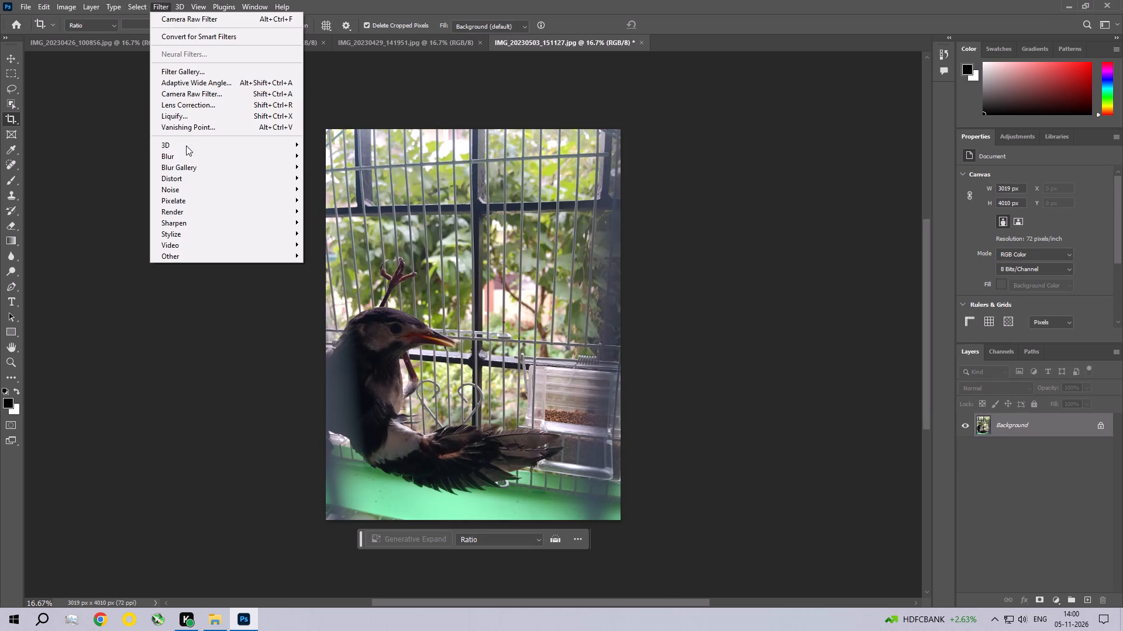
pyautogui.click(233, 92)
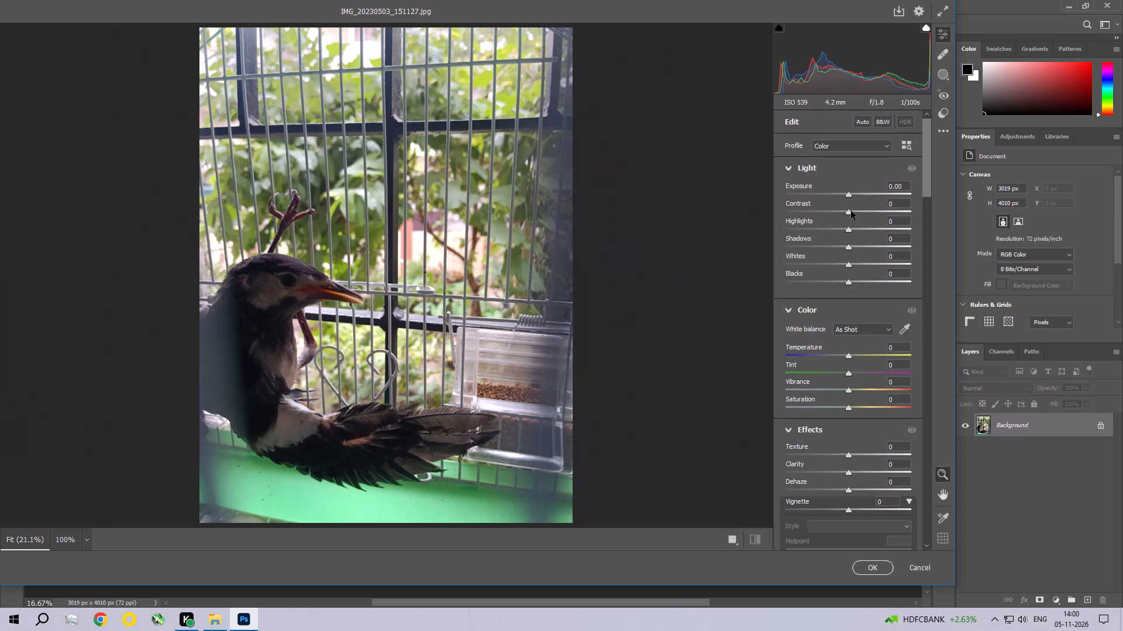
pyautogui.moveTo(851, 211); pyautogui.dragTo(860, 212)
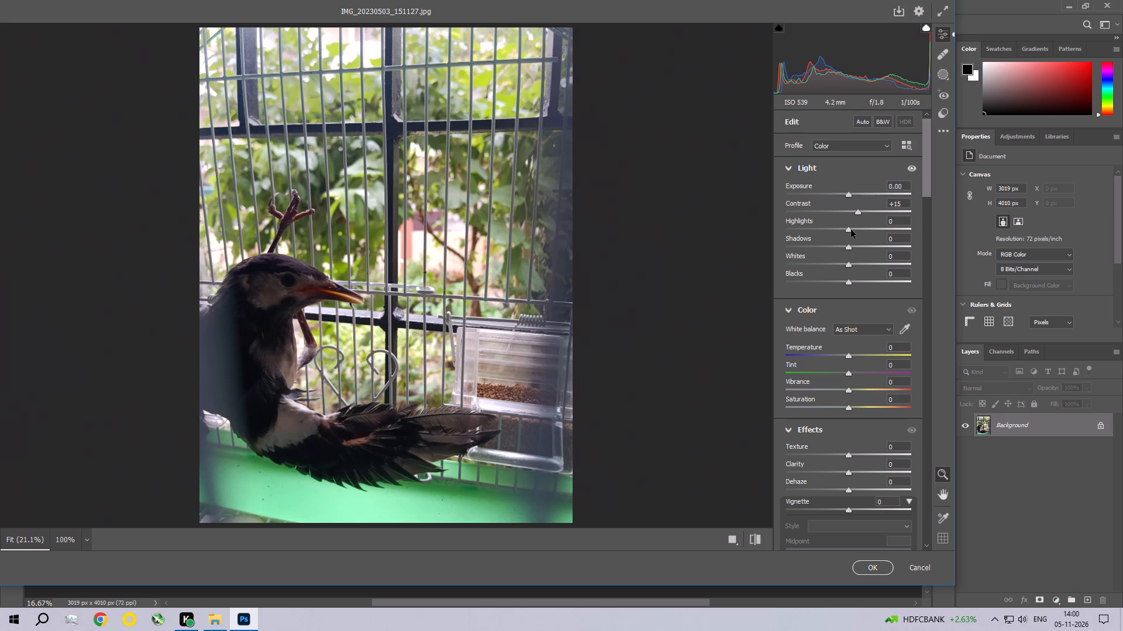
pyautogui.moveTo(851, 230); pyautogui.dragTo(842, 228)
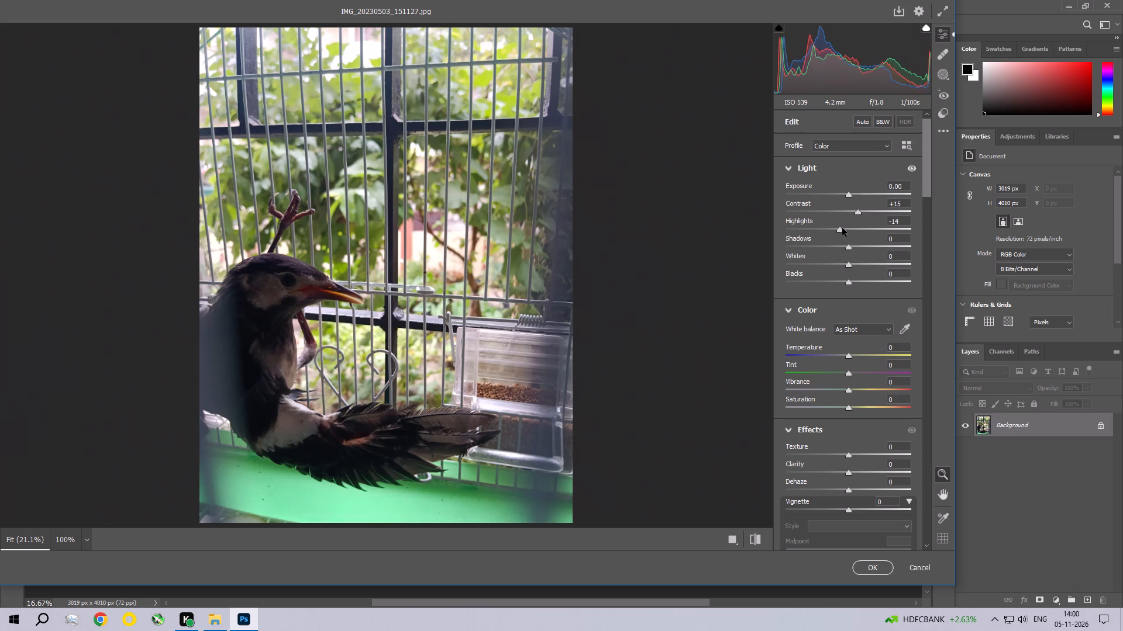
pyautogui.moveTo(842, 228); pyautogui.dragTo(839, 228)
pyautogui.click(850, 193)
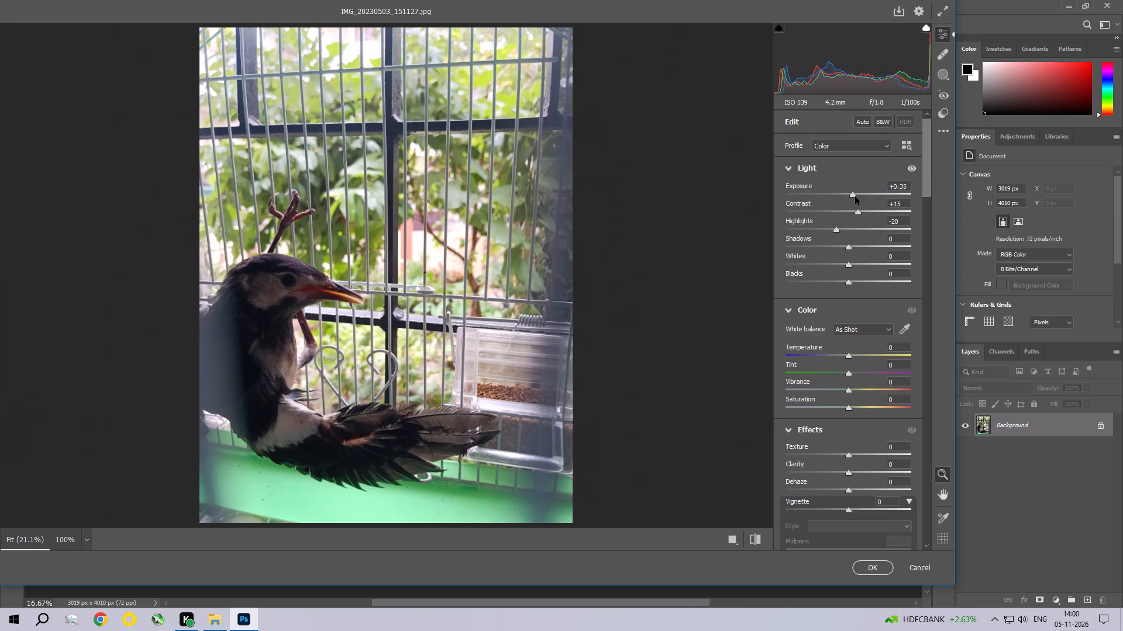
pyautogui.click(855, 196)
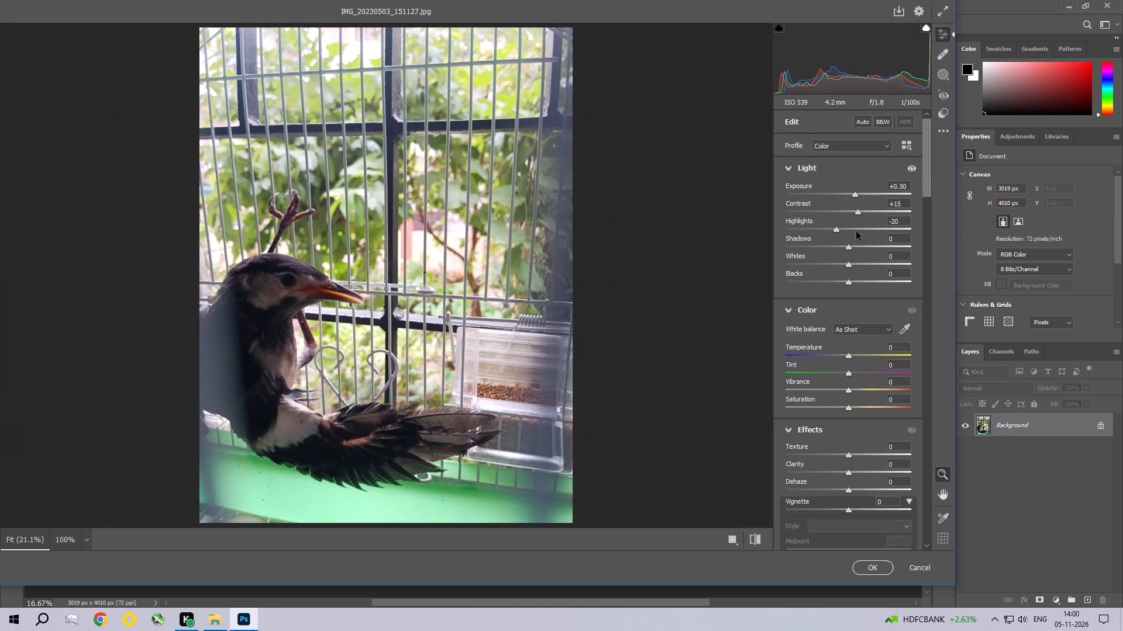
pyautogui.moveTo(852, 247); pyautogui.dragTo(859, 250)
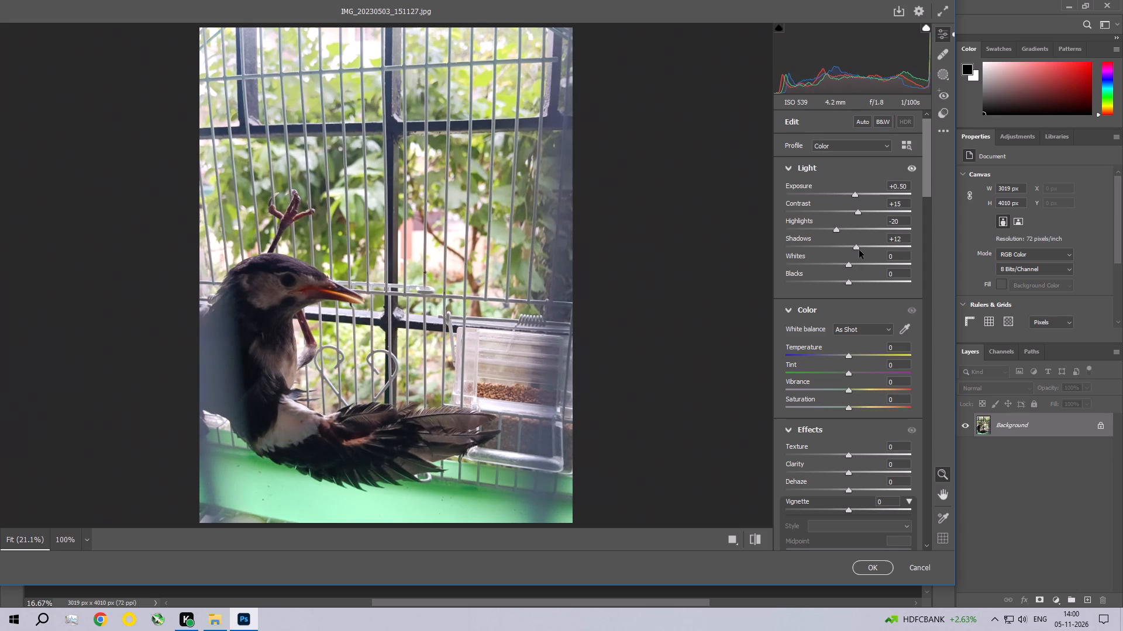
pyautogui.moveTo(859, 250); pyautogui.dragTo(862, 251)
pyautogui.moveTo(848, 264); pyautogui.dragTo(848, 264)
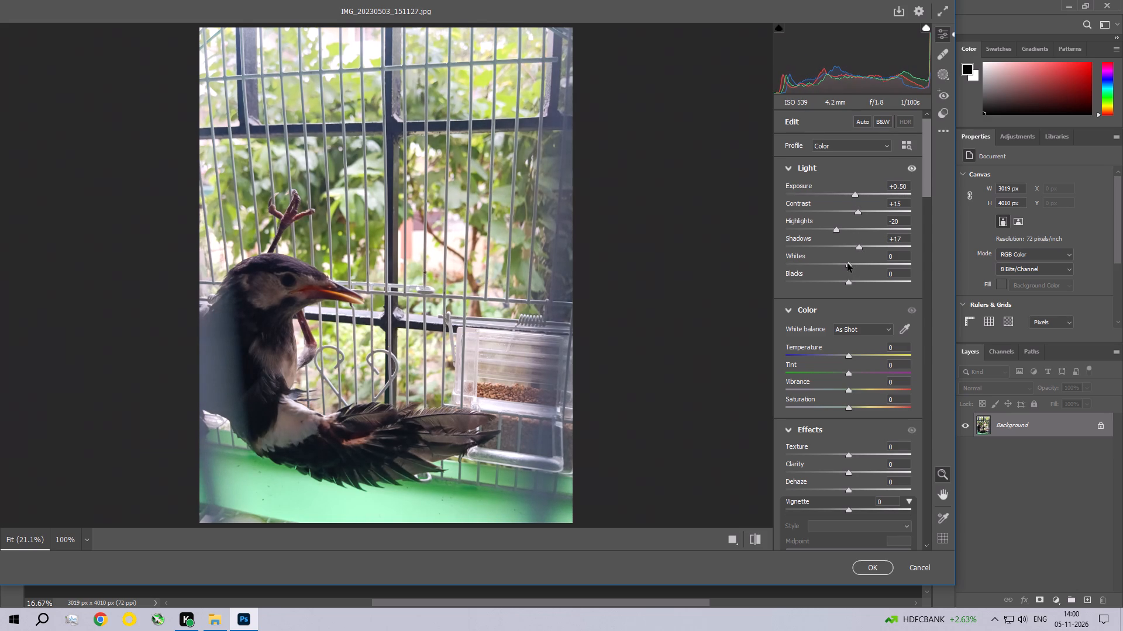
pyautogui.moveTo(848, 264); pyautogui.dragTo(833, 263)
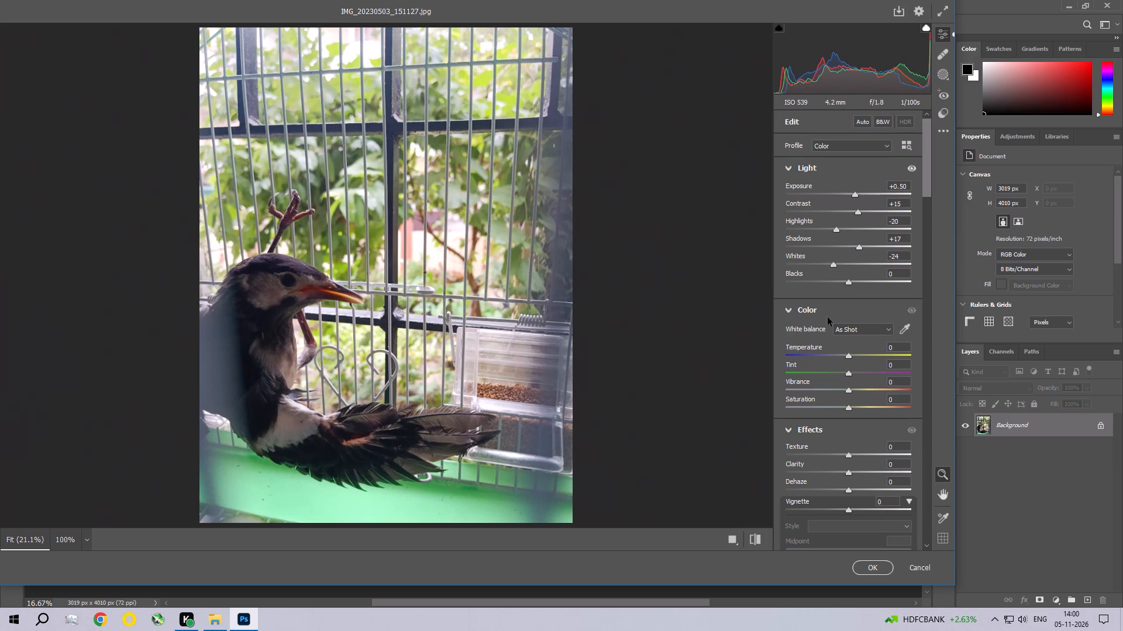
pyautogui.click(850, 282)
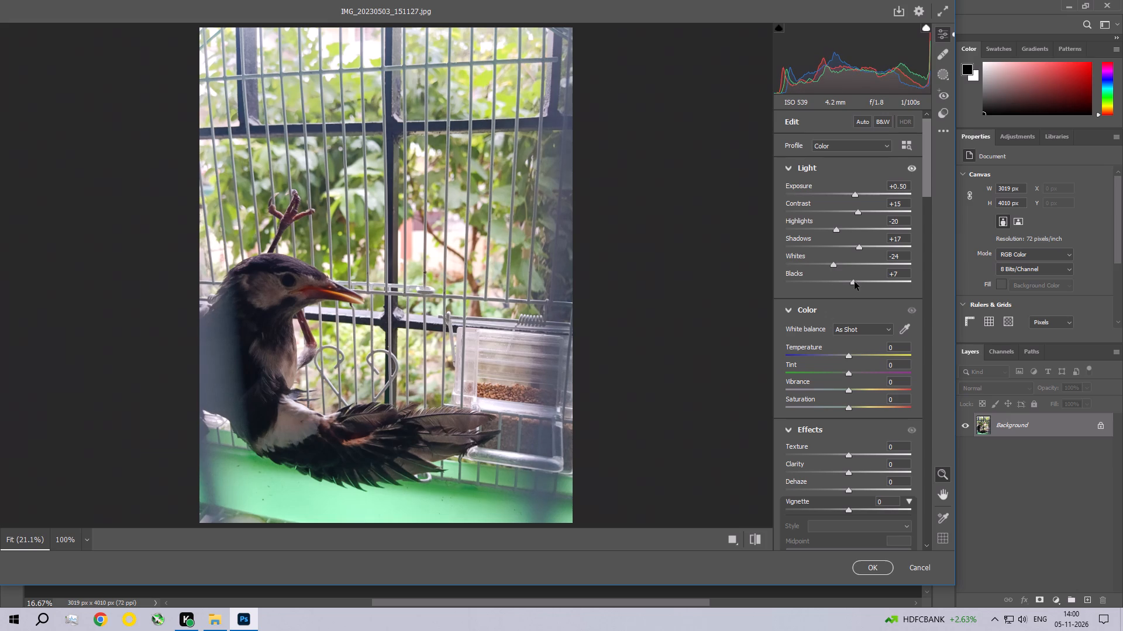
pyautogui.click(856, 195)
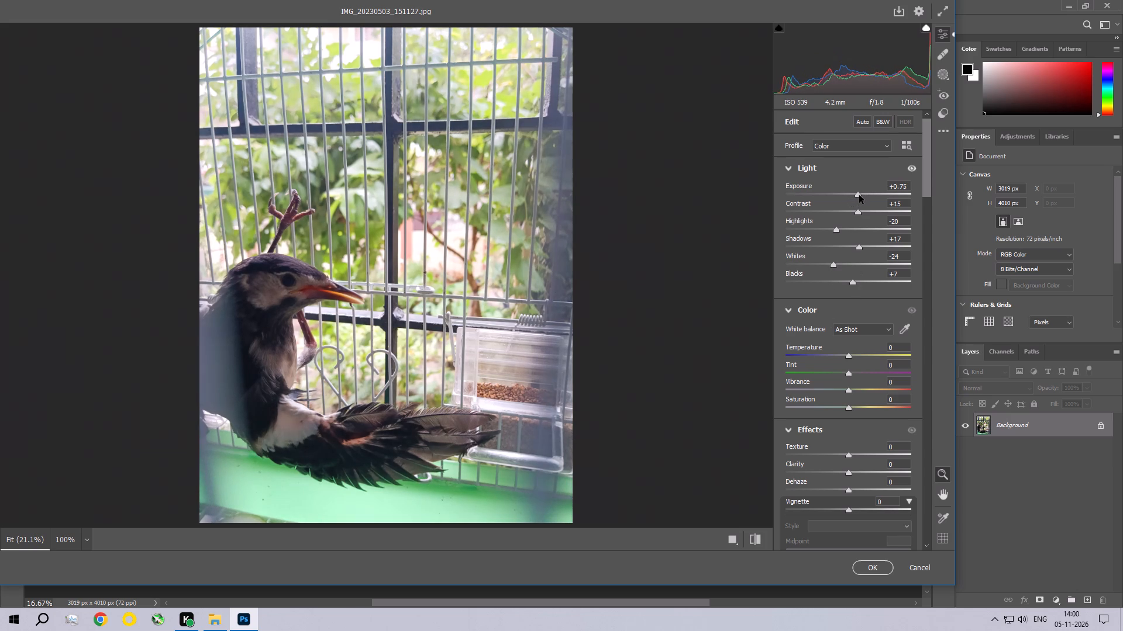
pyautogui.click(282, 292)
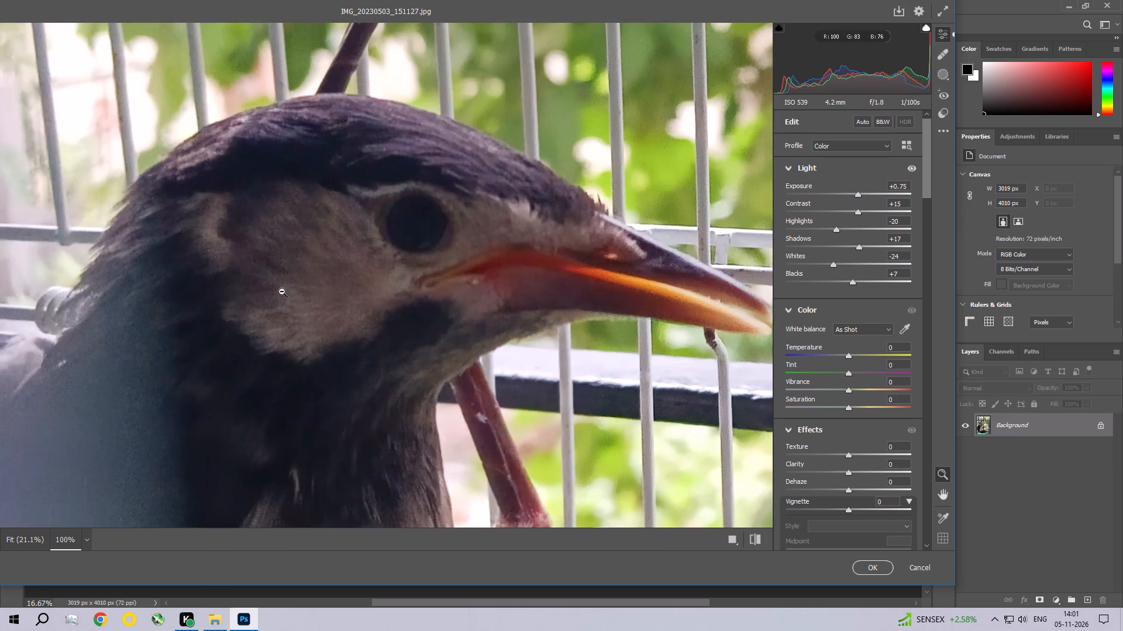
pyautogui.click(341, 286)
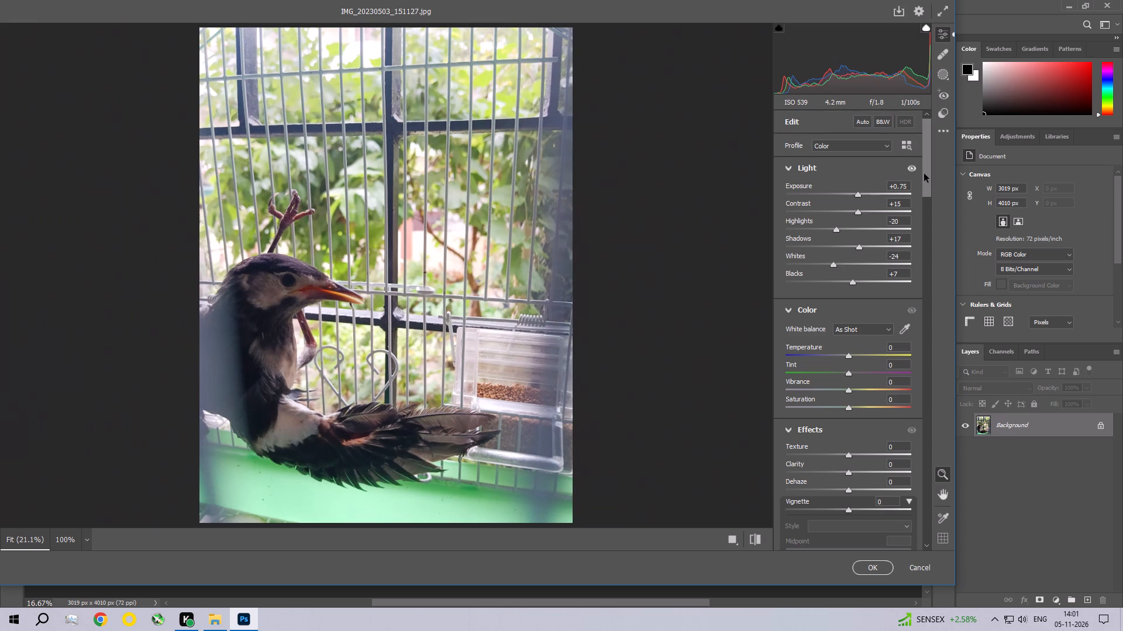
# Set the bird photo's Vibrance to +11 and Saturation to +20.
pyautogui.moveTo(929, 177); pyautogui.dragTo(926, 206)
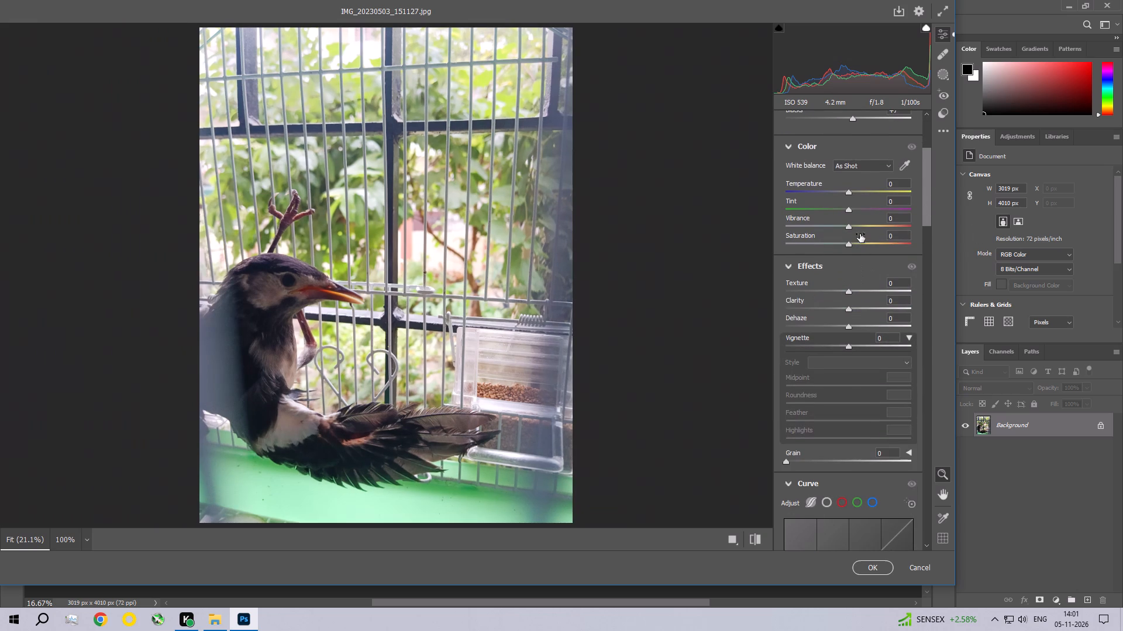
pyautogui.moveTo(848, 228); pyautogui.dragTo(855, 230)
pyautogui.moveTo(850, 245); pyautogui.dragTo(860, 245)
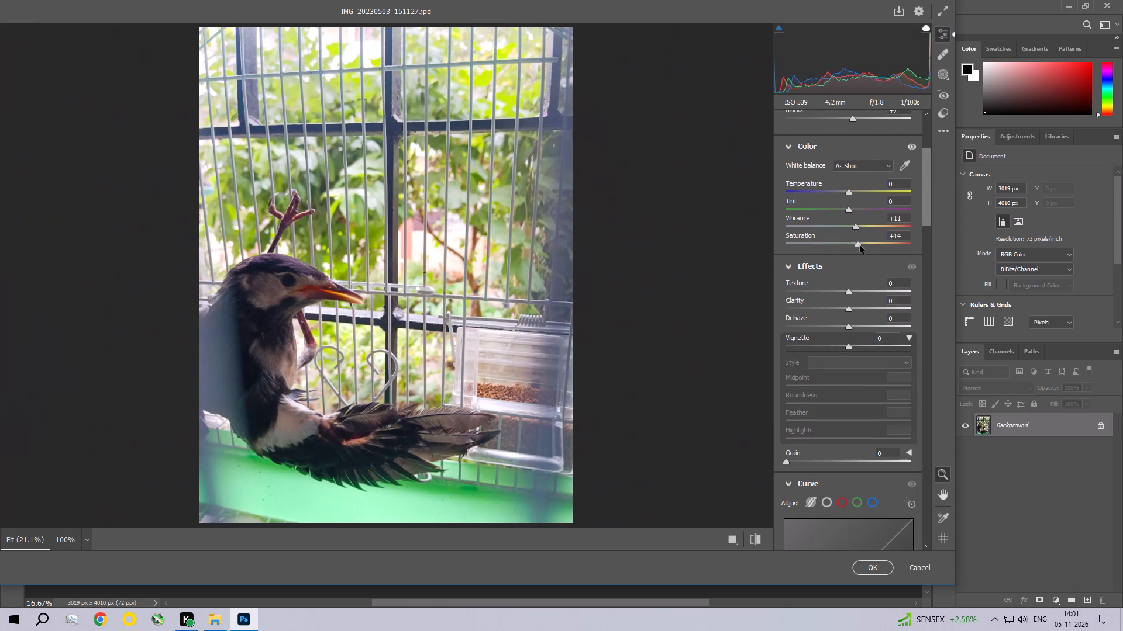
pyautogui.moveTo(860, 245); pyautogui.dragTo(863, 247)
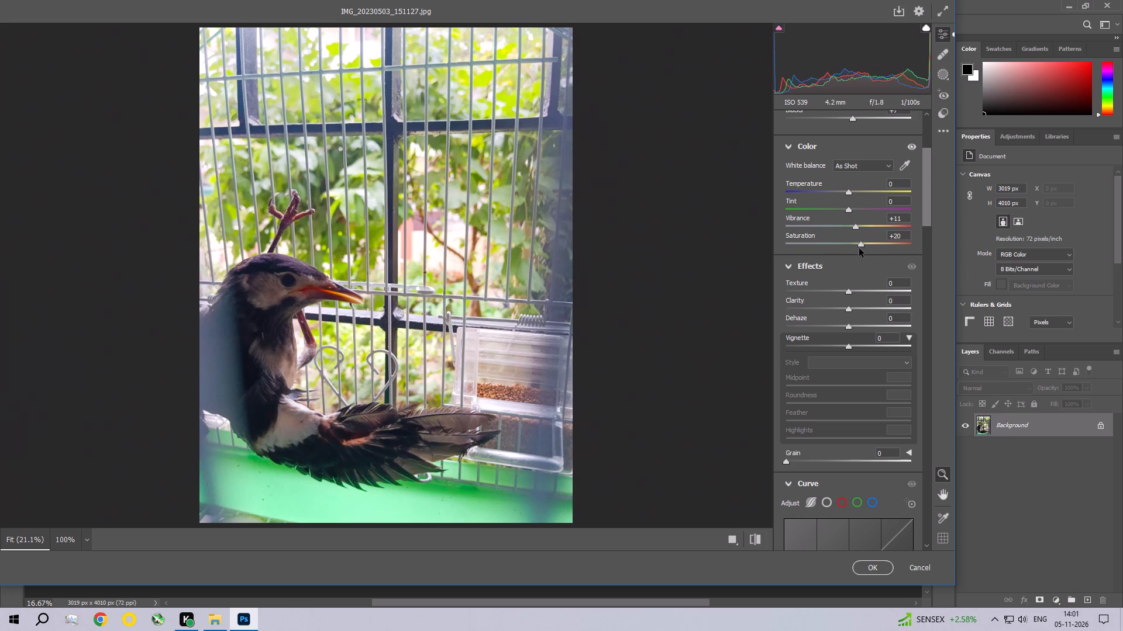
# Set the bird photo's Texture to +11 and Clarity to +9, and raise its Dehaze.
pyautogui.moveTo(930, 209); pyautogui.dragTo(922, 230)
pyautogui.moveTo(848, 169); pyautogui.dragTo(853, 172)
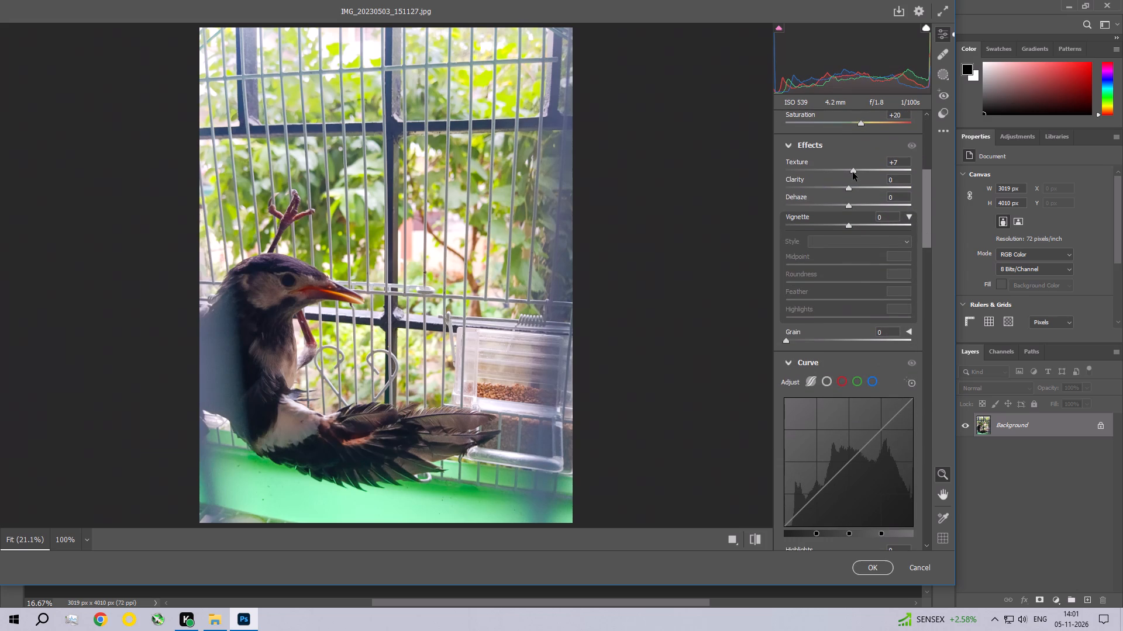
pyautogui.moveTo(853, 172); pyautogui.dragTo(855, 174)
pyautogui.moveTo(849, 189); pyautogui.dragTo(855, 190)
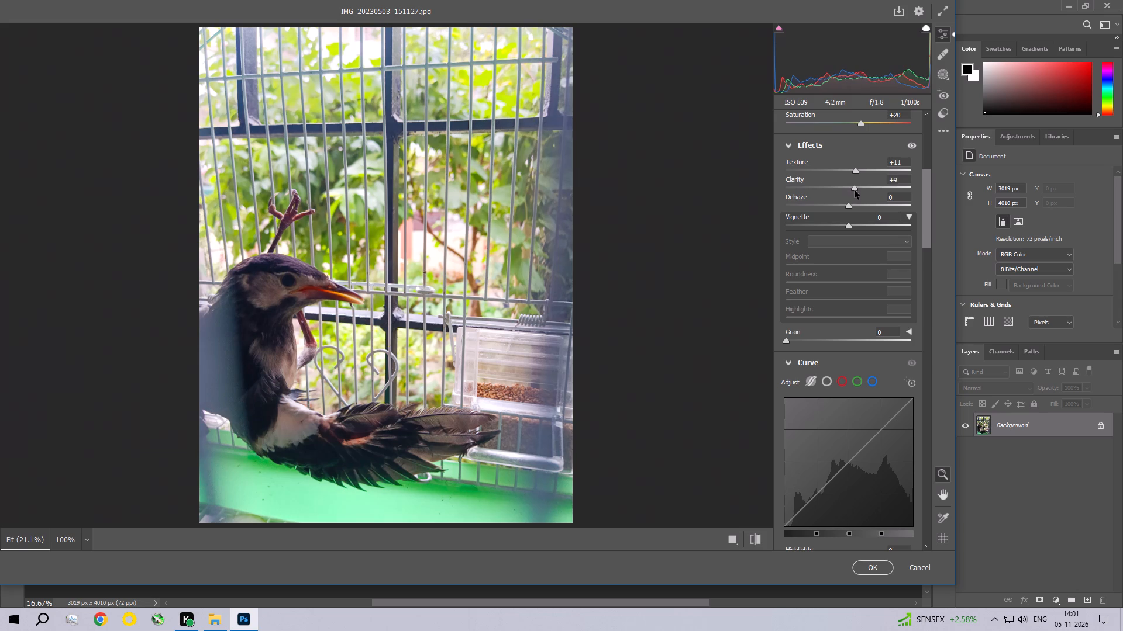
pyautogui.moveTo(855, 190); pyautogui.dragTo(857, 190)
pyautogui.click(857, 190)
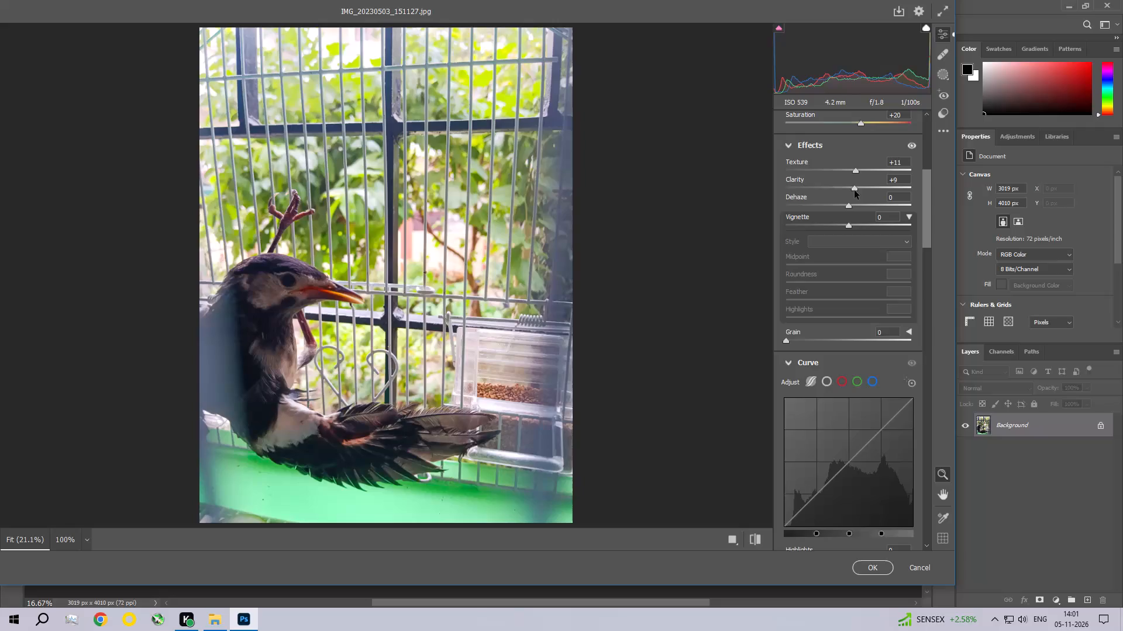
pyautogui.moveTo(848, 204); pyautogui.dragTo(852, 207)
pyautogui.moveTo(852, 207); pyautogui.dragTo(867, 212)
# Lower the bird photo's parametric curve Highlights to -18 and Lights to -14.
pyautogui.moveTo(927, 199); pyautogui.dragTo(925, 224)
pyautogui.click(836, 418)
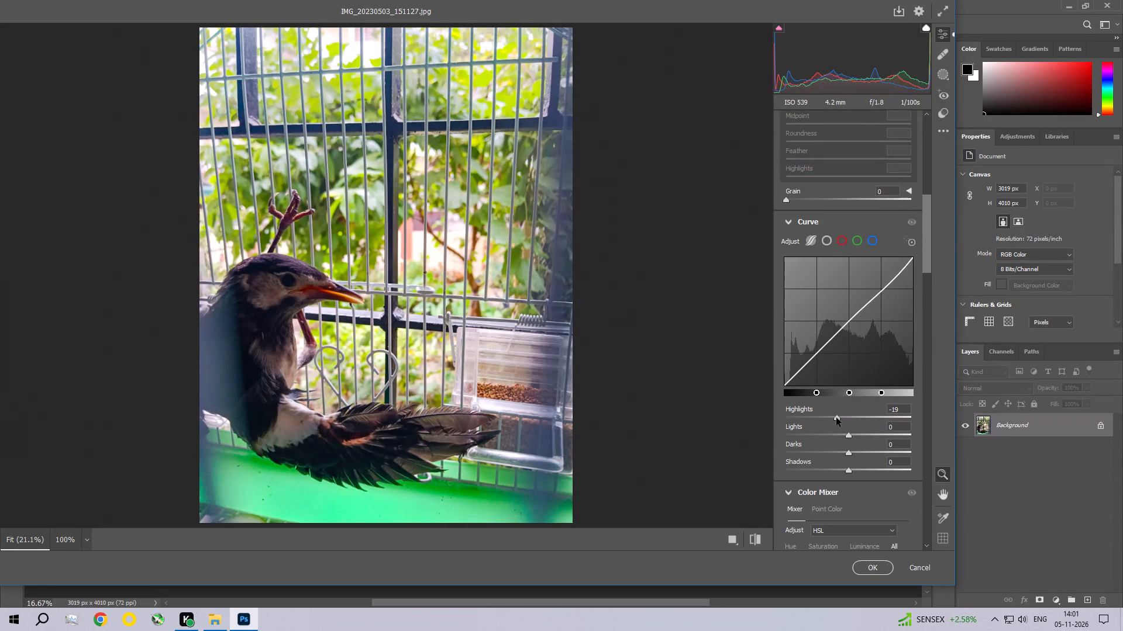
pyautogui.click(839, 432)
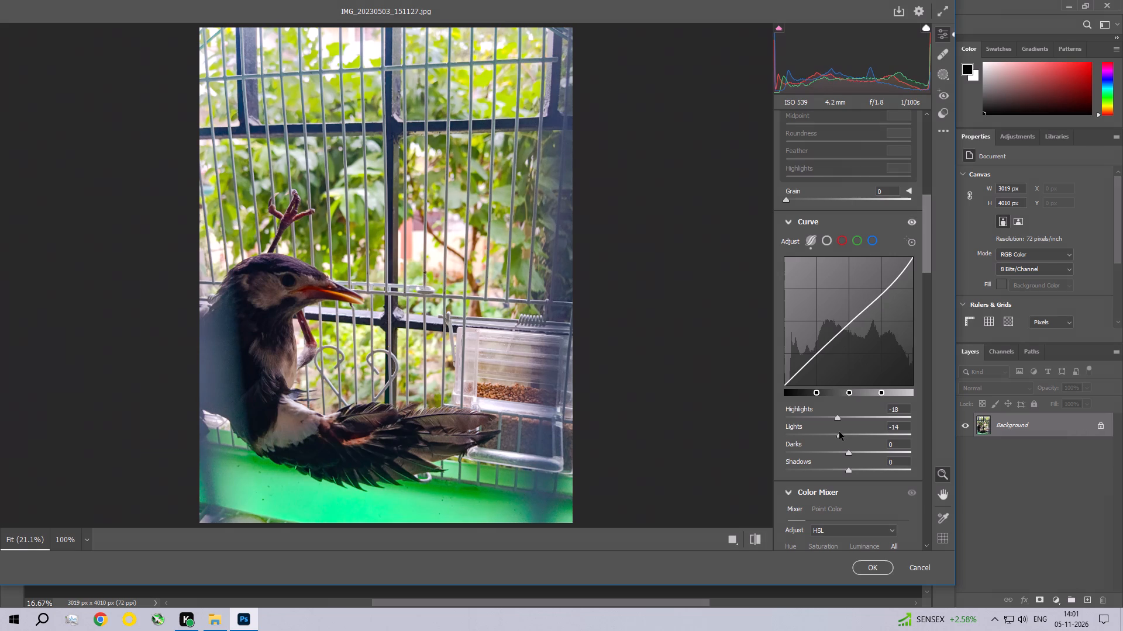
# In the Color Mixer, set the Saturation of Greens to +17 and Aquas to +4.
pyautogui.moveTo(926, 242); pyautogui.dragTo(926, 308)
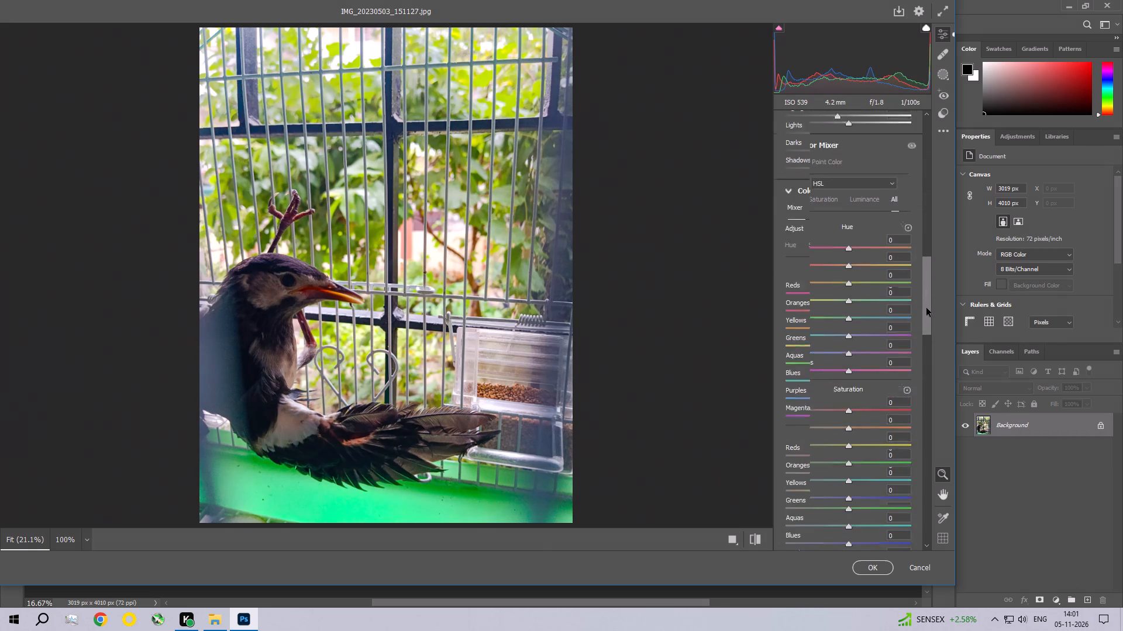
pyautogui.moveTo(926, 308); pyautogui.dragTo(922, 341)
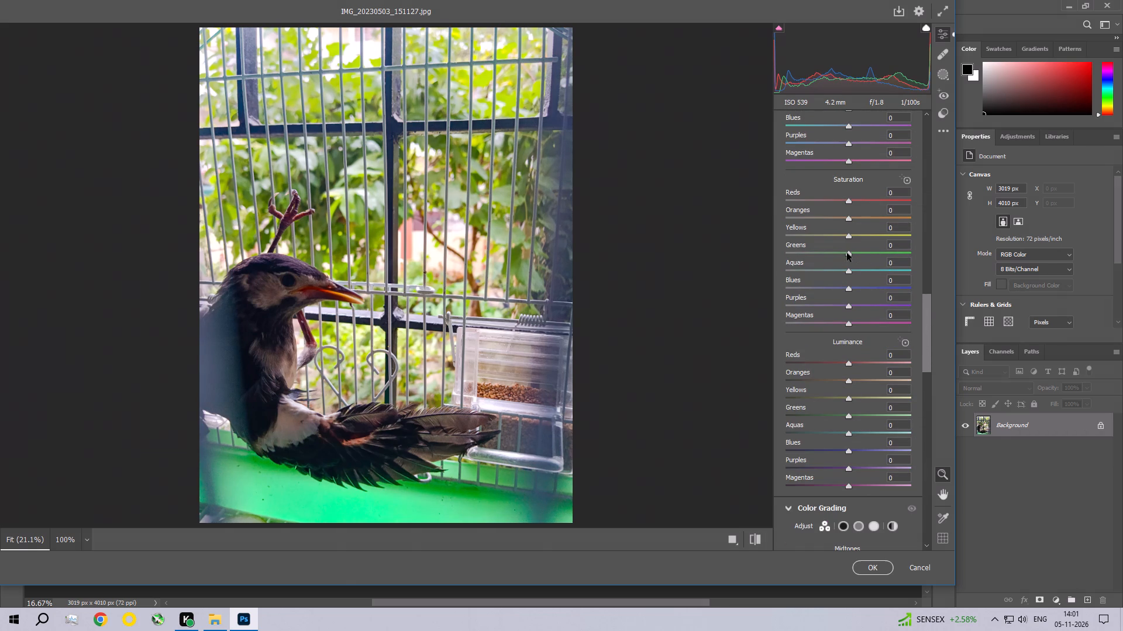
pyautogui.moveTo(847, 253); pyautogui.dragTo(857, 261)
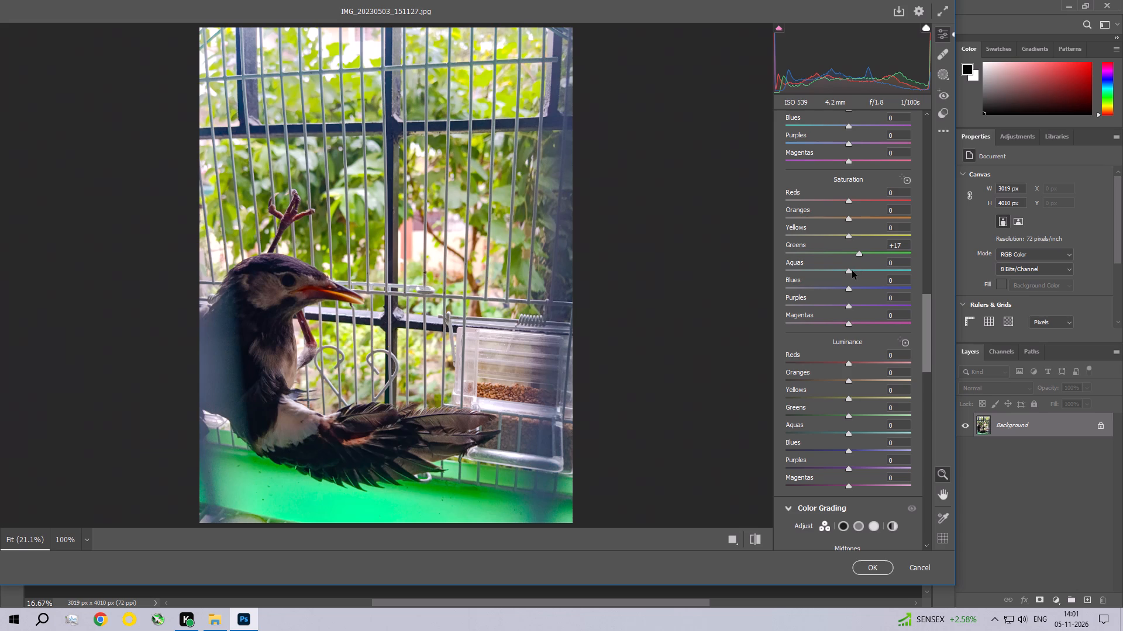
pyautogui.moveTo(852, 271); pyautogui.dragTo(860, 273)
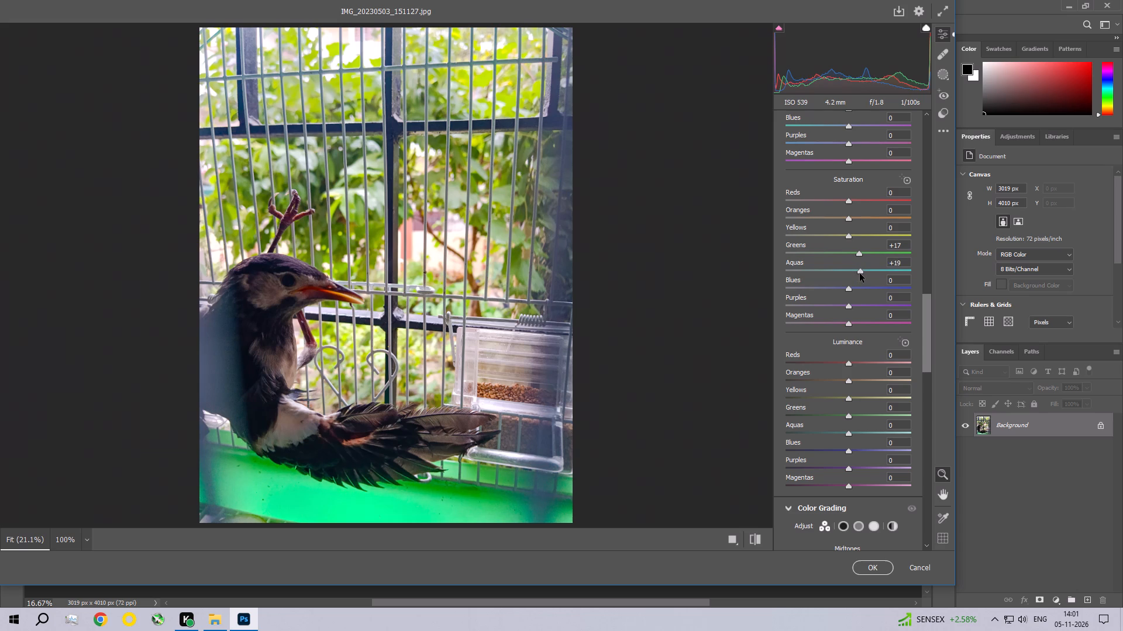
pyautogui.moveTo(860, 273); pyautogui.dragTo(850, 273)
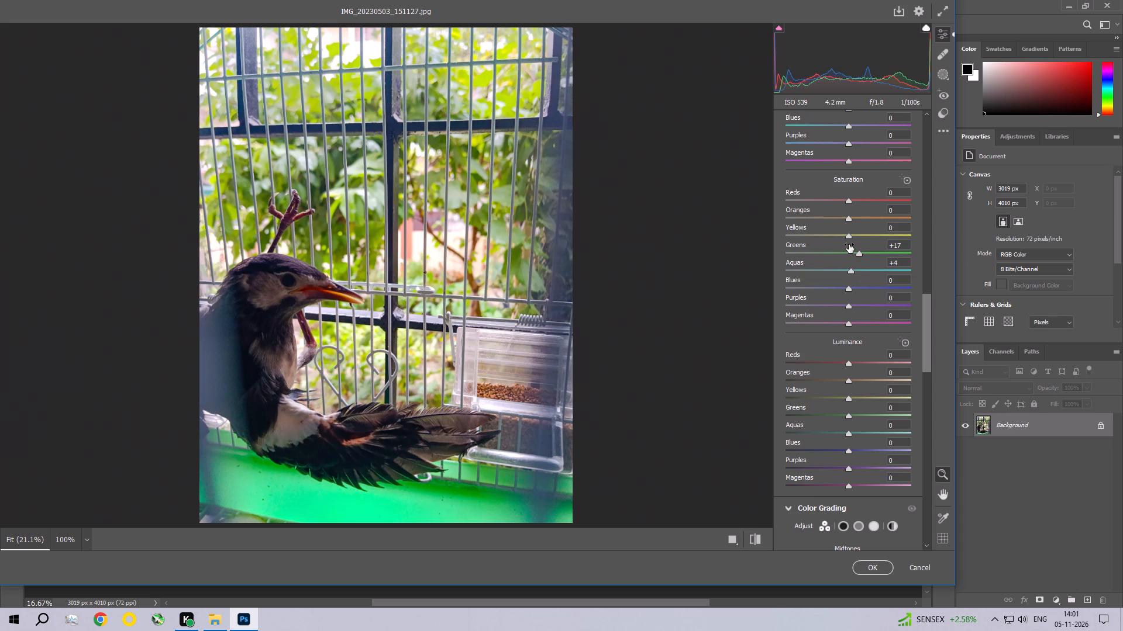
# With the Luminance Targeted Adjustment Tool on the bird's beak and head, set Luminance to Reds -1, Oranges -51 and Yellows -21.
pyautogui.moveTo(925, 323); pyautogui.dragTo(922, 334)
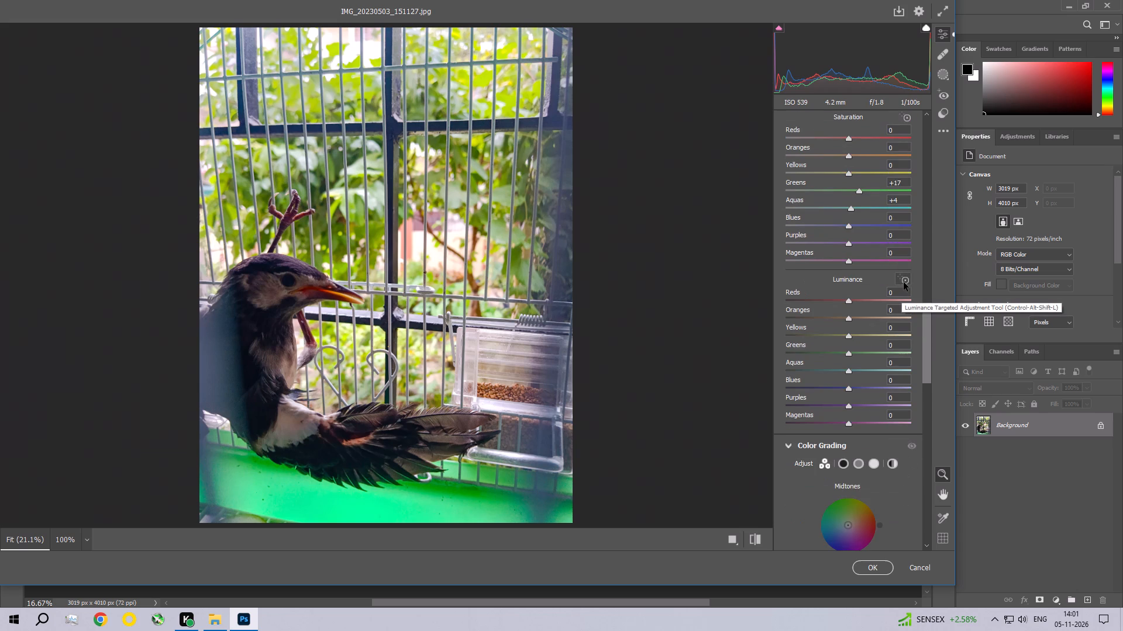
pyautogui.click(904, 282)
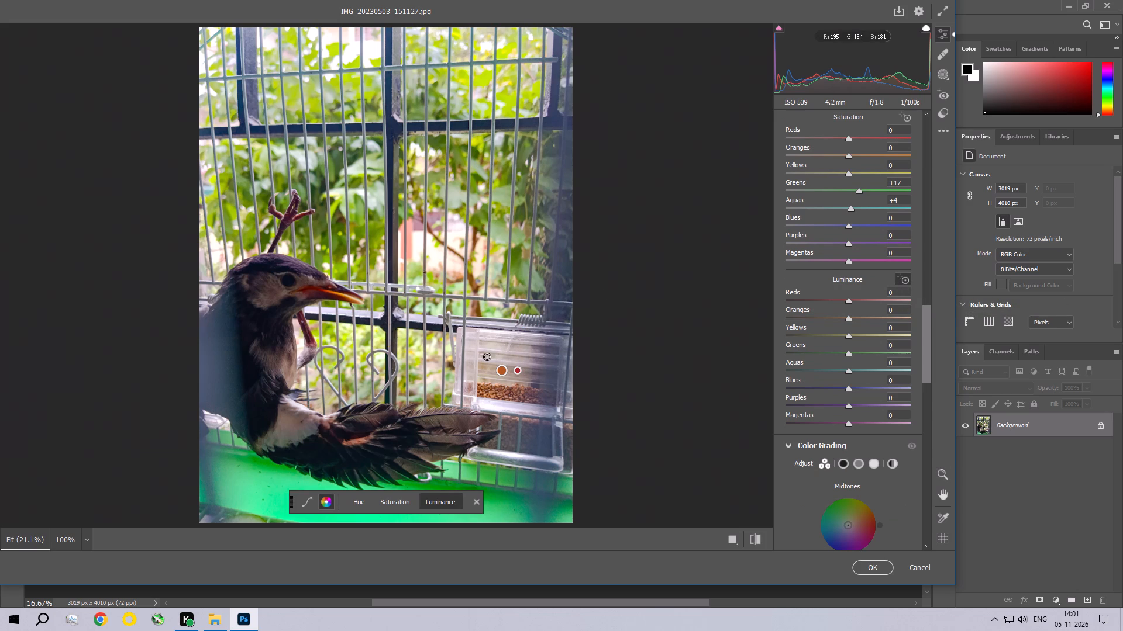
pyautogui.click(336, 293)
pyautogui.moveTo(342, 295); pyautogui.dragTo(374, 300)
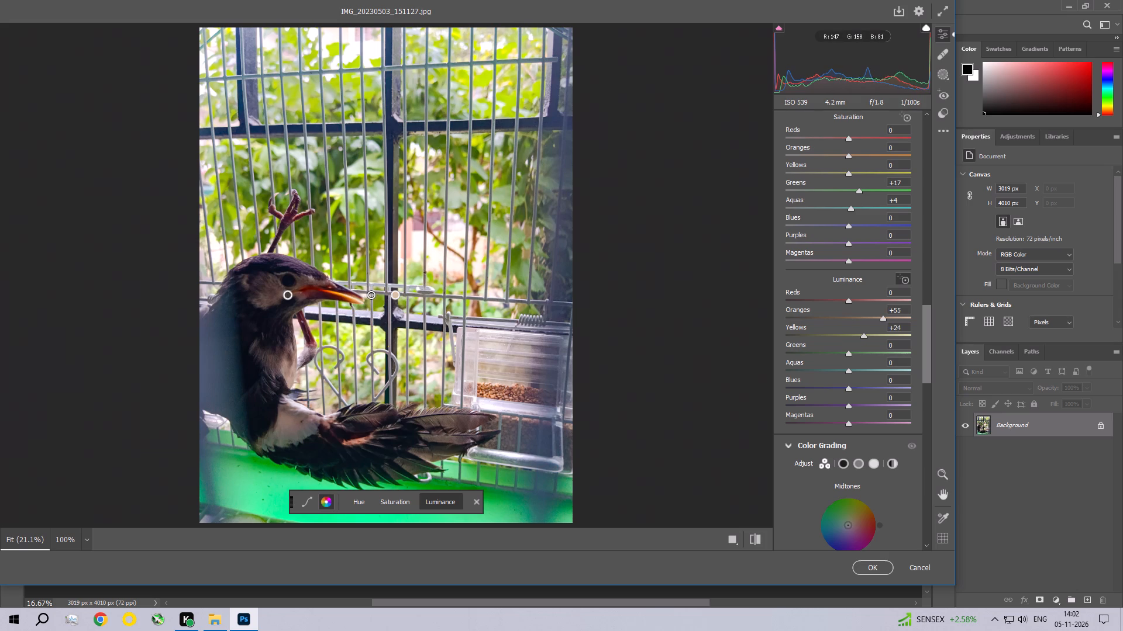
pyautogui.moveTo(374, 300); pyautogui.dragTo(382, 304)
pyautogui.moveTo(382, 304); pyautogui.dragTo(359, 307)
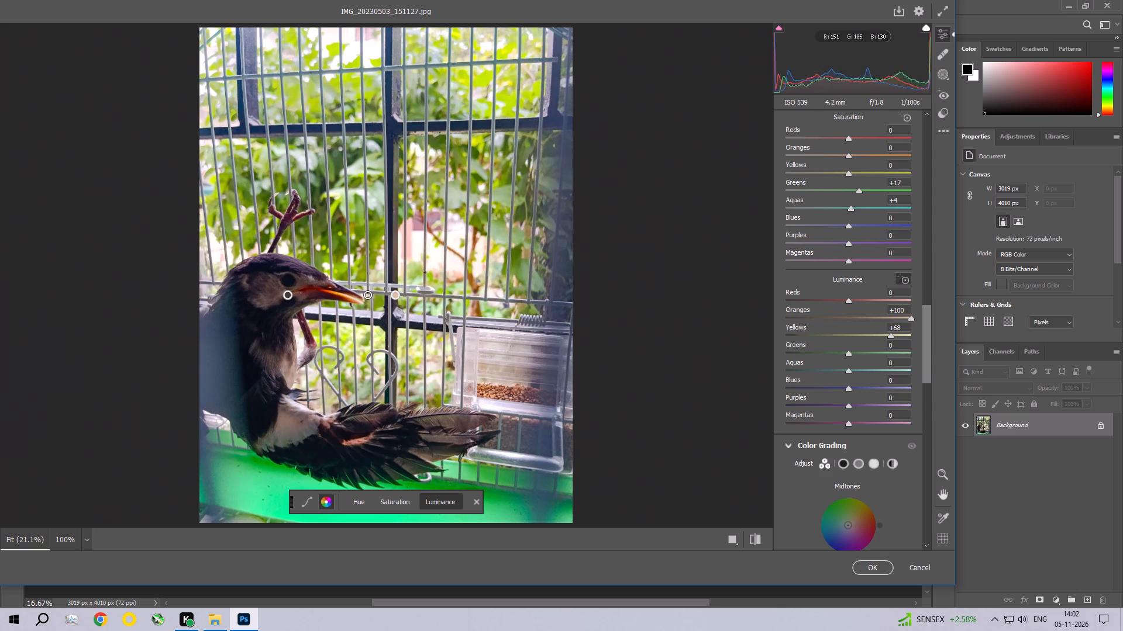
pyautogui.moveTo(359, 307); pyautogui.dragTo(332, 311)
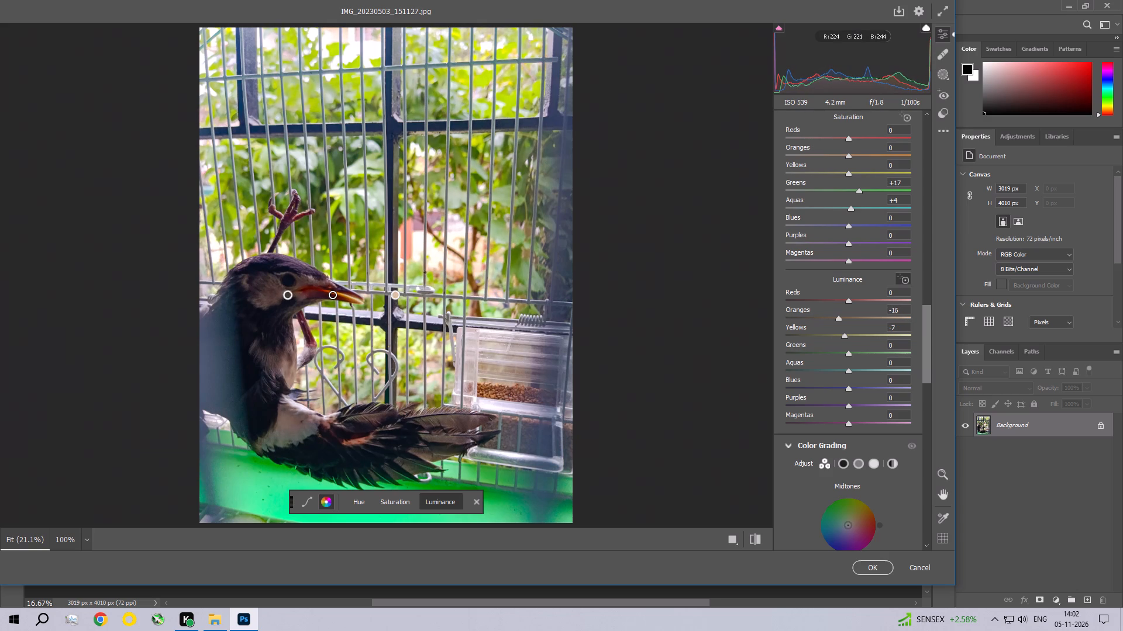
pyautogui.moveTo(332, 311); pyautogui.dragTo(313, 305)
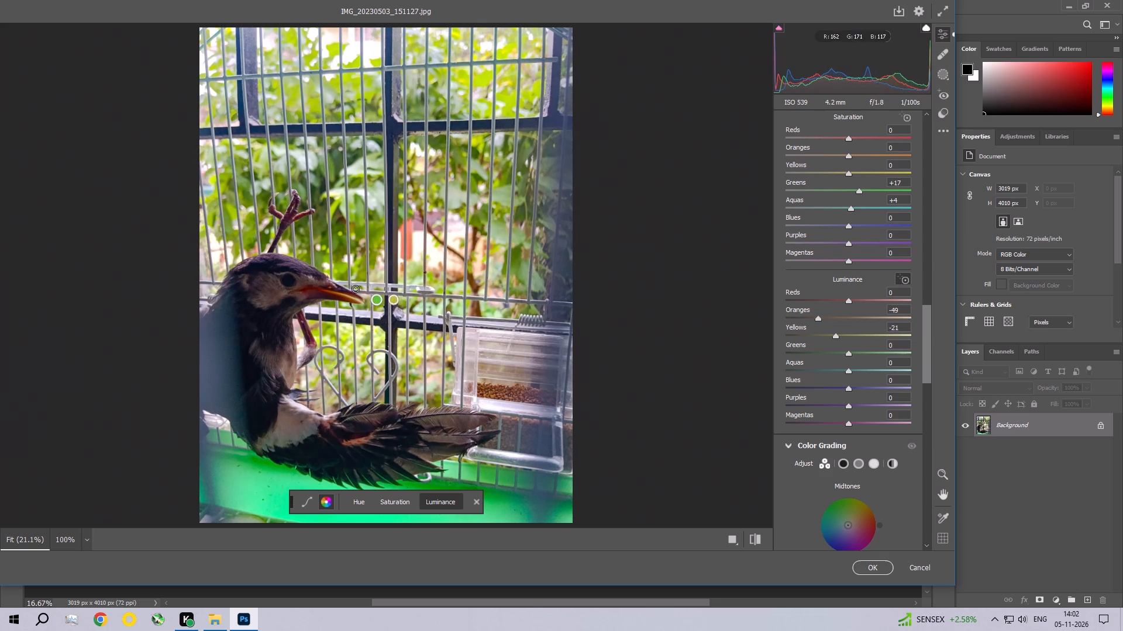
pyautogui.moveTo(268, 293); pyautogui.dragTo(271, 310)
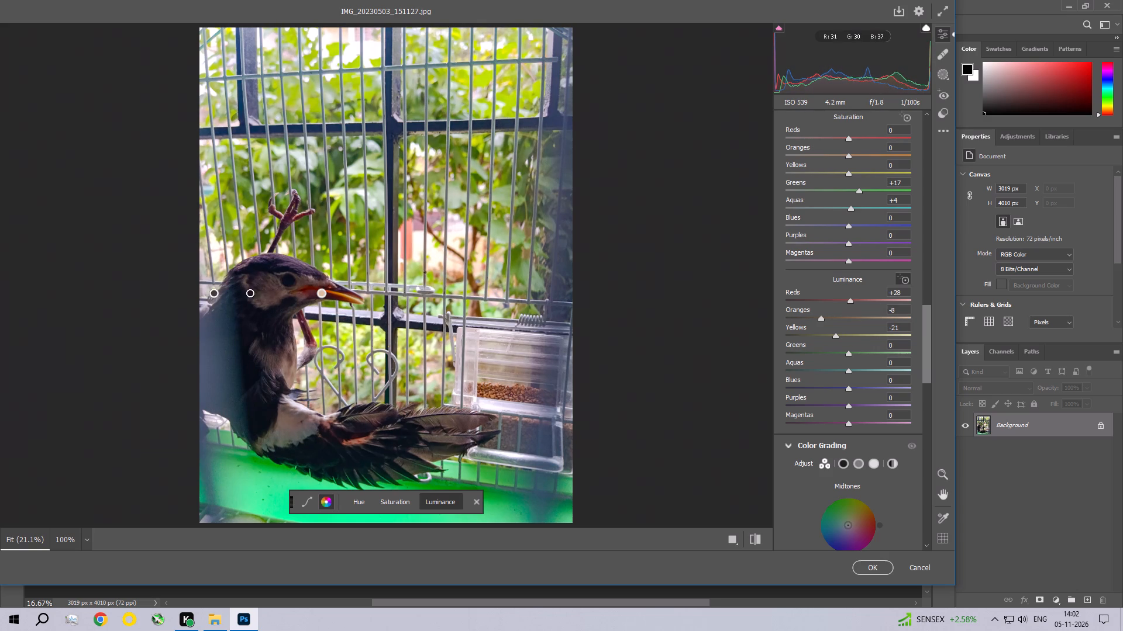
pyautogui.moveTo(271, 310); pyautogui.dragTo(267, 308)
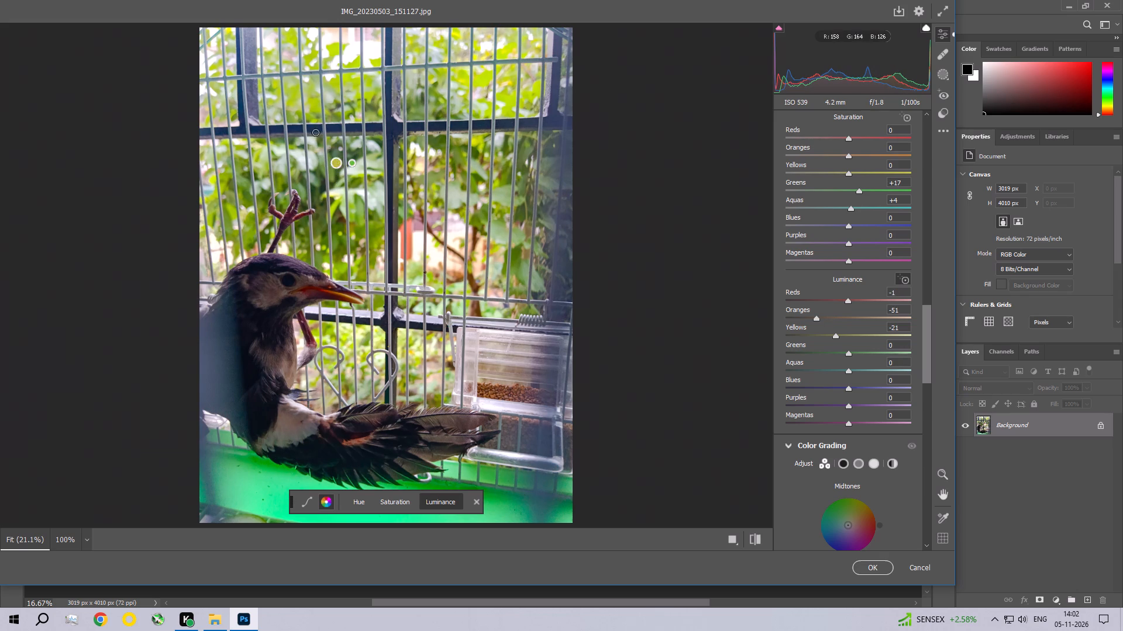
# Use the targeted adjustment on the green foliage behind the cage to set Luminance of Greens to -1 and Aquas to -3.
pyautogui.moveTo(299, 161); pyautogui.dragTo(357, 182)
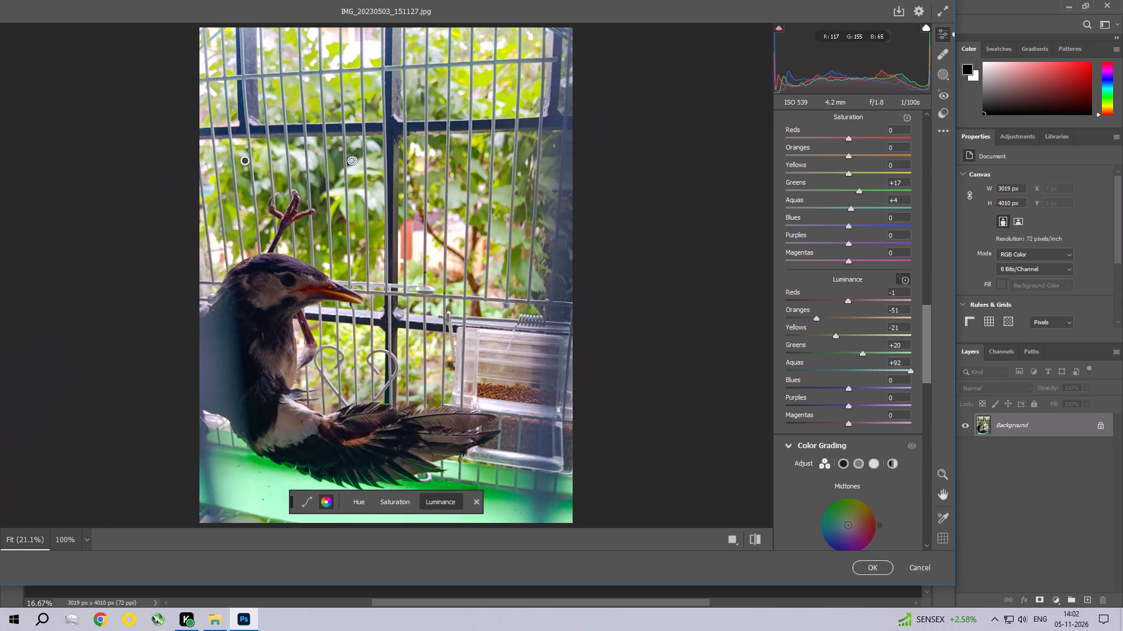
pyautogui.moveTo(357, 182); pyautogui.dragTo(315, 191)
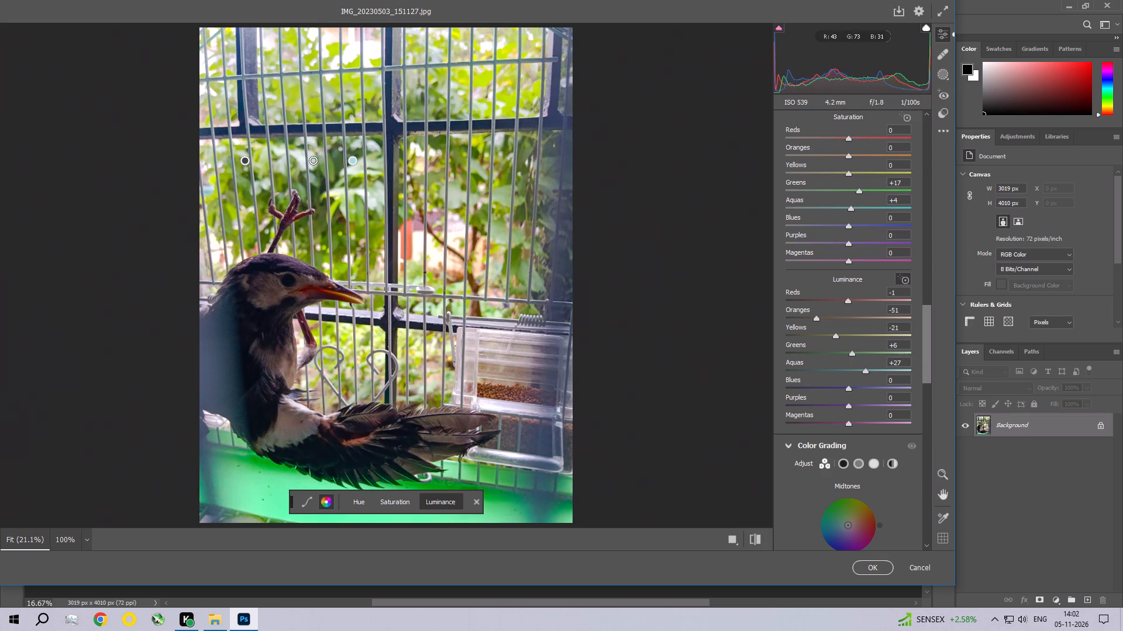
pyautogui.moveTo(315, 191); pyautogui.dragTo(269, 227)
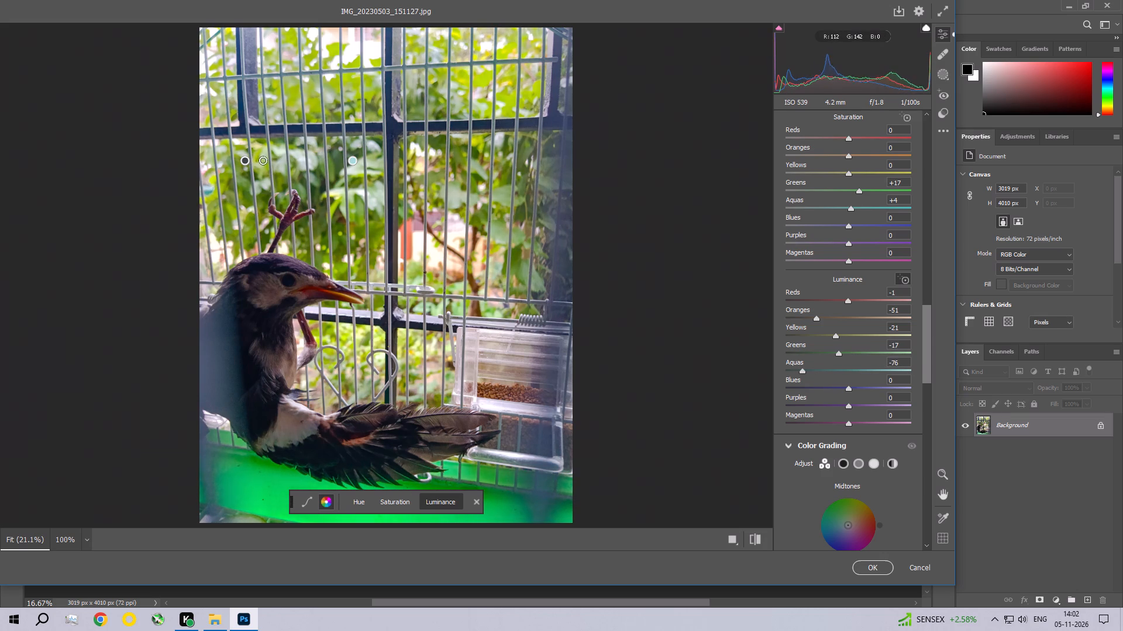
pyautogui.moveTo(269, 227); pyautogui.dragTo(278, 251)
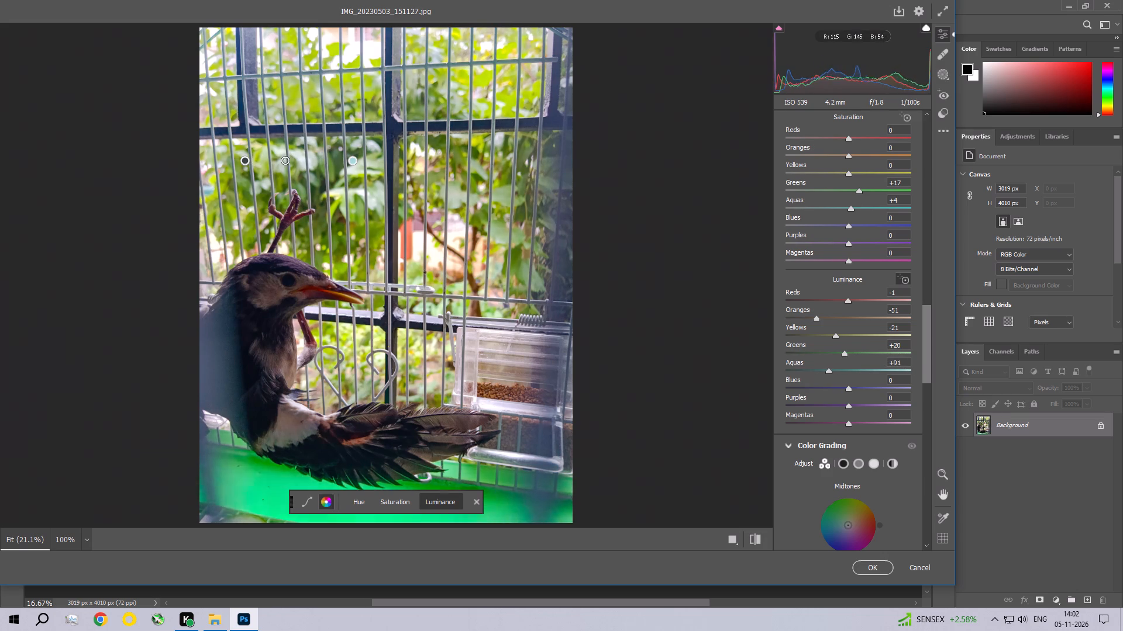
pyautogui.moveTo(278, 251); pyautogui.dragTo(278, 268)
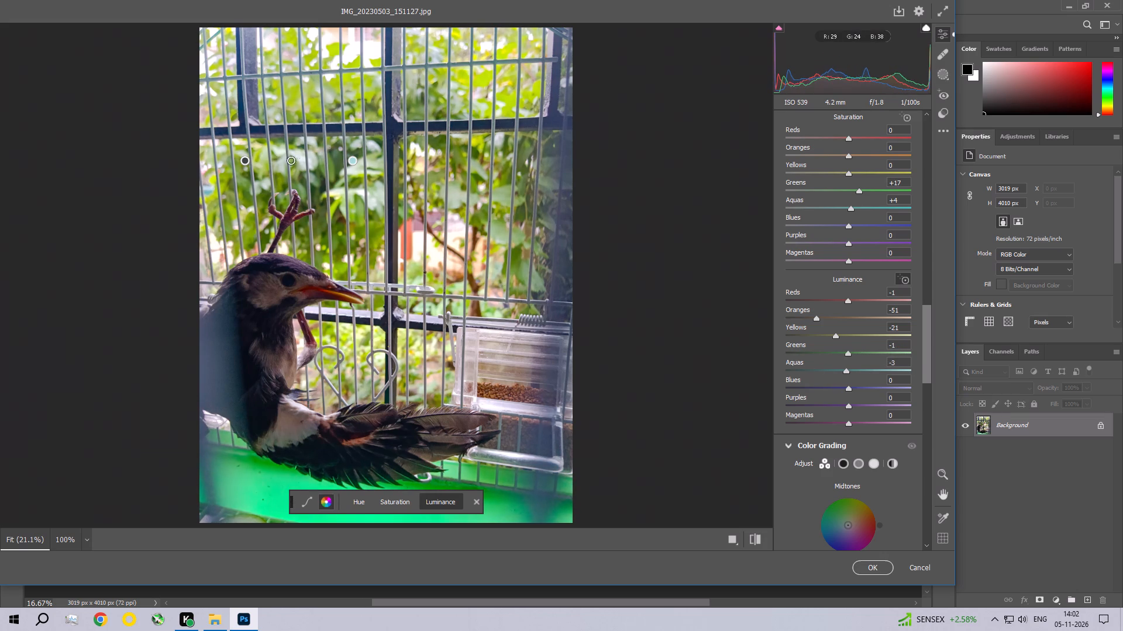
pyautogui.moveTo(278, 268); pyautogui.dragTo(340, 273)
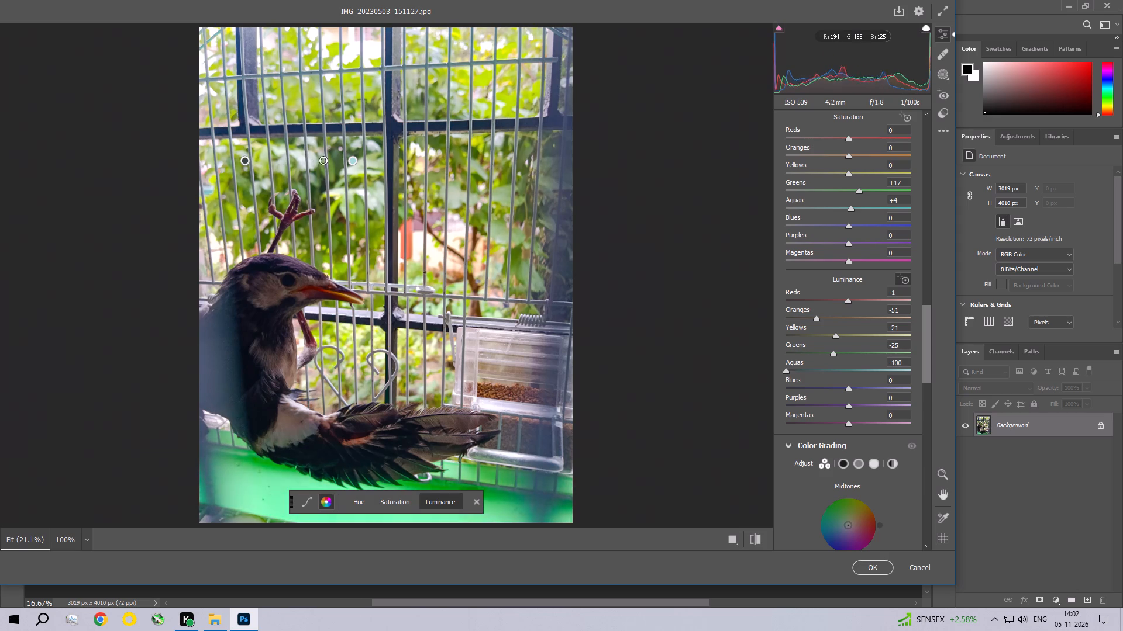
pyautogui.moveTo(340, 273); pyautogui.dragTo(281, 268)
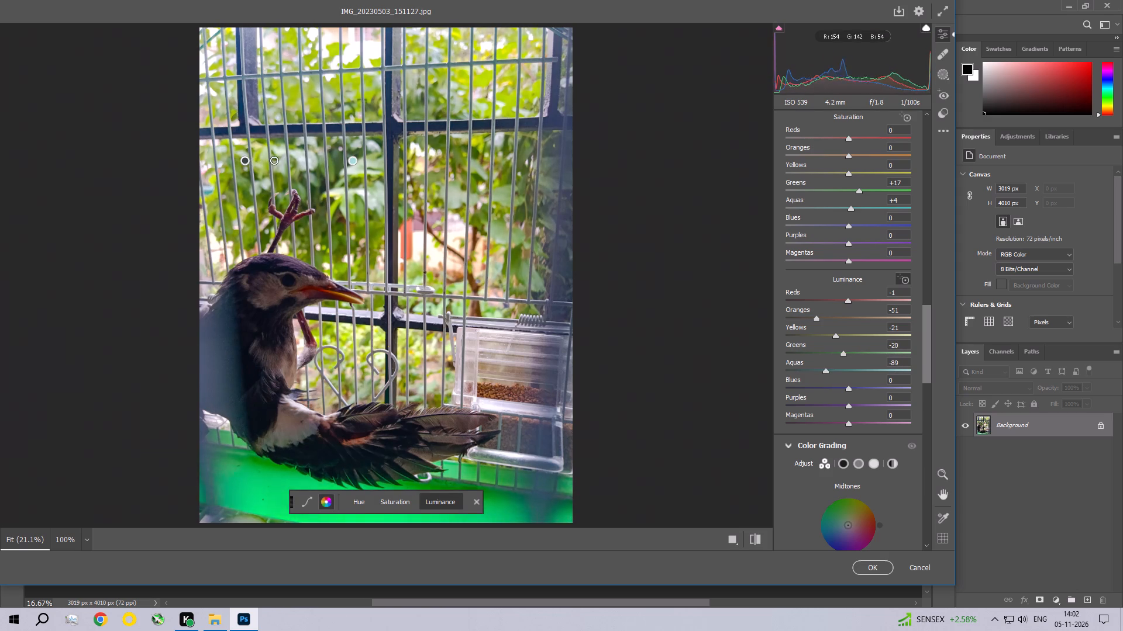
pyautogui.moveTo(281, 268); pyautogui.dragTo(297, 274)
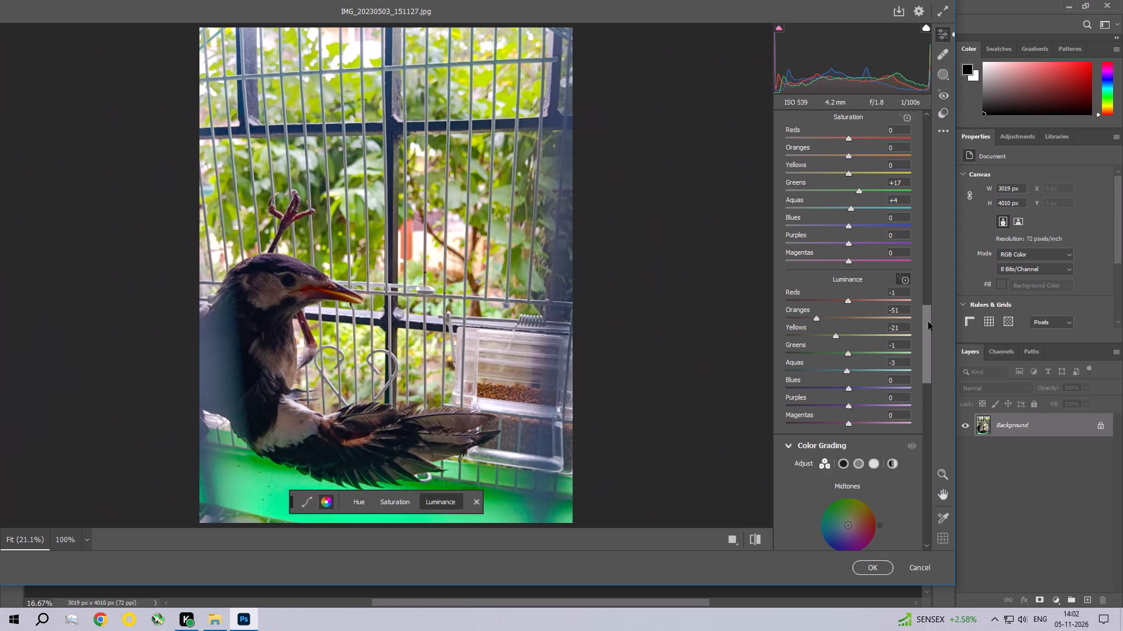
# Set Sharpening to 22 and Noise Reduction to 14, raise Color Noise Reduction, and apply the Camera Raw Filter.
pyautogui.moveTo(928, 322); pyautogui.dragTo(926, 403)
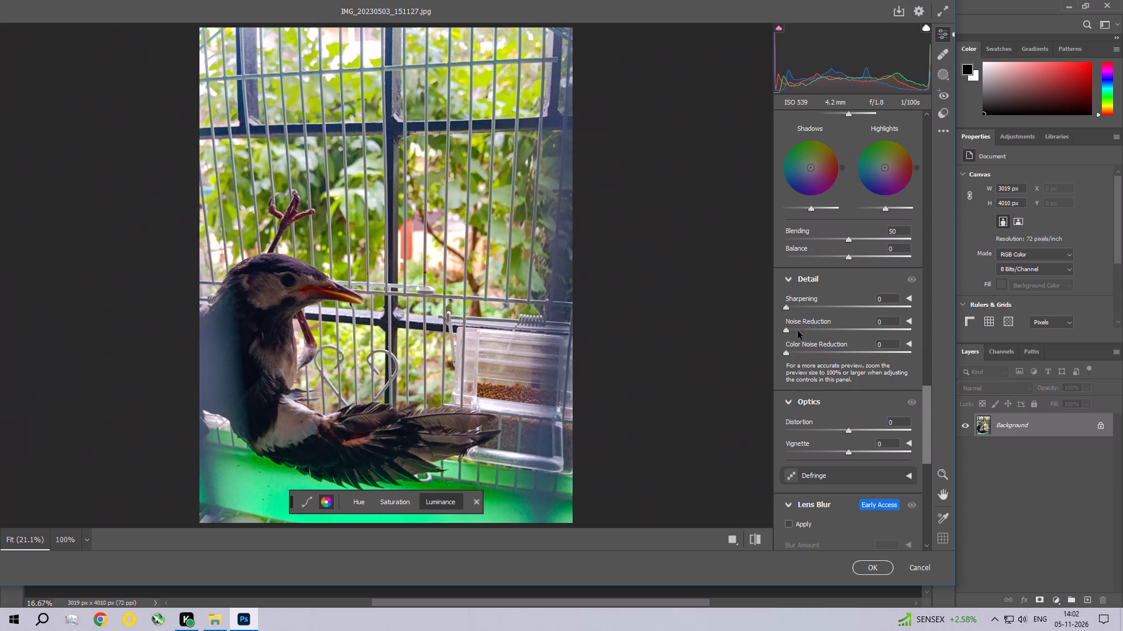
pyautogui.moveTo(795, 307); pyautogui.dragTo(801, 310)
pyautogui.moveTo(801, 310); pyautogui.dragTo(804, 311)
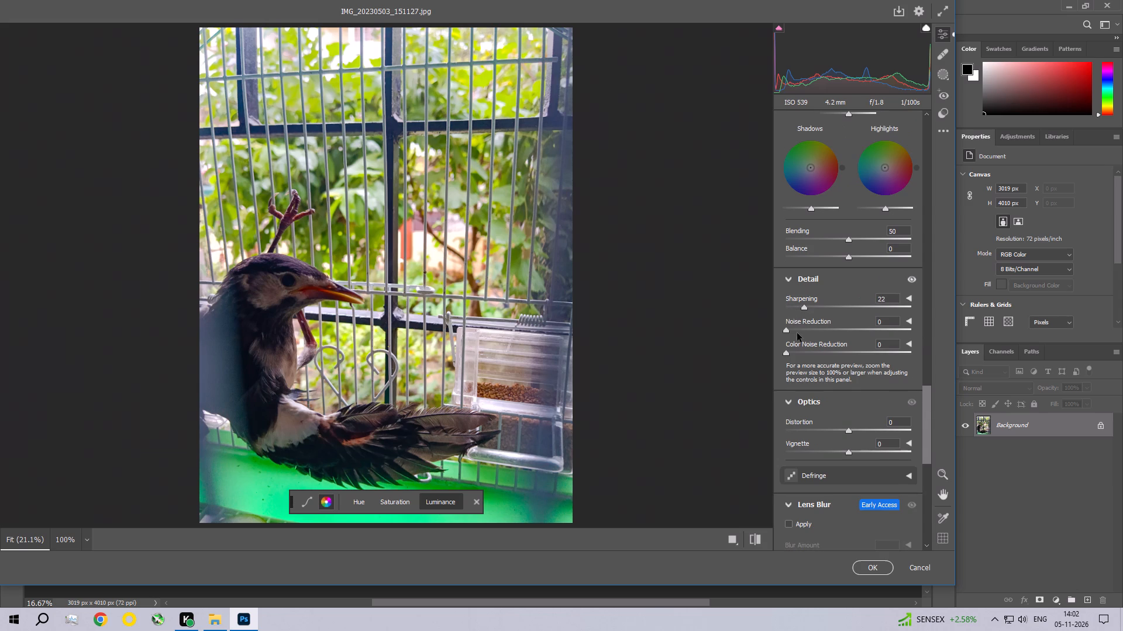
pyautogui.click(801, 332)
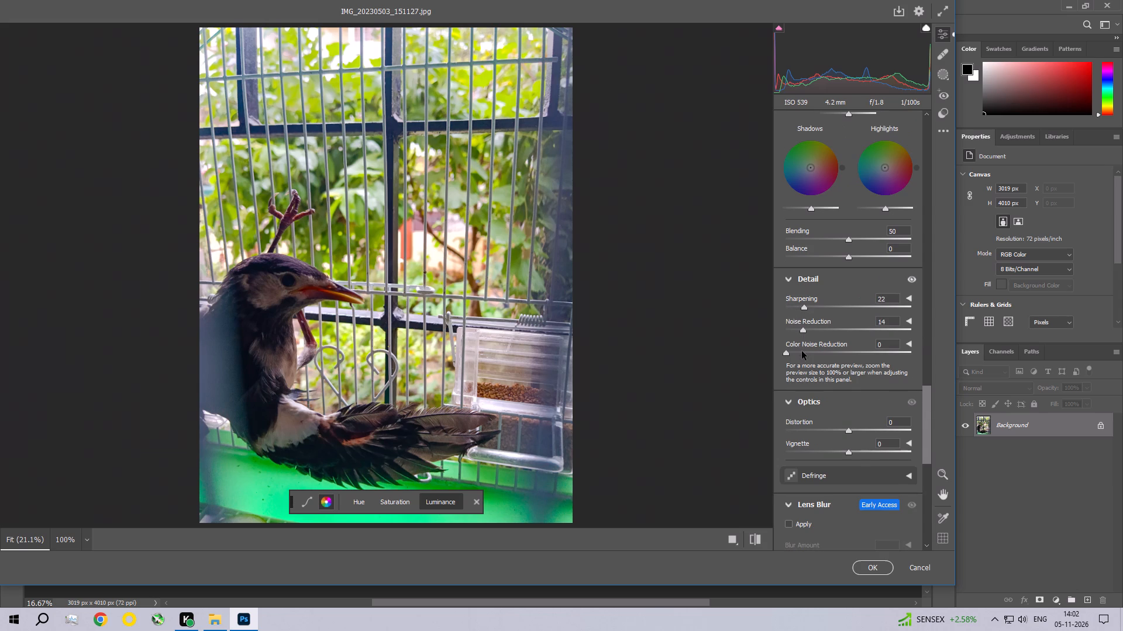
pyautogui.click(802, 351)
pyautogui.click(865, 570)
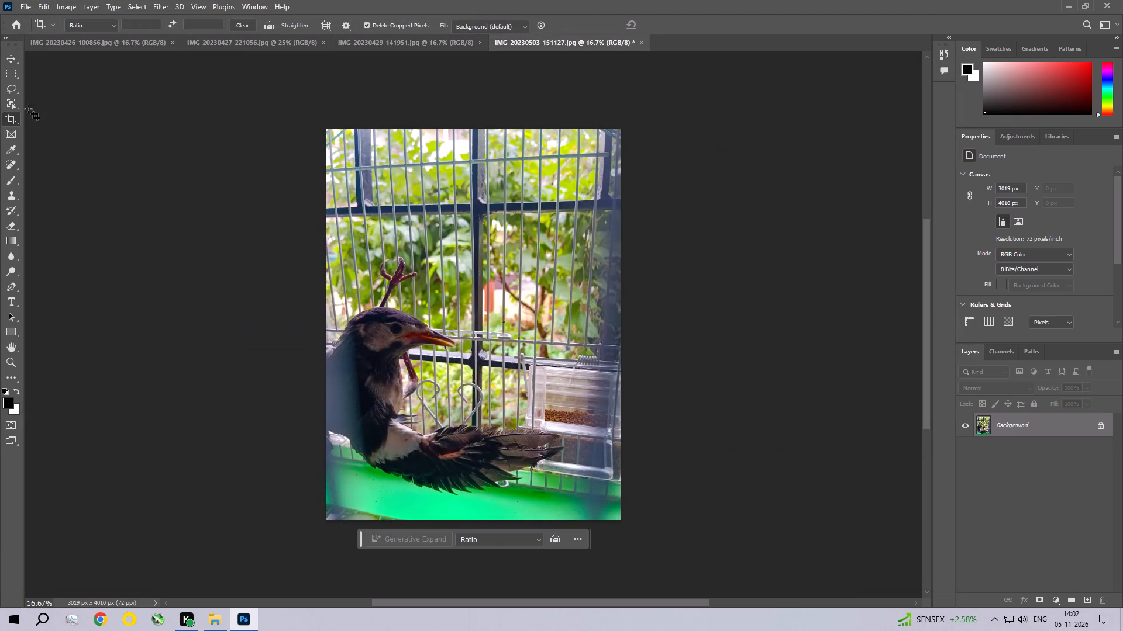
# Apply a Photo Filter to the caged bird photo using Warming Filter (85) at 25% density with Preserve Luminosity on.
pyautogui.click(66, 9)
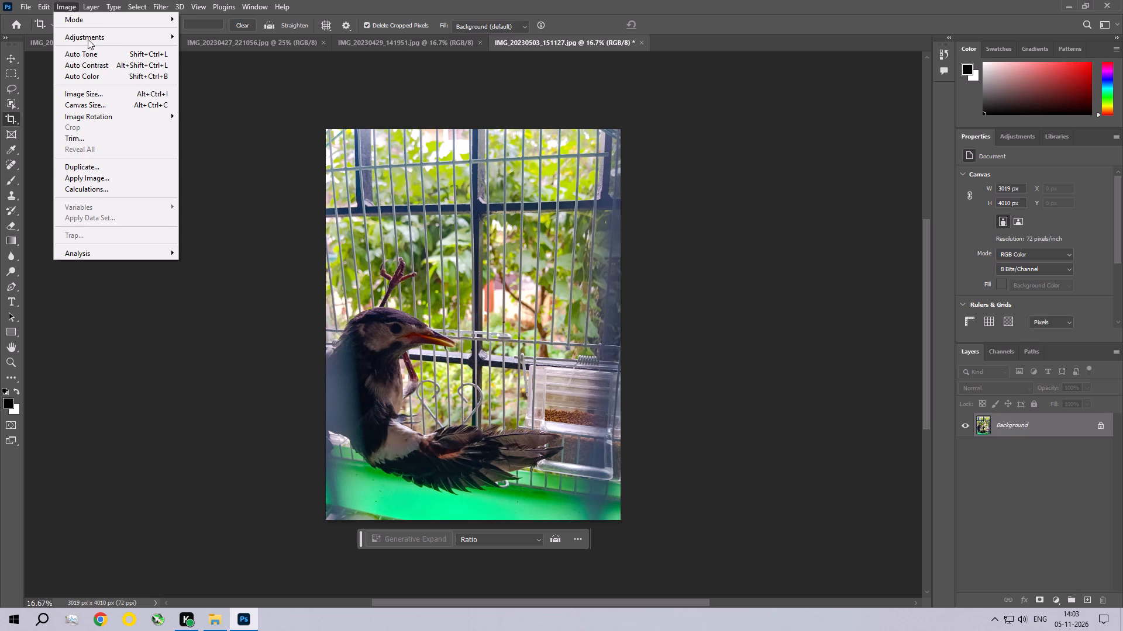
pyautogui.click(88, 38)
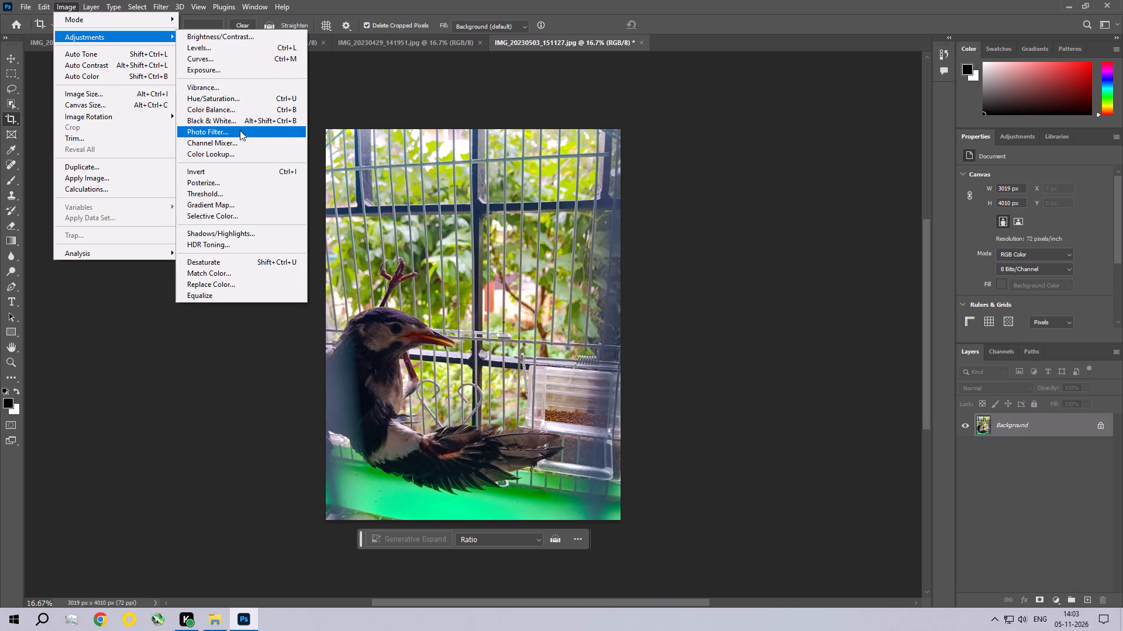
pyautogui.click(240, 131)
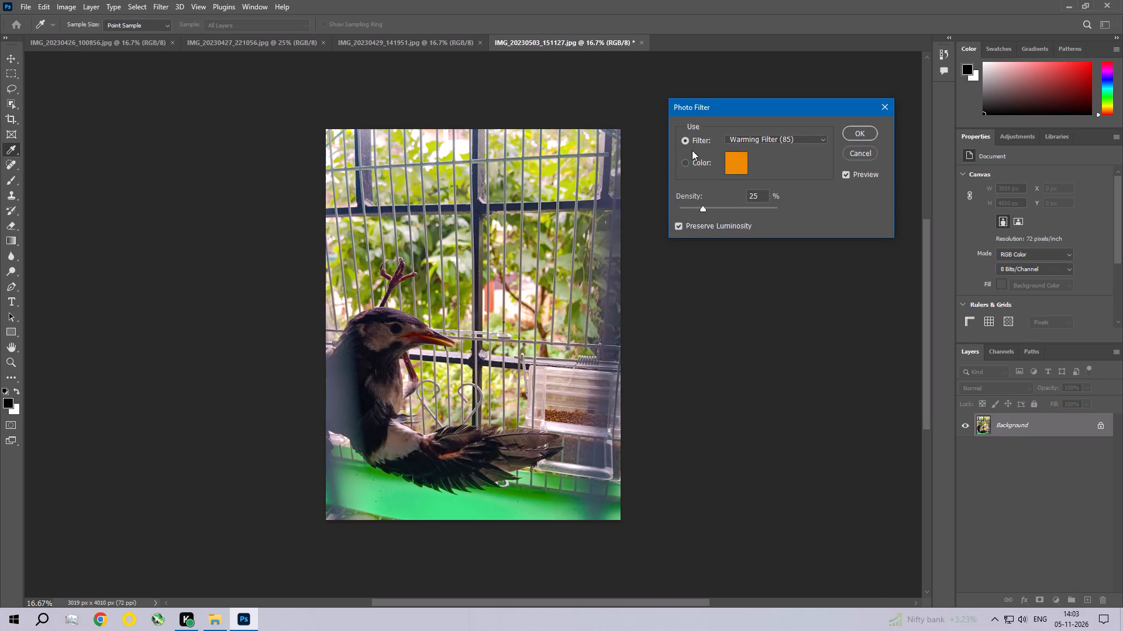
pyautogui.click(863, 130)
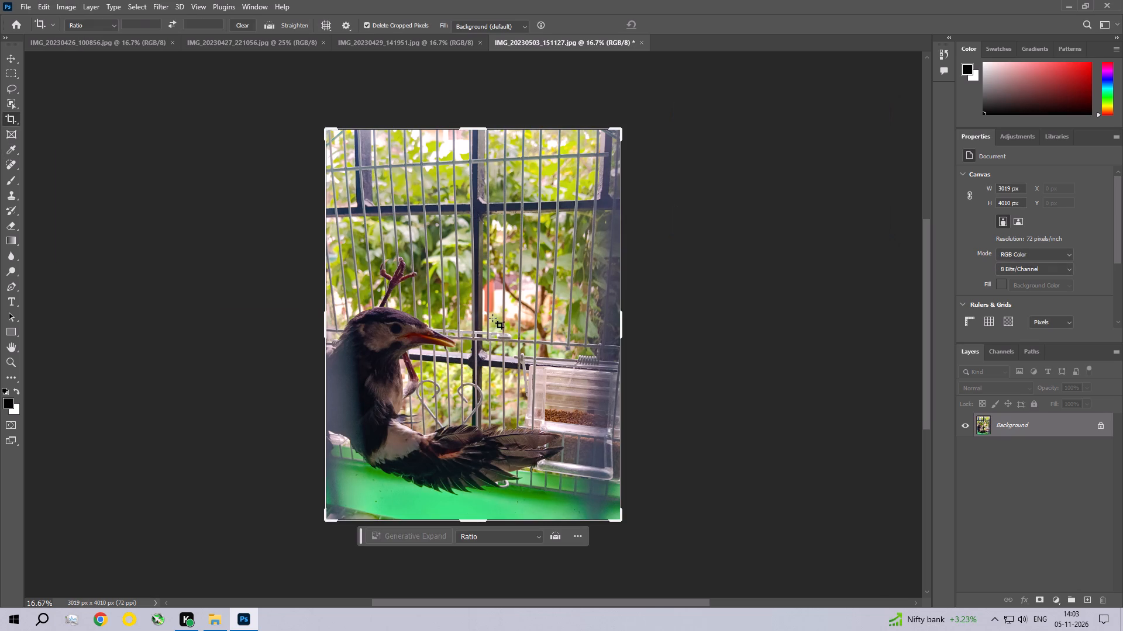
# Apply an Exposure adjustment to the caged bird photo with Offset set to 0.0050.
pyautogui.click(71, 7)
pyautogui.click(78, 41)
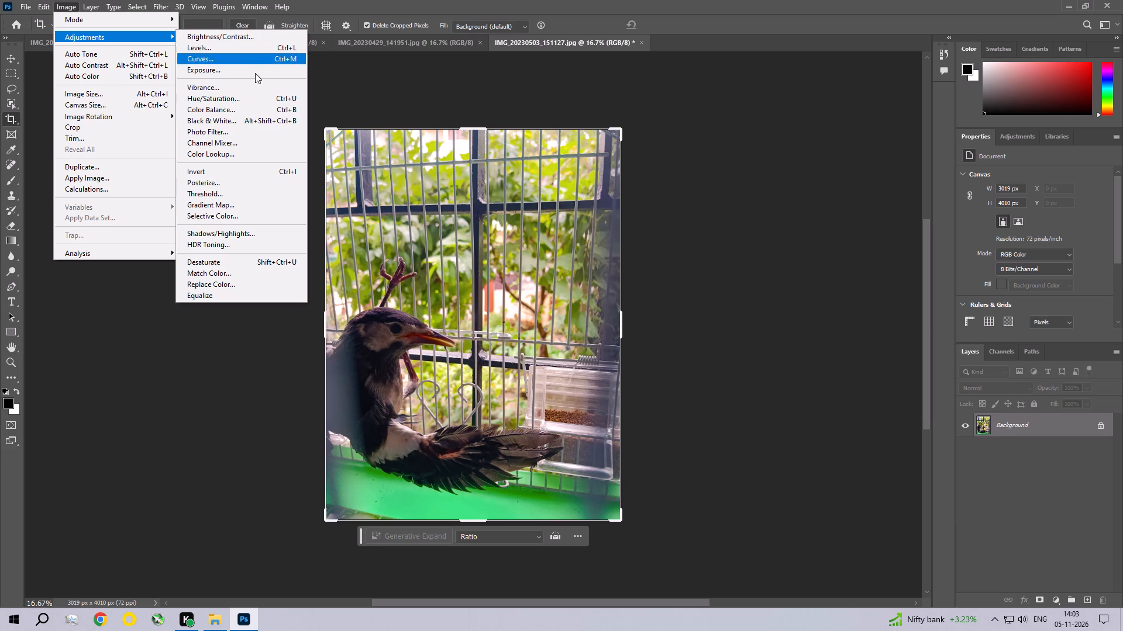
pyautogui.click(236, 72)
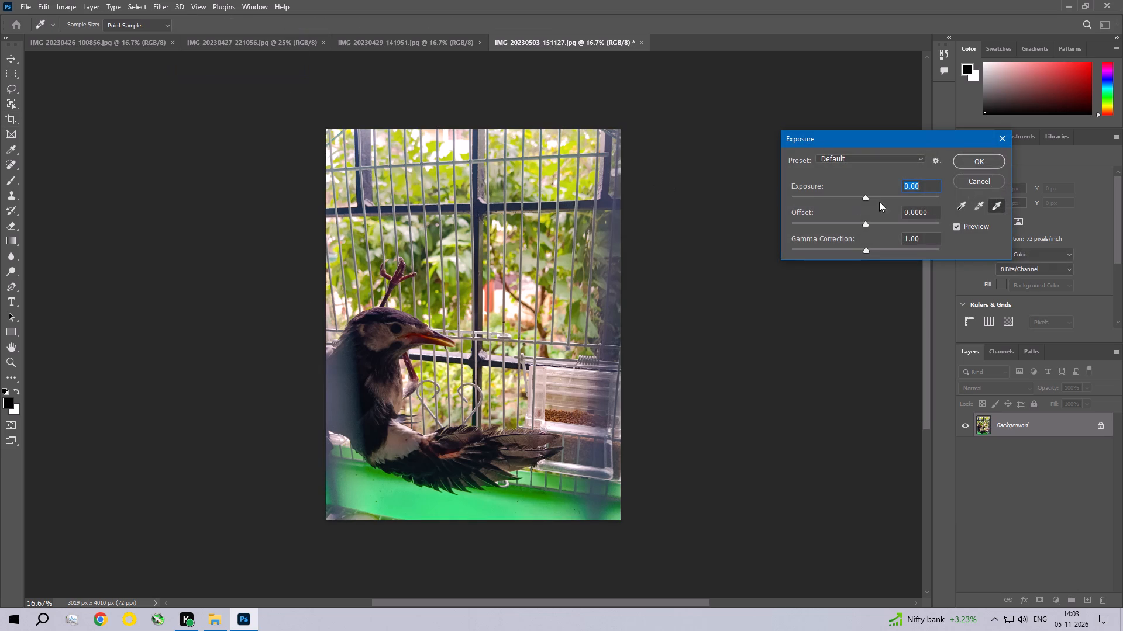
pyautogui.click(933, 212)
pyautogui.press('BackSpace')
pyautogui.press('BackSpace')
pyautogui.write('50')
pyautogui.click(963, 165)
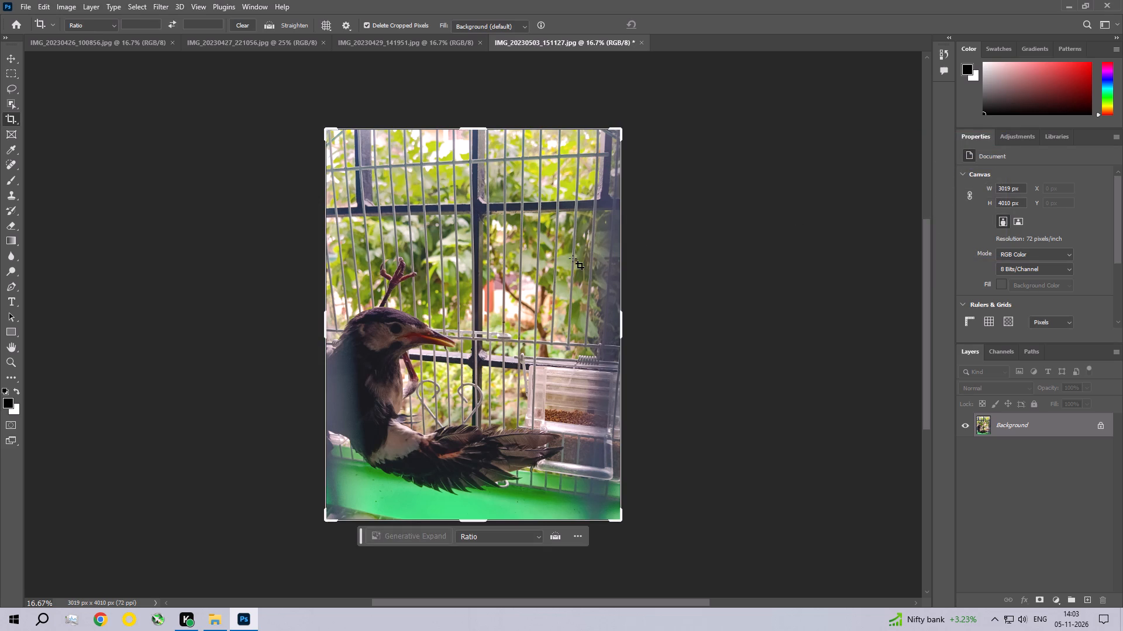
# Check the bird's head up close, save the photo as a Baseline ("Standard") JPEG at Maximum quality 12, and close it.
pyautogui.click(10, 53)
pyautogui.press('space')
pyautogui.keyDown('ctrl'); pyautogui.tripleClick(409, 328); pyautogui.keyUp('ctrl')
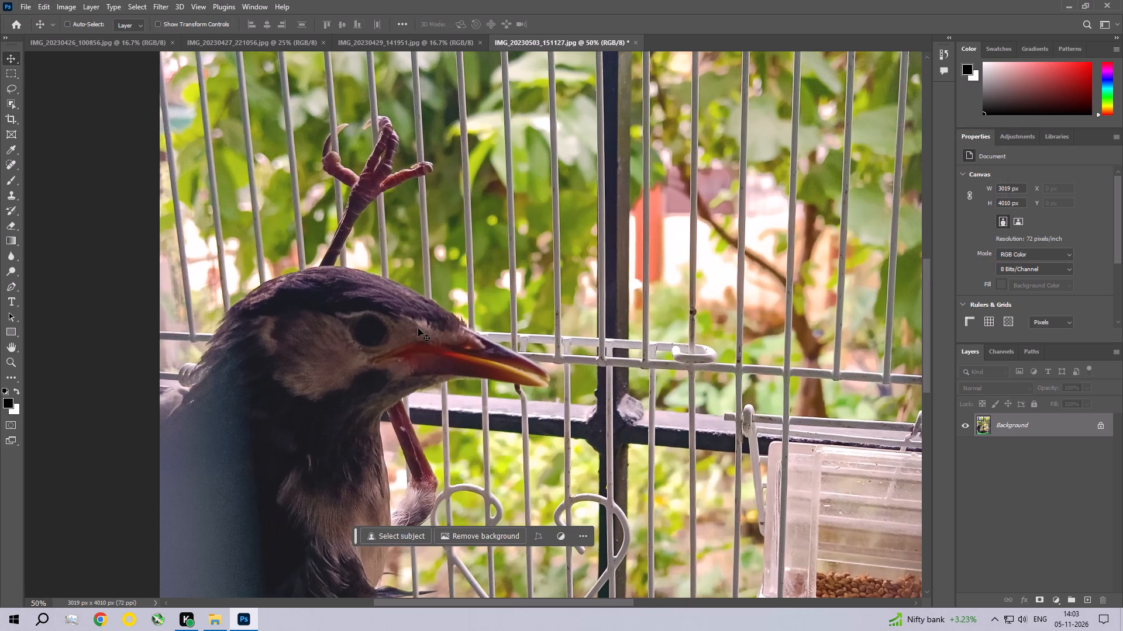
pyautogui.hotkey('ctrl', '0')
pyautogui.hotkey('ctrl', 's')
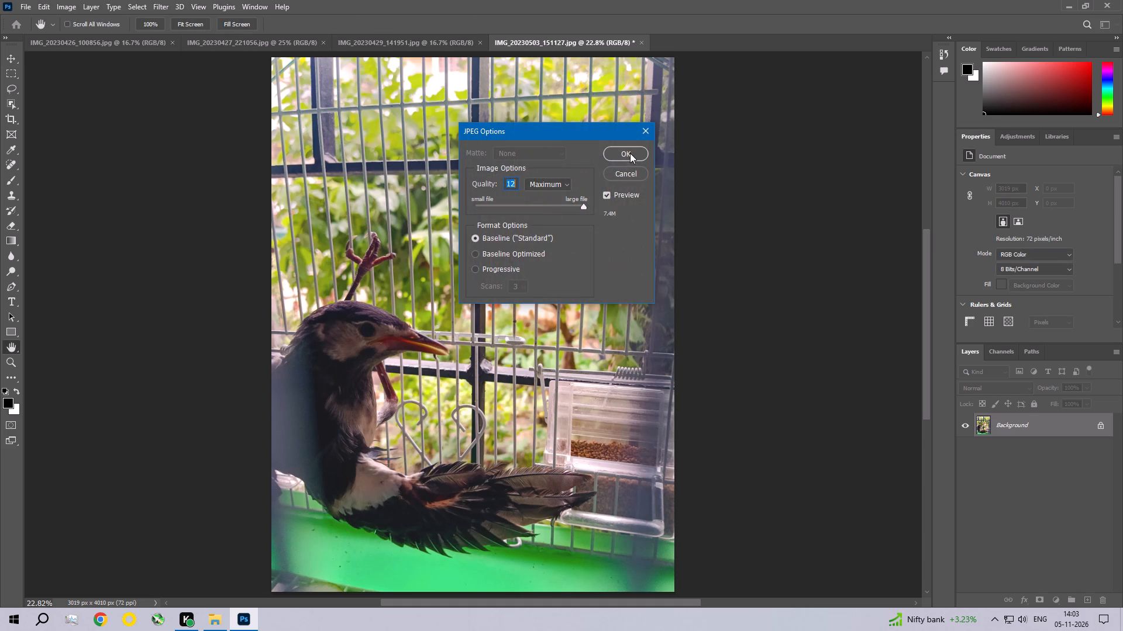
pyautogui.click(630, 152)
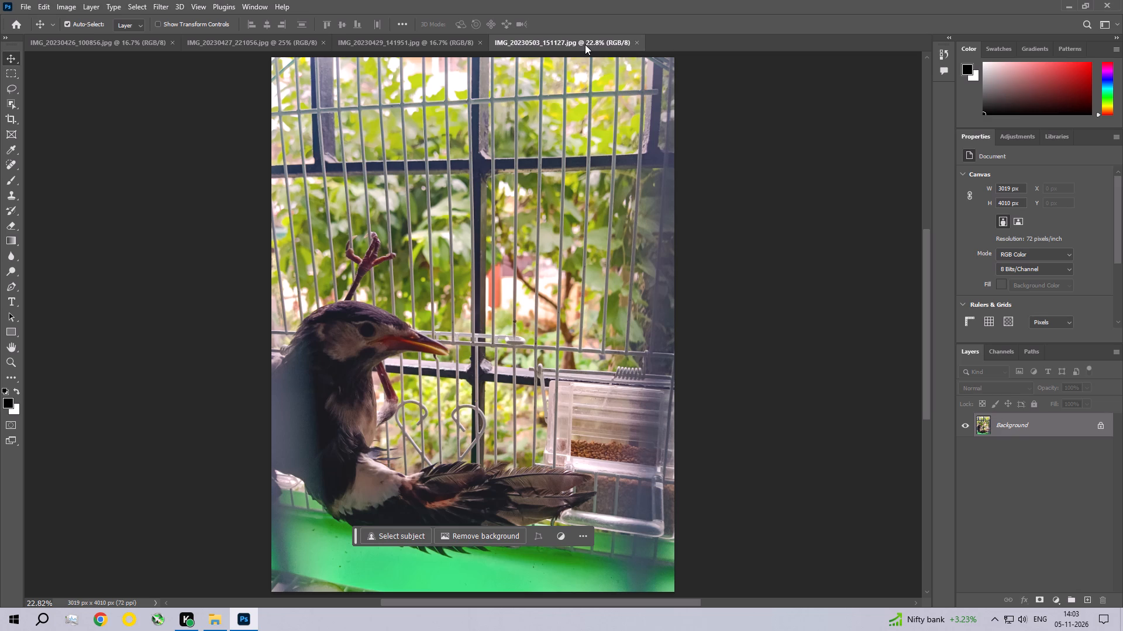
pyautogui.click(639, 42)
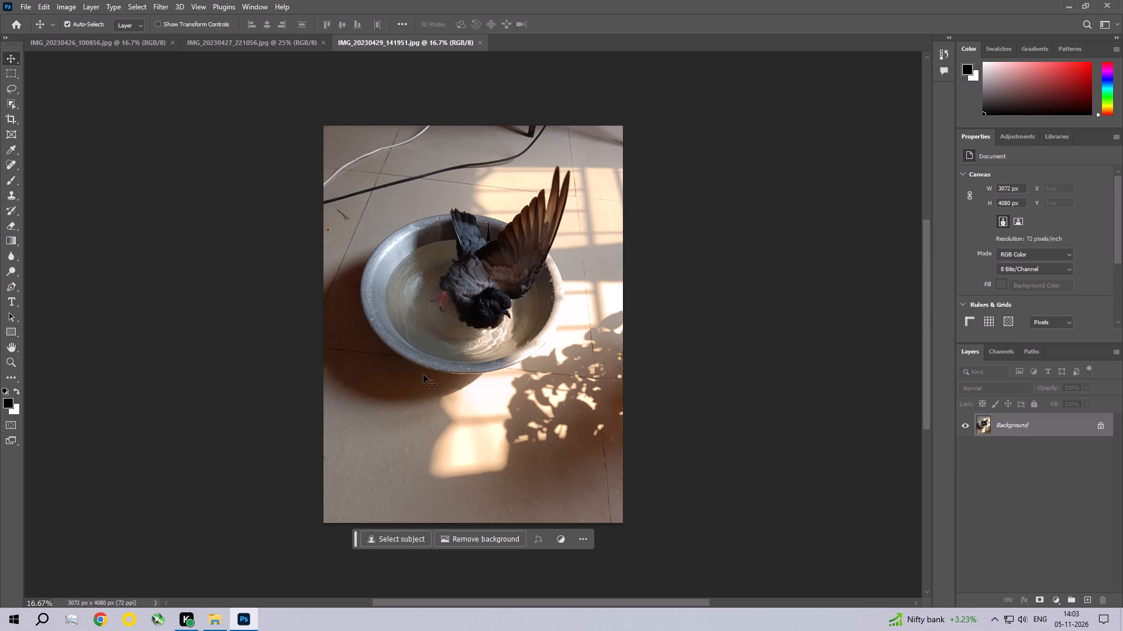
# Examine the photo of the pigeon bathing in the basin up close, checking the bird, the basin and the surrounding floor.
pyautogui.hotkey('ctrl', 'space')
pyautogui.hotkey('ctrl', 'space')
pyautogui.hotkey('ctrl', 'space')
pyautogui.hotkey('ctrl', 'space')
pyautogui.hotkey('ctrl', 'space')
pyautogui.hotkey('ctrl', 'space')
pyautogui.hotkey('ctrl', 'space')
pyautogui.hotkey('ctrl', 'space')
pyautogui.hotkey('ctrl', 'space')
pyautogui.hotkey('ctrl', 'space')
pyautogui.hotkey('ctrl', 'space')
pyautogui.hotkey('ctrl', 'space')
pyautogui.hotkey('ctrl', 'space')
pyautogui.hotkey('ctrl', 'space')
pyautogui.hotkey('ctrl', 'space')
pyautogui.hotkey('ctrl', 'space')
pyautogui.hotkey('ctrl', 'space')
pyautogui.hotkey('ctrl', 'space')
pyautogui.hotkey('ctrl', 'space')
pyautogui.hotkey('ctrl', 'space')
pyautogui.keyDown('ctrl'); pyautogui.click(459, 262); pyautogui.keyUp('ctrl')
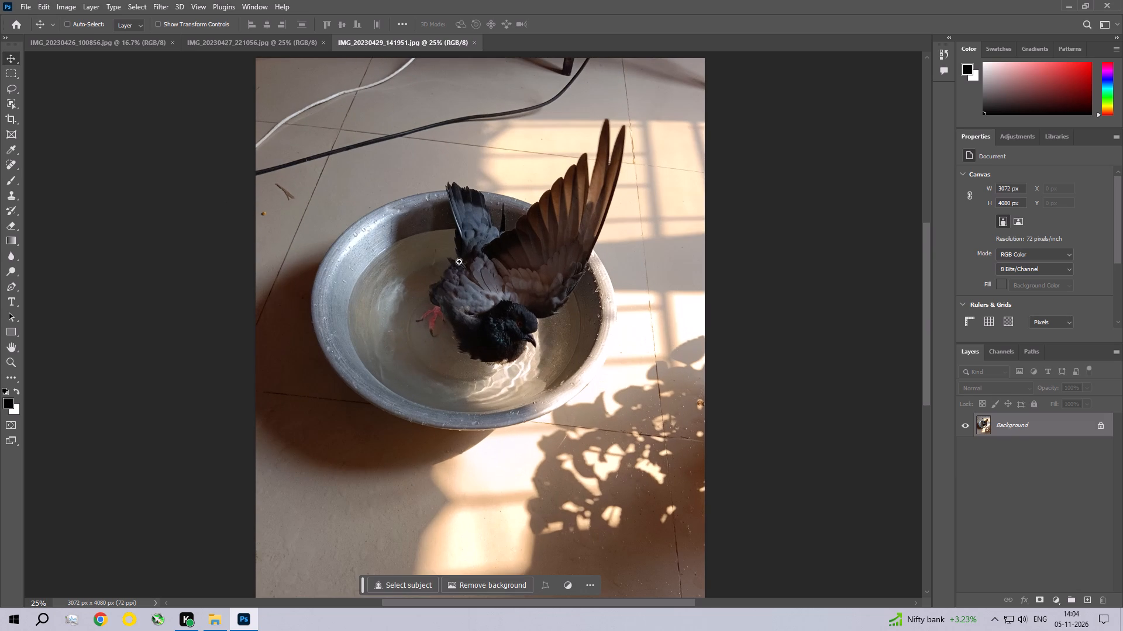
pyautogui.keyDown('ctrl'); pyautogui.click(459, 262); pyautogui.keyUp('ctrl')
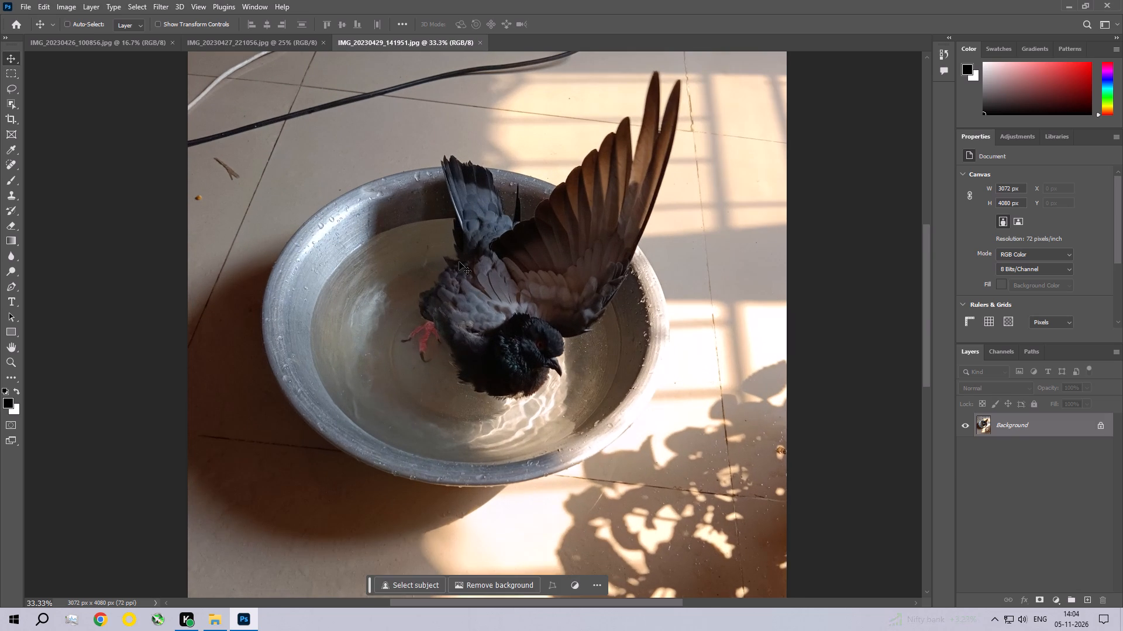
pyautogui.hotkey('ctrl', '0')
pyautogui.hotkey('ctrl', 'space')
pyautogui.hotkey('ctrl', 'space')
pyautogui.hotkey('ctrl', 'space')
pyautogui.hotkey('ctrl', 'space')
pyautogui.hotkey('ctrl', 'space')
pyautogui.hotkey('ctrl', 'space')
pyautogui.hotkey('ctrl', 'space')
pyautogui.hotkey('ctrl', 'space')
pyautogui.hotkey('ctrl', 'space')
pyautogui.hotkey('ctrl', 'space')
pyautogui.hotkey('ctrl', 'space')
pyautogui.hotkey('ctrl', 'space')
pyautogui.hotkey('ctrl', 'space')
pyautogui.hotkey('ctrl', 'space')
pyautogui.hotkey('ctrl', 'space')
pyautogui.hotkey('ctrl', 'space')
pyautogui.hotkey('ctrl', 'space')
pyautogui.hotkey('ctrl', 'space')
pyautogui.hotkey('ctrl', 'space')
pyautogui.hotkey('ctrl', 'space')
pyautogui.keyDown('ctrl'); pyautogui.tripleClick(273, 182); pyautogui.keyUp('ctrl')
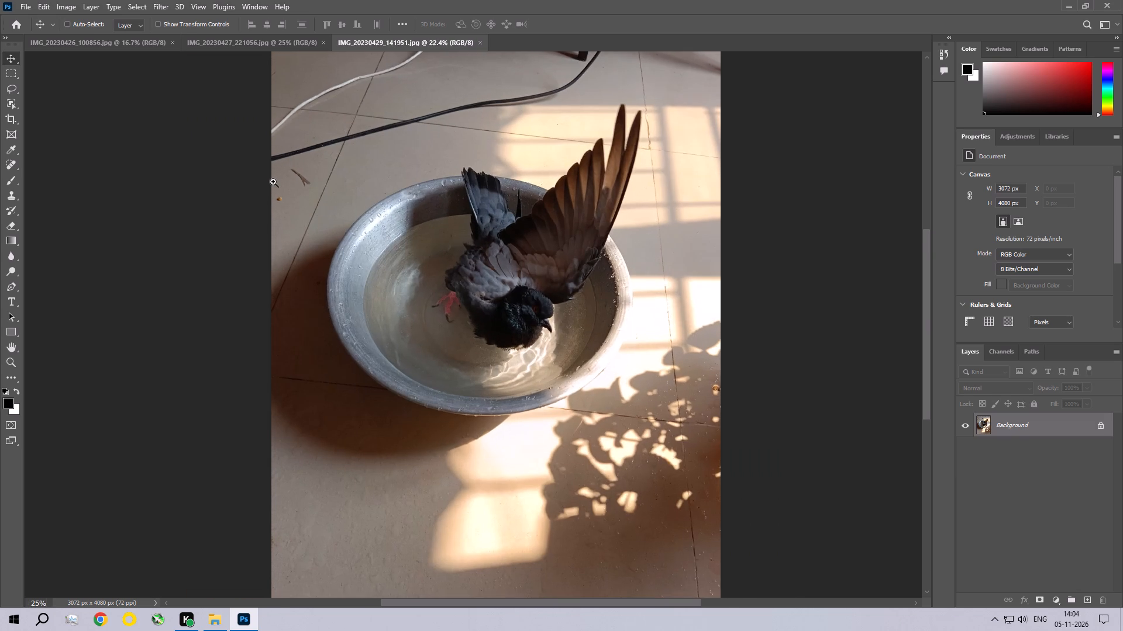
pyautogui.keyDown('ctrl'); pyautogui.click(273, 182); pyautogui.keyUp('ctrl')
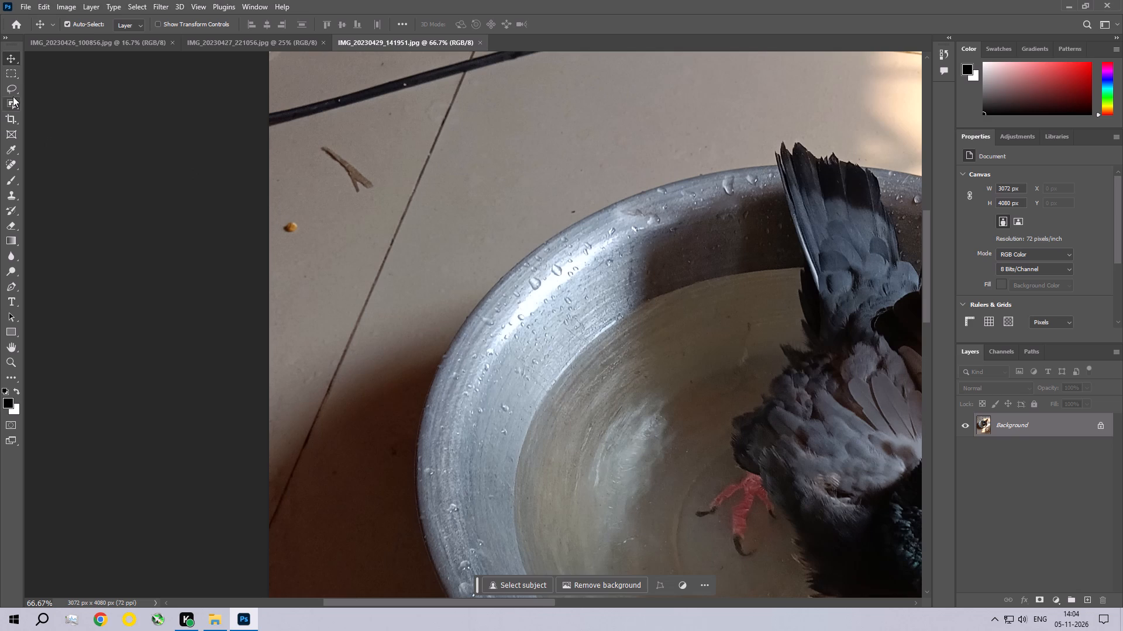
pyautogui.hotkey('ctrl', '0')
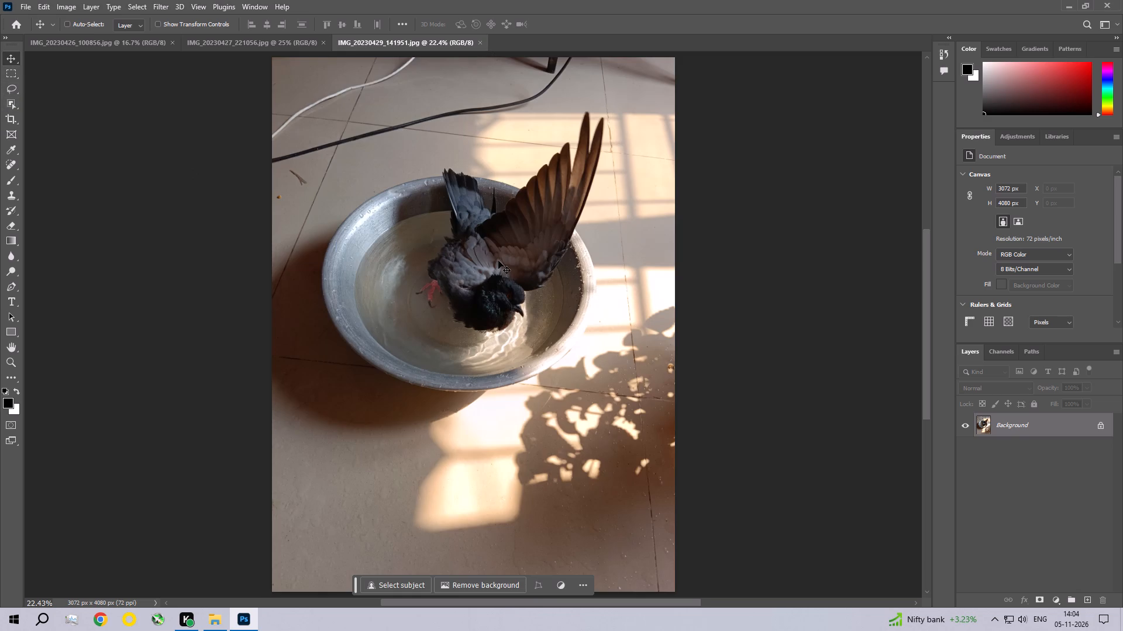
pyautogui.hotkey('ctrl', 'space')
pyautogui.hotkey('ctrl', 'space')
pyautogui.hotkey('ctrl', 'space')
pyautogui.hotkey('ctrl', 'space')
pyautogui.hotkey('ctrl', 'space')
pyautogui.hotkey('ctrl', 'space')
pyautogui.hotkey('ctrl', 'space')
pyautogui.hotkey('ctrl', 'space')
pyautogui.hotkey('ctrl', 'space')
pyautogui.hotkey('ctrl', 'space')
pyautogui.hotkey('ctrl', 'space')
pyautogui.hotkey('ctrl', 'space')
pyautogui.hotkey('ctrl', 'space')
pyautogui.hotkey('ctrl', 'space')
pyautogui.hotkey('ctrl', 'space')
pyautogui.hotkey('ctrl', 'space')
pyautogui.hotkey('ctrl', 'space')
pyautogui.hotkey('ctrl', 'space')
pyautogui.hotkey('ctrl', 'space')
pyautogui.hotkey('ctrl', 'space')
pyautogui.keyDown('ctrl'); pyautogui.tripleClick(497, 276); pyautogui.keyUp('ctrl')
pyautogui.moveTo(521, 249); pyautogui.dragTo(518, 379)
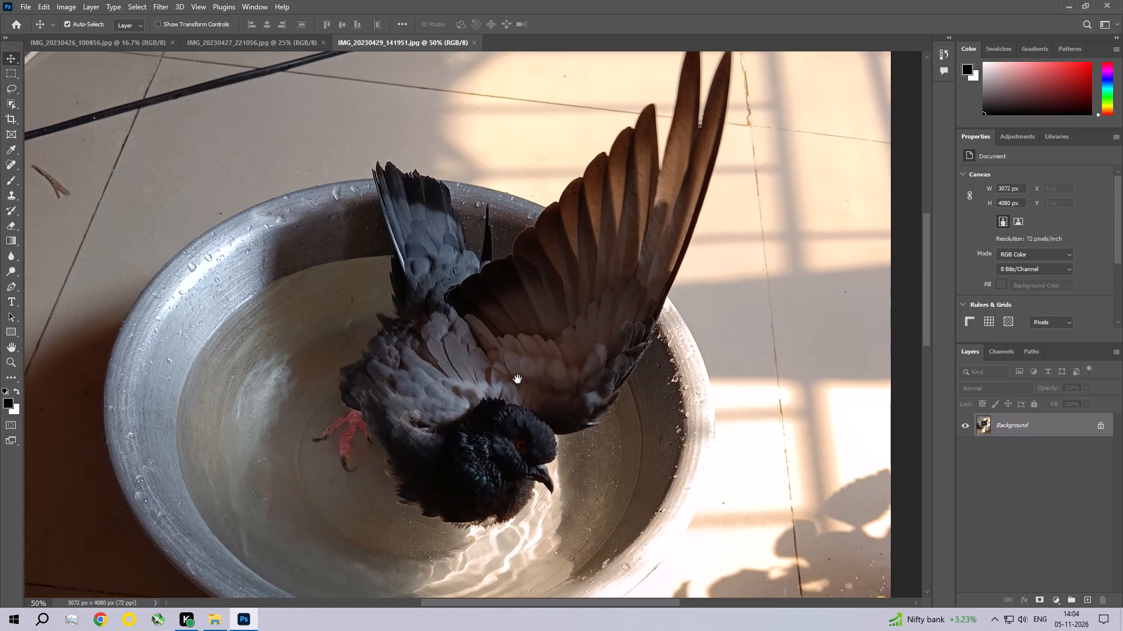
pyautogui.moveTo(518, 379); pyautogui.dragTo(512, 421)
pyautogui.hotkey('ctrl', '0')
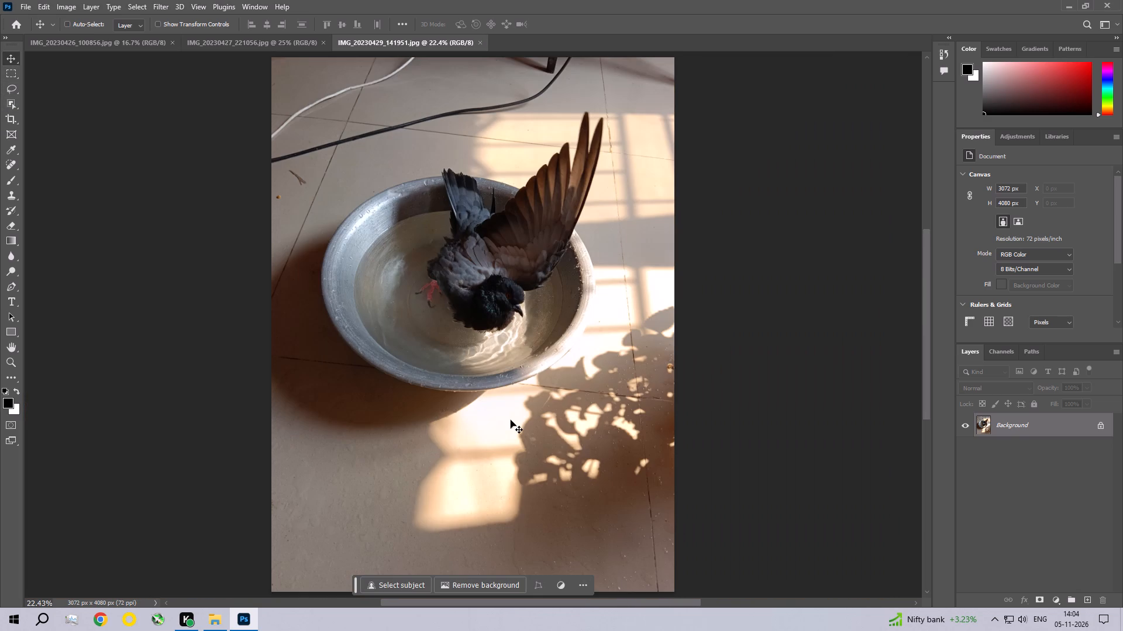
# In the Camera Raw Filter, set the pigeon photo's Exposure to +0.25, Contrast +8, Highlights -21, Shadows +30 and Whites -16.
pyautogui.click(161, 2)
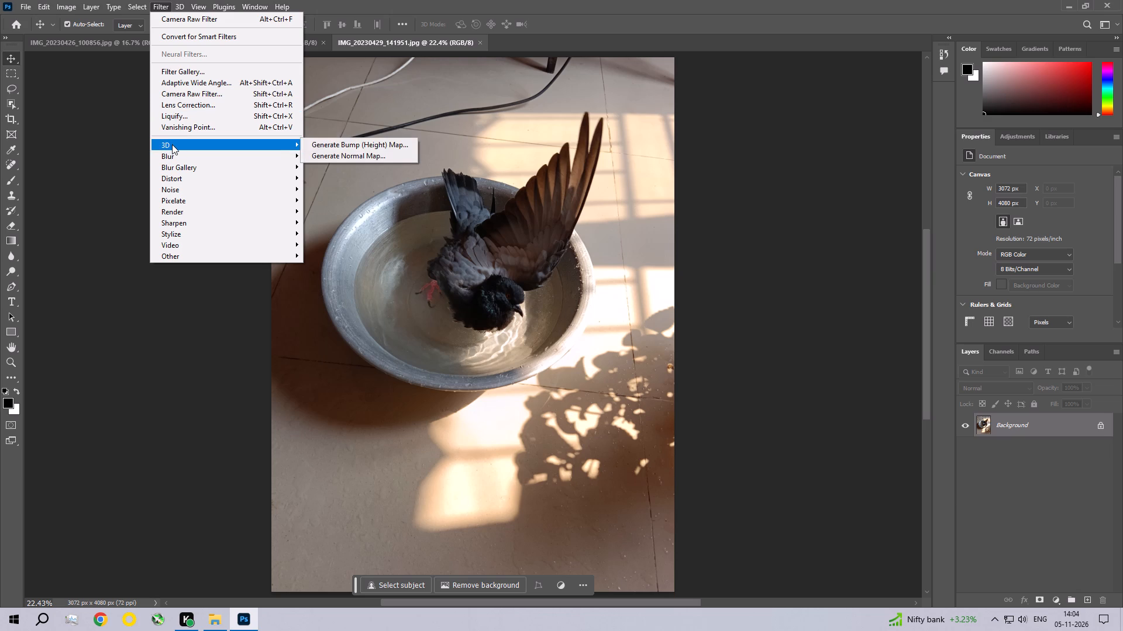
pyautogui.click(185, 98)
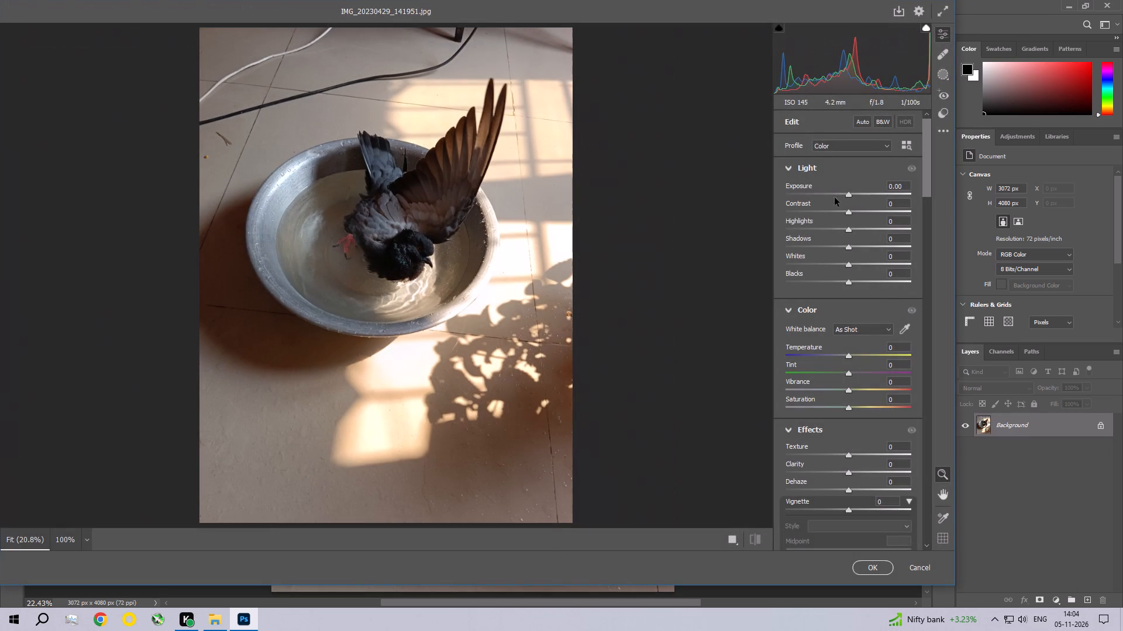
pyautogui.click(849, 194)
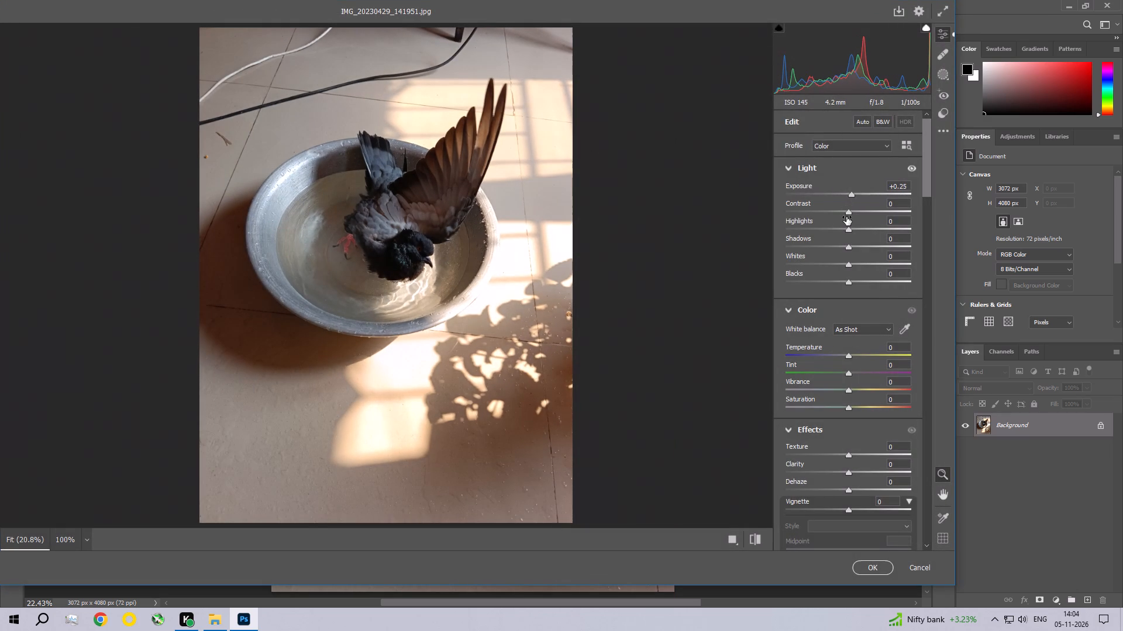
pyautogui.moveTo(849, 214); pyautogui.dragTo(854, 214)
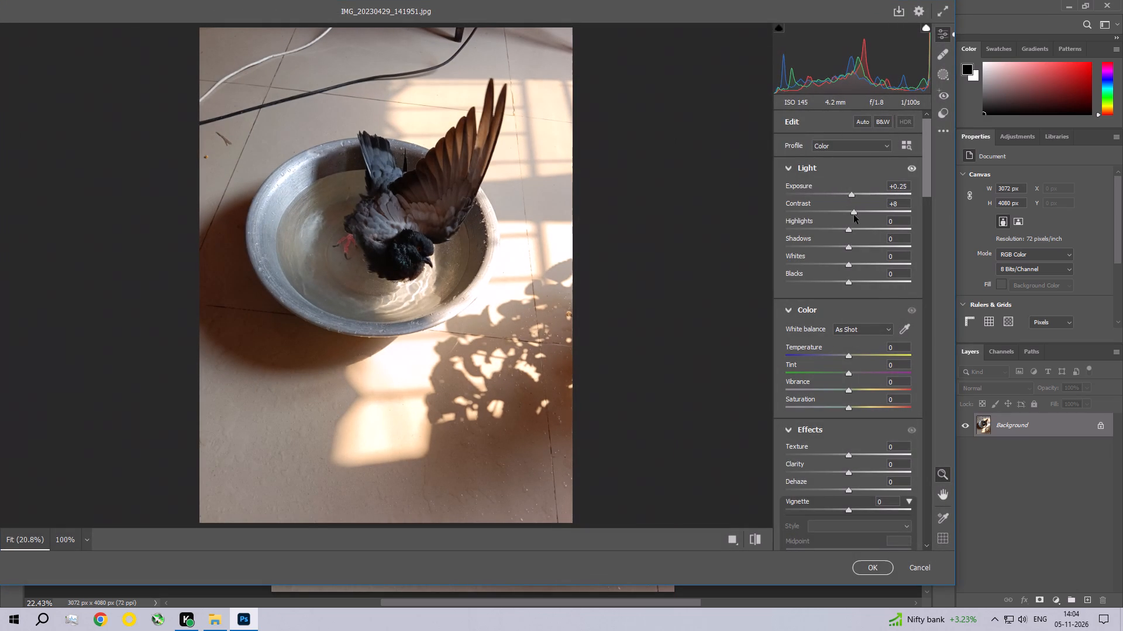
pyautogui.moveTo(852, 230); pyautogui.dragTo(842, 227)
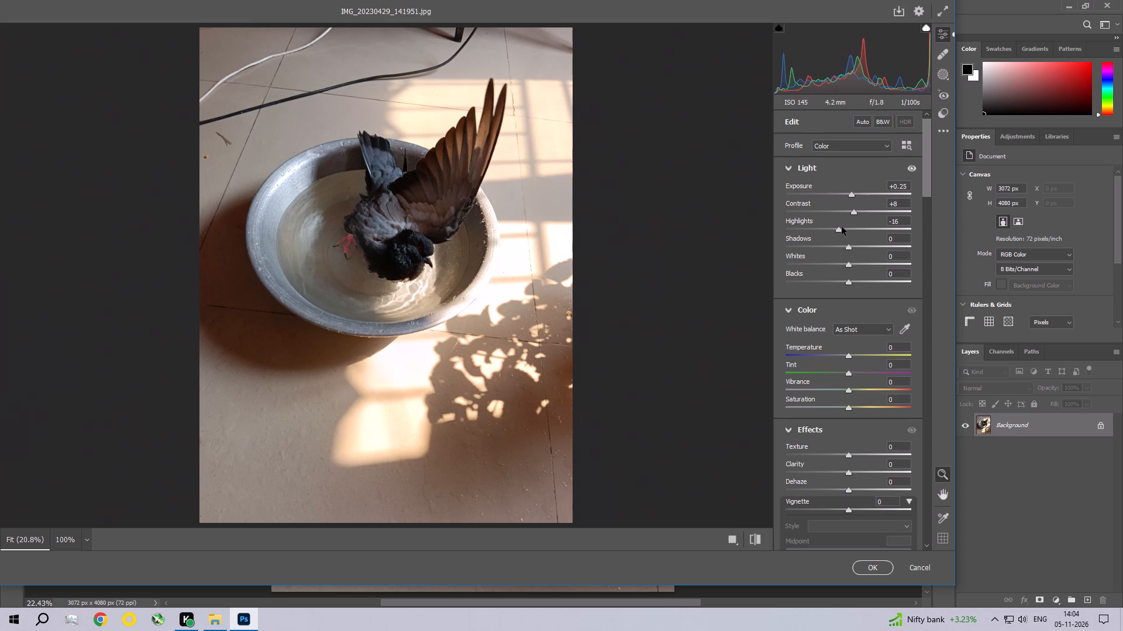
pyautogui.moveTo(842, 227); pyautogui.dragTo(838, 227)
pyautogui.moveTo(849, 248); pyautogui.dragTo(868, 252)
pyautogui.moveTo(849, 263); pyautogui.dragTo(839, 264)
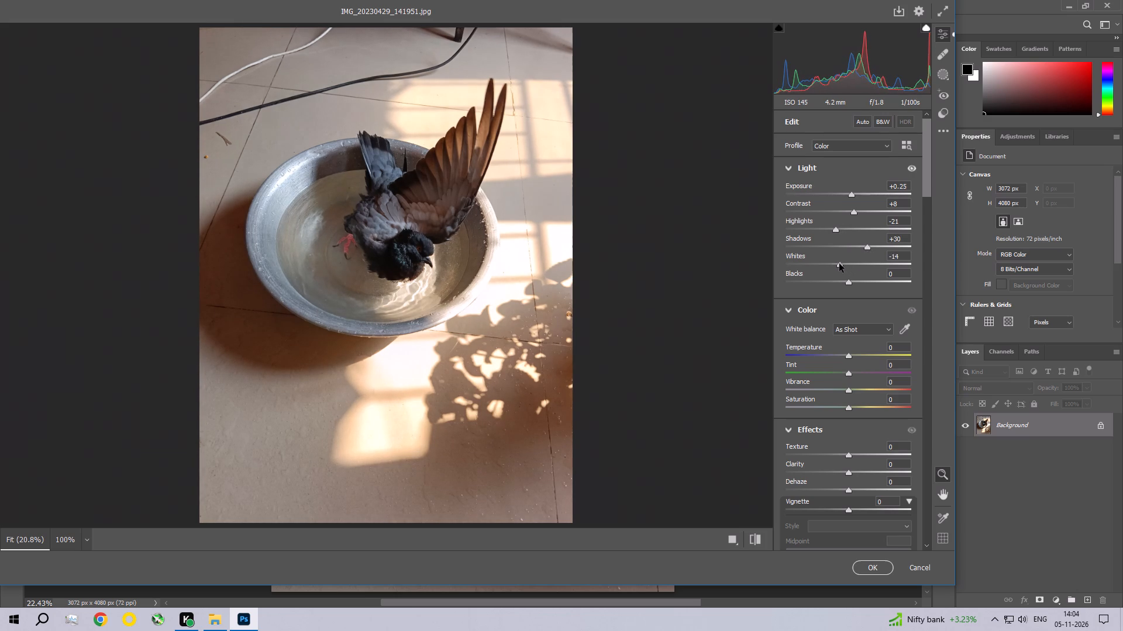
pyautogui.moveTo(839, 264); pyautogui.dragTo(839, 264)
# Set the Texture effect to +9 and Clarity to +13, and raise Dehaze slightly.
pyautogui.moveTo(931, 183); pyautogui.dragTo(928, 205)
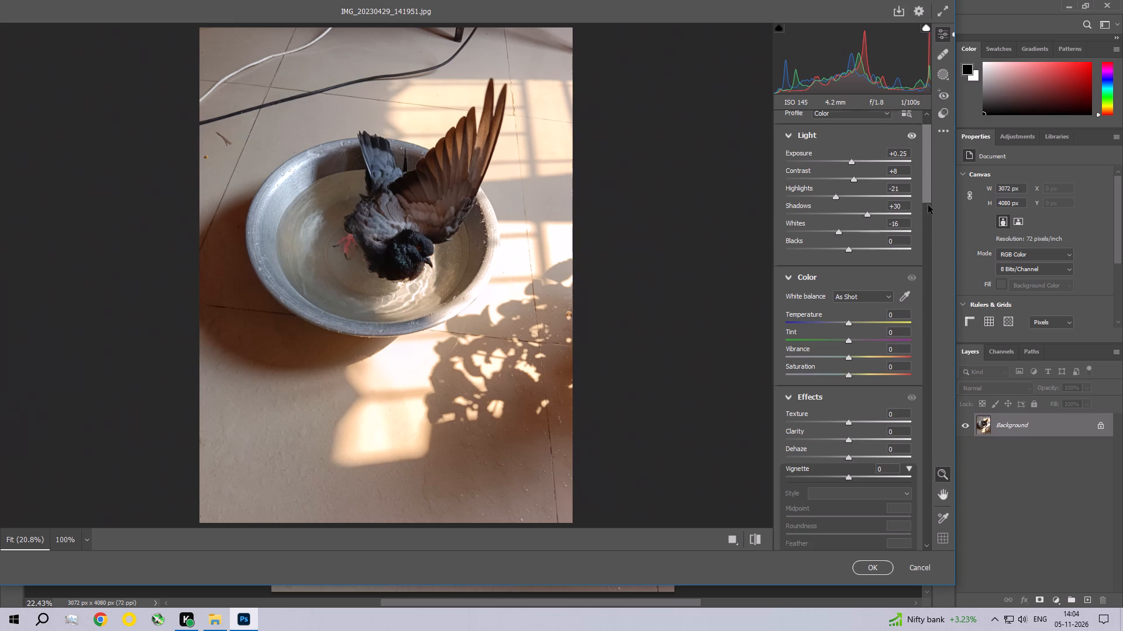
pyautogui.moveTo(928, 205); pyautogui.dragTo(925, 223)
pyautogui.click(852, 230)
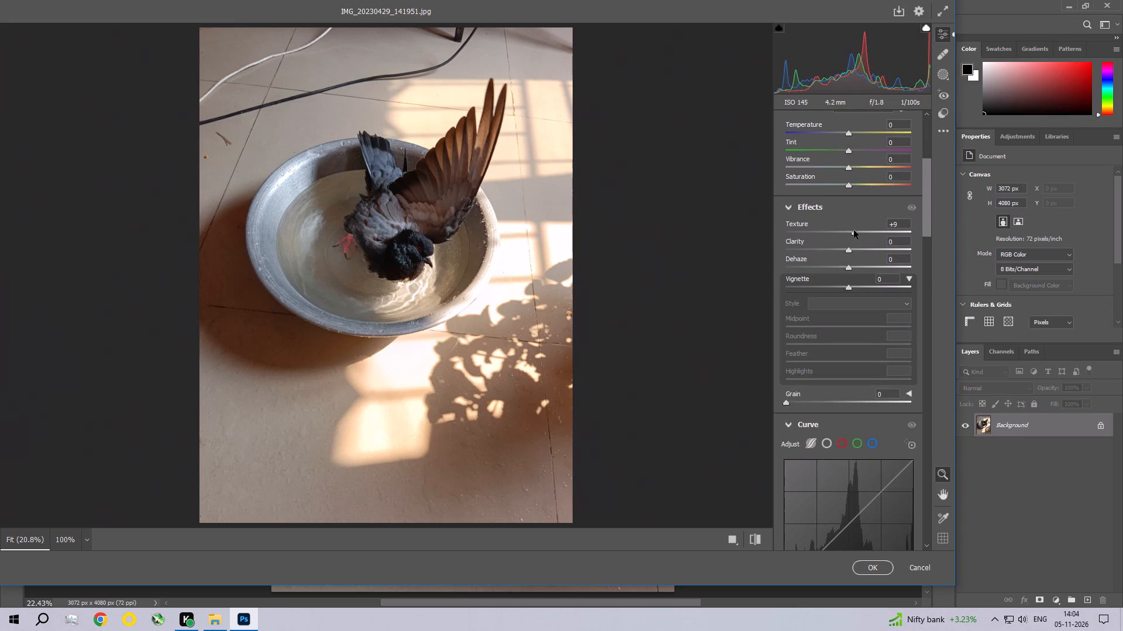
pyautogui.moveTo(848, 250); pyautogui.dragTo(853, 252)
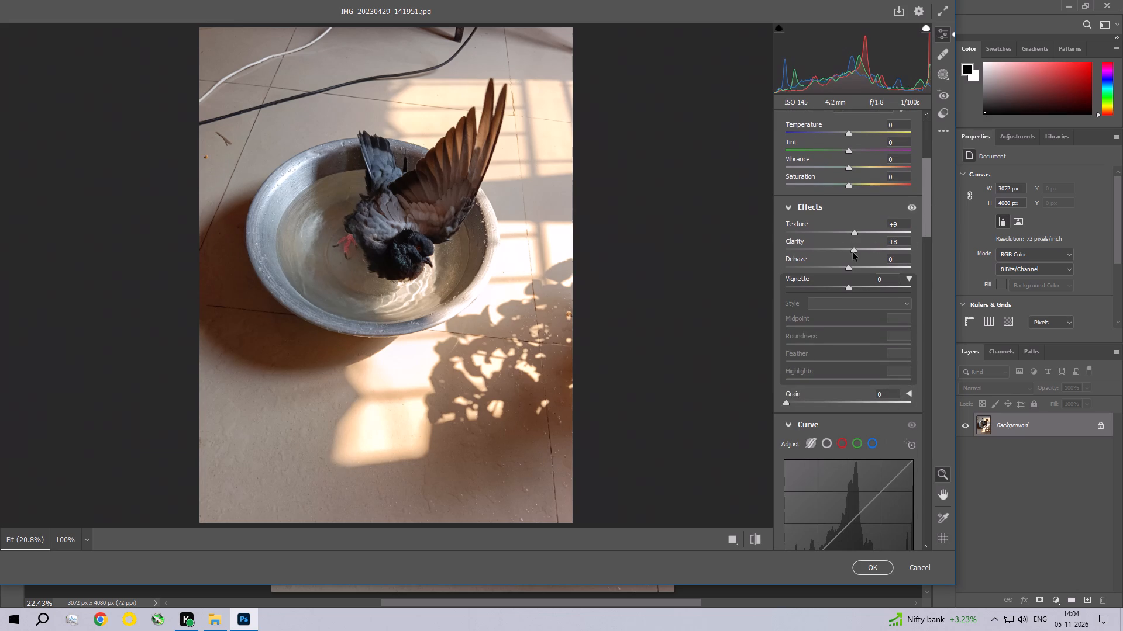
pyautogui.moveTo(853, 252); pyautogui.dragTo(856, 254)
pyautogui.moveTo(928, 199); pyautogui.dragTo(927, 224)
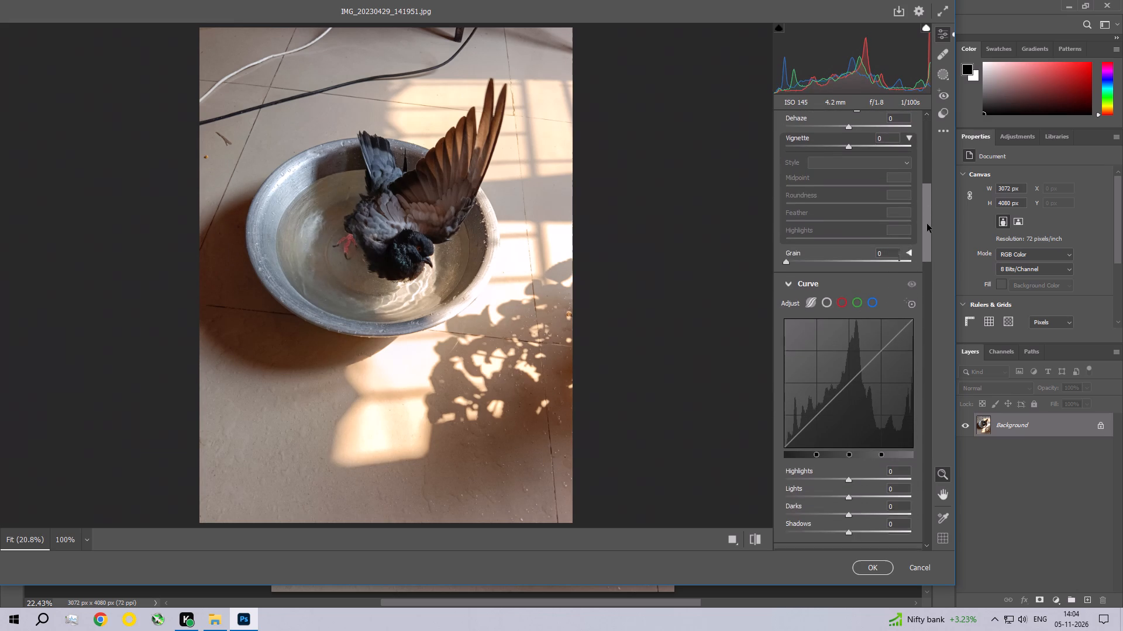
pyautogui.moveTo(927, 224); pyautogui.dragTo(927, 217)
pyautogui.moveTo(849, 163); pyautogui.dragTo(851, 175)
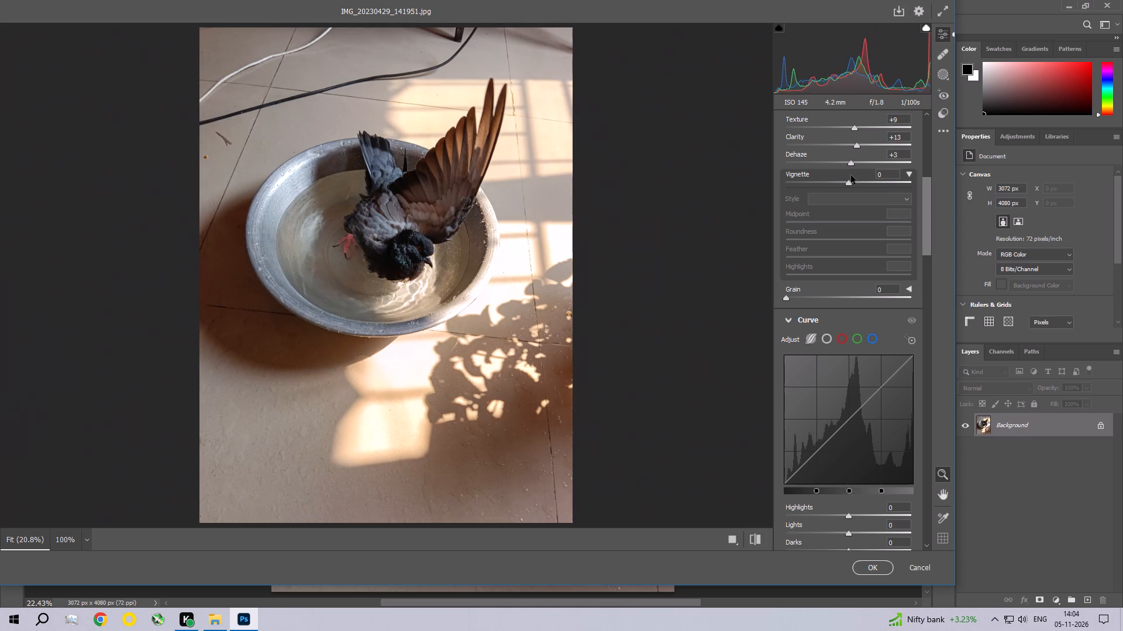
pyautogui.moveTo(851, 175); pyautogui.dragTo(852, 176)
# In the parametric Curve, set Highlights to -25 and Lights to -16.
pyautogui.moveTo(928, 190); pyautogui.dragTo(928, 217)
pyautogui.moveTo(838, 364); pyautogui.dragTo(835, 364)
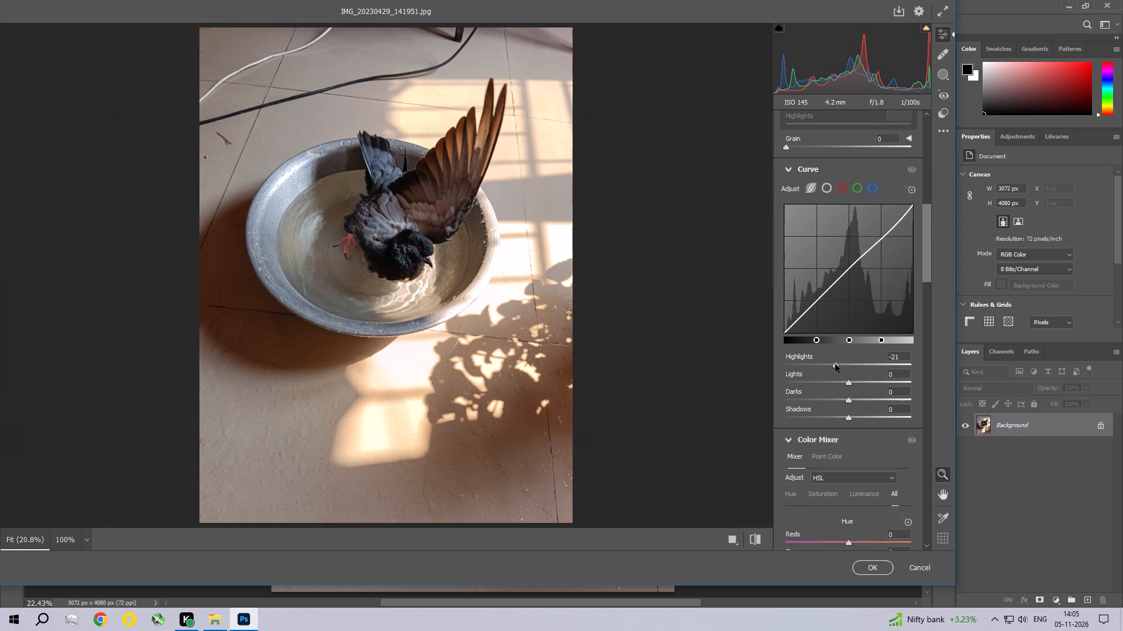
pyautogui.moveTo(835, 364); pyautogui.dragTo(832, 364)
pyautogui.click(840, 381)
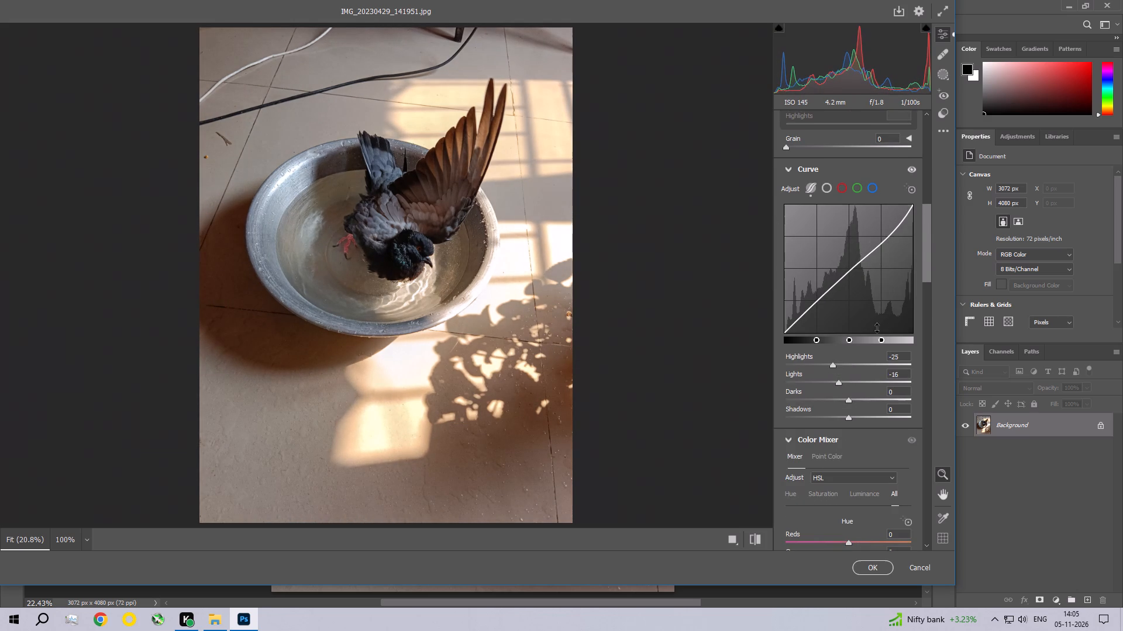
# With the Color Mixer's Saturation Targeted Adjustment tool on the pigeon's grey body, set Blues to +28 and Purples to +7.
pyautogui.moveTo(932, 252); pyautogui.dragTo(923, 304)
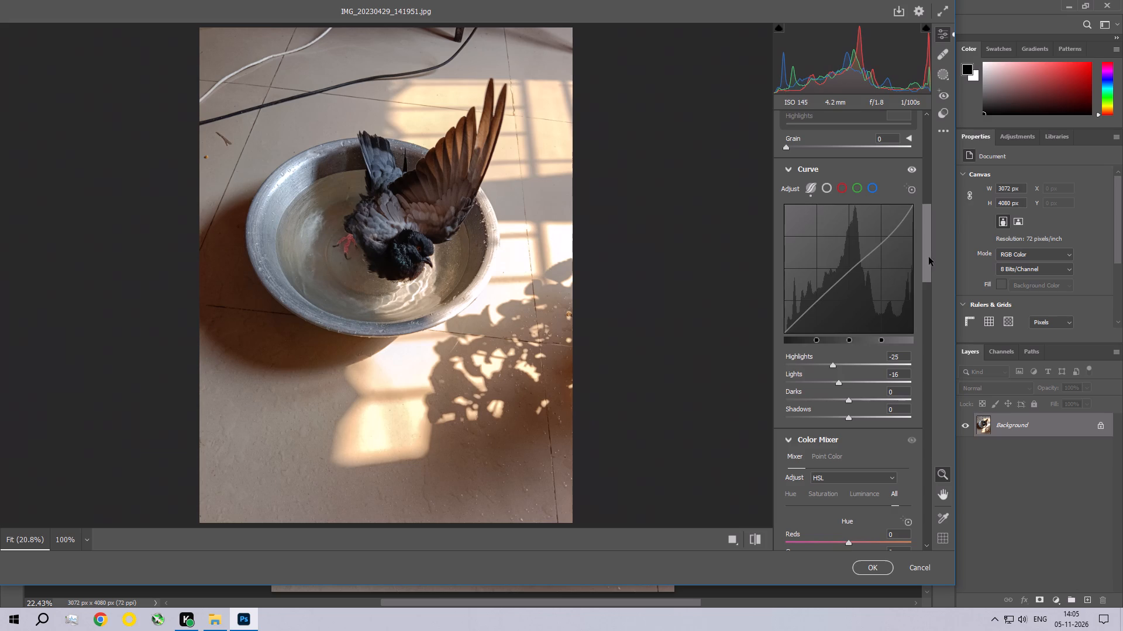
pyautogui.moveTo(929, 257); pyautogui.dragTo(929, 344)
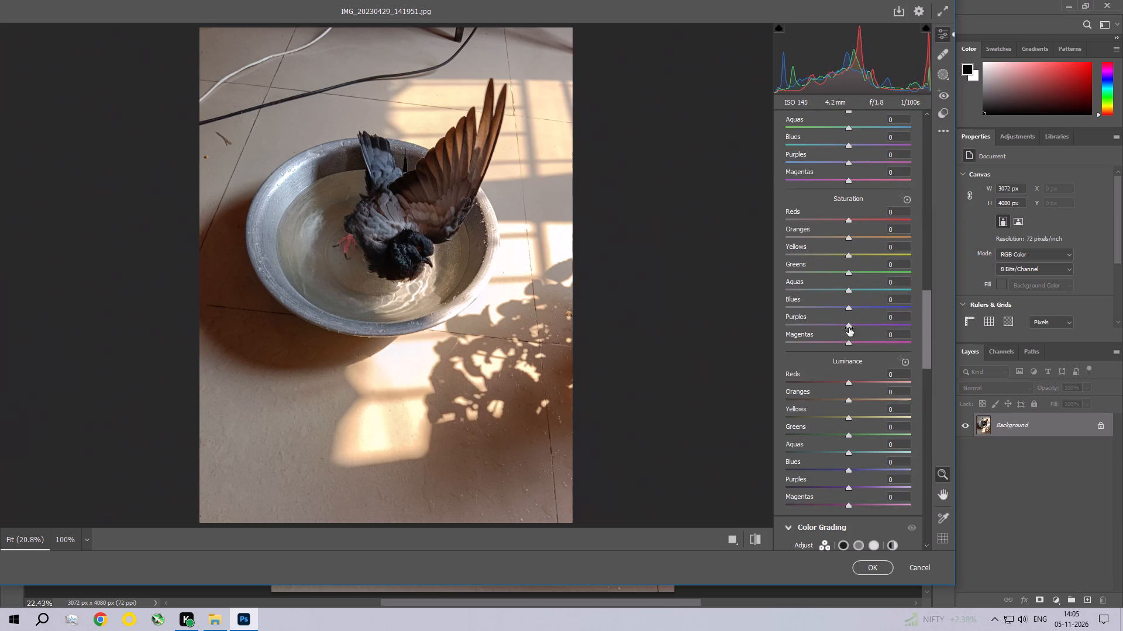
pyautogui.click(848, 239)
pyautogui.click(903, 360)
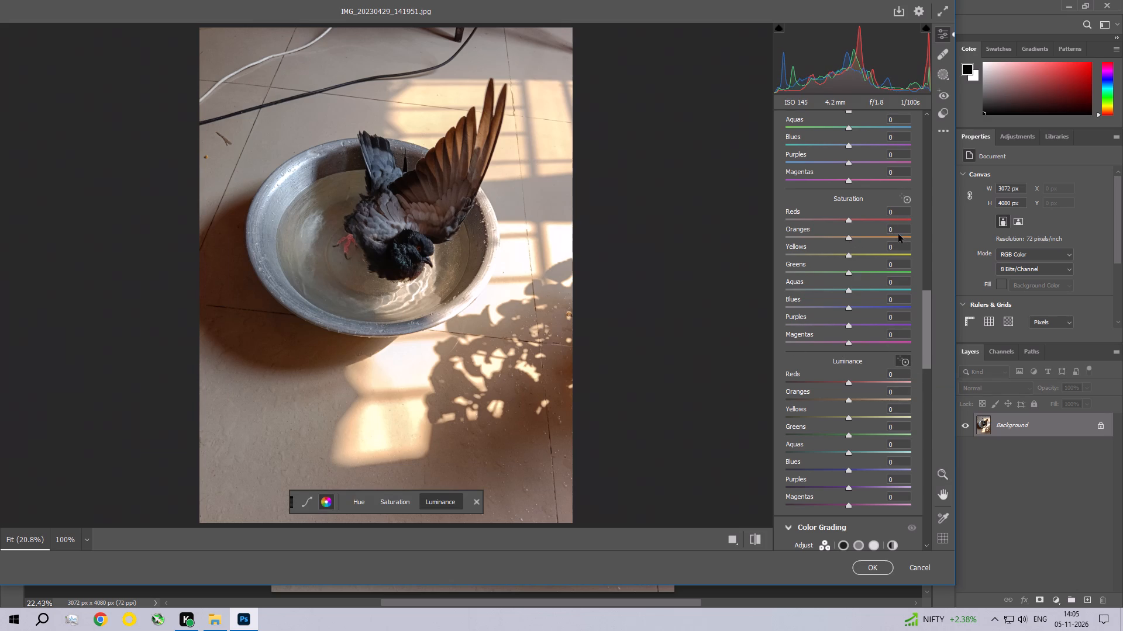
pyautogui.moveTo(926, 331); pyautogui.dragTo(927, 304)
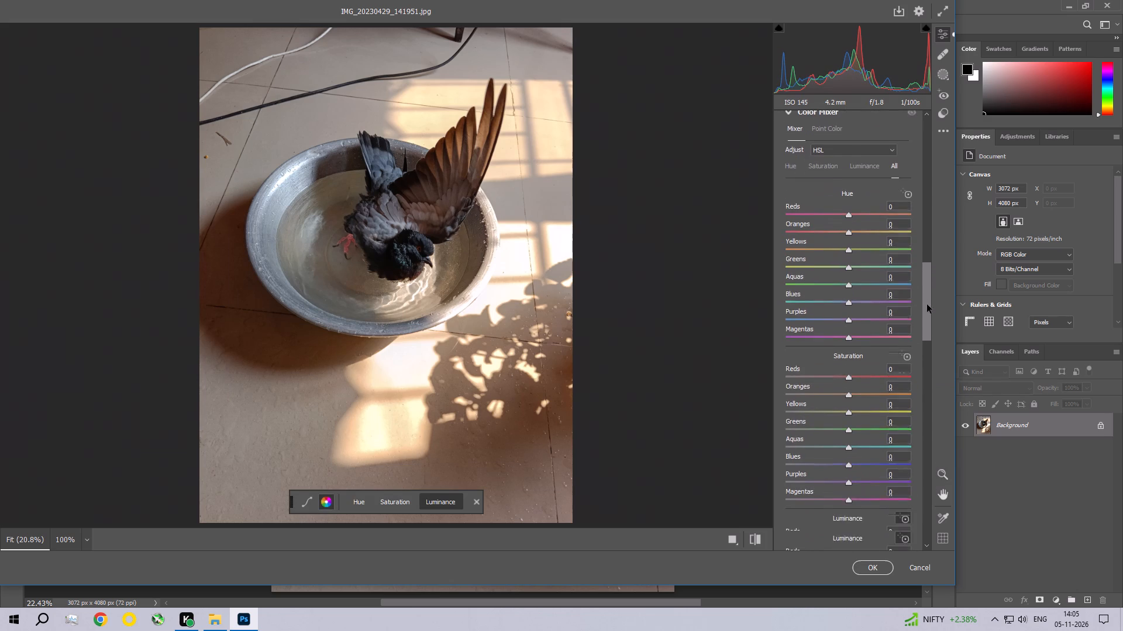
pyautogui.moveTo(927, 304); pyautogui.dragTo(926, 311)
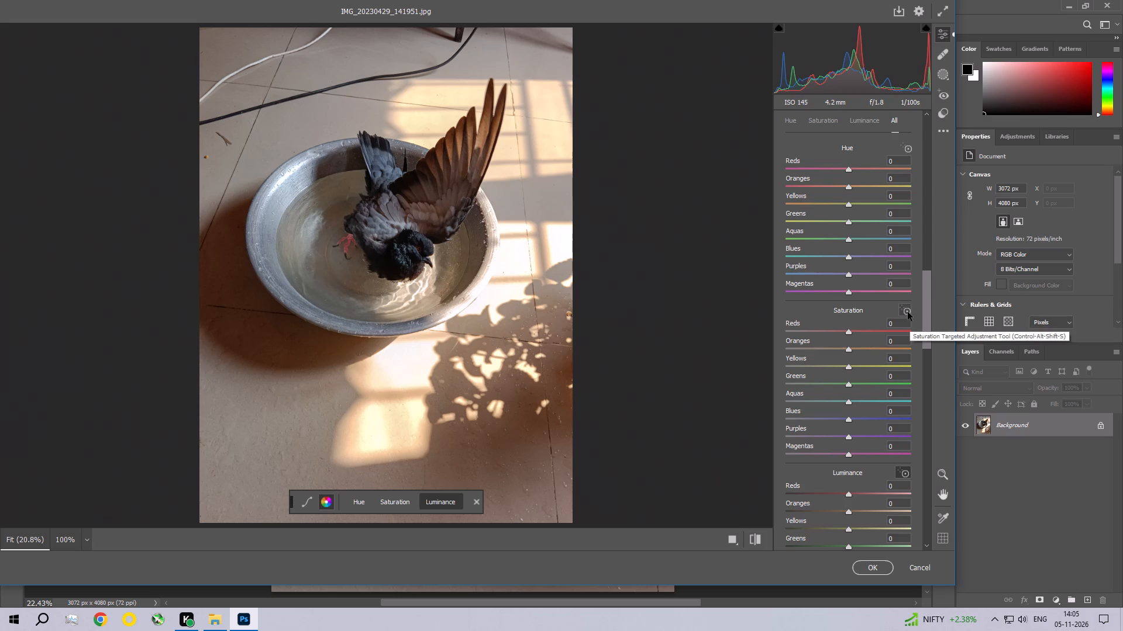
pyautogui.click(908, 312)
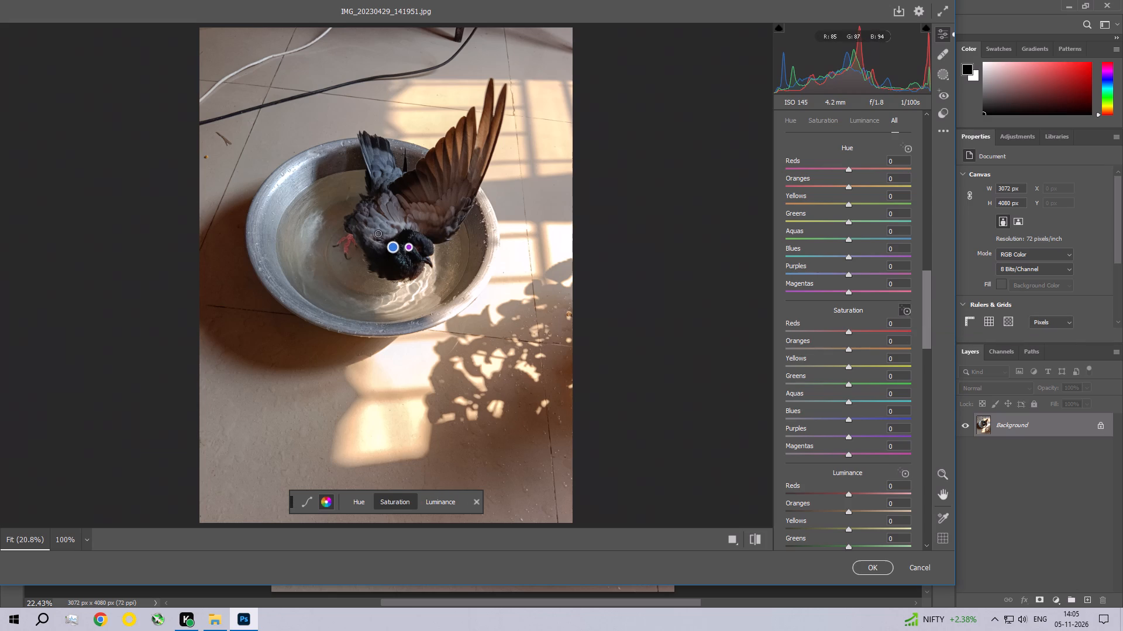
pyautogui.moveTo(378, 234); pyautogui.dragTo(436, 235)
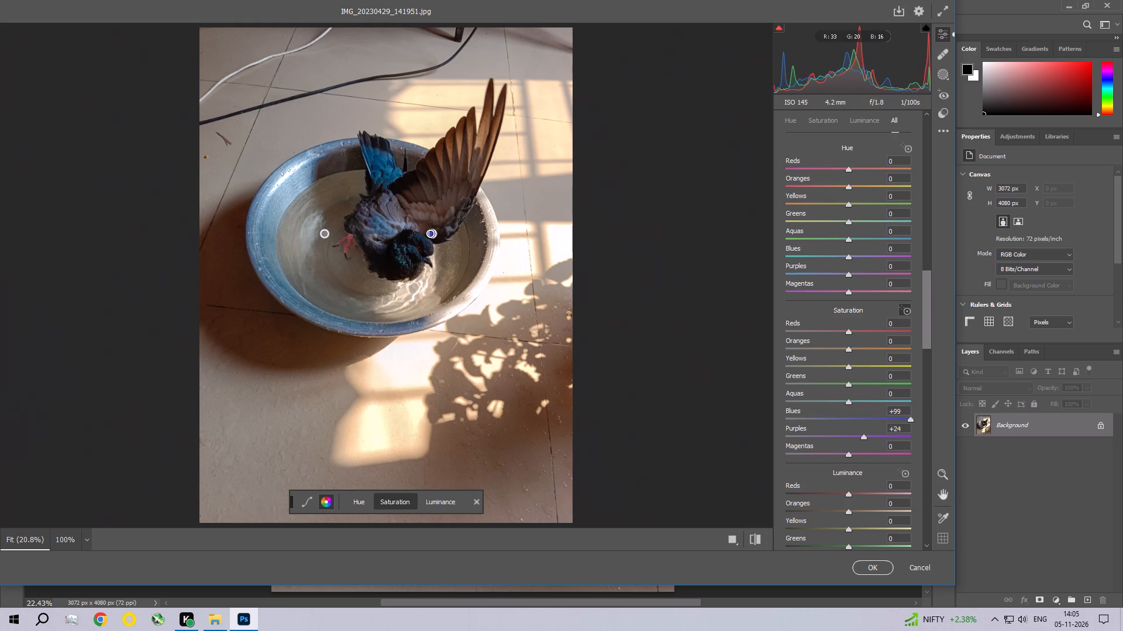
pyautogui.moveTo(436, 235); pyautogui.dragTo(381, 242)
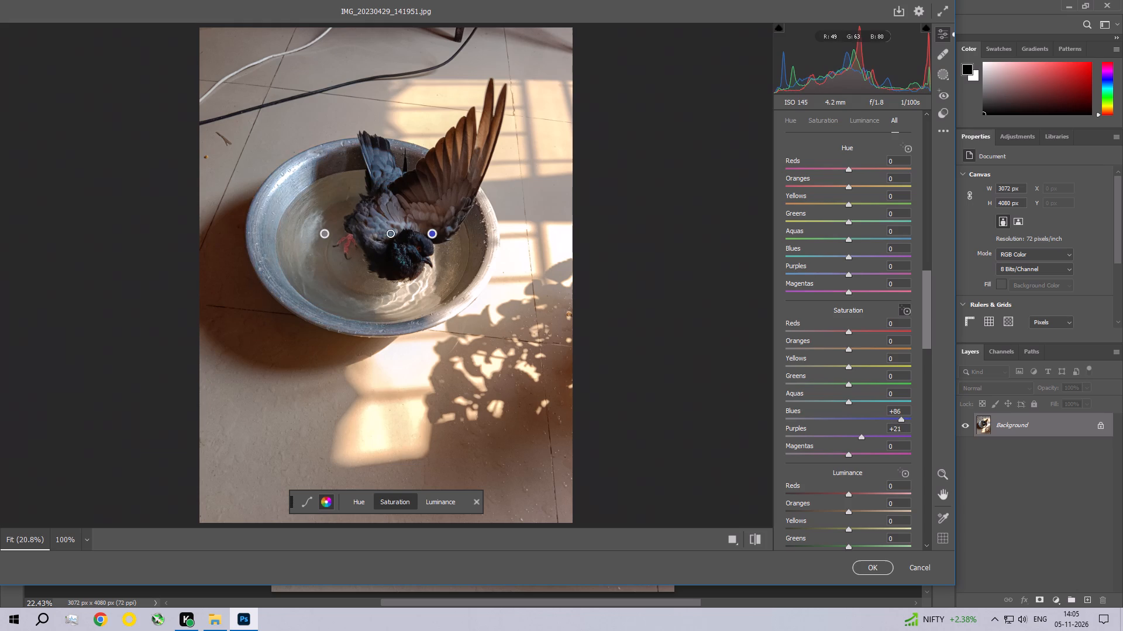
pyautogui.moveTo(381, 242); pyautogui.dragTo(376, 242)
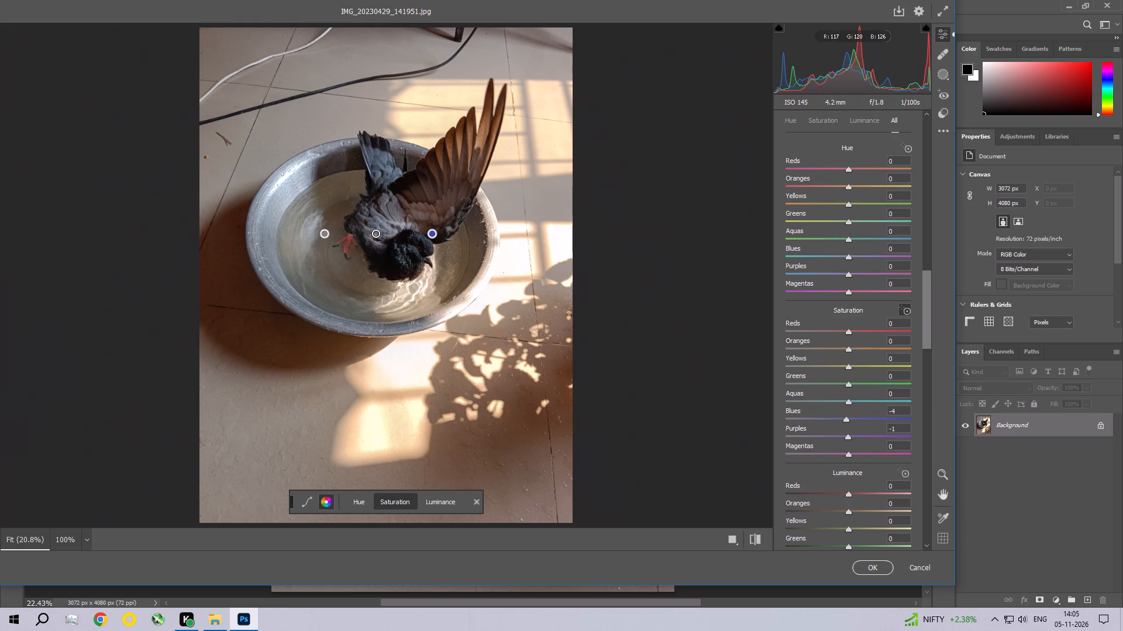
pyautogui.moveTo(376, 242); pyautogui.dragTo(395, 246)
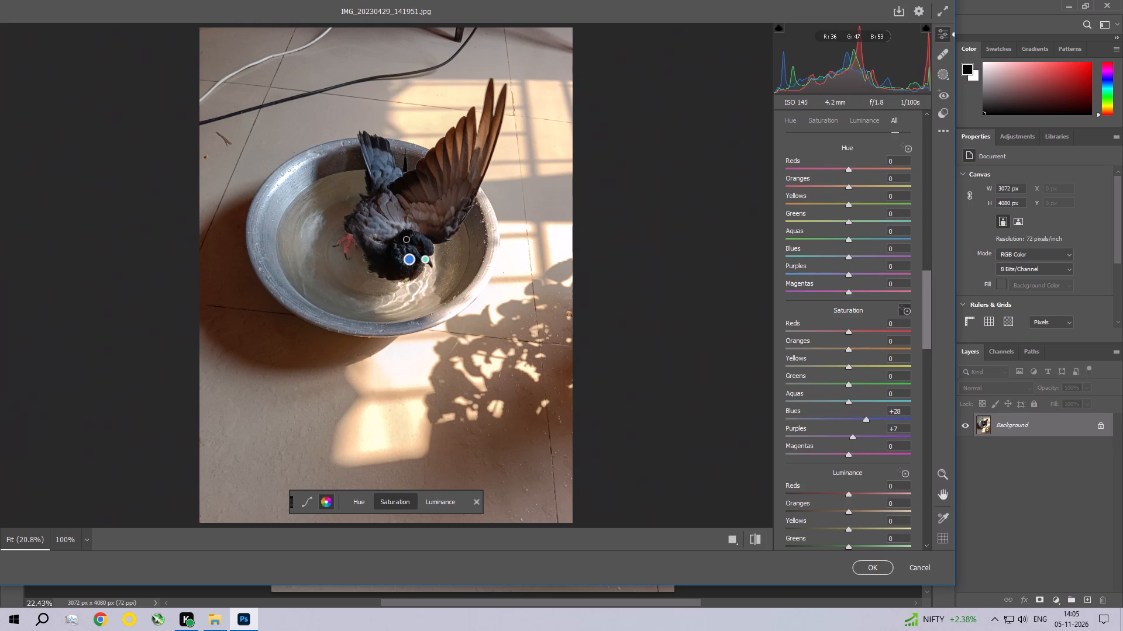
# Use the saturation targeted adjustment on the pigeon's raised wing to set Oranges to +33 and Yellows to +5.
pyautogui.moveTo(469, 132); pyautogui.dragTo(407, 155)
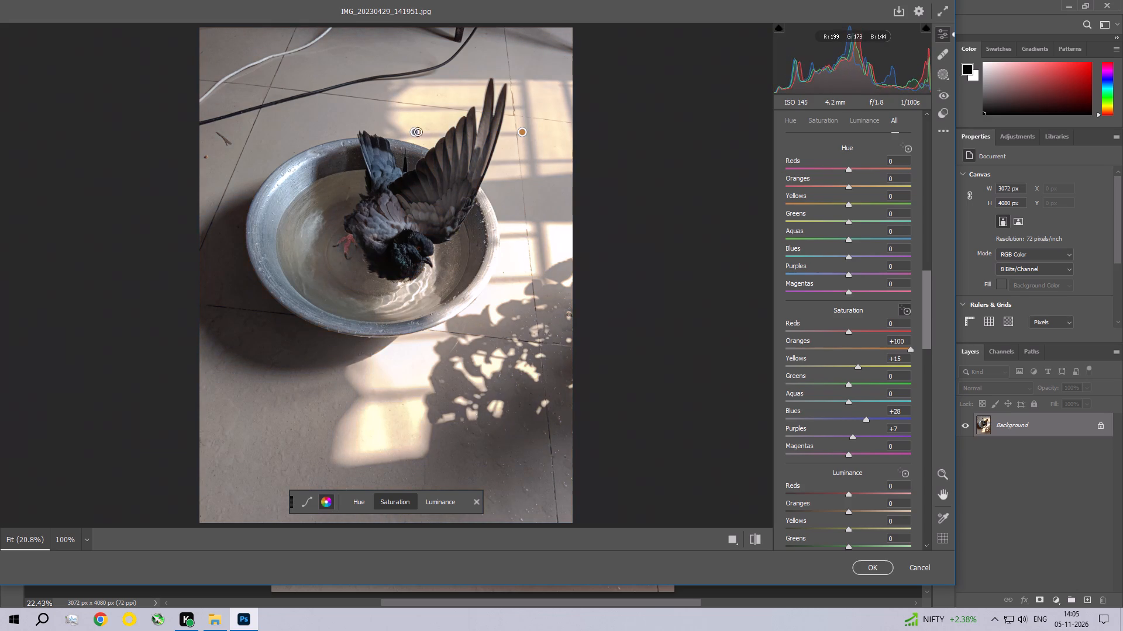
pyautogui.moveTo(407, 155); pyautogui.dragTo(470, 169)
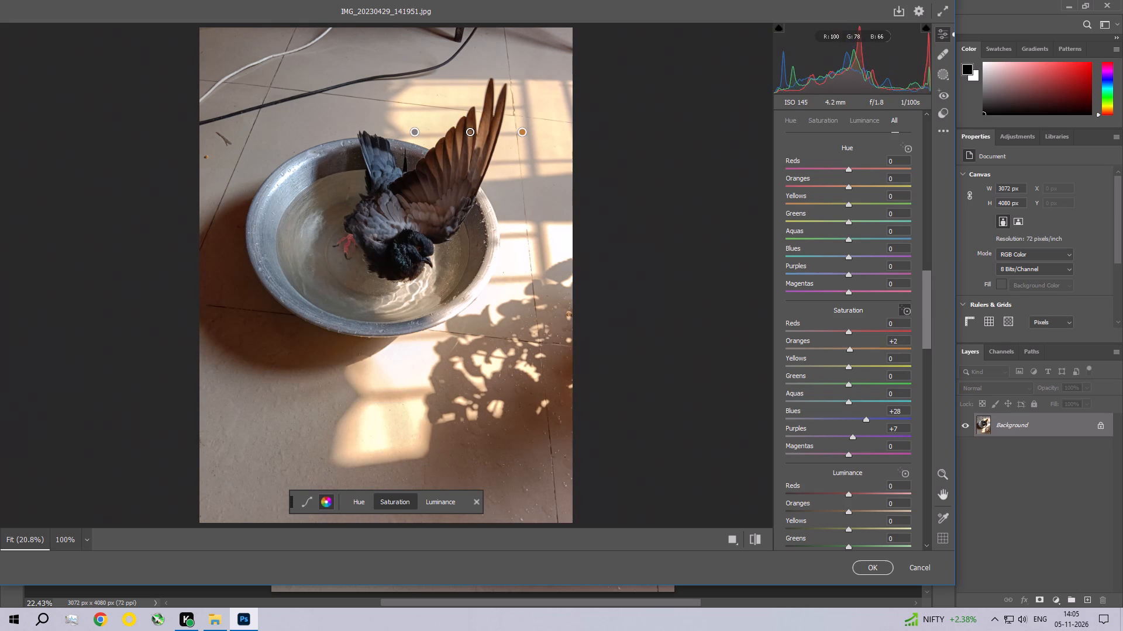
pyautogui.moveTo(470, 169); pyautogui.dragTo(486, 178)
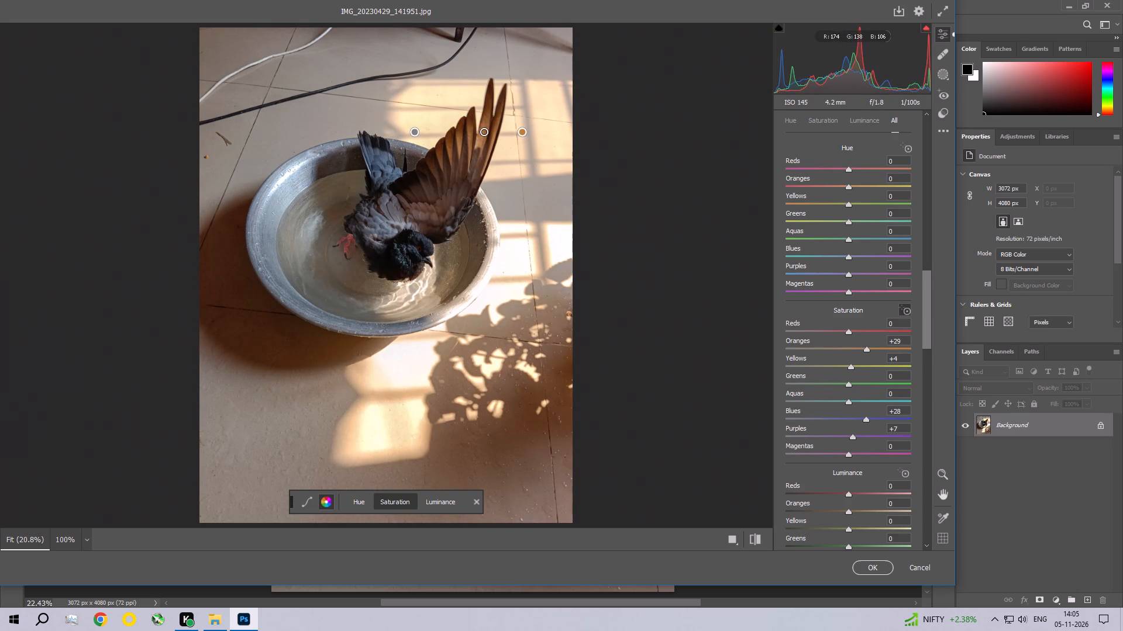
pyautogui.moveTo(486, 178); pyautogui.dragTo(488, 178)
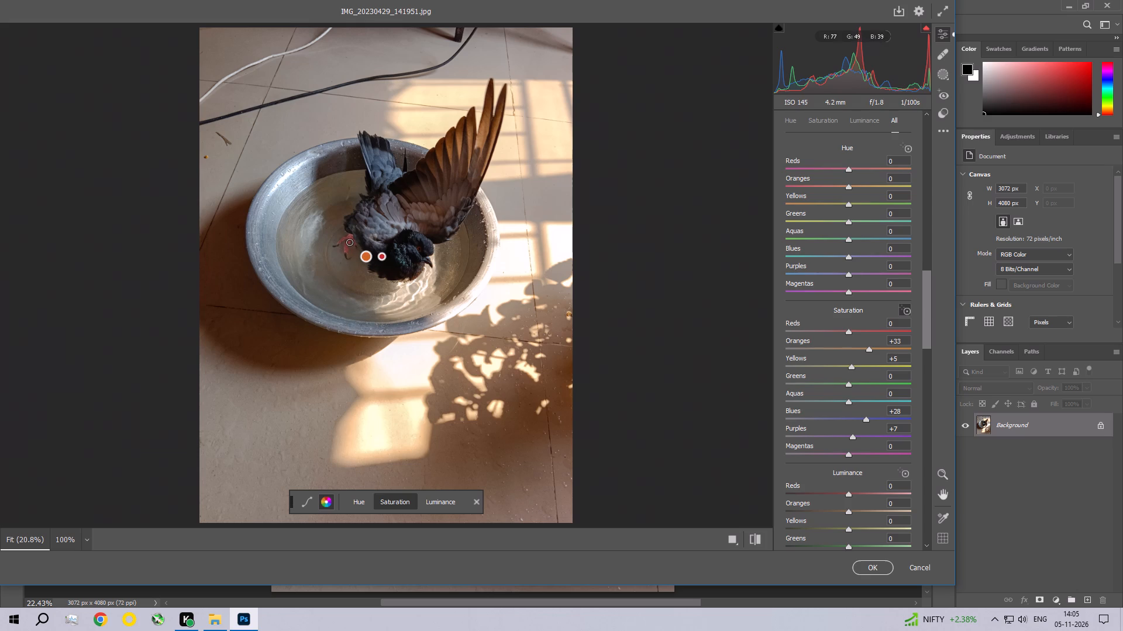
# Use the saturation targeted adjustment on the pigeon's pink foot and head to set Reds to +90 and Oranges to +91.
pyautogui.moveTo(349, 241); pyautogui.dragTo(425, 252)
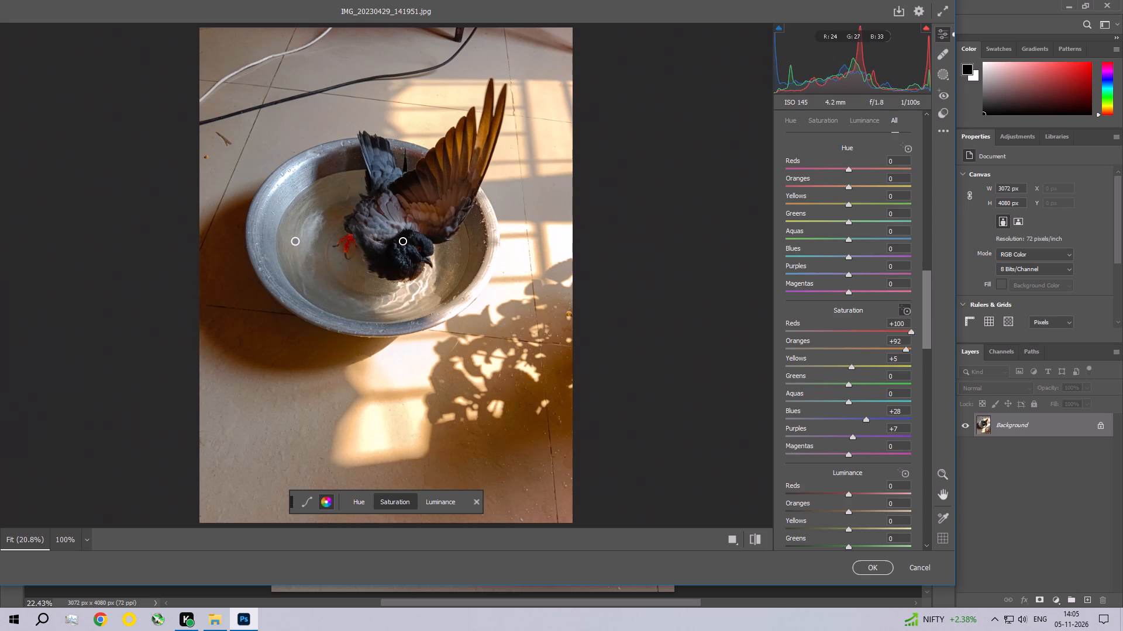
pyautogui.moveTo(425, 252); pyautogui.dragTo(295, 256)
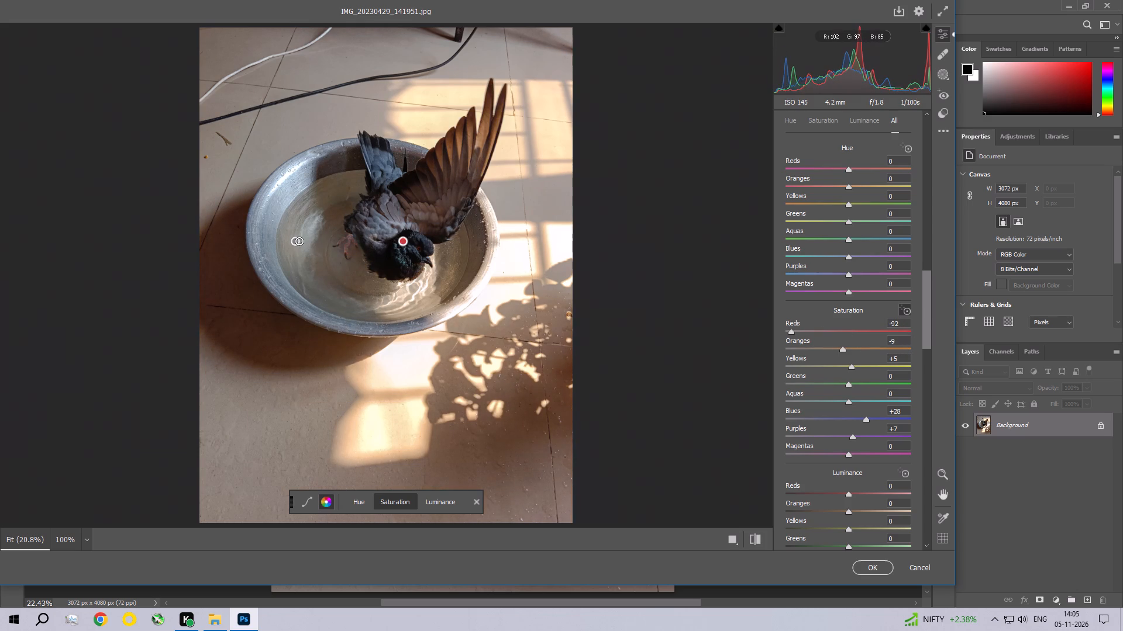
pyautogui.moveTo(295, 256); pyautogui.dragTo(398, 266)
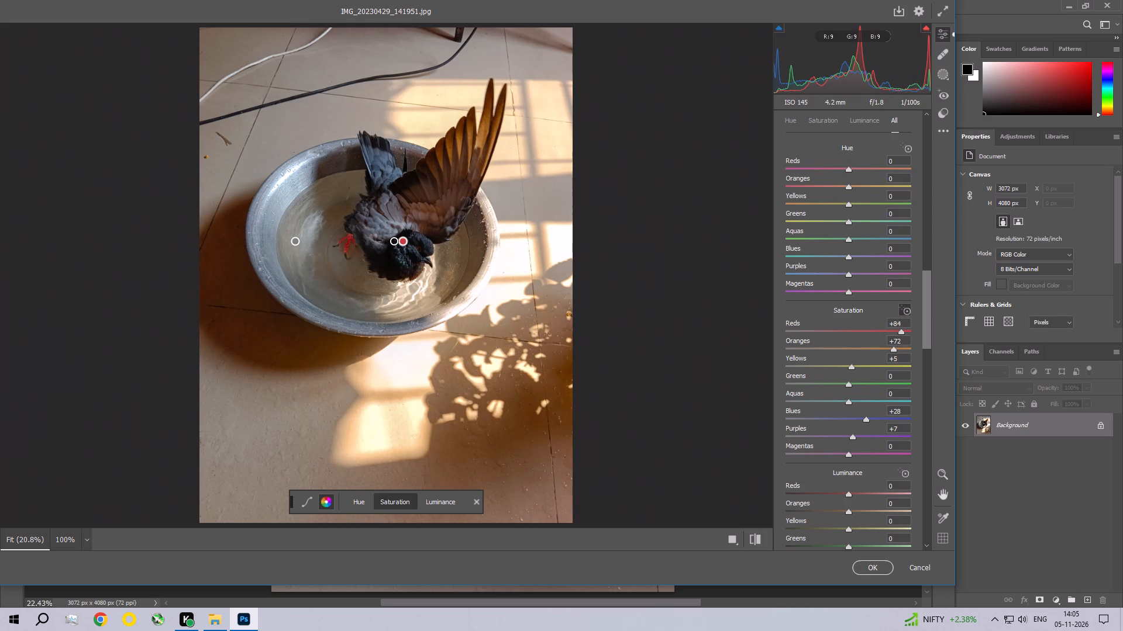
pyautogui.moveTo(398, 266); pyautogui.dragTo(385, 265)
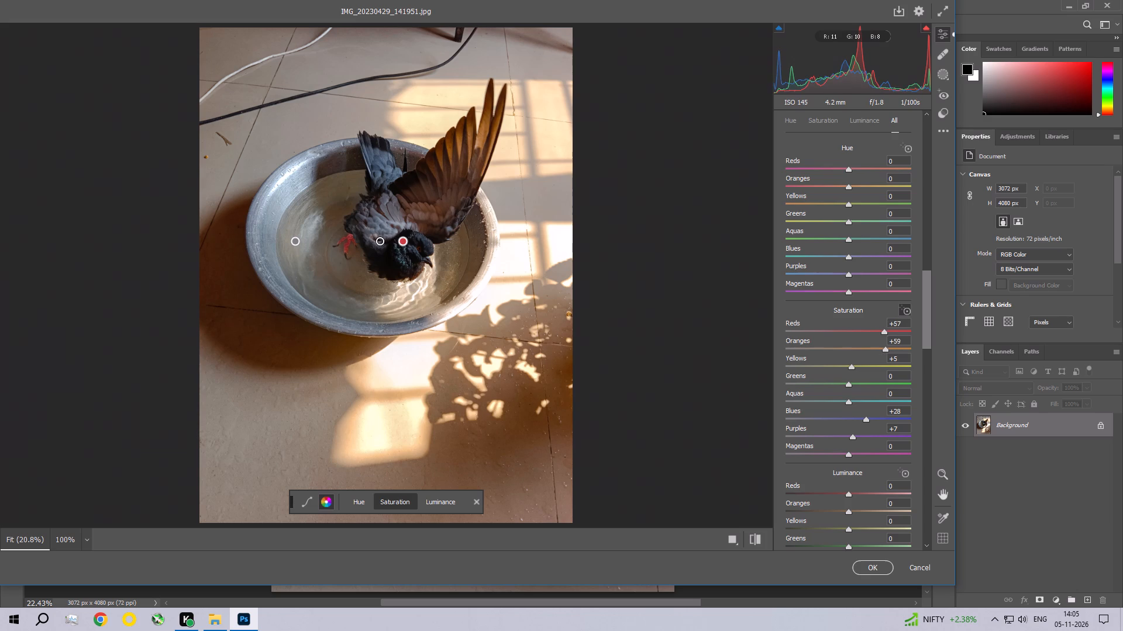
pyautogui.moveTo(385, 265); pyautogui.dragTo(395, 272)
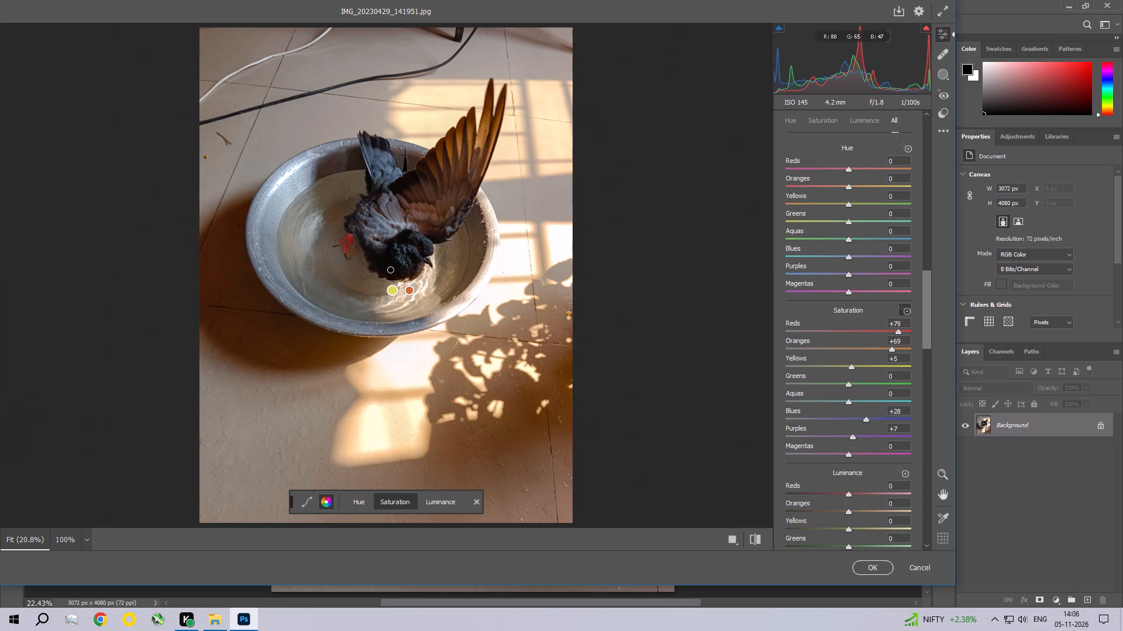
pyautogui.moveTo(419, 248); pyautogui.dragTo(424, 251)
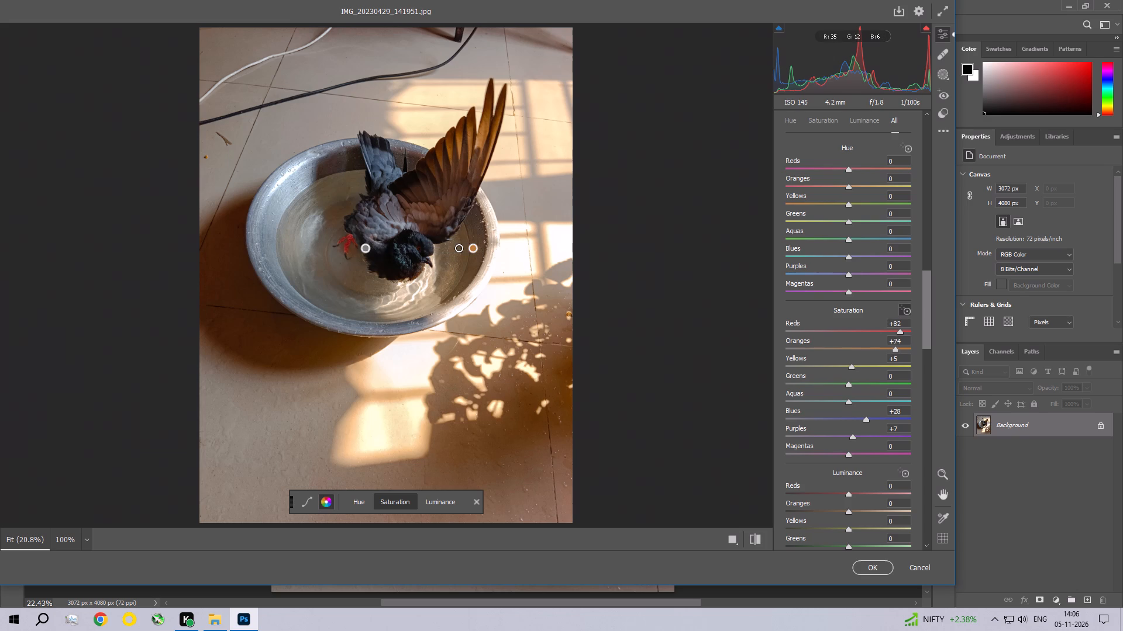
pyautogui.moveTo(424, 251); pyautogui.dragTo(415, 260)
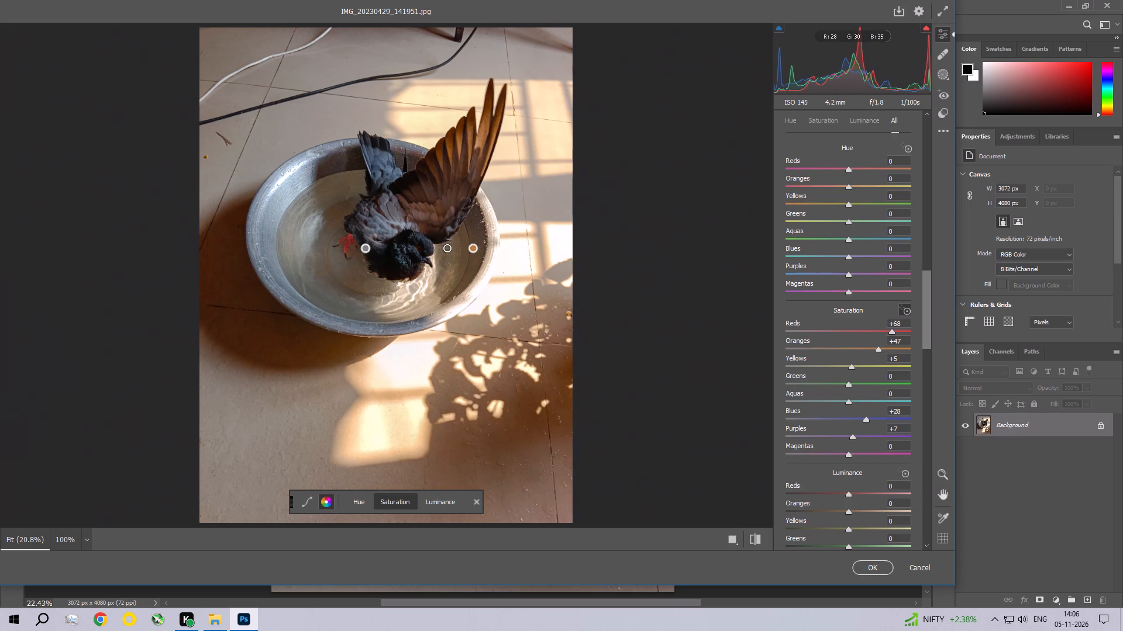
pyautogui.moveTo(415, 260); pyautogui.dragTo(432, 263)
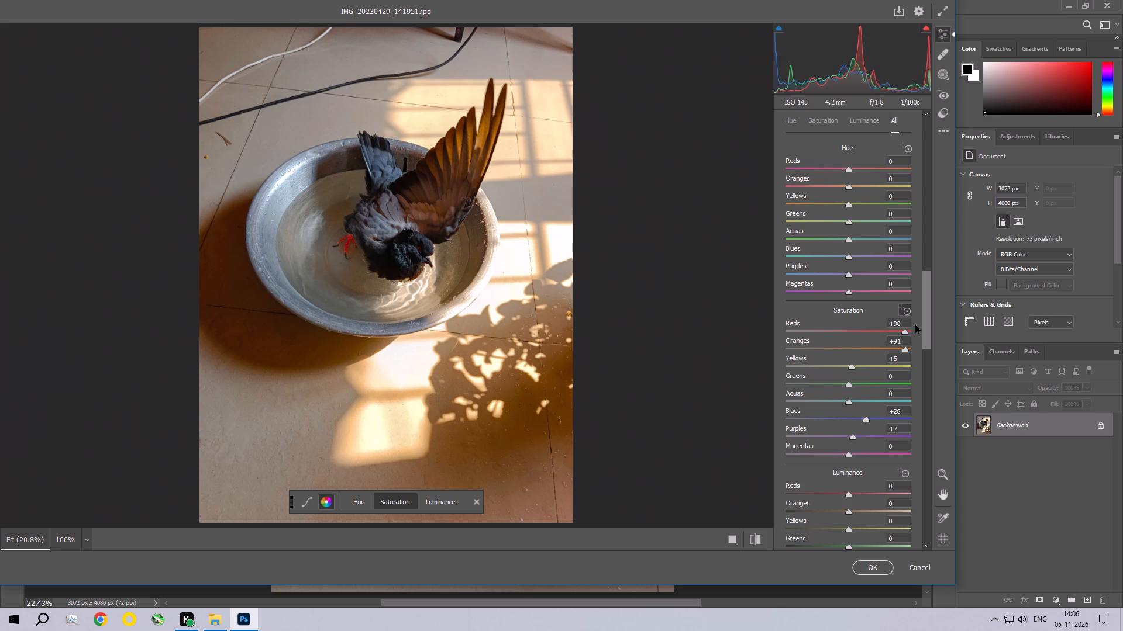
# Use the saturation targeted adjustment on the sunlit floor below the basin to set Yellows to +13 and Oranges to +92.
pyautogui.moveTo(407, 361); pyautogui.dragTo(408, 361)
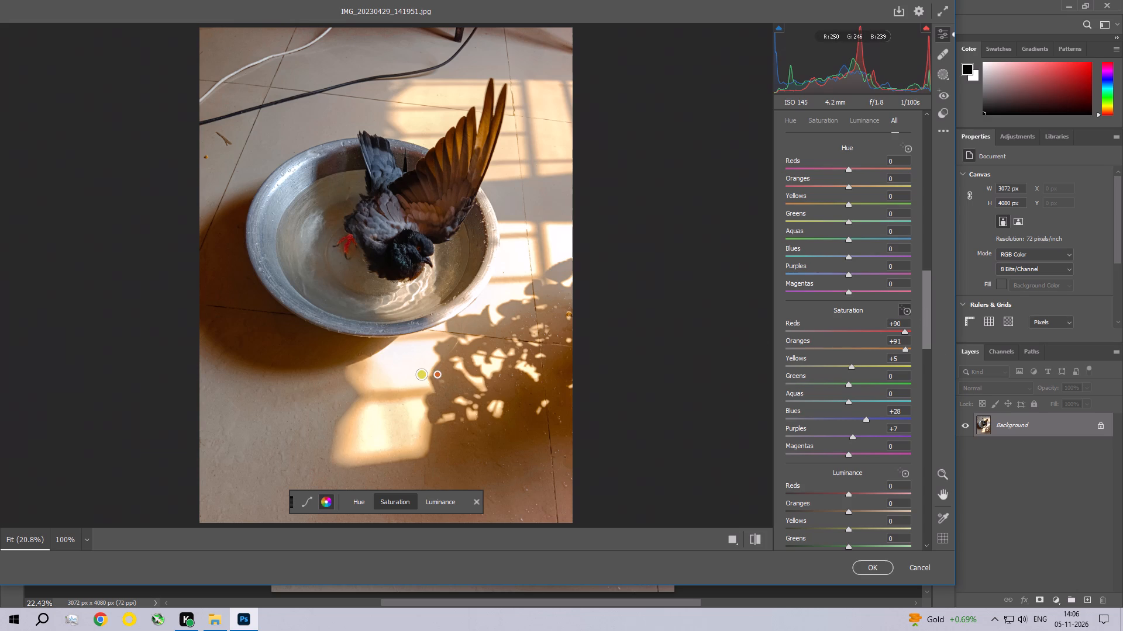
pyautogui.moveTo(408, 361); pyautogui.dragTo(466, 382)
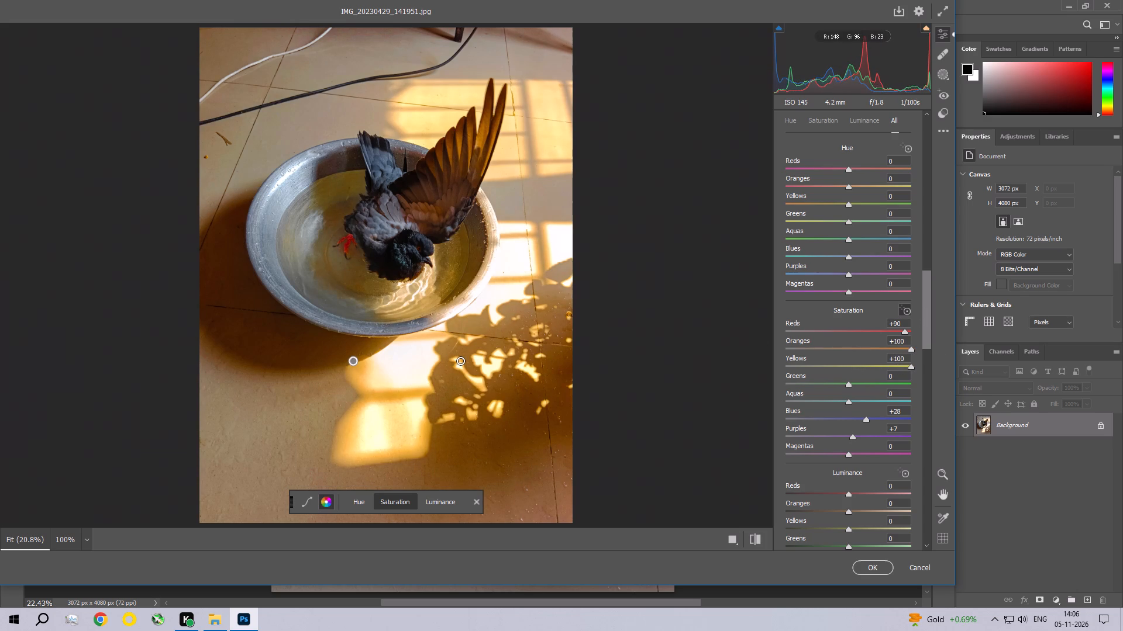
pyautogui.moveTo(466, 382); pyautogui.dragTo(394, 378)
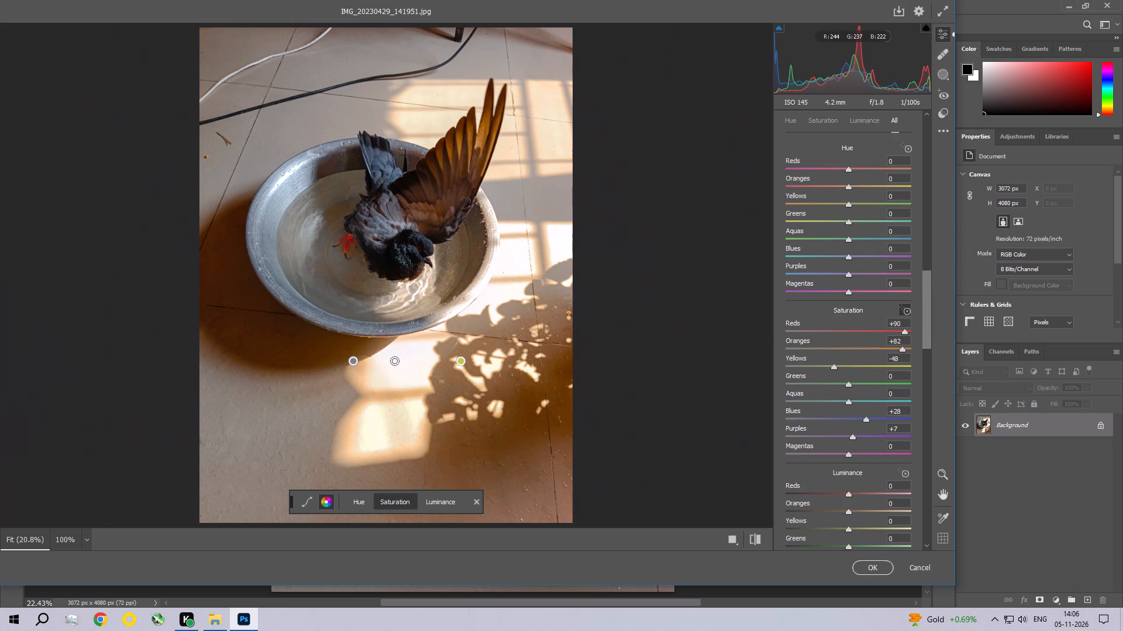
pyautogui.moveTo(394, 378); pyautogui.dragTo(412, 388)
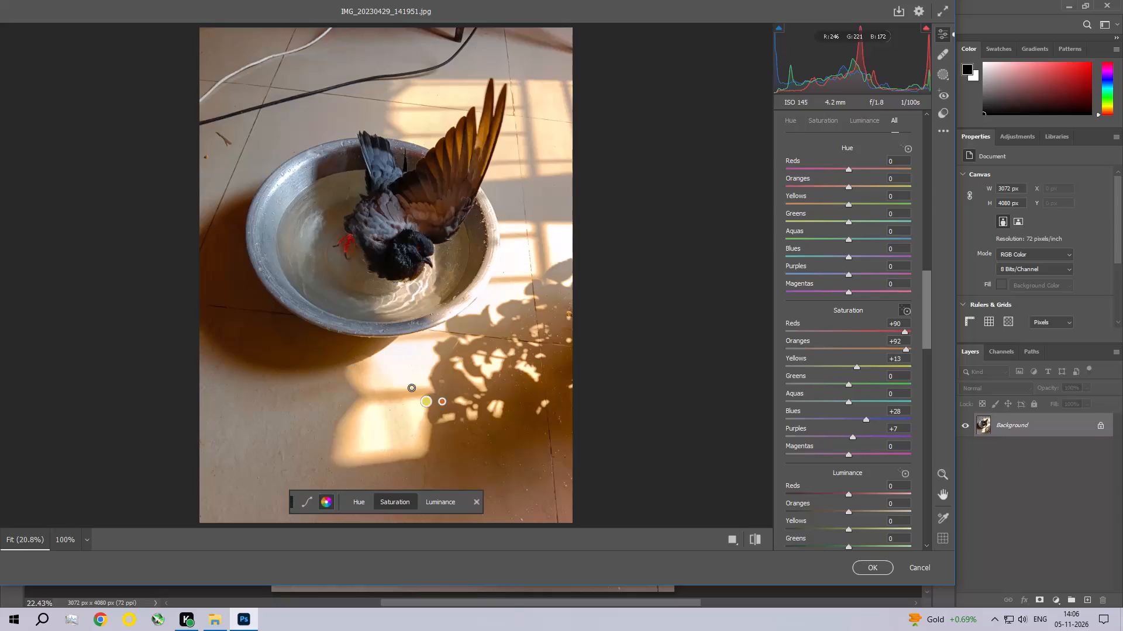
# Set the Color Mixer's Oranges luminance to -9.
pyautogui.moveTo(925, 319); pyautogui.dragTo(932, 372)
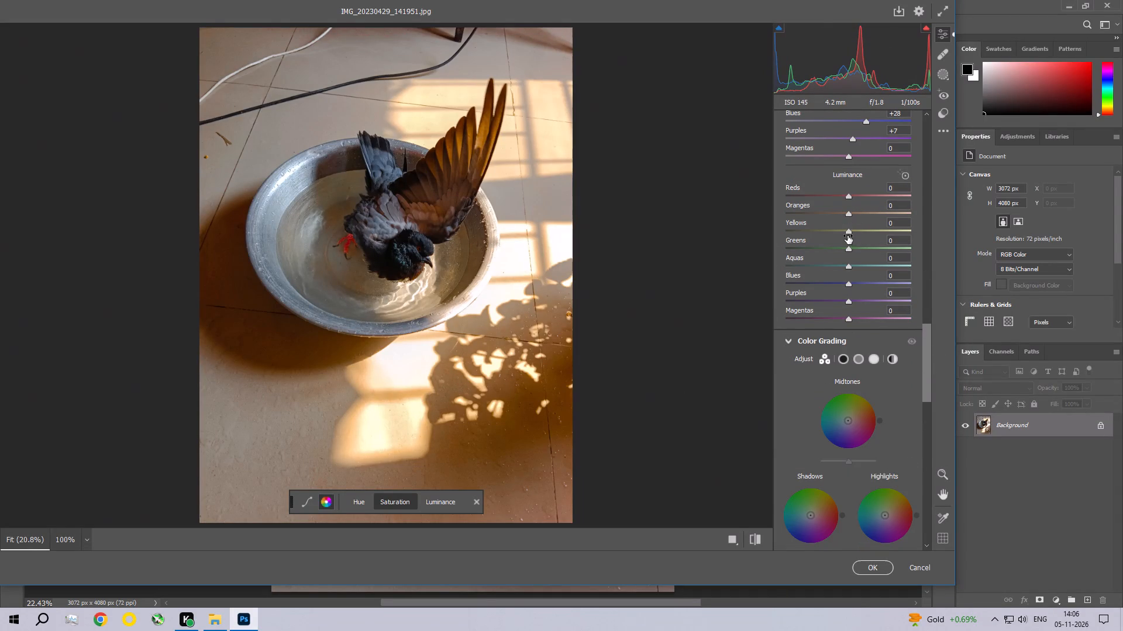
pyautogui.moveTo(849, 215); pyautogui.dragTo(838, 216)
pyautogui.moveTo(838, 216); pyautogui.dragTo(853, 231)
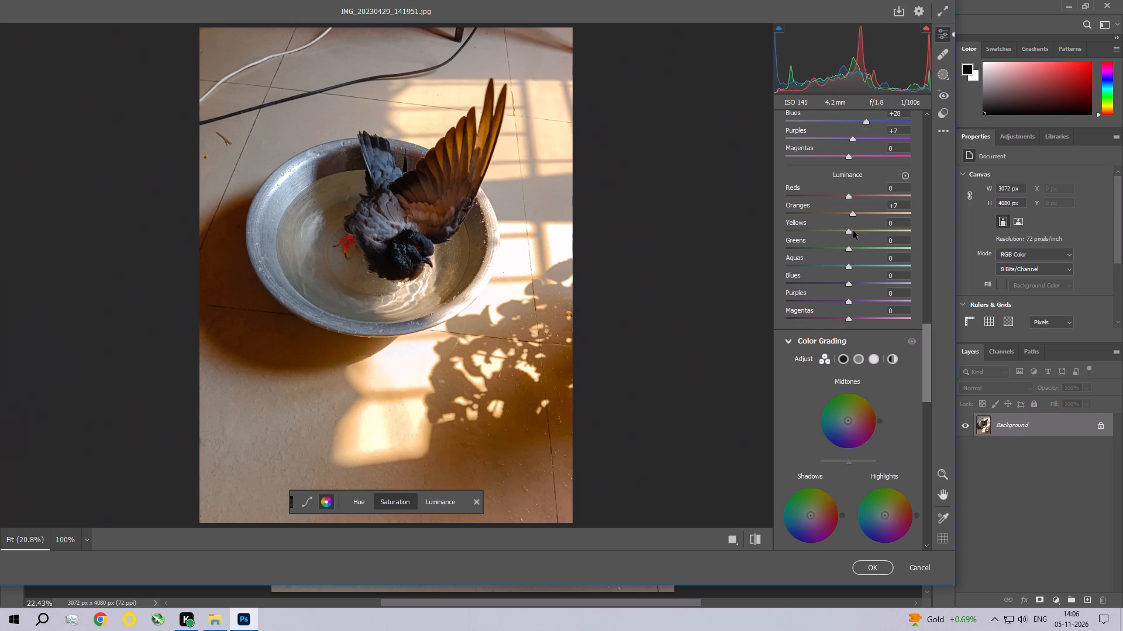
pyautogui.moveTo(853, 231); pyautogui.dragTo(843, 231)
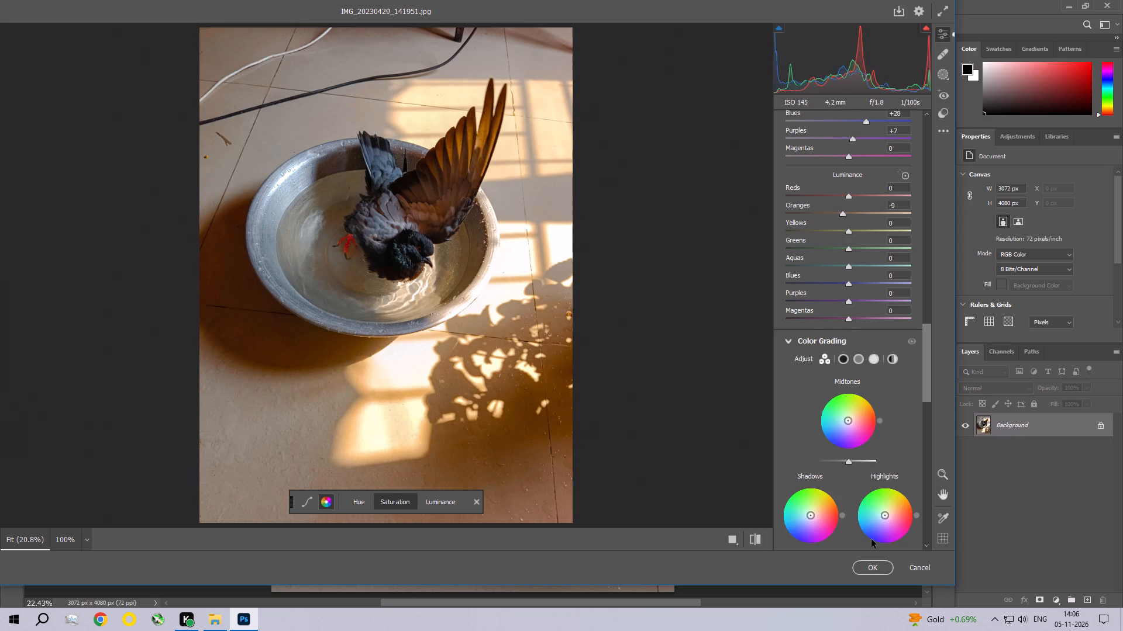
# Set the Detail Sharpening to 15.
pyautogui.moveTo(927, 370); pyautogui.dragTo(927, 444)
pyautogui.click(927, 444)
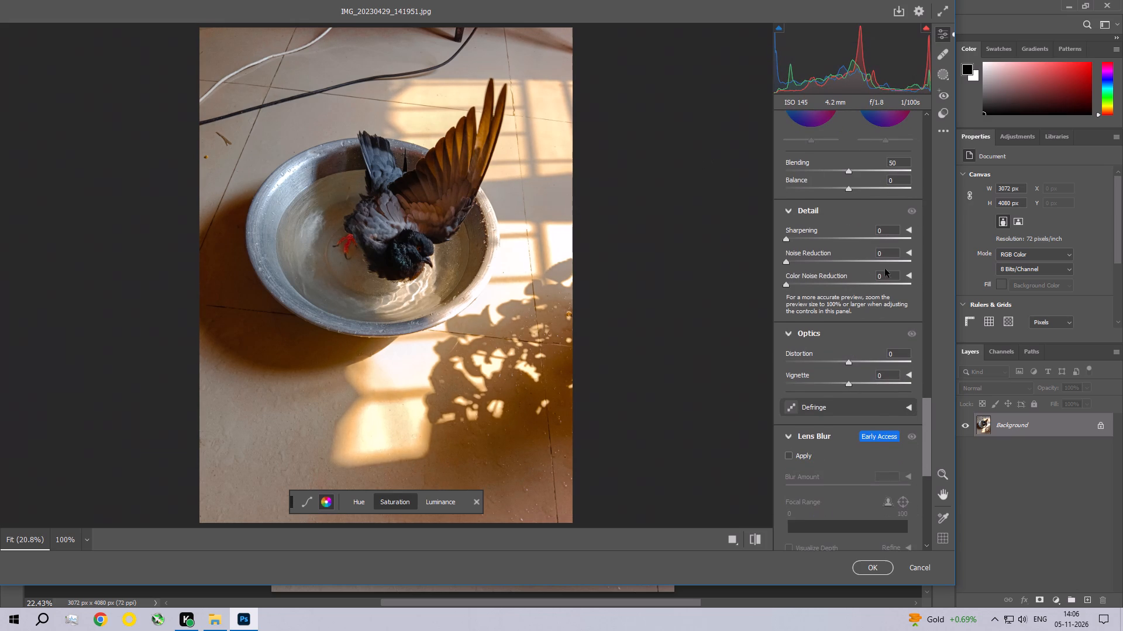
pyautogui.moveTo(791, 240); pyautogui.dragTo(798, 244)
# Turn off the Color Mixer's saturation targeted adjustment tool.
pyautogui.moveTo(928, 420); pyautogui.dragTo(943, 323)
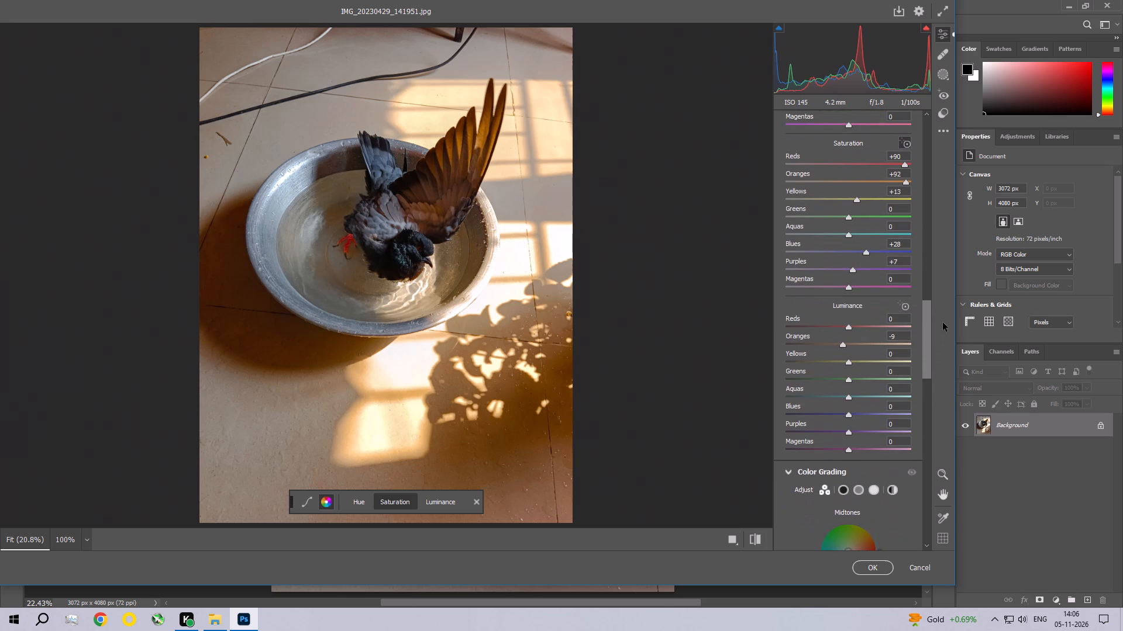
pyautogui.moveTo(943, 323); pyautogui.dragTo(943, 320)
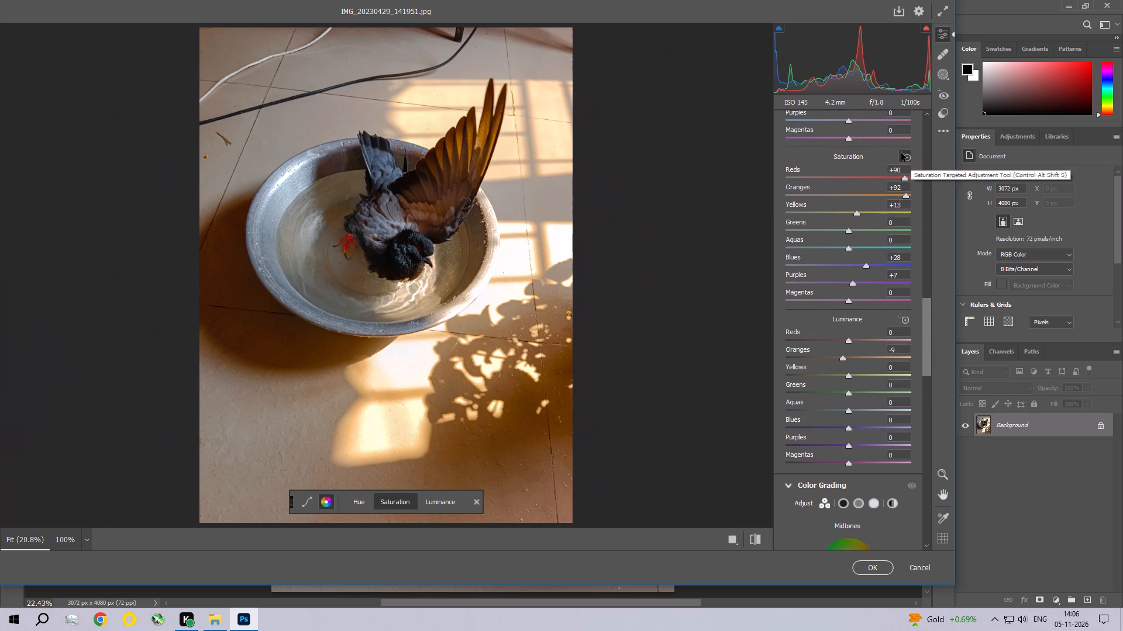
pyautogui.click(901, 153)
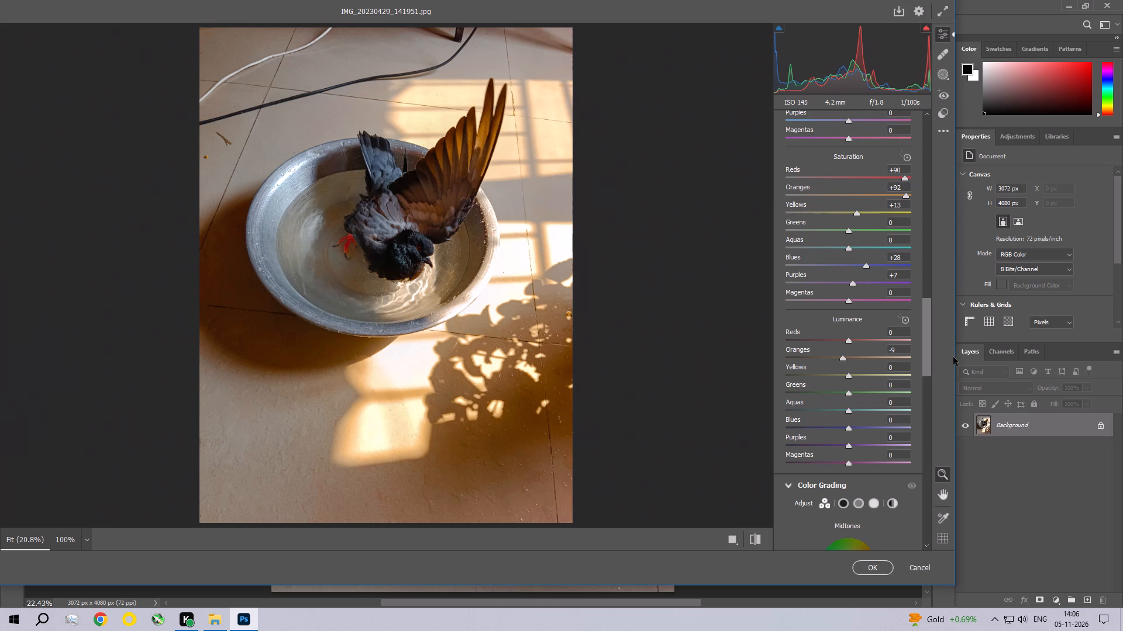
# Examine the pigeon's feathers, head and foot and the basin at close zoom, ending with the whole photo fitted in view.
pyautogui.moveTo(925, 321); pyautogui.dragTo(925, 369)
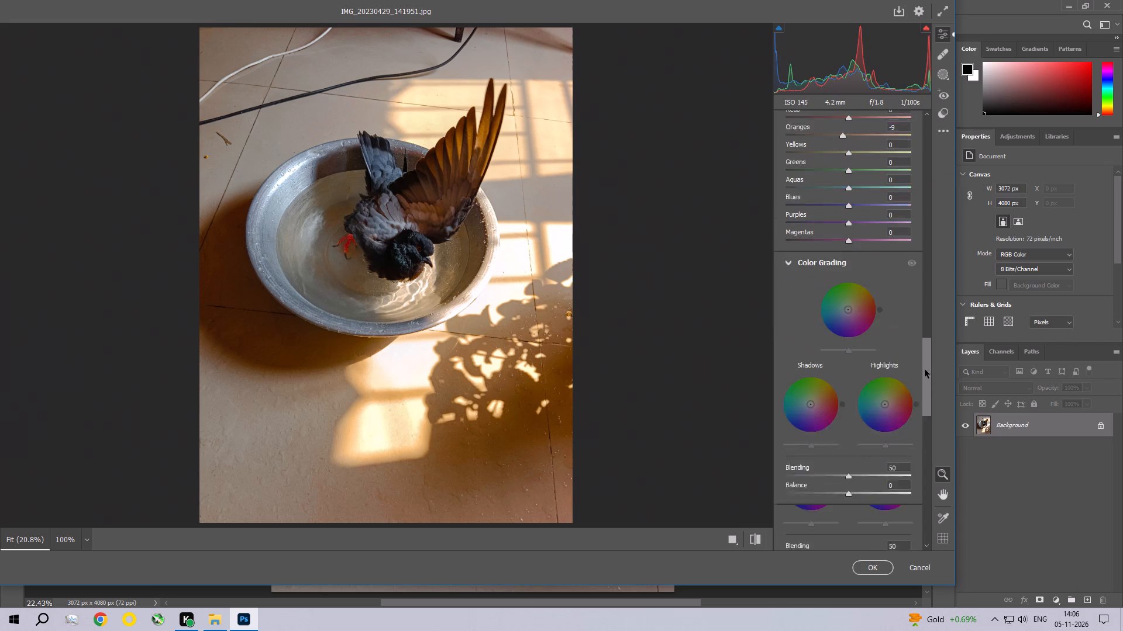
pyautogui.moveTo(925, 369); pyautogui.dragTo(933, 429)
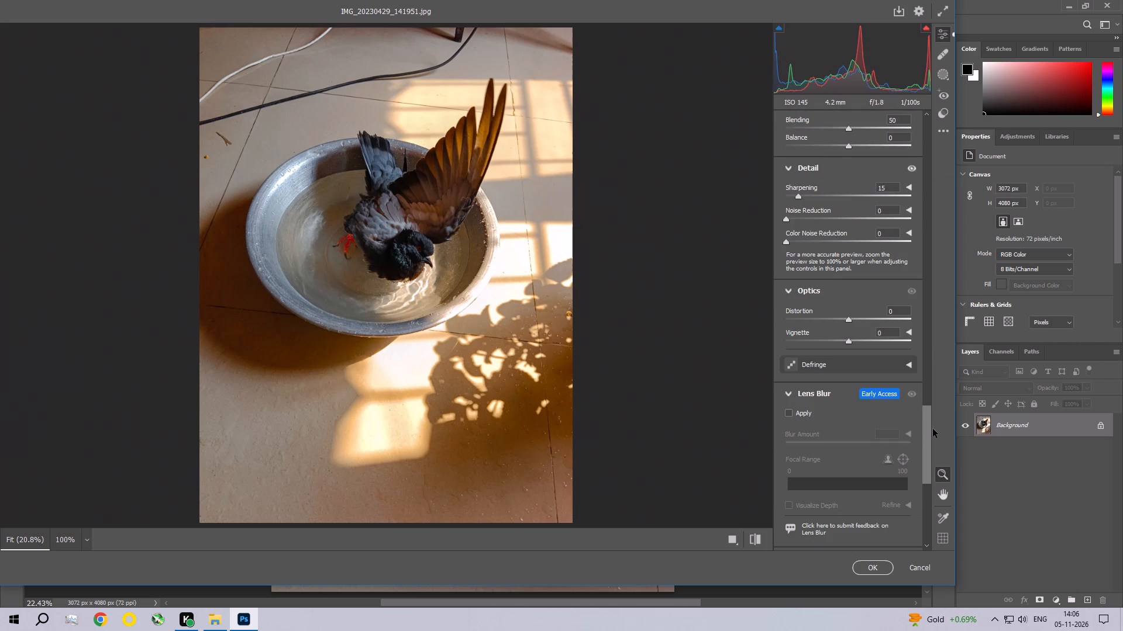
pyautogui.click(377, 218)
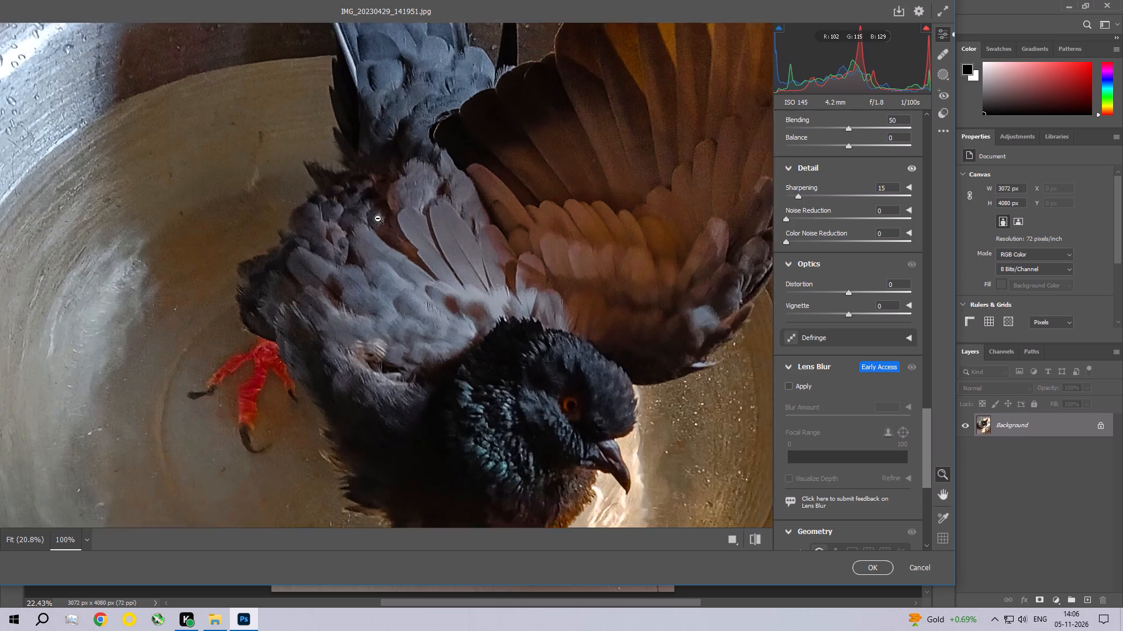
pyautogui.moveTo(416, 298); pyautogui.dragTo(359, 231)
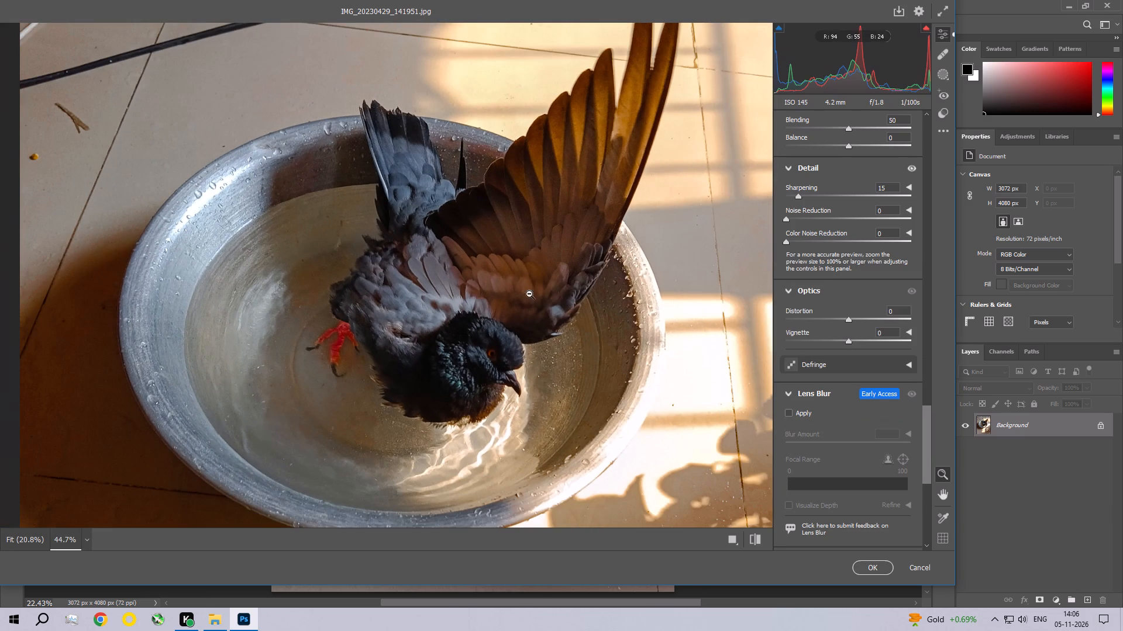
pyautogui.moveTo(418, 299); pyautogui.dragTo(415, 366)
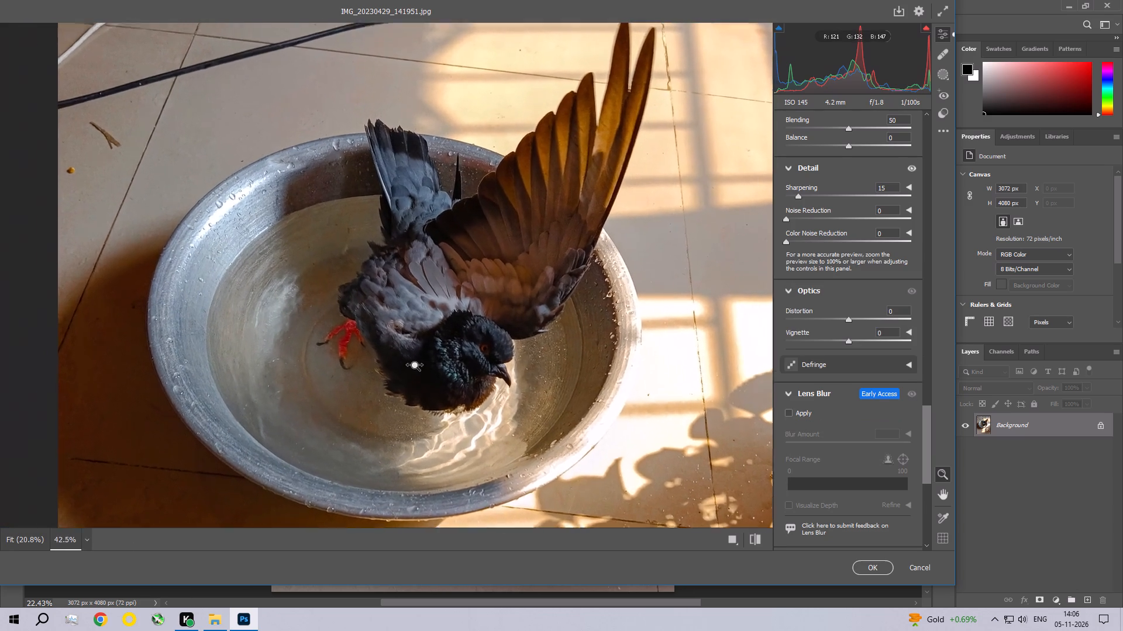
pyautogui.moveTo(415, 366); pyautogui.dragTo(431, 225)
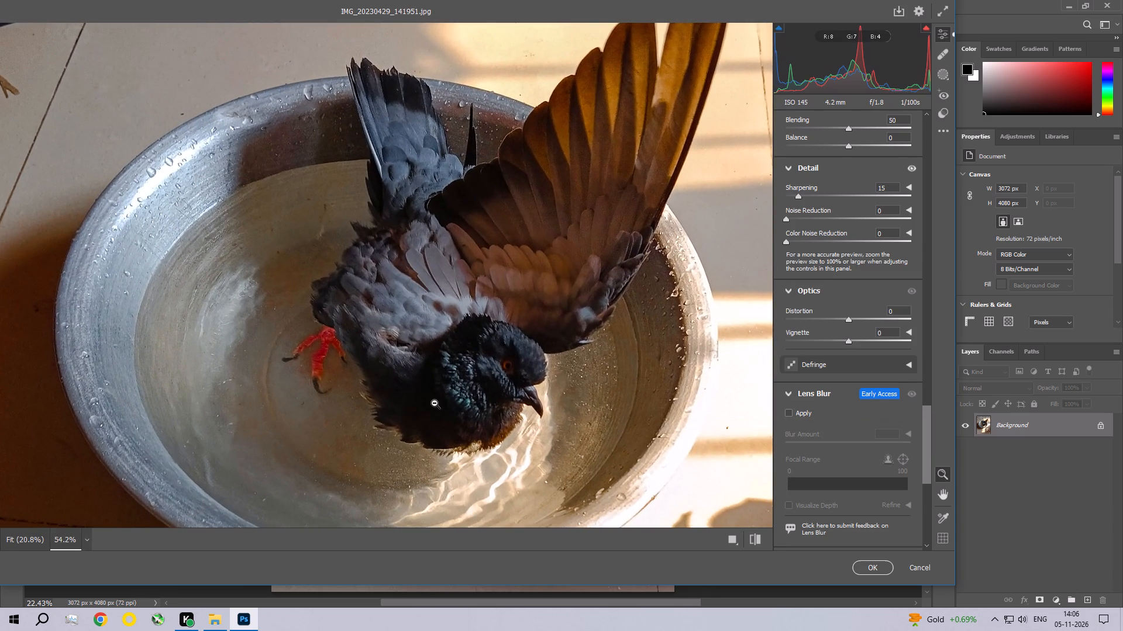
pyautogui.moveTo(435, 404); pyautogui.dragTo(419, 77)
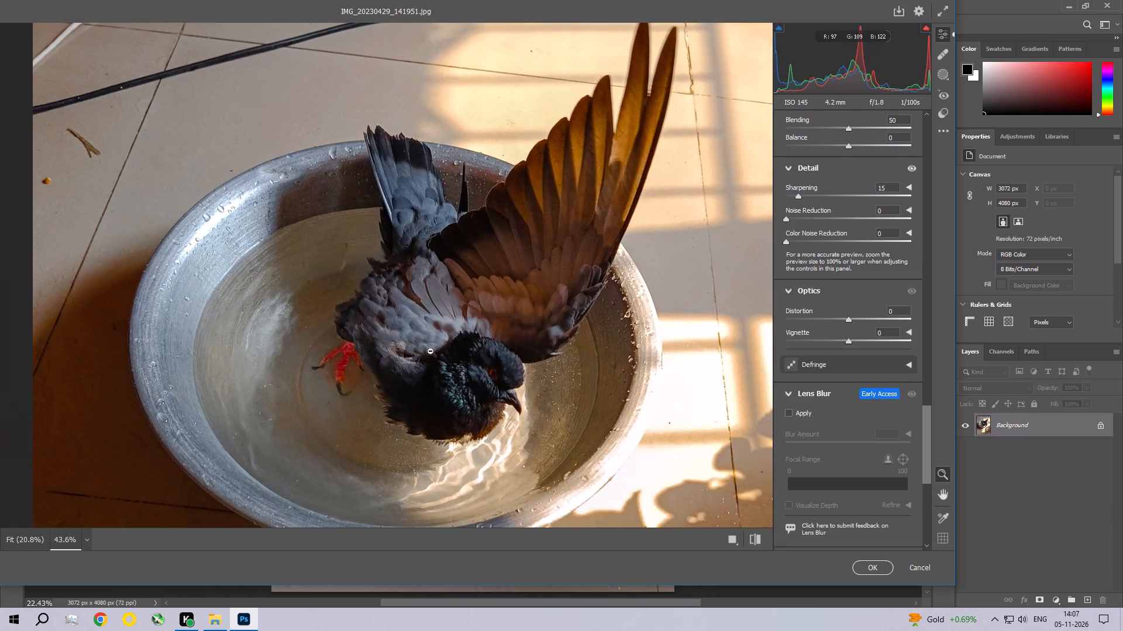
pyautogui.moveTo(435, 410); pyautogui.dragTo(446, 383)
pyautogui.moveTo(446, 371); pyautogui.dragTo(441, 231)
pyautogui.moveTo(438, 347); pyautogui.dragTo(438, 227)
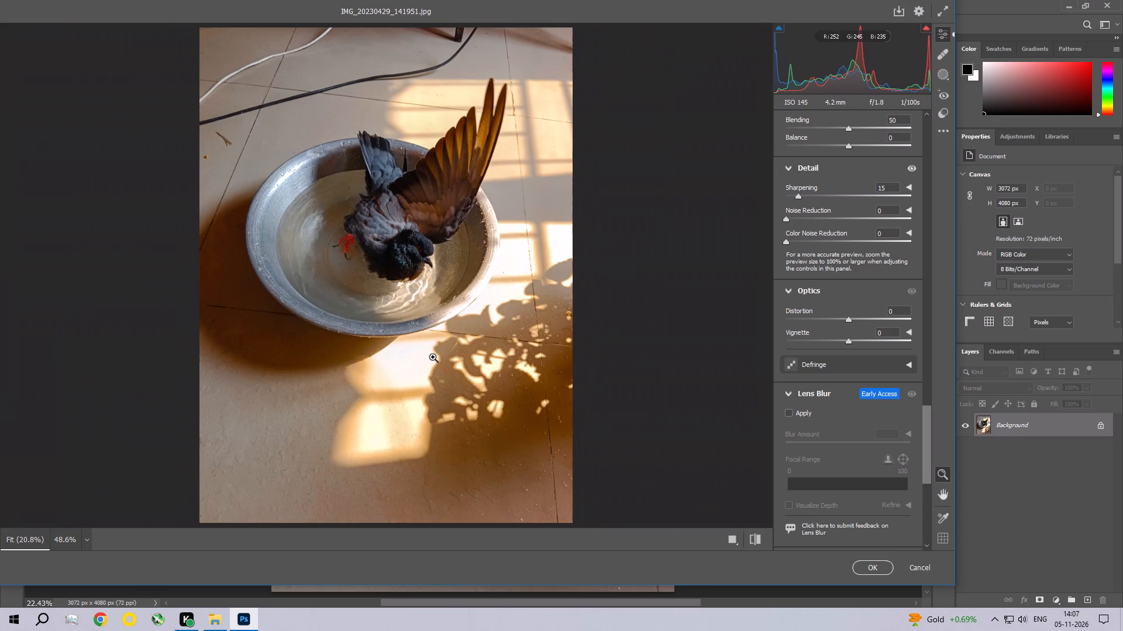
# Set Detail Noise Reduction to 10 and Color Noise Reduction to 13, and apply the Camera Raw adjustments to the pigeon photo.
pyautogui.click(795, 220)
pyautogui.moveTo(794, 238); pyautogui.dragTo(802, 241)
pyautogui.click(870, 563)
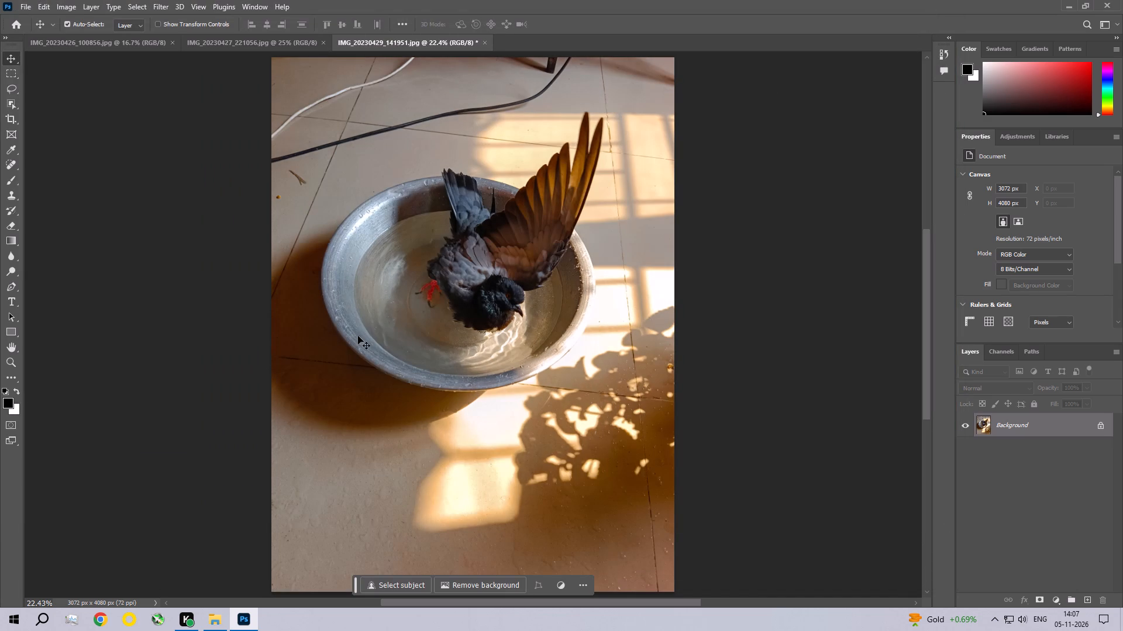
# Examine the pigeon and basin close up in the document, returning to the full-photo view.
pyautogui.hotkey('ctrl', 'space')
pyautogui.hotkey('ctrl', 'space')
pyautogui.hotkey('ctrl', 'space')
pyautogui.hotkey('ctrl', 'space')
pyautogui.hotkey('ctrl', 'space')
pyautogui.hotkey('ctrl', 'space')
pyautogui.hotkey('ctrl', 'space')
pyautogui.hotkey('ctrl', 'space')
pyautogui.hotkey('ctrl', 'space')
pyautogui.hotkey('ctrl', 'space')
pyautogui.hotkey('ctrl', 'space')
pyautogui.hotkey('ctrl', 'space')
pyautogui.hotkey('ctrl', 'space')
pyautogui.hotkey('ctrl', 'space')
pyautogui.hotkey('ctrl', 'space')
pyautogui.hotkey('ctrl', 'space')
pyautogui.hotkey('ctrl', 'space')
pyautogui.hotkey('ctrl', 'space')
pyautogui.hotkey('ctrl', 'space')
pyautogui.hotkey('ctrl', 'space')
pyautogui.keyDown('ctrl'); pyautogui.click(494, 250); pyautogui.keyUp('ctrl')
pyautogui.keyDown('ctrl'); pyautogui.click(494, 249); pyautogui.keyUp('ctrl')
pyautogui.keyDown('ctrl'); pyautogui.click(494, 249); pyautogui.keyUp('ctrl')
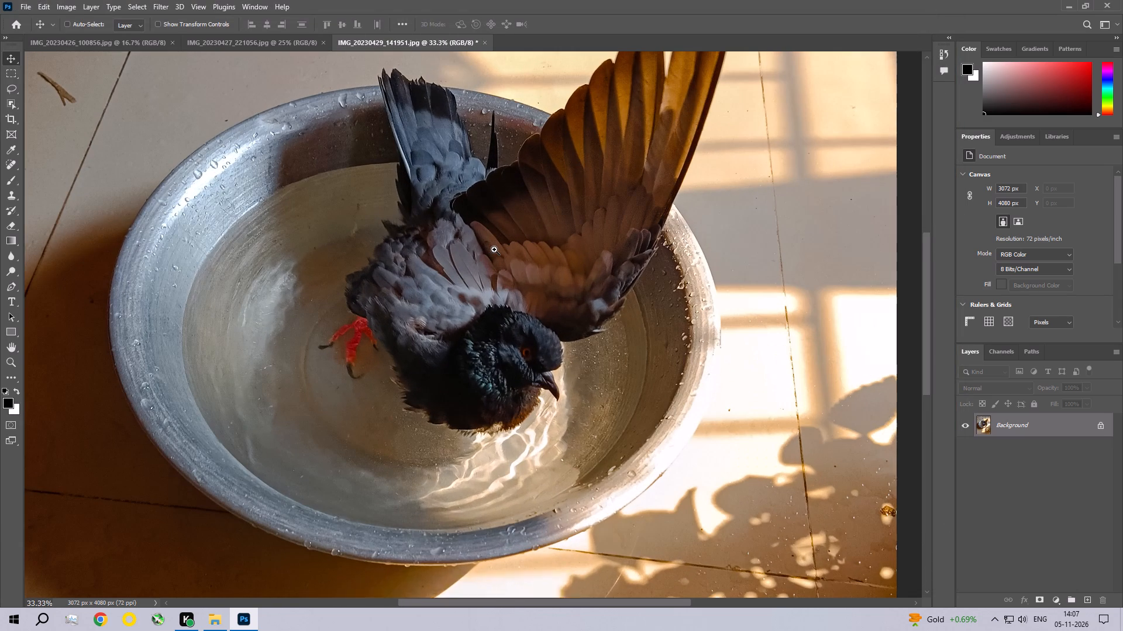
pyautogui.hotkey('ctrl', '0')
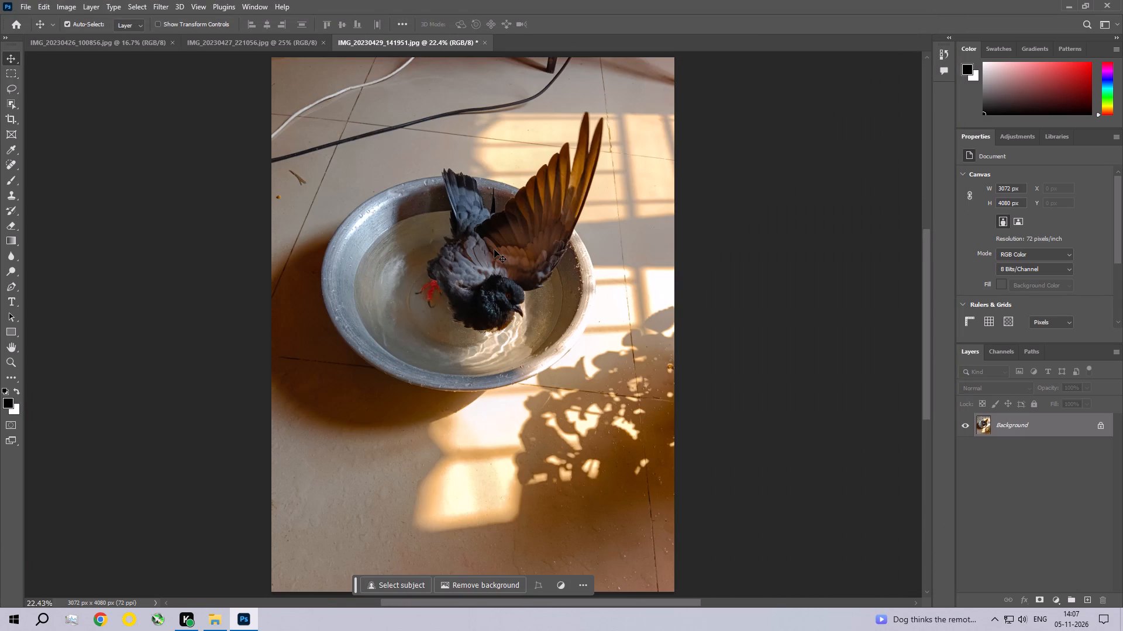
# Apply a Photo Filter adjustment using Warming Filter (85) at 25% density with luminosity preserved.
pyautogui.click(64, 6)
pyautogui.click(79, 37)
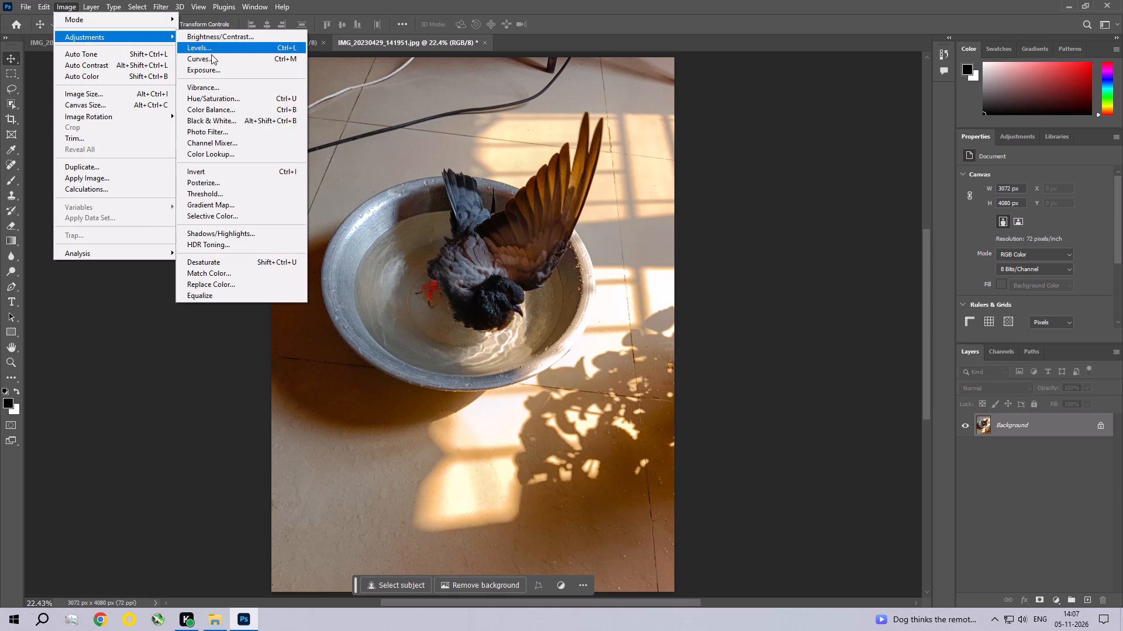
pyautogui.click(211, 126)
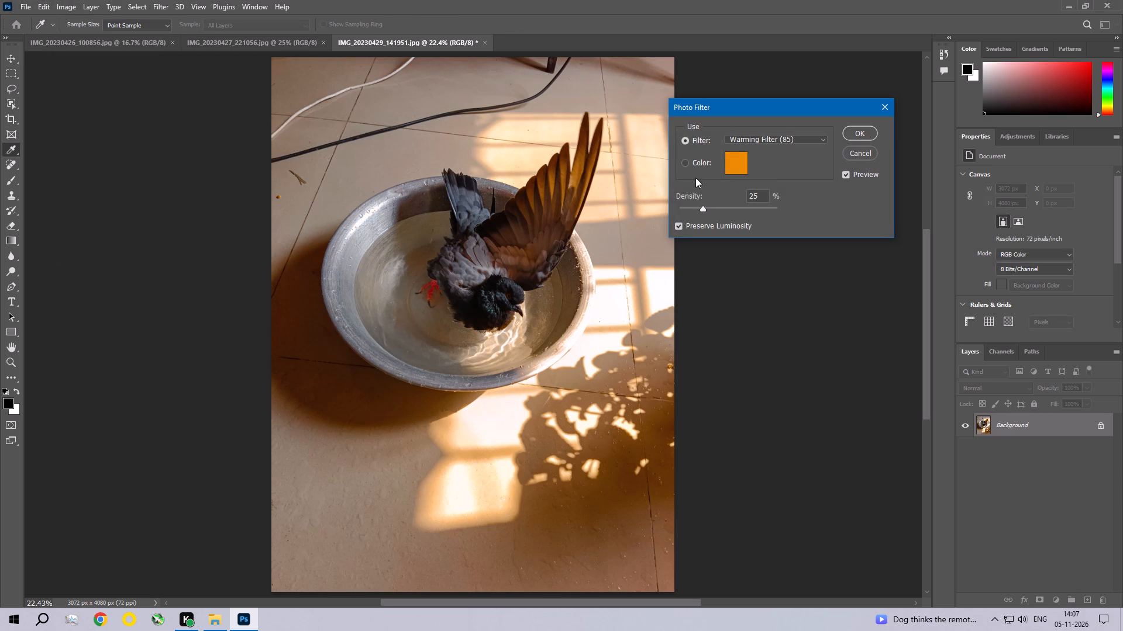
pyautogui.click(866, 132)
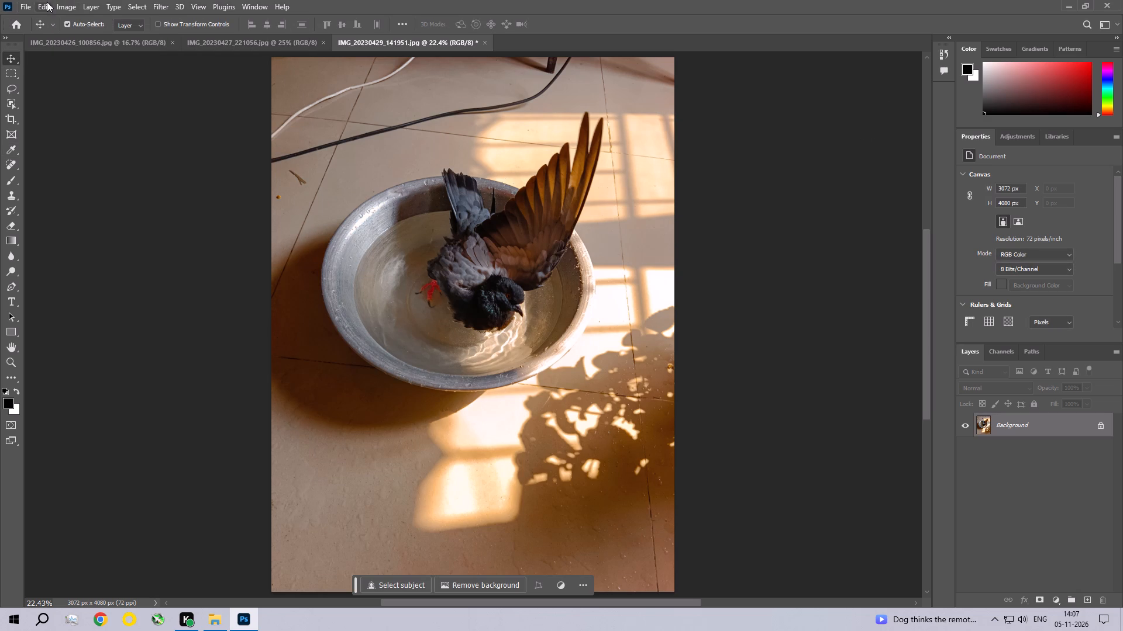
# Apply an Exposure adjustment to the pigeon photo with the Offset set to 0.0050.
pyautogui.click(60, 4)
pyautogui.click(86, 39)
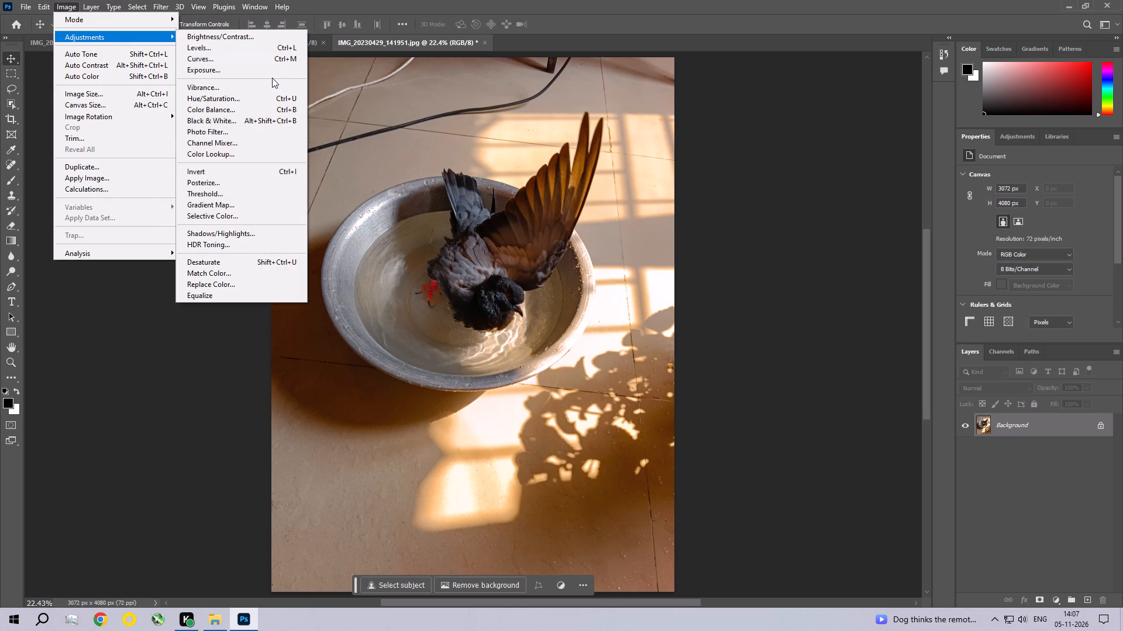
pyautogui.click(274, 72)
pyautogui.click(937, 210)
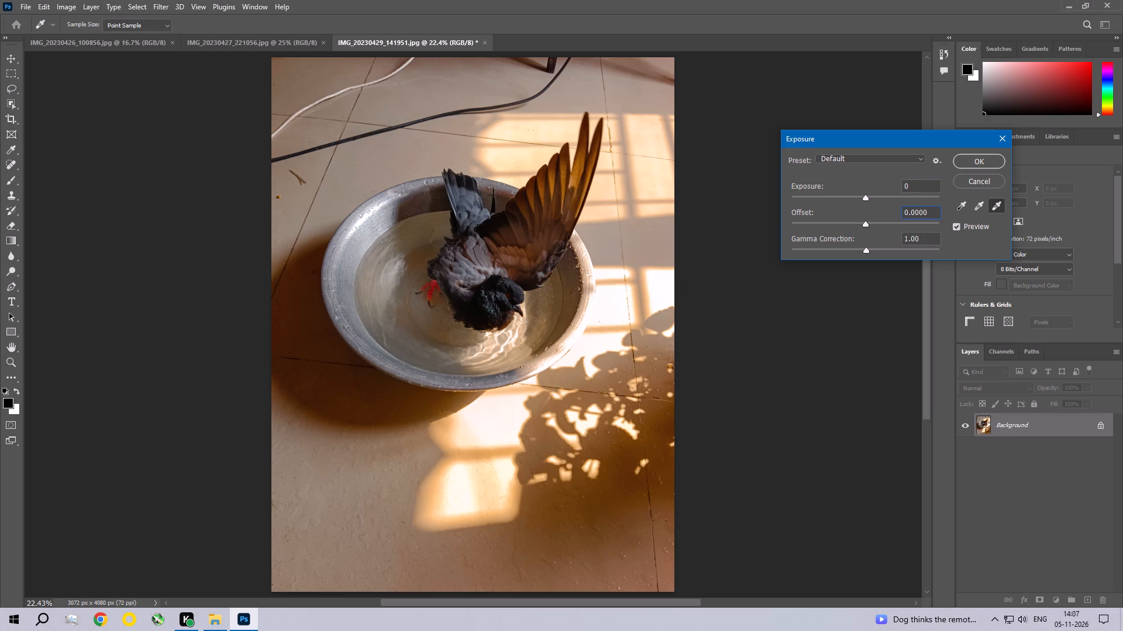
pyautogui.press('BackSpace')
pyautogui.press('BackSpace')
pyautogui.write('100')
pyautogui.press('BackSpace')
pyautogui.press('BackSpace')
pyautogui.press('BackSpace')
pyautogui.write('50')
pyautogui.press('Return')
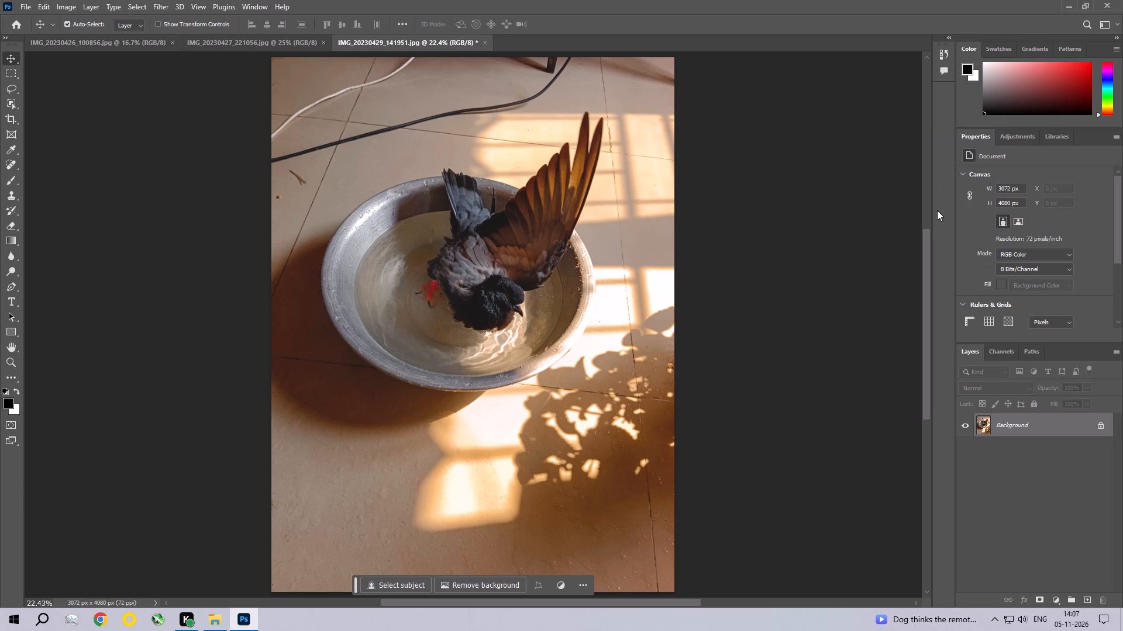
# Save the pigeon photo as JPEG, accepting the existing save options.
pyautogui.hotkey('ctrl', 's')
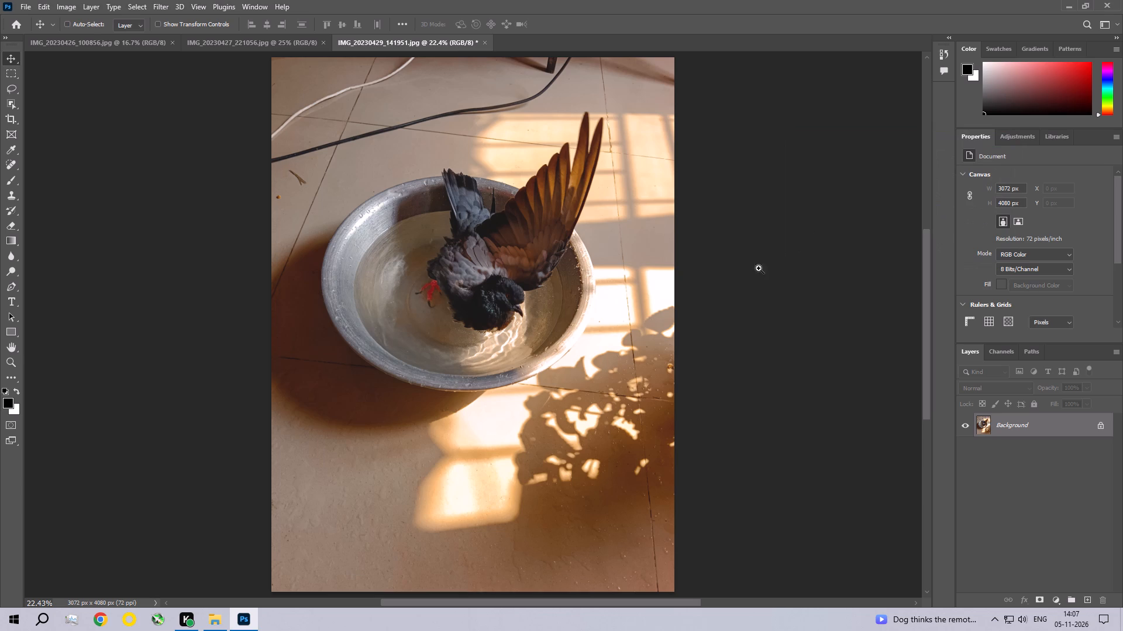
pyautogui.click(634, 152)
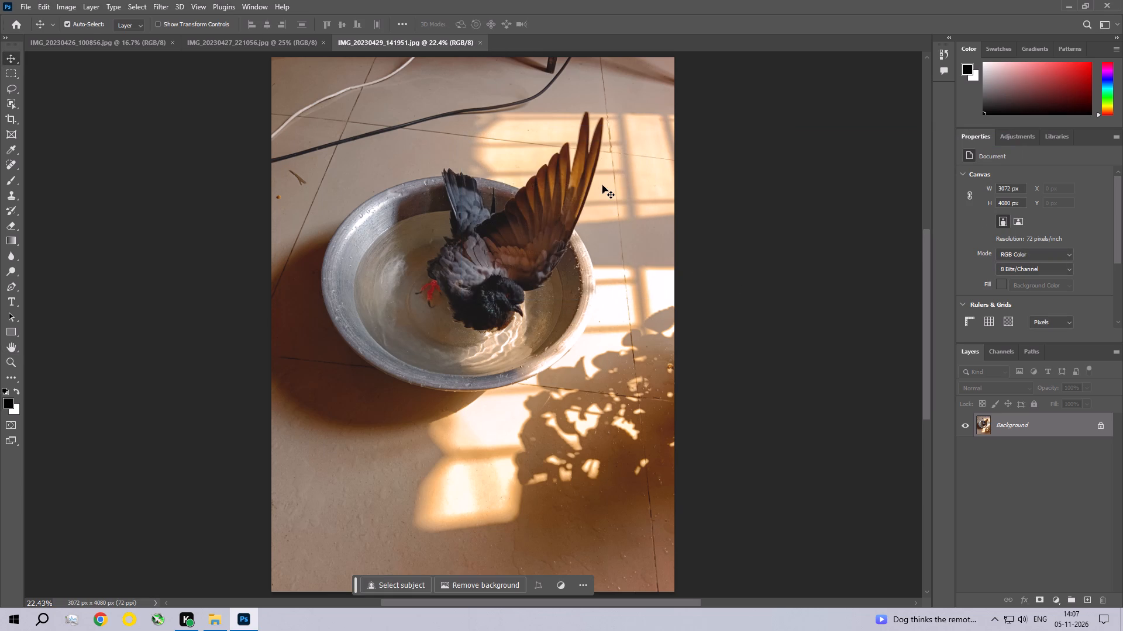
# Inspect the pigeon's wing, body and basin close up, returning to the full-photo view.
pyautogui.hotkey('ctrl', 'space')
pyautogui.hotkey('ctrl', 'space')
pyautogui.hotkey('ctrl', 'space')
pyautogui.hotkey('ctrl', 'space')
pyautogui.hotkey('ctrl', 'space')
pyautogui.hotkey('ctrl', 'space')
pyautogui.hotkey('ctrl', 'space')
pyautogui.hotkey('ctrl', 'space')
pyautogui.hotkey('ctrl', 'space')
pyautogui.hotkey('ctrl', 'space')
pyautogui.hotkey('ctrl', 'space')
pyautogui.hotkey('ctrl', 'space')
pyautogui.hotkey('ctrl', 'space')
pyautogui.hotkey('ctrl', 'space')
pyautogui.hotkey('ctrl', 'space')
pyautogui.hotkey('ctrl', 'space')
pyautogui.hotkey('ctrl', 'space')
pyautogui.hotkey('ctrl', 'space')
pyautogui.hotkey('ctrl', 'space')
pyautogui.hotkey('ctrl', 'space')
pyautogui.keyDown('ctrl'); pyautogui.doubleClick(509, 248); pyautogui.keyUp('ctrl')
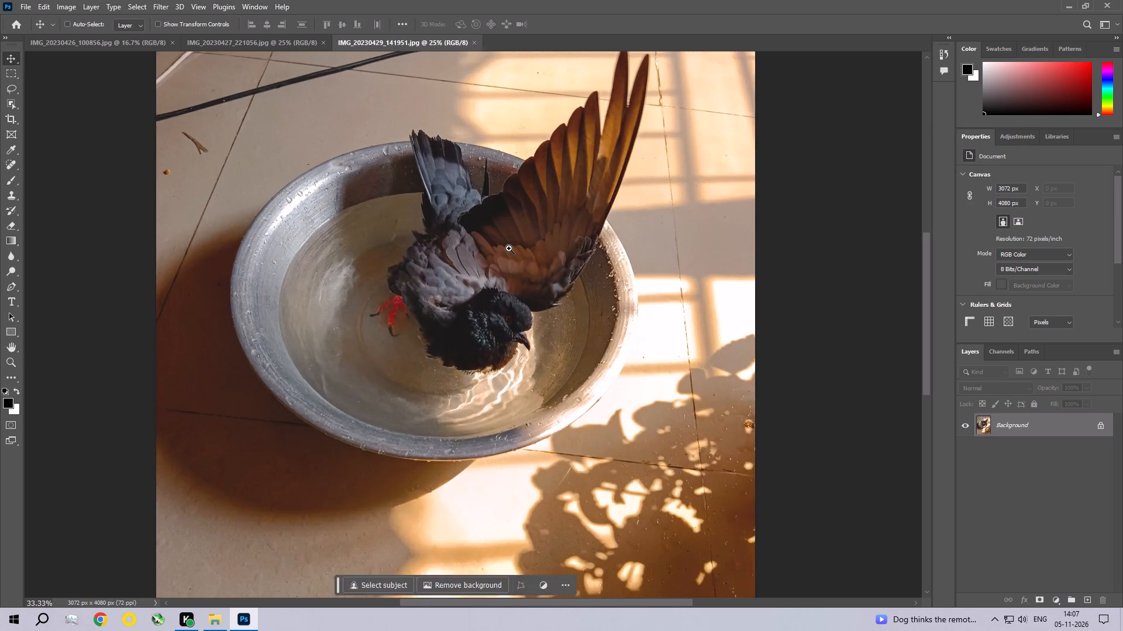
pyautogui.keyDown('ctrl'); pyautogui.click(509, 248); pyautogui.keyUp('ctrl')
pyautogui.moveTo(533, 213); pyautogui.dragTo(519, 298)
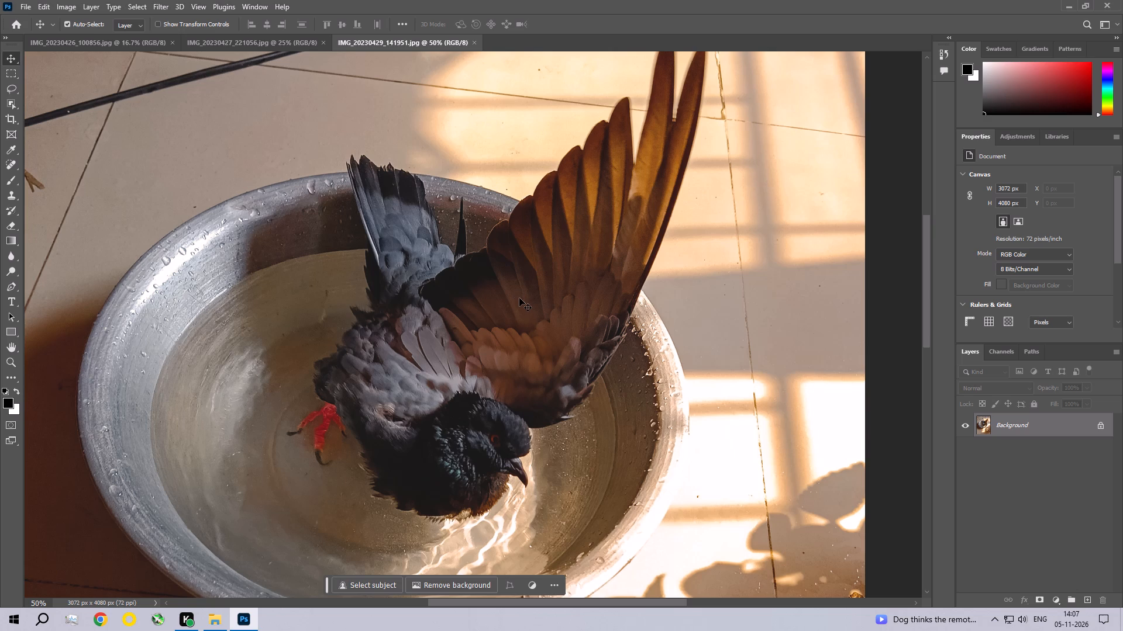
pyautogui.hotkey('ctrl', '0')
# Save the pigeon photo IMG_20230429_141951.jpg again and close it.
pyautogui.hotkey('ctrl', 's')
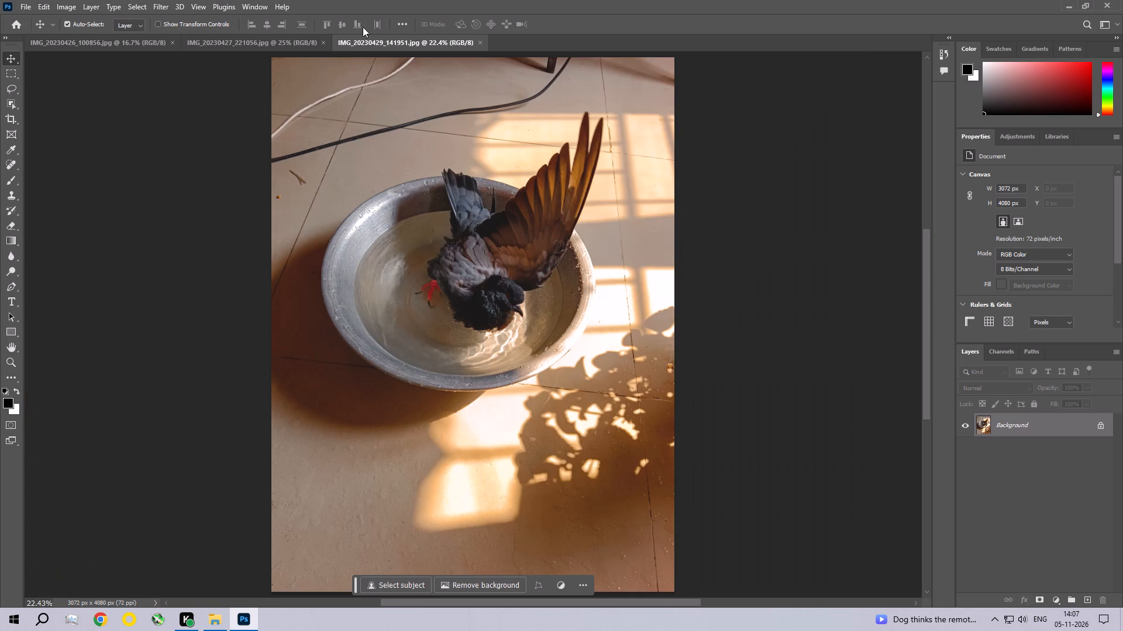
pyautogui.click(481, 41)
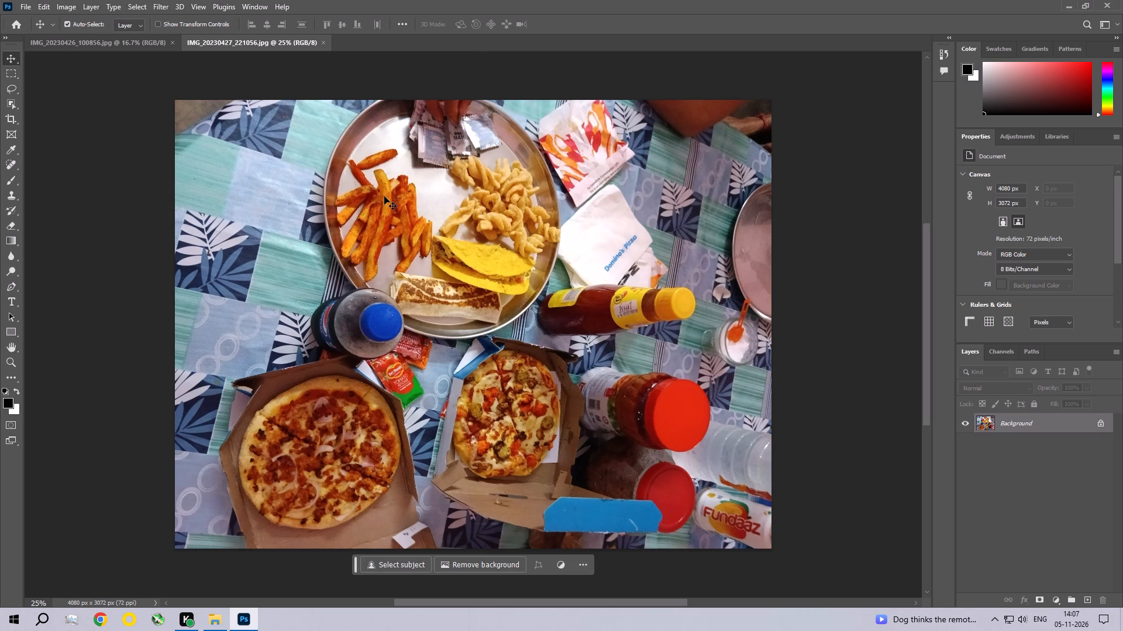
# Open the pizza table photo in full-screen Camera Raw and set Exposure to -0.30, Contrast to +18 and Highlights to -17.
pyautogui.click(205, 8)
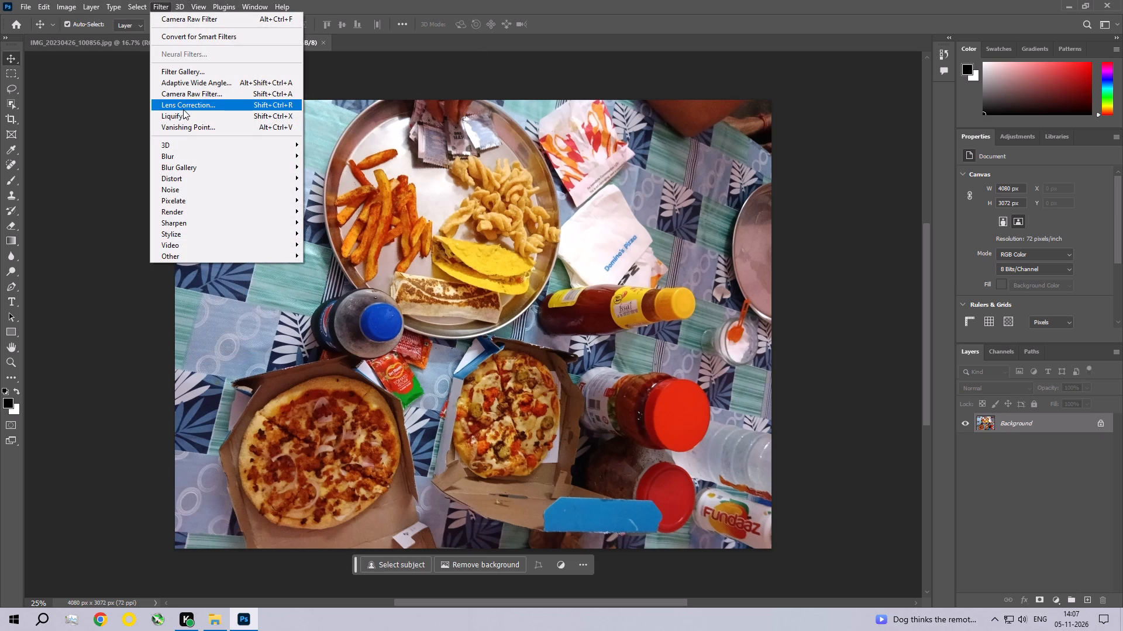
pyautogui.click(191, 96)
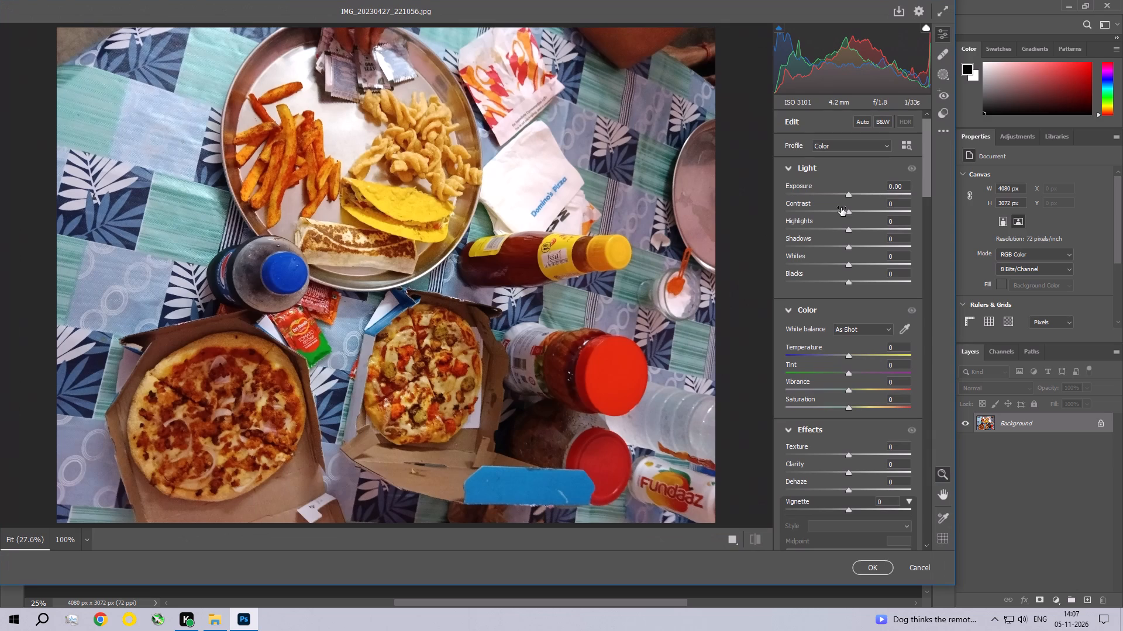
pyautogui.click(945, 15)
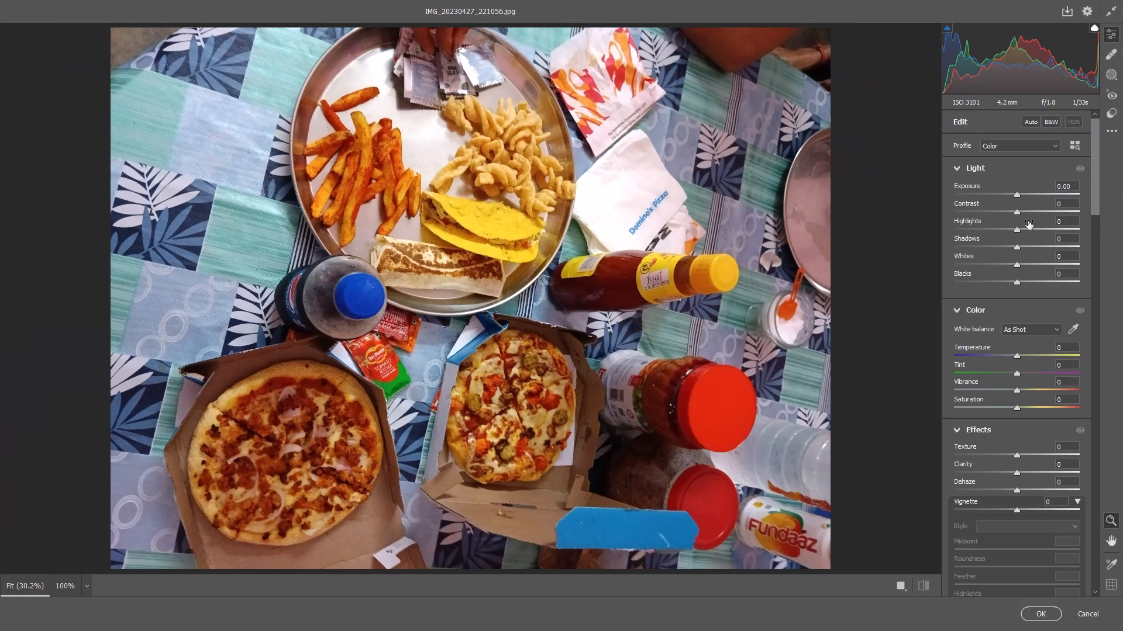
pyautogui.click(1019, 196)
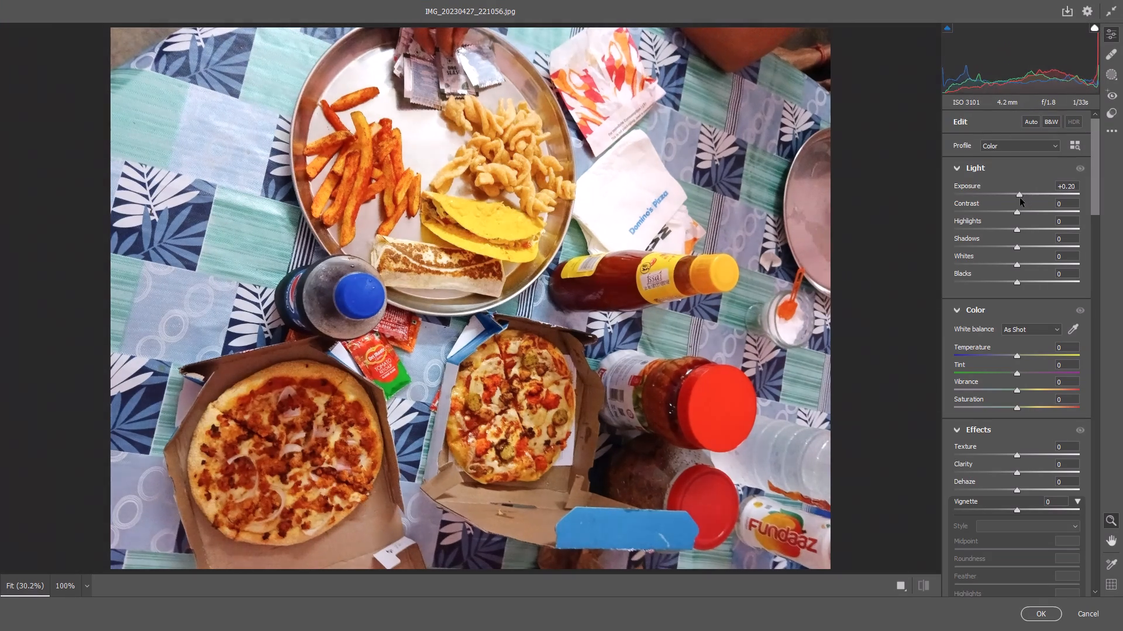
pyautogui.moveTo(1017, 213); pyautogui.dragTo(1024, 213)
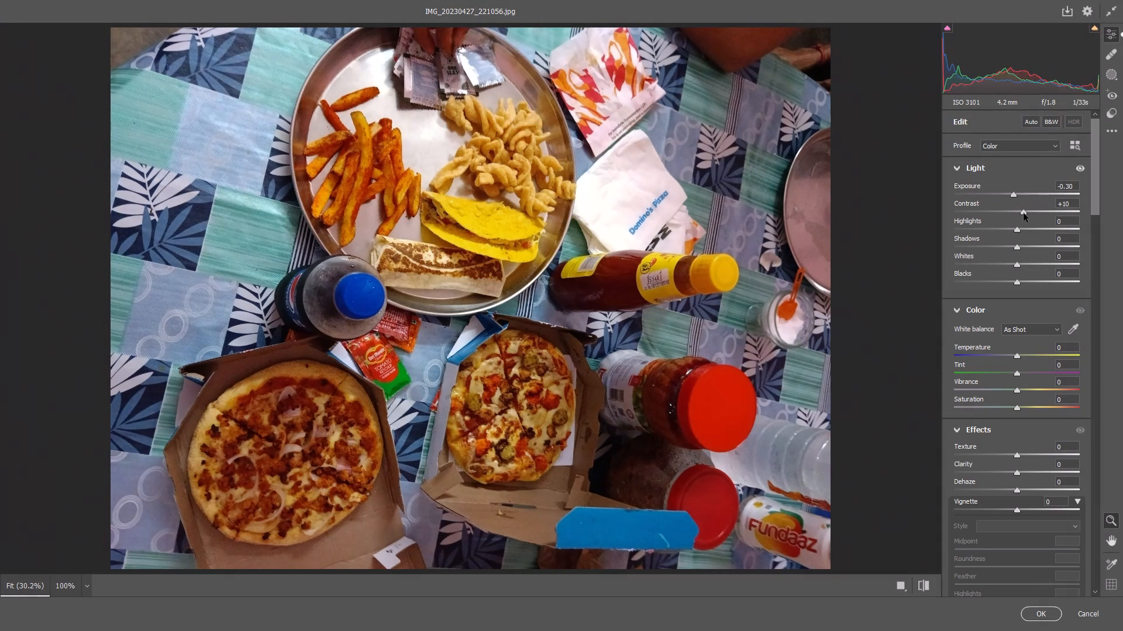
pyautogui.moveTo(1024, 213); pyautogui.dragTo(1028, 216)
pyautogui.moveTo(1019, 230); pyautogui.dragTo(1008, 228)
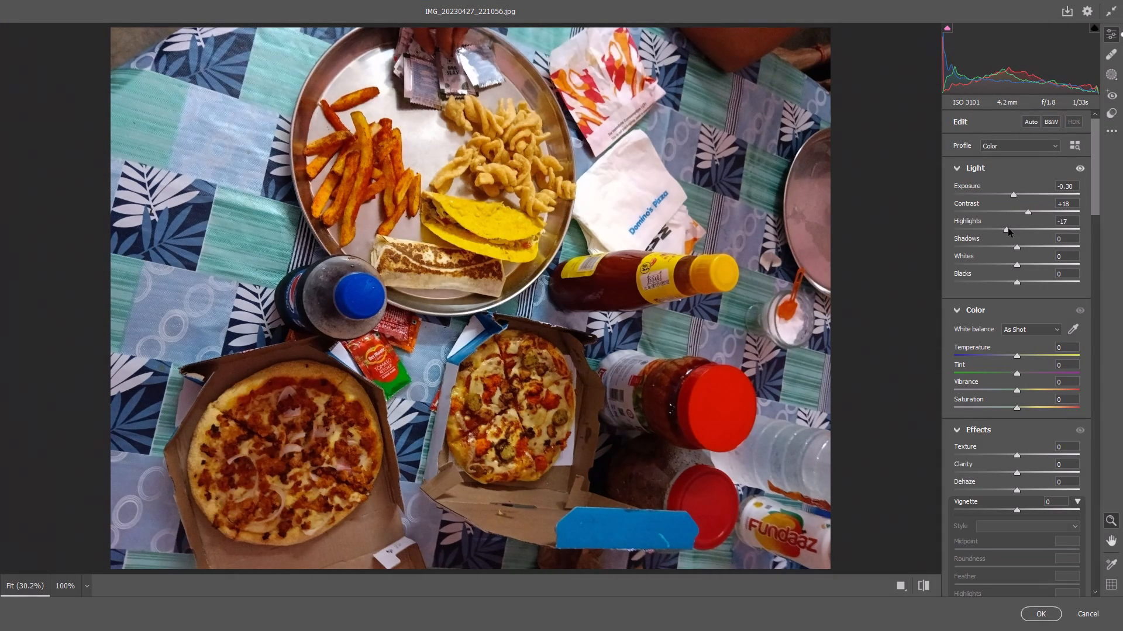
# Fine-tune the pizza table photo's Highlights, and set Shadows to +21 and Whites to -24.
pyautogui.moveTo(1008, 228); pyautogui.dragTo(1007, 227)
pyautogui.moveTo(1018, 248); pyautogui.dragTo(1031, 252)
pyautogui.moveTo(1018, 265); pyautogui.dragTo(1003, 265)
# Set the photo's Vibrance to +8 and Saturation to +9.
pyautogui.moveTo(1096, 194); pyautogui.dragTo(1096, 219)
pyautogui.moveTo(1018, 266); pyautogui.dragTo(1022, 266)
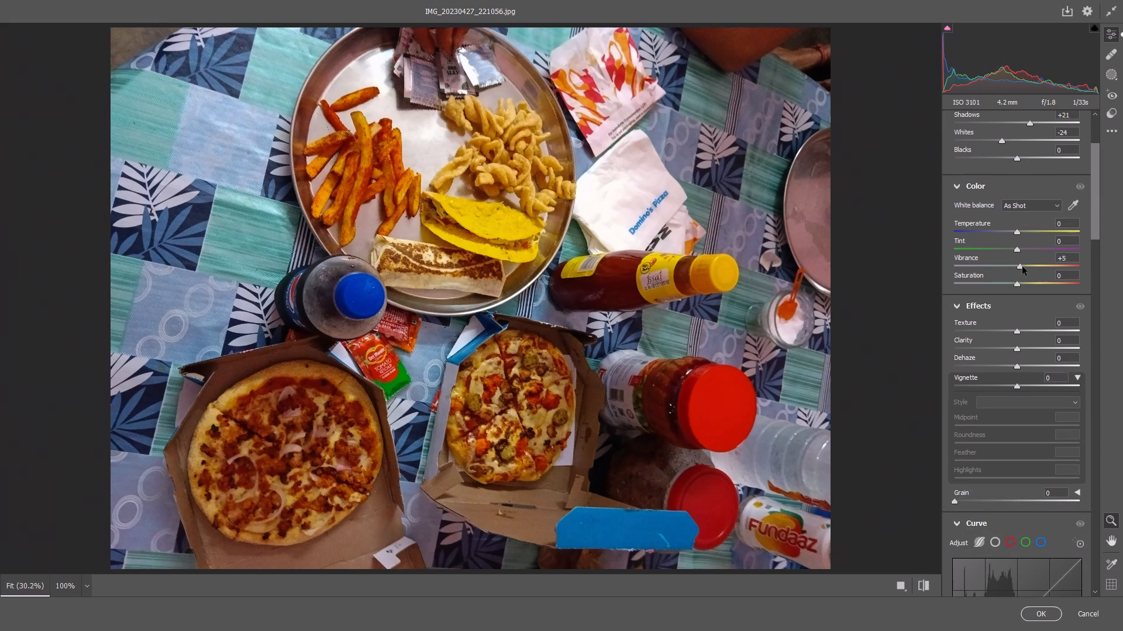
pyautogui.moveTo(1022, 266); pyautogui.dragTo(1024, 268)
pyautogui.moveTo(1018, 286); pyautogui.dragTo(1018, 285)
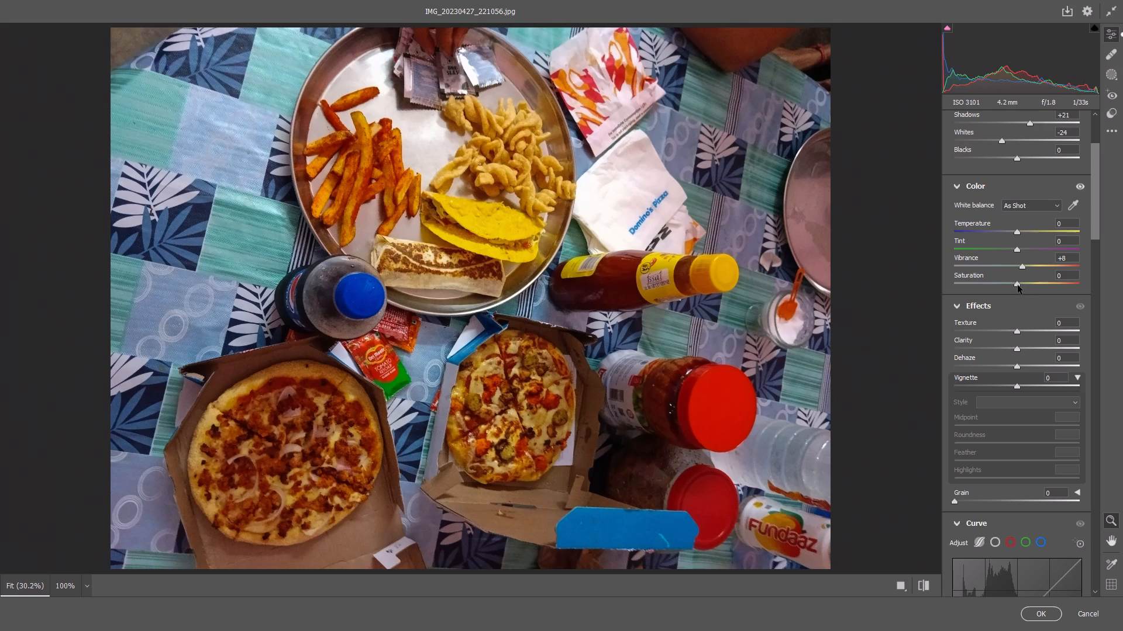
pyautogui.moveTo(1018, 285); pyautogui.dragTo(1024, 286)
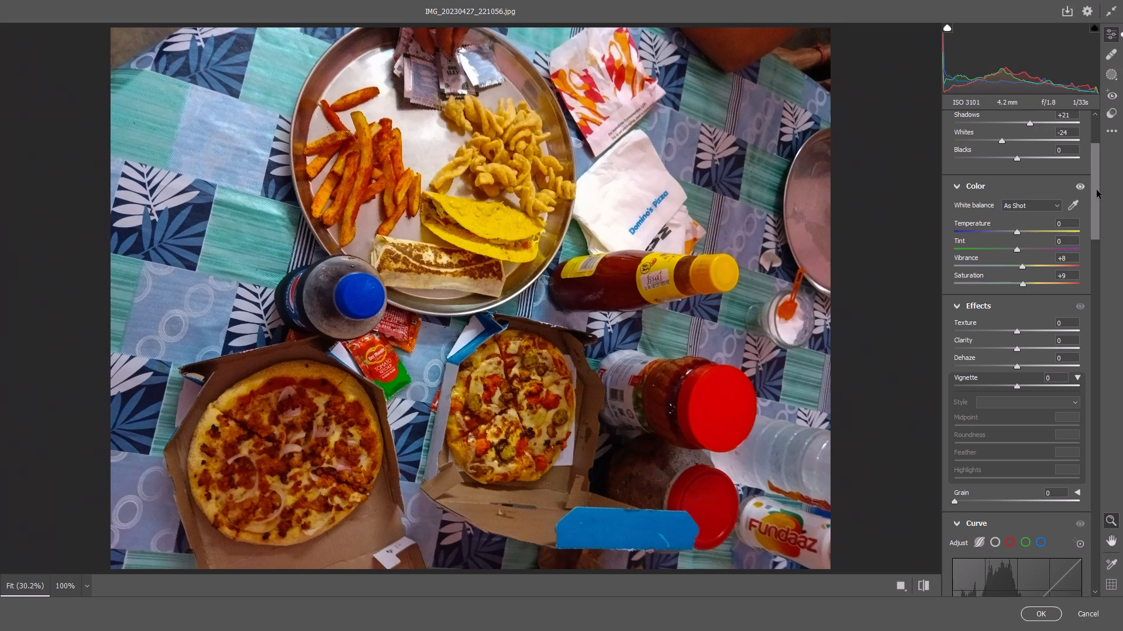
# Set the Texture effect to +7 and Clarity to -1.
pyautogui.moveTo(1097, 190); pyautogui.dragTo(1094, 207)
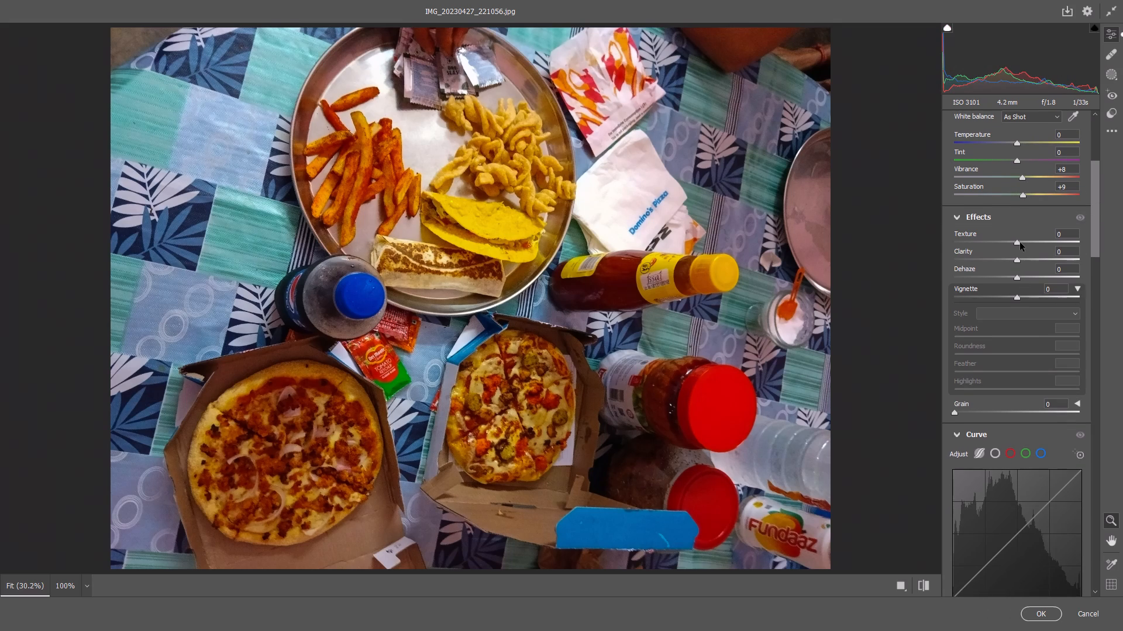
pyautogui.click(1020, 242)
pyautogui.click(1016, 258)
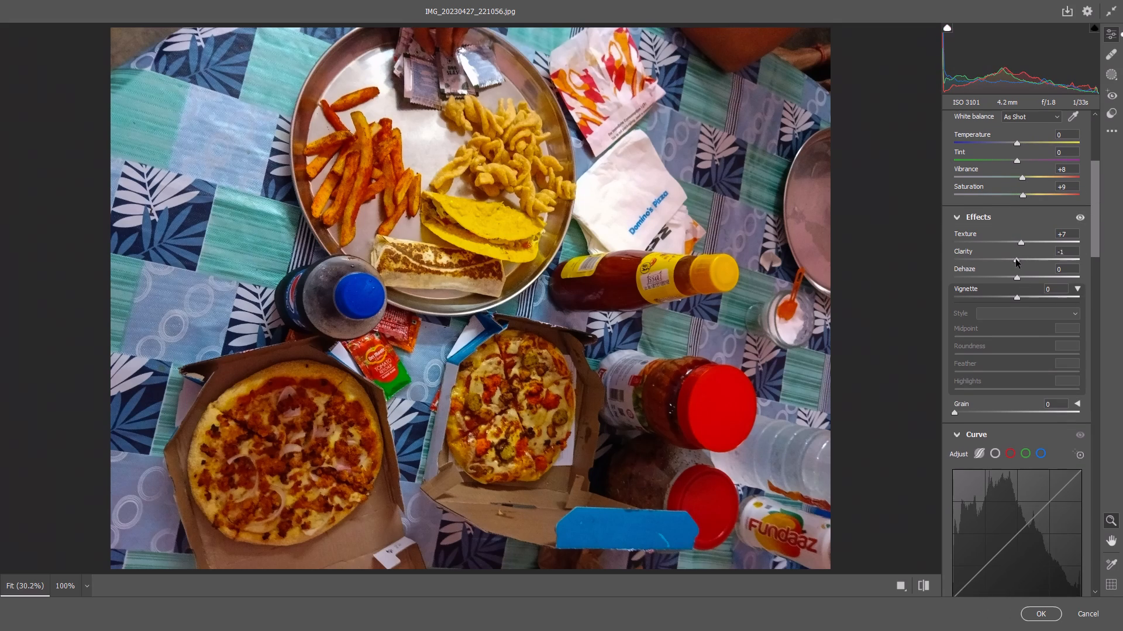
# Lower the parametric curve's Highlights to -21 and Lights to -11.
pyautogui.moveTo(1096, 203); pyautogui.dragTo(1095, 241)
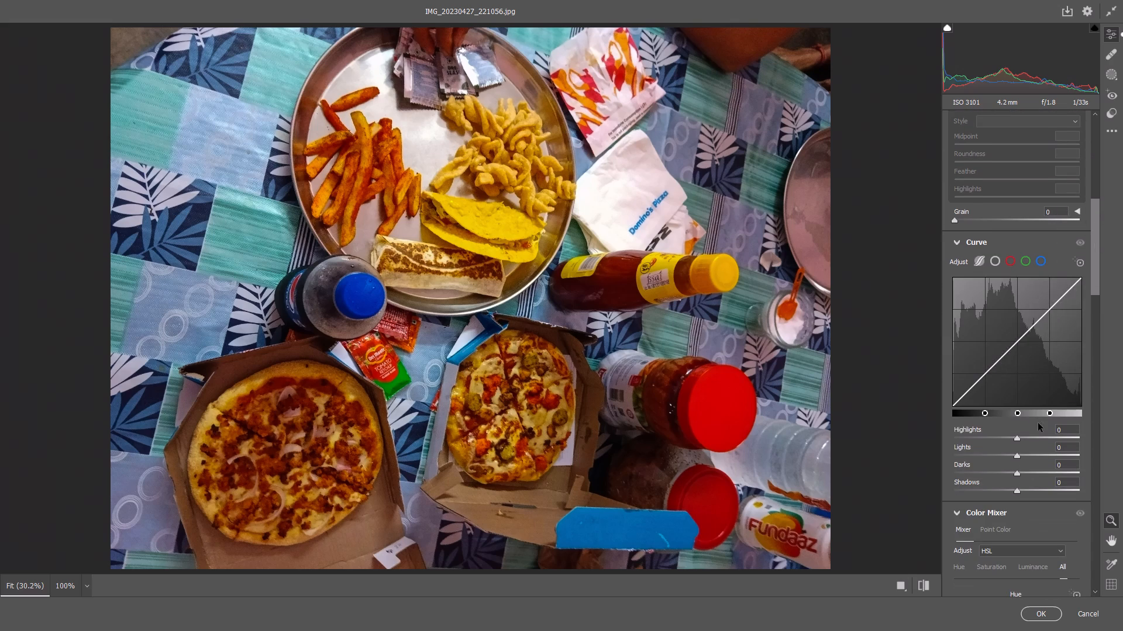
pyautogui.moveTo(1017, 439); pyautogui.dragTo(1010, 437)
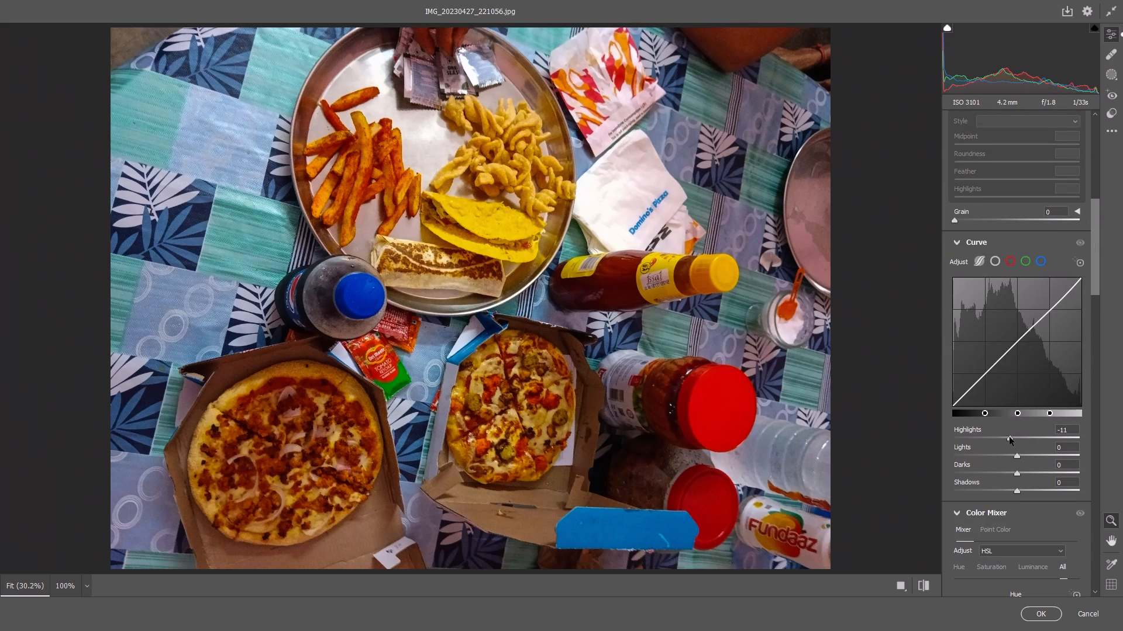
pyautogui.moveTo(1010, 437); pyautogui.dragTo(1004, 438)
pyautogui.moveTo(1017, 456); pyautogui.dragTo(1010, 452)
# Use the Saturation targeted adjustment on the pizza, taco and sauce bottle to reach Reds +42, Oranges +55 and Yellows +49.
pyautogui.moveTo(1098, 255); pyautogui.dragTo(1098, 259)
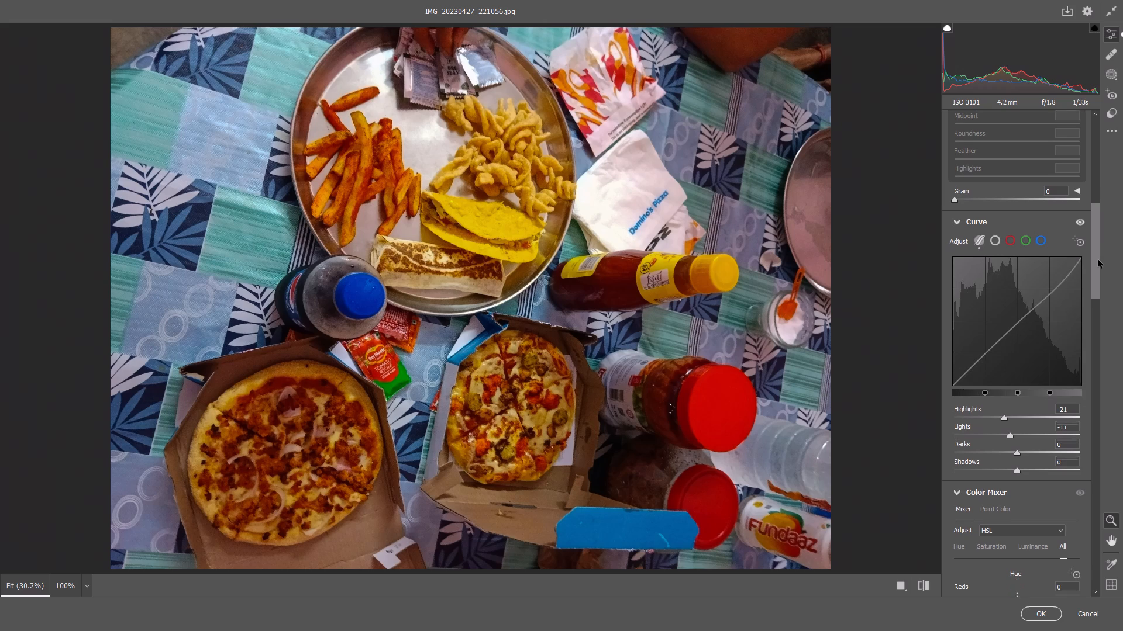
pyautogui.moveTo(1098, 259); pyautogui.dragTo(1093, 337)
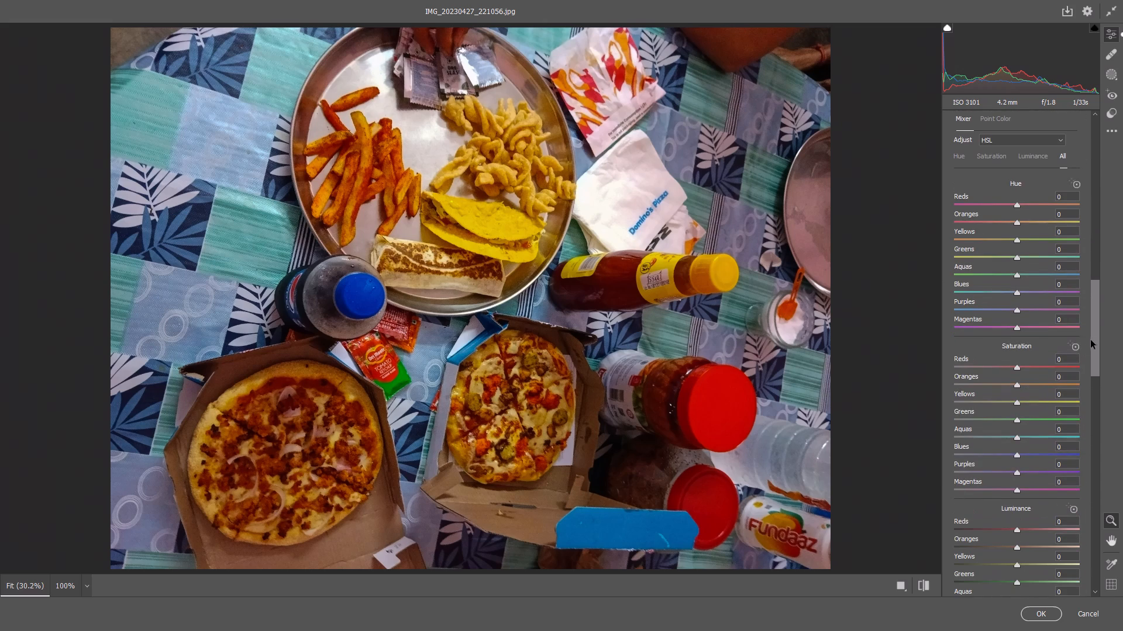
pyautogui.click(1074, 343)
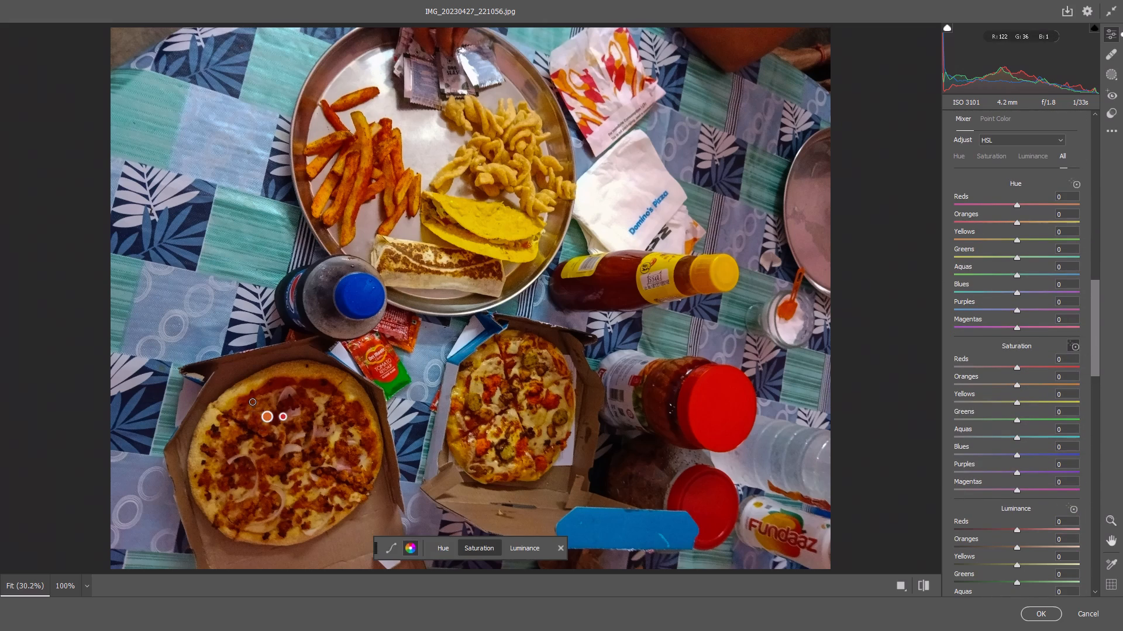
pyautogui.moveTo(253, 402); pyautogui.dragTo(293, 407)
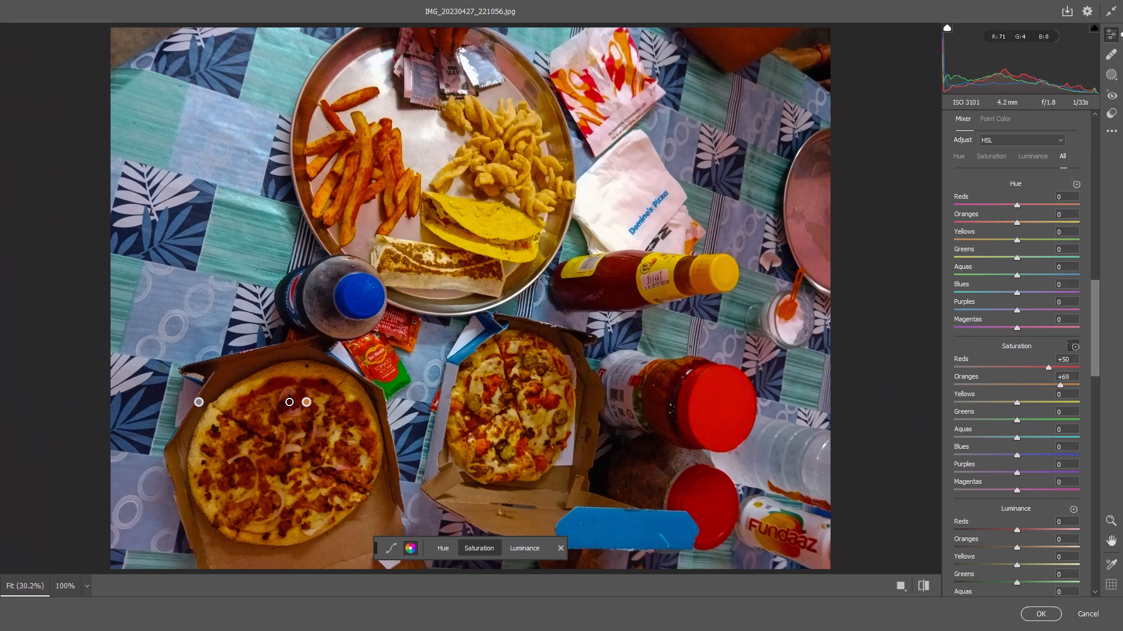
pyautogui.moveTo(293, 407); pyautogui.dragTo(287, 408)
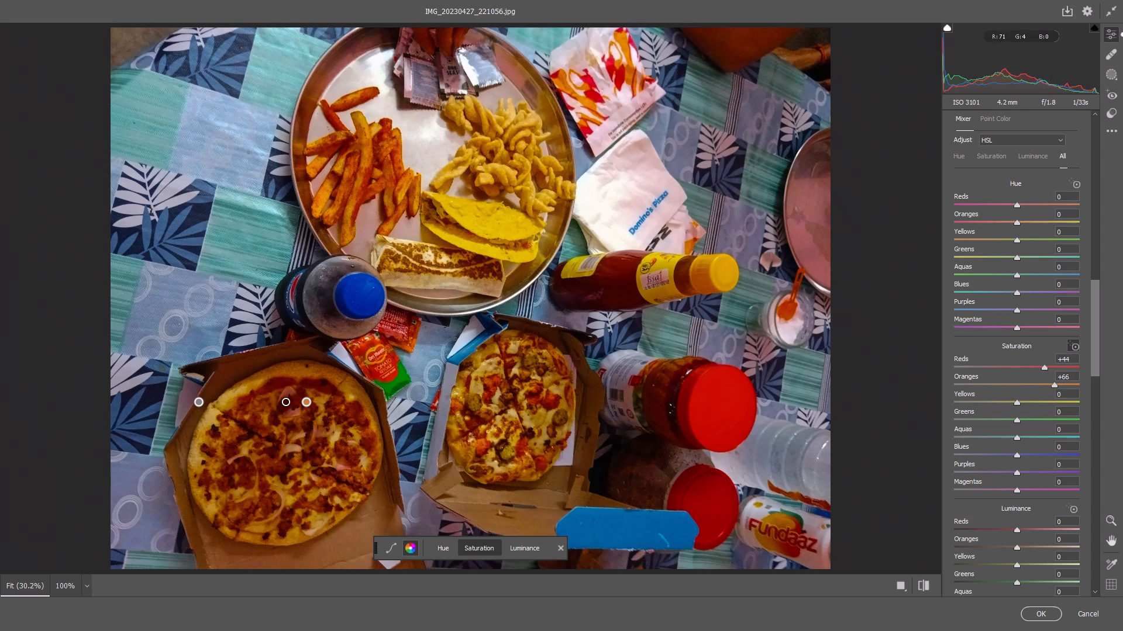
pyautogui.moveTo(287, 408); pyautogui.dragTo(283, 407)
pyautogui.moveTo(474, 221); pyautogui.dragTo(503, 231)
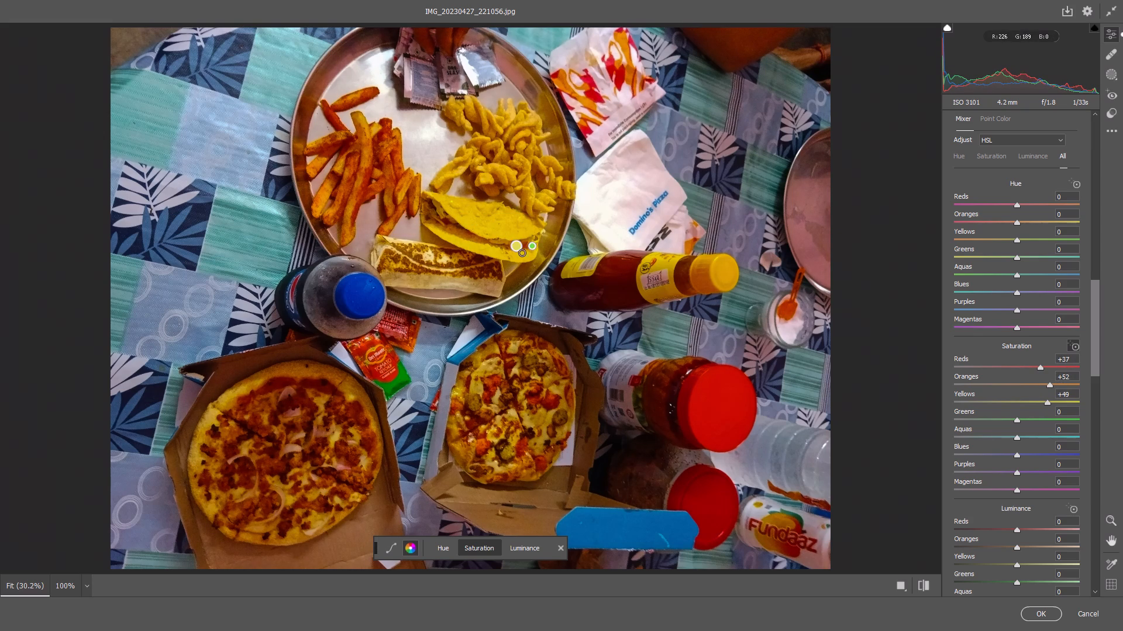
pyautogui.moveTo(618, 276); pyautogui.dragTo(631, 282)
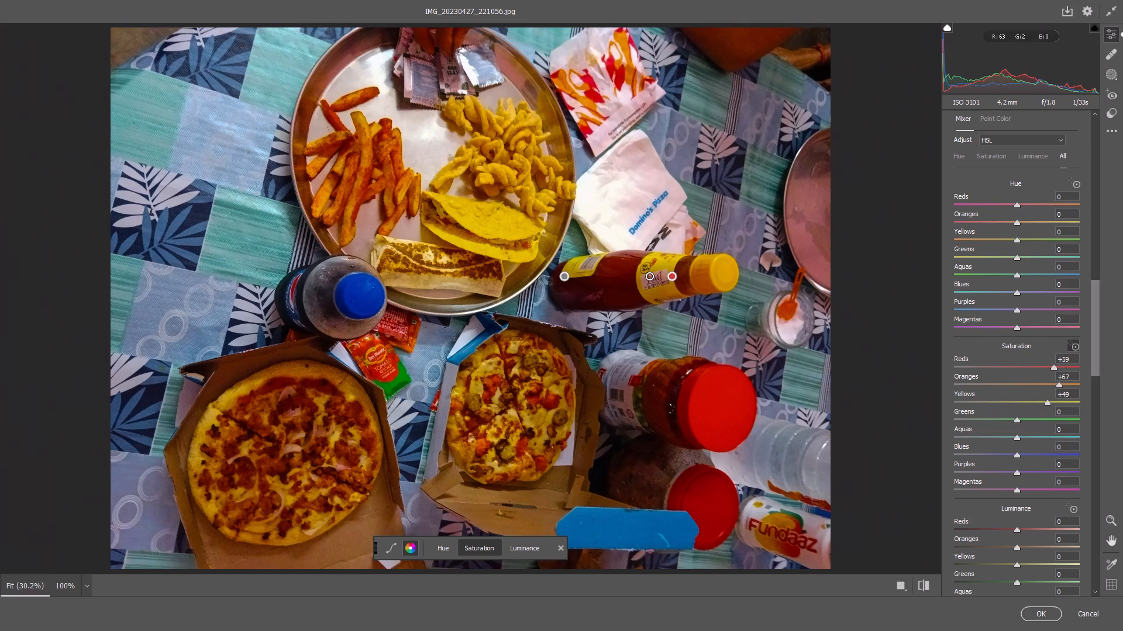
pyautogui.moveTo(631, 282); pyautogui.dragTo(621, 283)
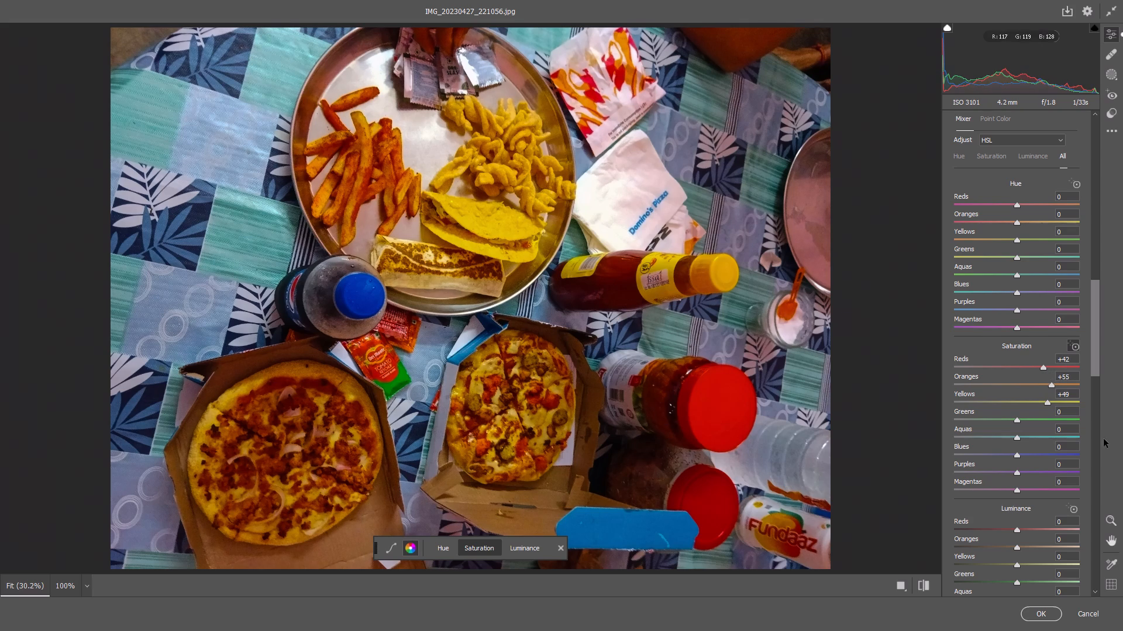
# Raise the Color Mixer luminance of Reds to +40 and Oranges to +23.
pyautogui.moveTo(1096, 325); pyautogui.dragTo(1093, 414)
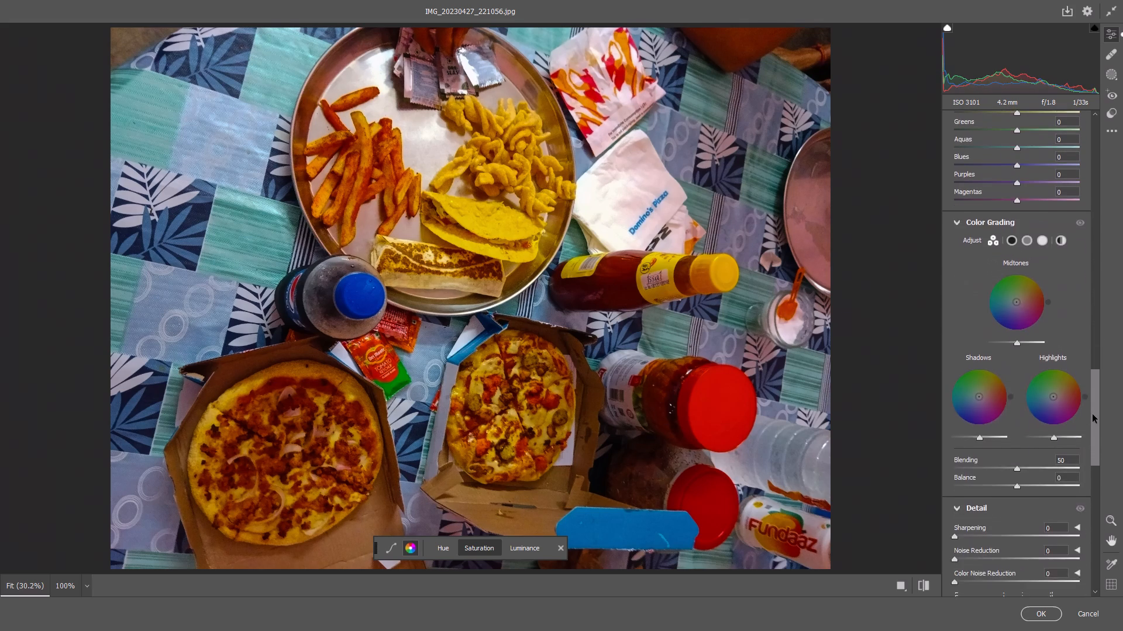
pyautogui.moveTo(1093, 414); pyautogui.dragTo(1091, 393)
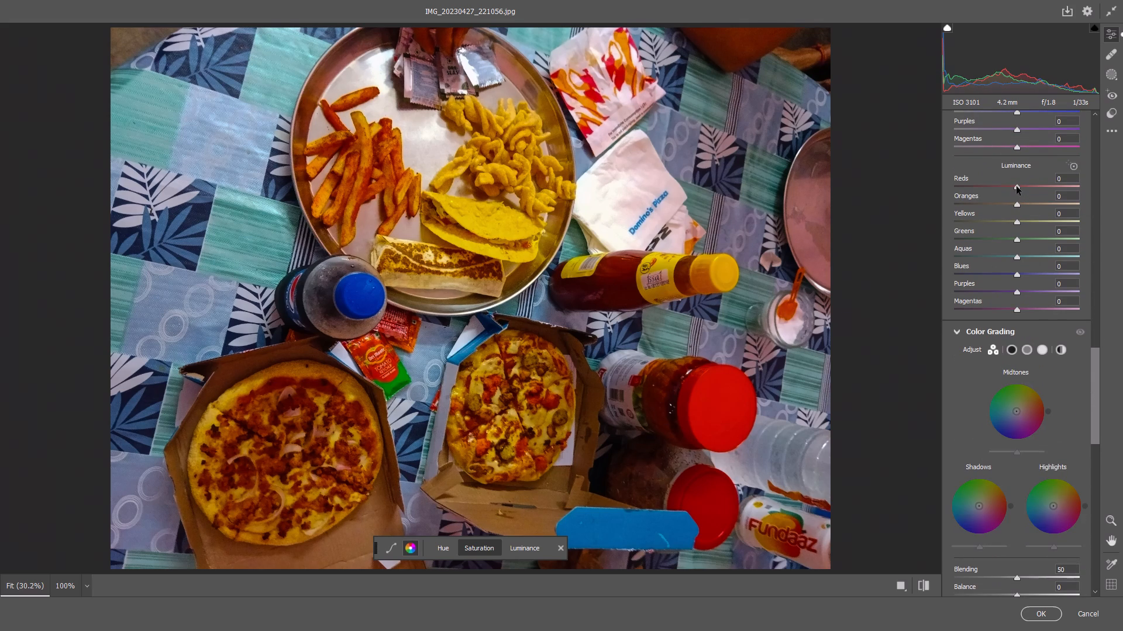
pyautogui.moveTo(1017, 186); pyautogui.dragTo(1040, 201)
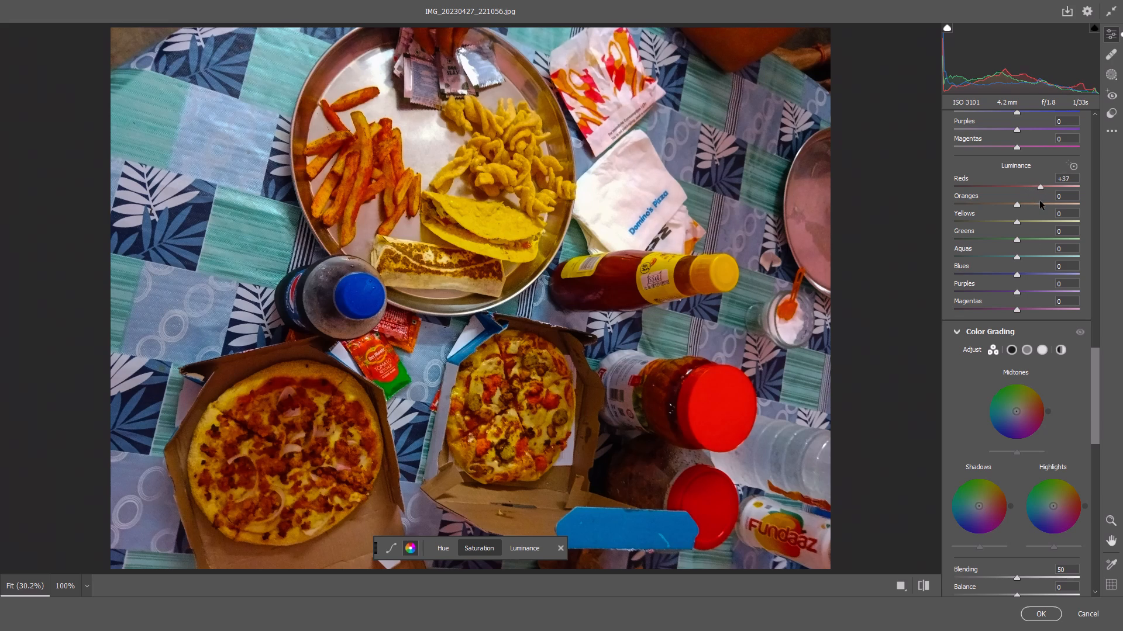
pyautogui.moveTo(1040, 201); pyautogui.dragTo(1042, 202)
pyautogui.moveTo(1025, 203); pyautogui.dragTo(1031, 207)
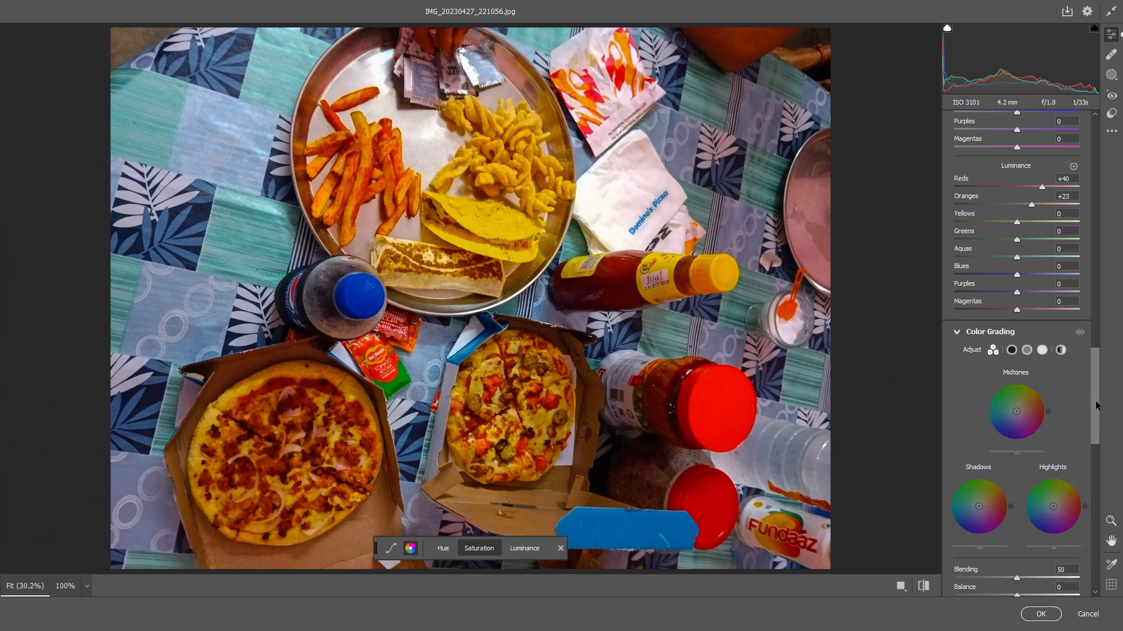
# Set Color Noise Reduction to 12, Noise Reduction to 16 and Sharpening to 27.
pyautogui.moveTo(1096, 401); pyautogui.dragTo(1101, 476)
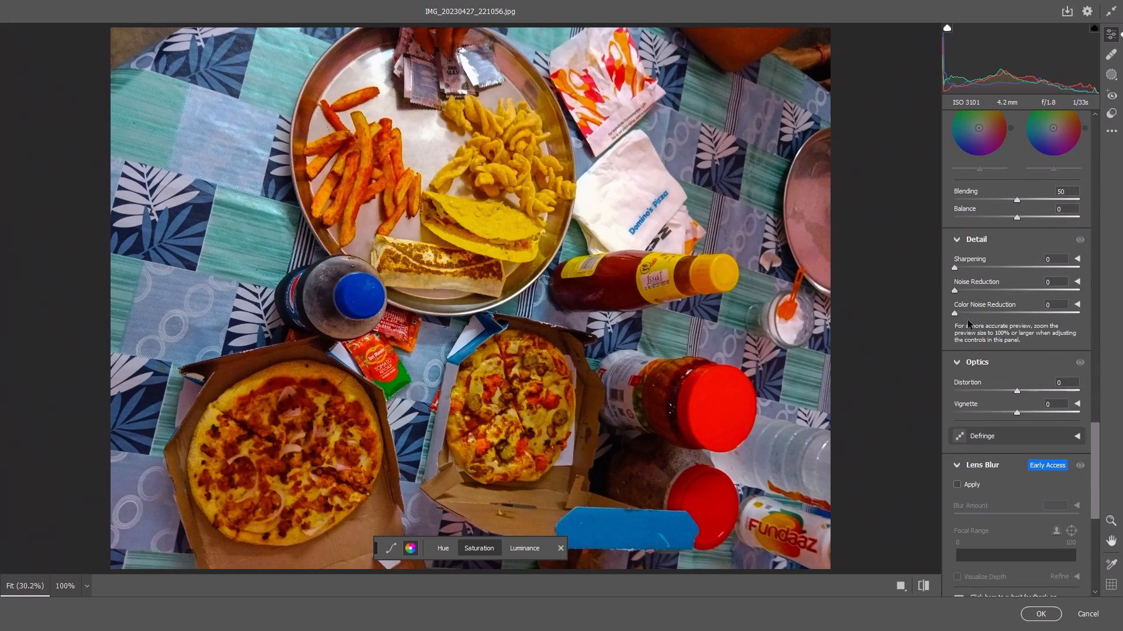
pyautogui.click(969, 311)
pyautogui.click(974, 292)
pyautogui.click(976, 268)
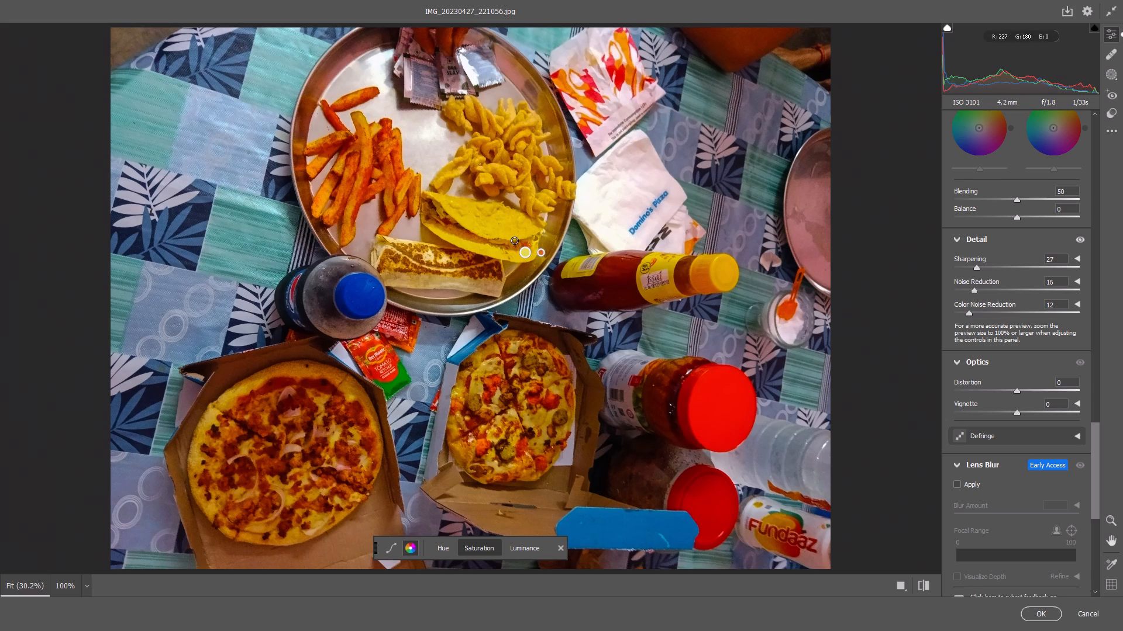
# Turn off the Saturation targeted adjustment tool in the Color Mixer.
pyautogui.moveTo(1098, 485); pyautogui.dragTo(1115, 397)
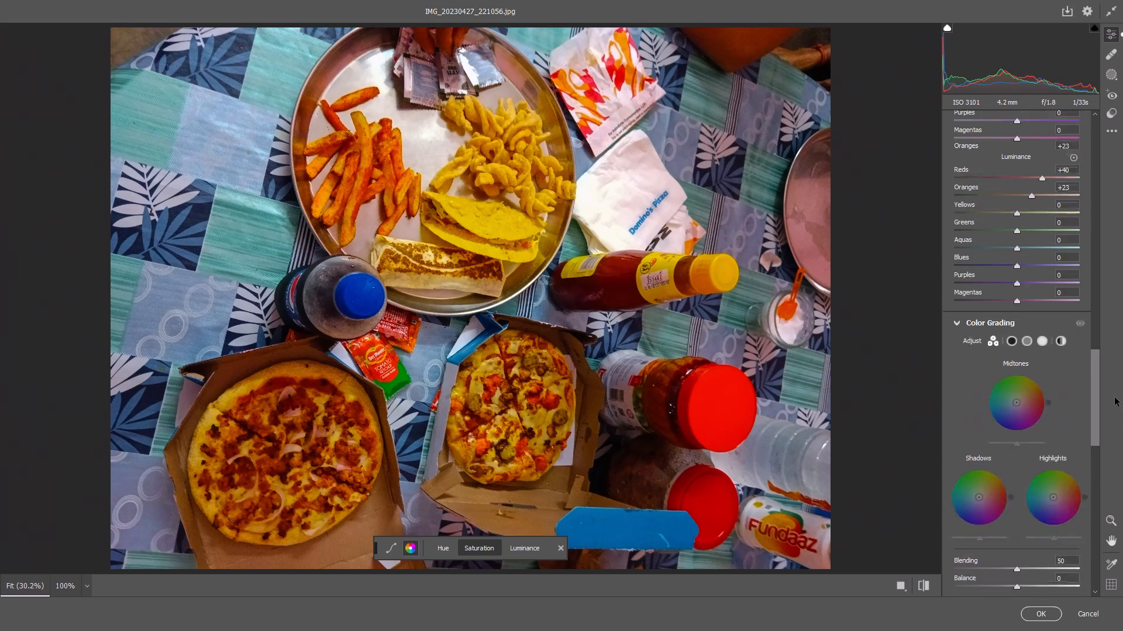
pyautogui.moveTo(1115, 397); pyautogui.dragTo(1122, 369)
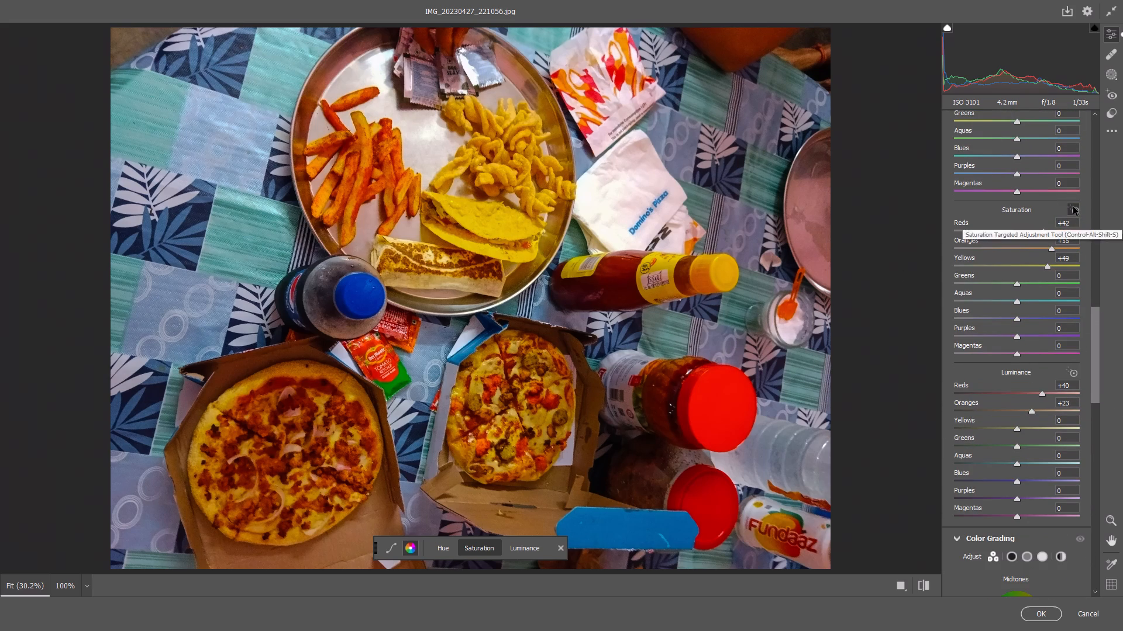
pyautogui.click(1073, 207)
# Check the napkin and sauce bottle at 100% and set Sharpening to 18, Noise Reduction to 19 and Color Noise Reduction to 20.
pyautogui.moveTo(1097, 339); pyautogui.dragTo(1100, 419)
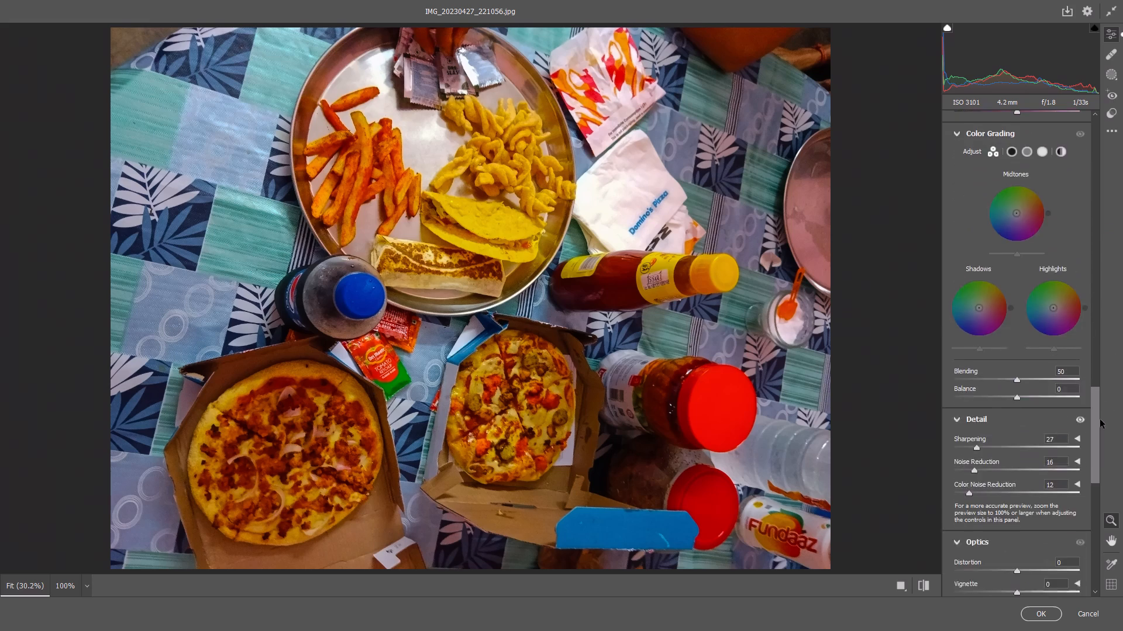
pyautogui.moveTo(1100, 419); pyautogui.dragTo(1118, 463)
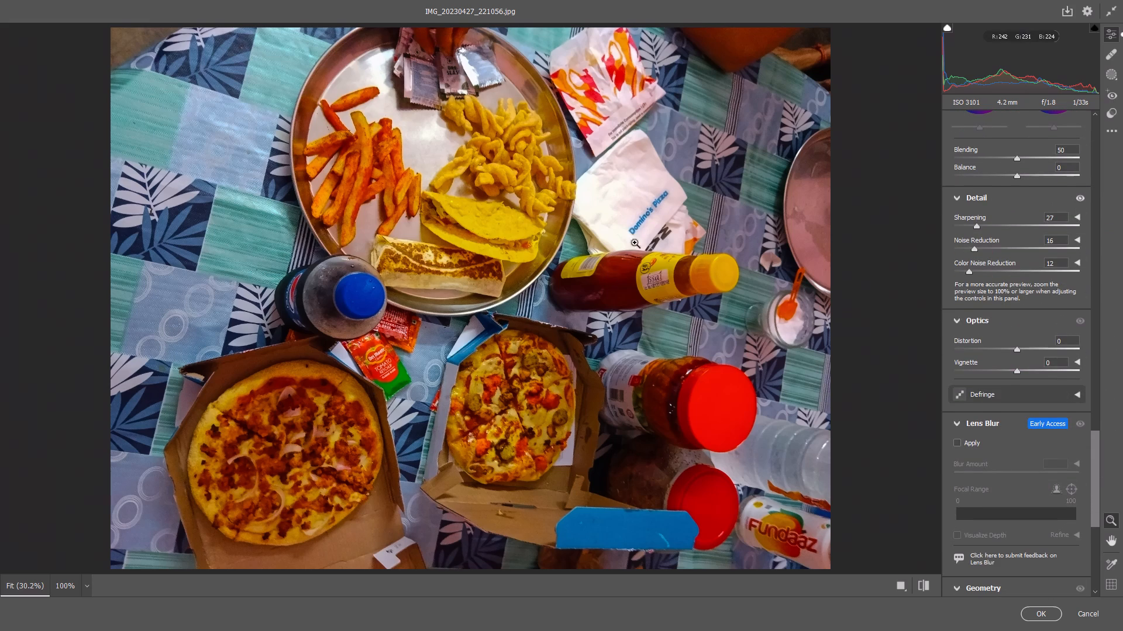
pyautogui.click(640, 226)
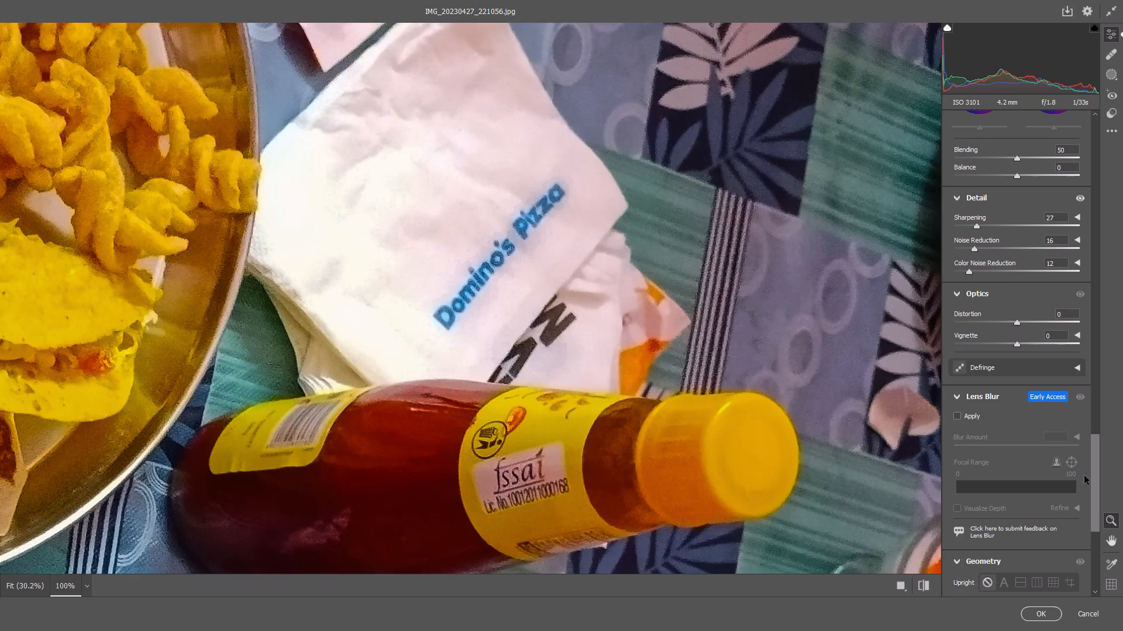
pyautogui.moveTo(1096, 473); pyautogui.dragTo(1096, 436)
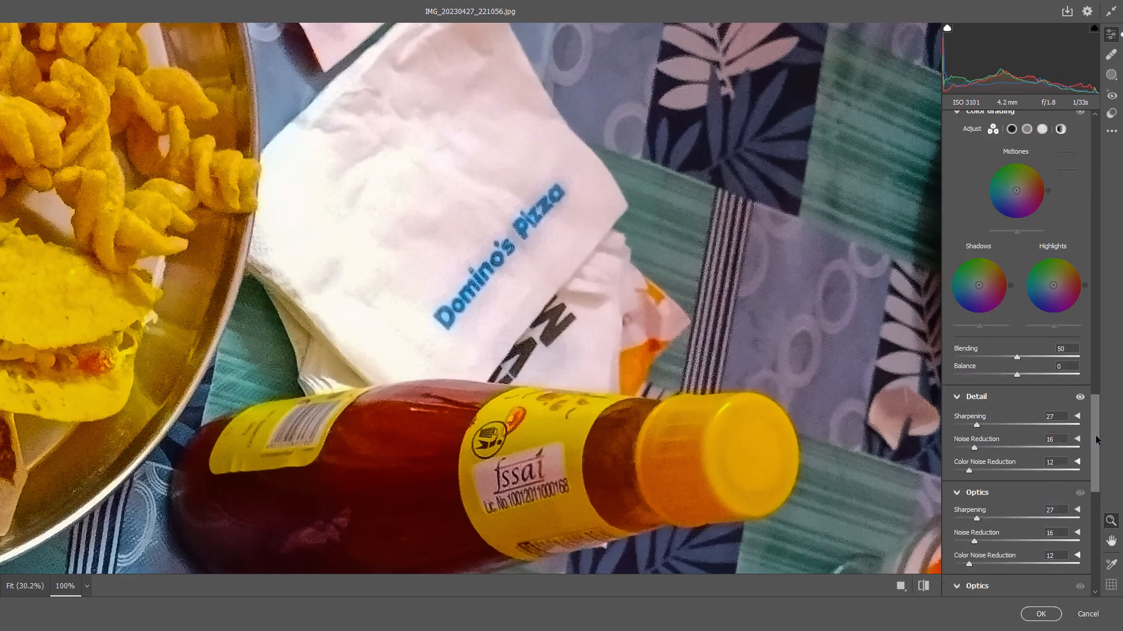
pyautogui.moveTo(1096, 436); pyautogui.dragTo(1092, 453)
pyautogui.click(969, 325)
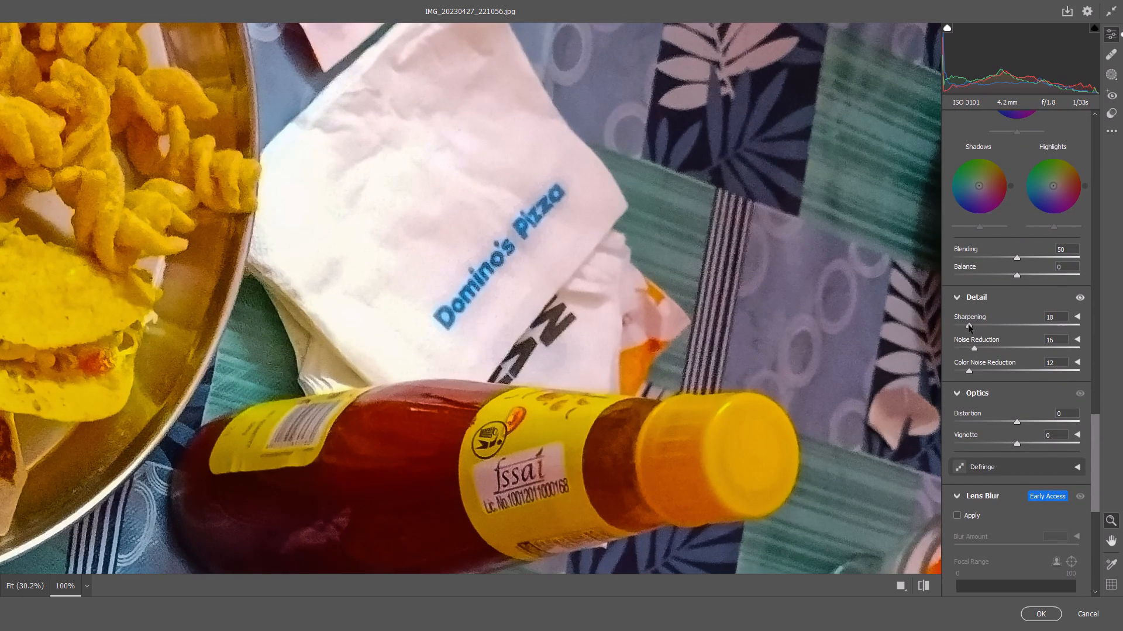
pyautogui.click(974, 349)
pyautogui.click(976, 373)
# Return to the full-photo view and apply the Camera Raw adjustments to the pizza table photo.
pyautogui.click(729, 243)
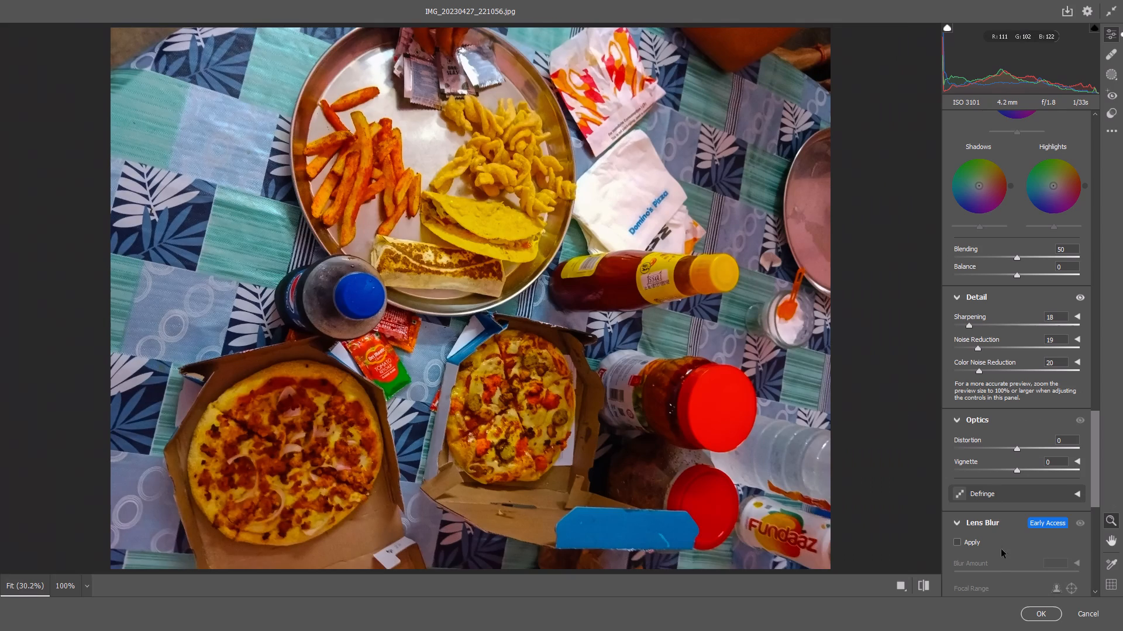
pyautogui.click(1029, 619)
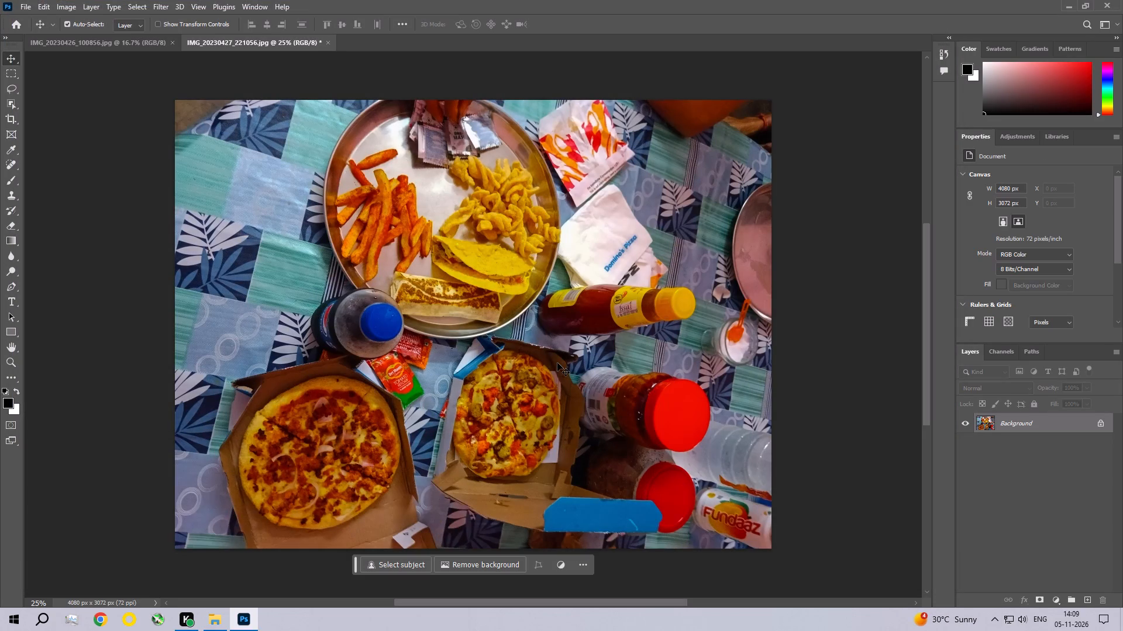
# Apply a Brightness/Contrast adjustment to the pizza table photo with Brightness lowered to -18.
pyautogui.click(60, 7)
pyautogui.click(67, 37)
pyautogui.click(204, 39)
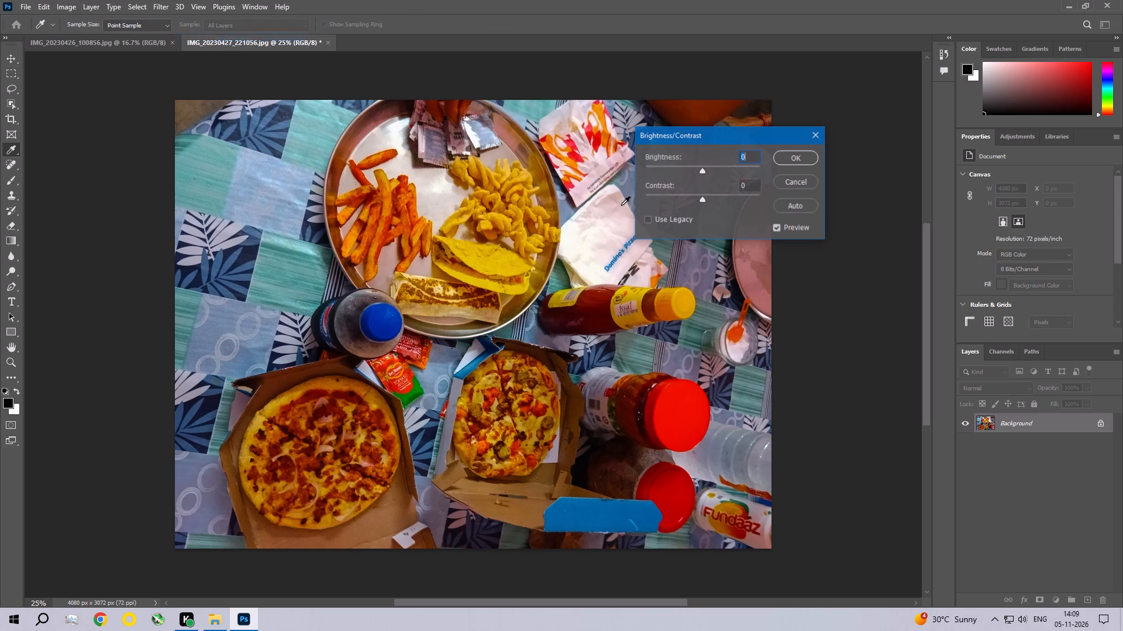
pyautogui.click(700, 169)
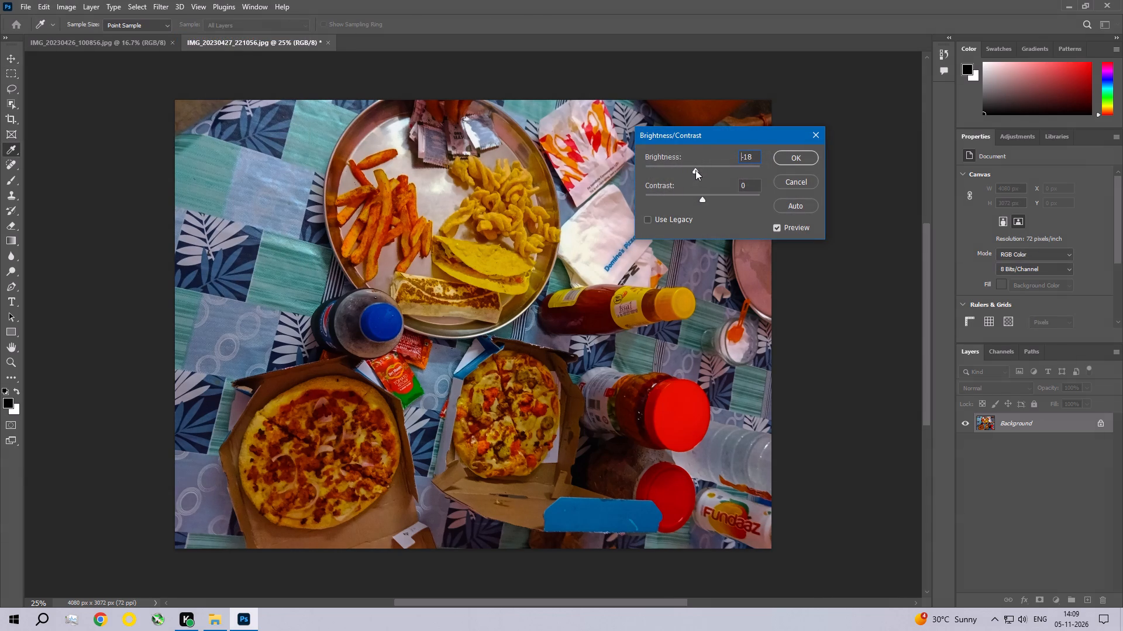
pyautogui.click(788, 161)
# Apply a Photo Filter to the pizza table photo using Warming Filter (85) at 25% density with Preserve Luminosity.
pyautogui.click(70, 2)
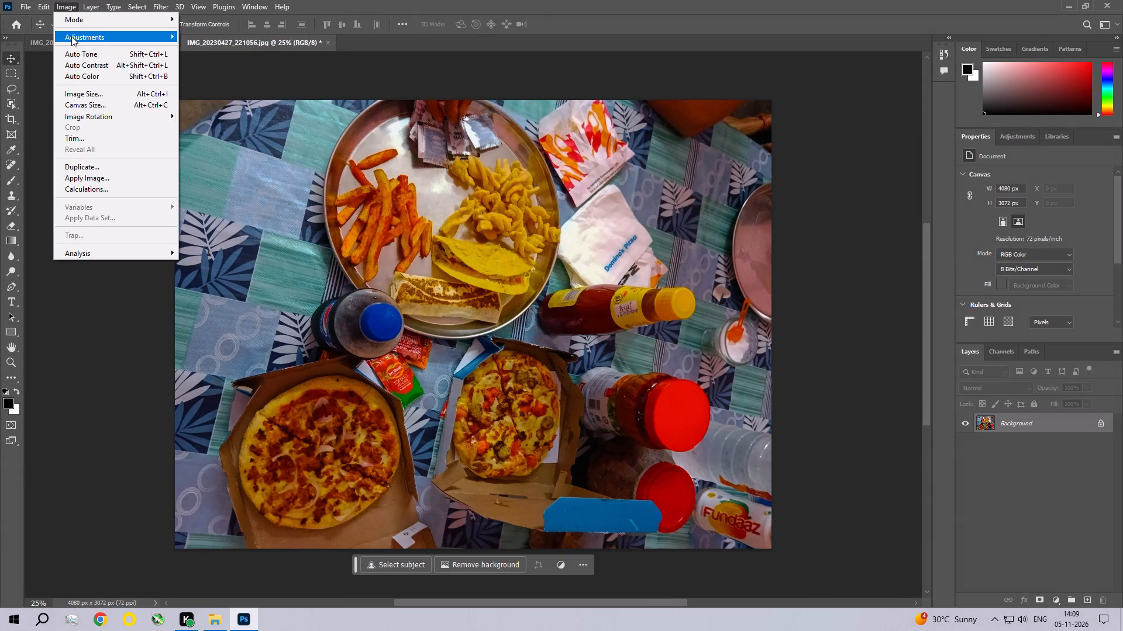
pyautogui.click(71, 36)
pyautogui.click(215, 130)
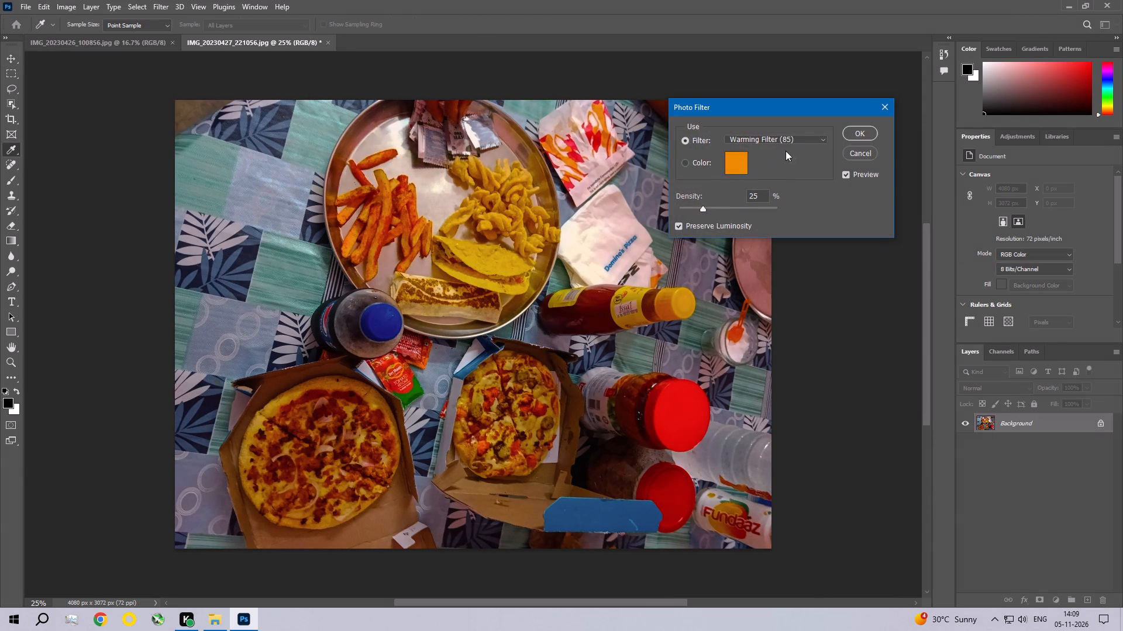
pyautogui.click(871, 131)
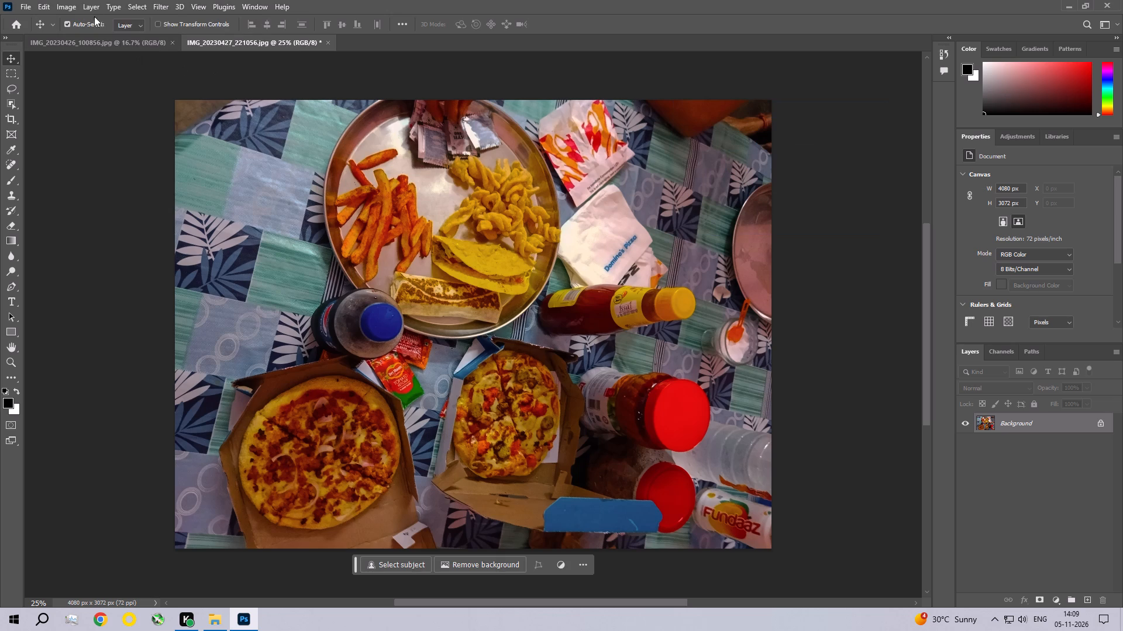
# Apply an Exposure adjustment to the pizza table photo with the Offset set to 0.0050.
pyautogui.click(72, 3)
pyautogui.click(75, 43)
pyautogui.click(86, 33)
pyautogui.click(232, 74)
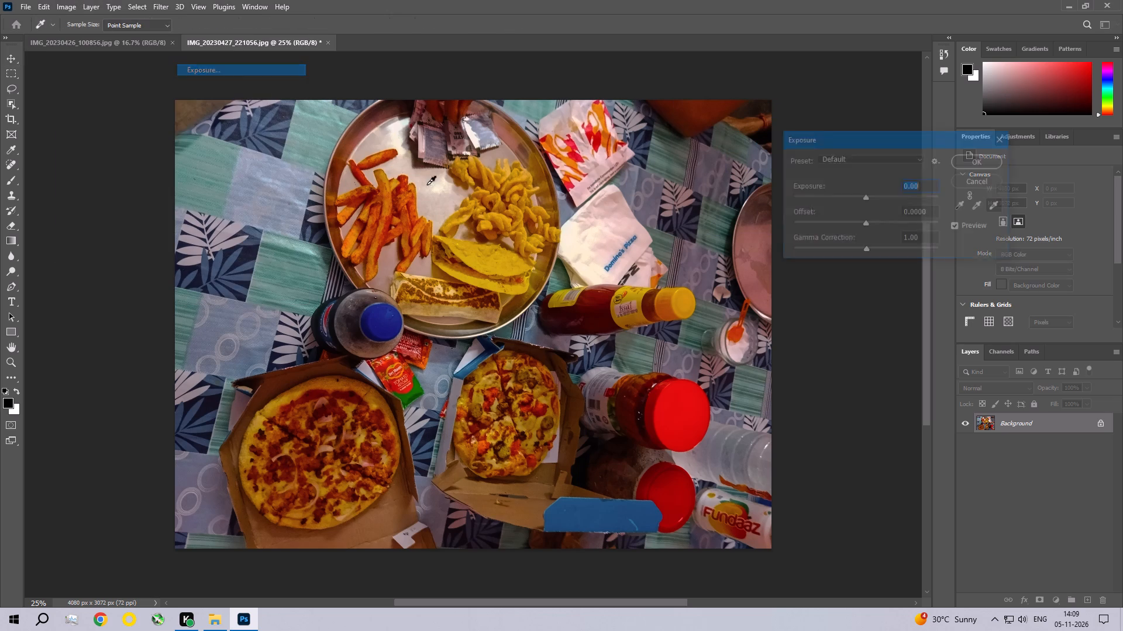
pyautogui.click(932, 216)
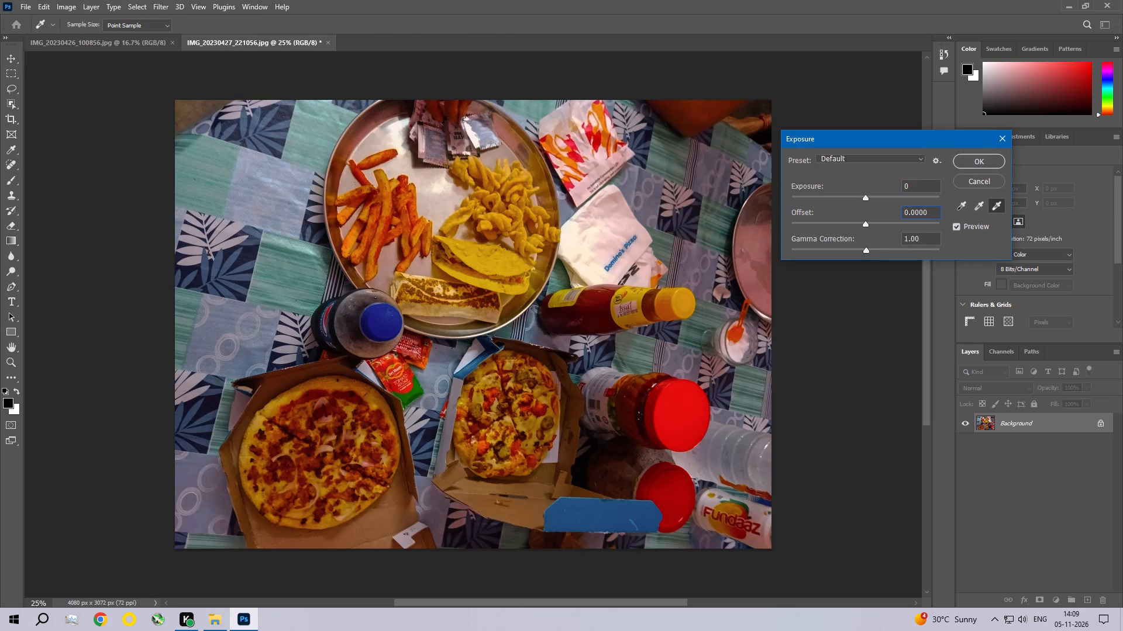
pyautogui.press('BackSpace')
pyautogui.press('BackSpace')
pyautogui.write('50')
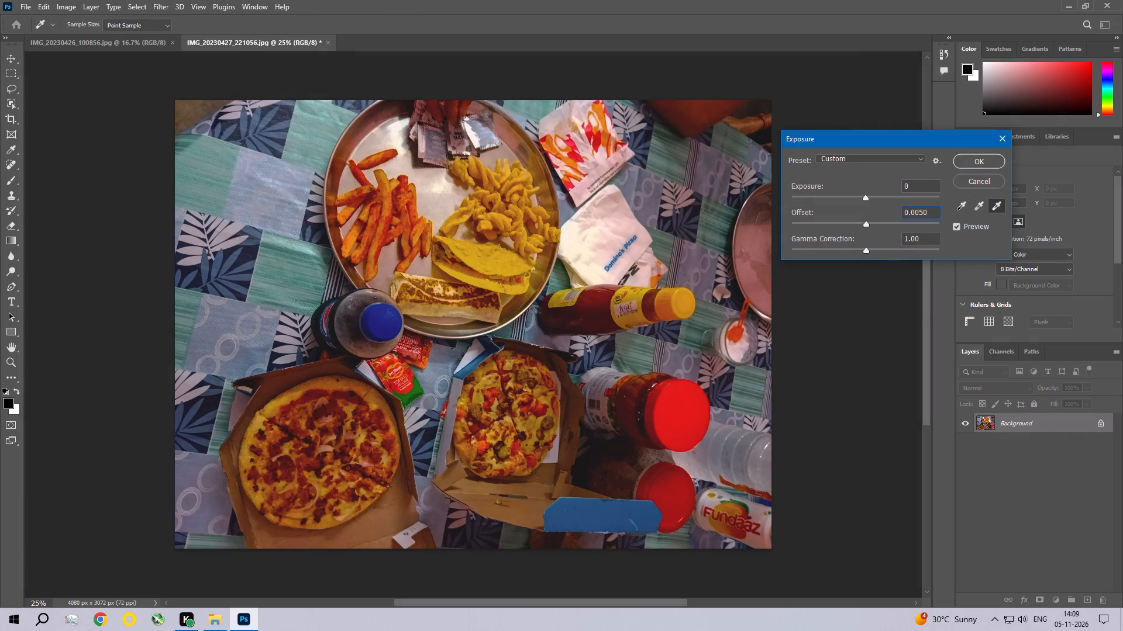
pyautogui.press('Return')
# Save the pizza table photo as a Baseline ("Standard") JPEG at maximum quality 12 and close it.
pyautogui.hotkey('ctrl', 's')
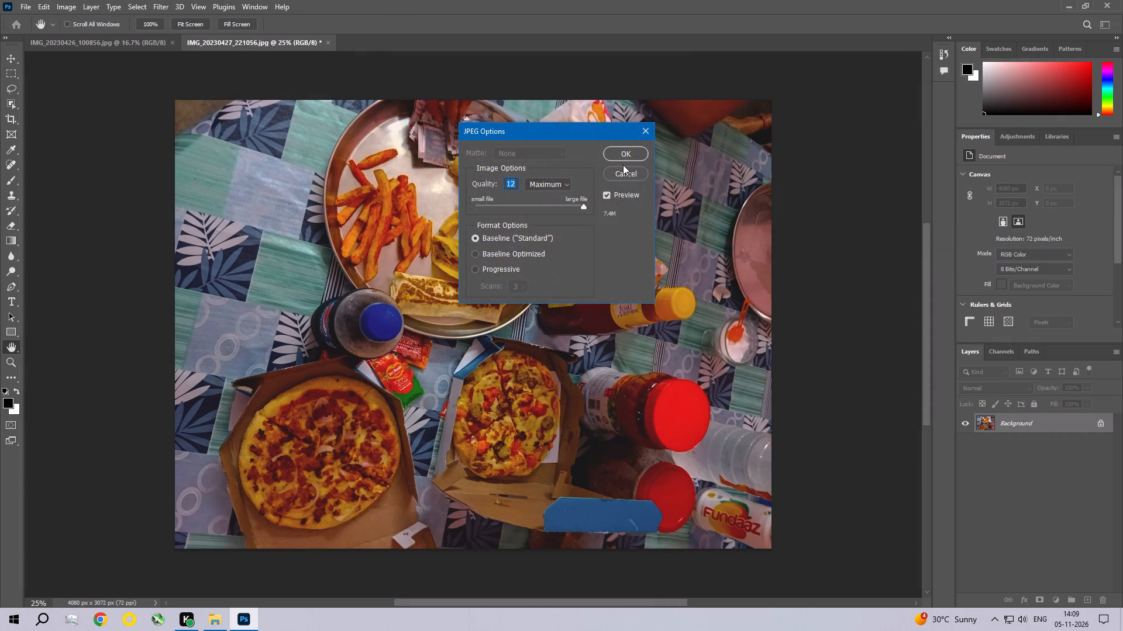
pyautogui.click(625, 152)
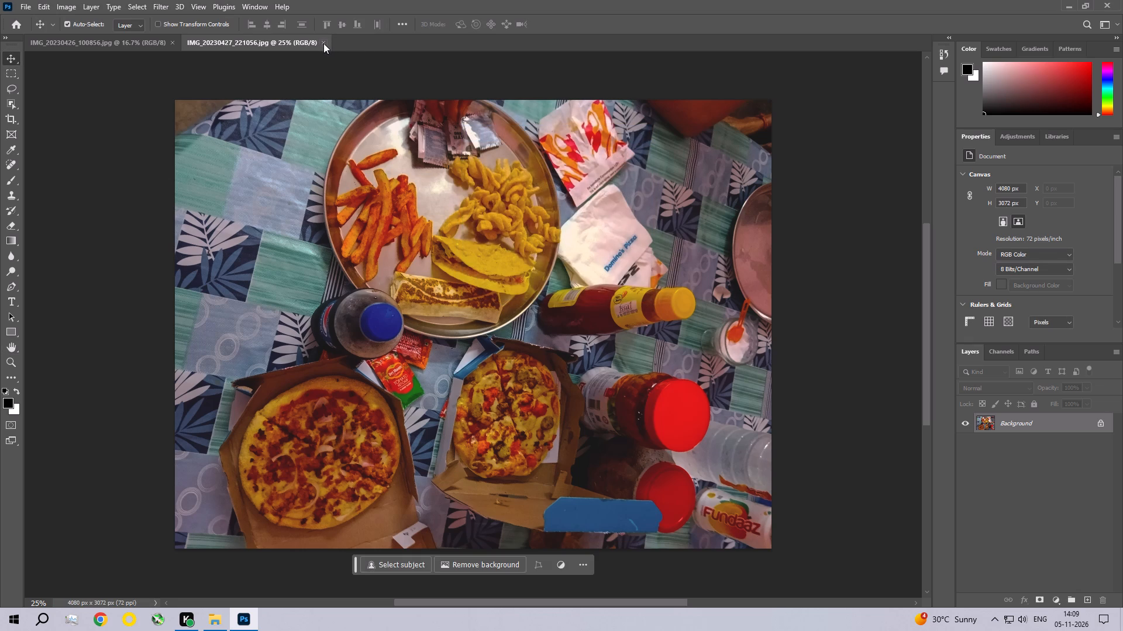
pyautogui.click(323, 43)
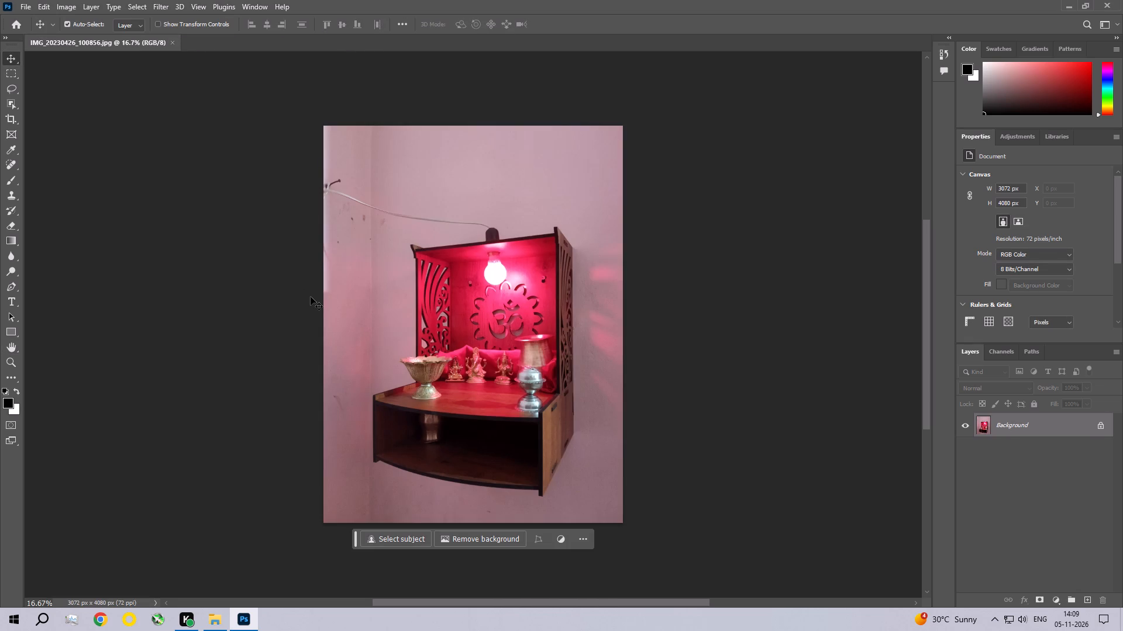
# Close the remaining photo of the red-lit wall shrine.
pyautogui.click(171, 44)
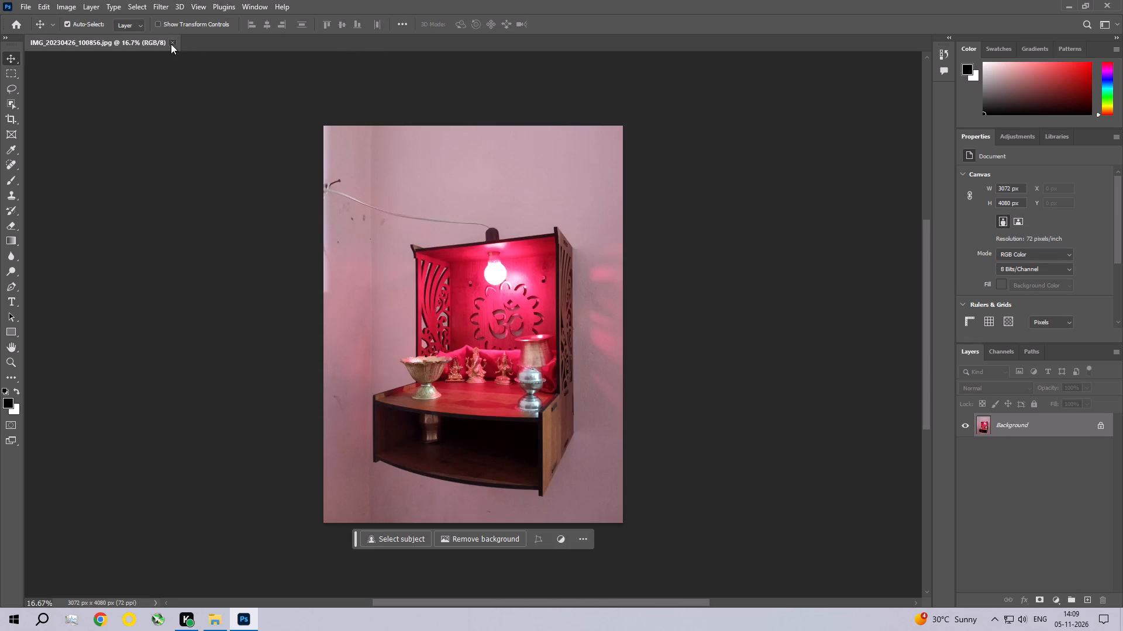